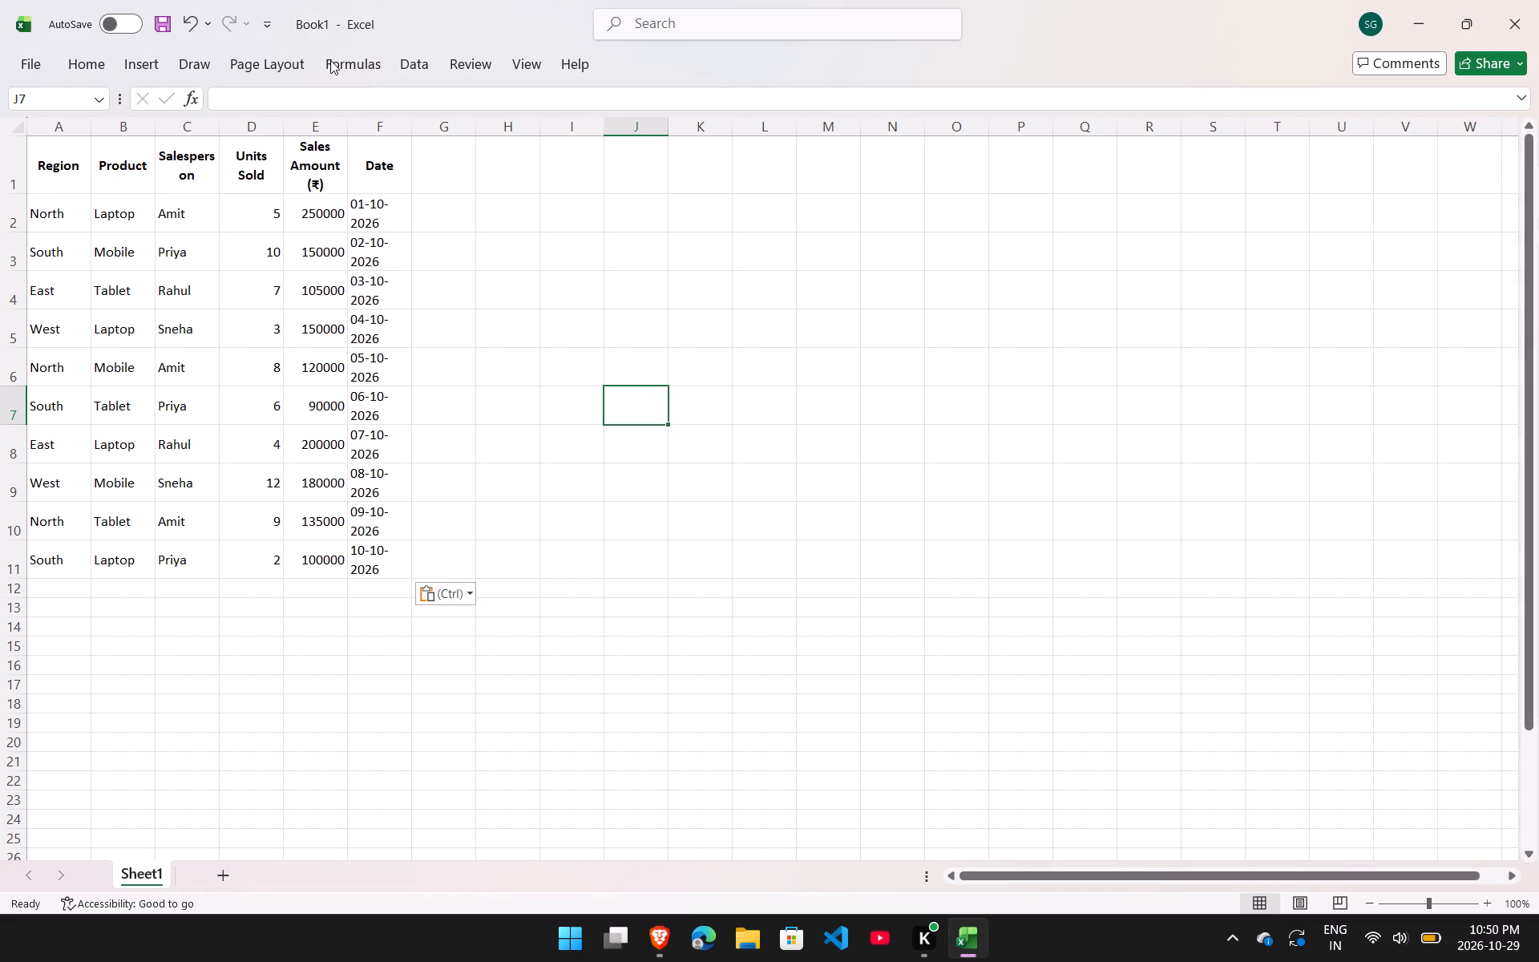
{"action": "left_click", "coordinate": [410, 59]}
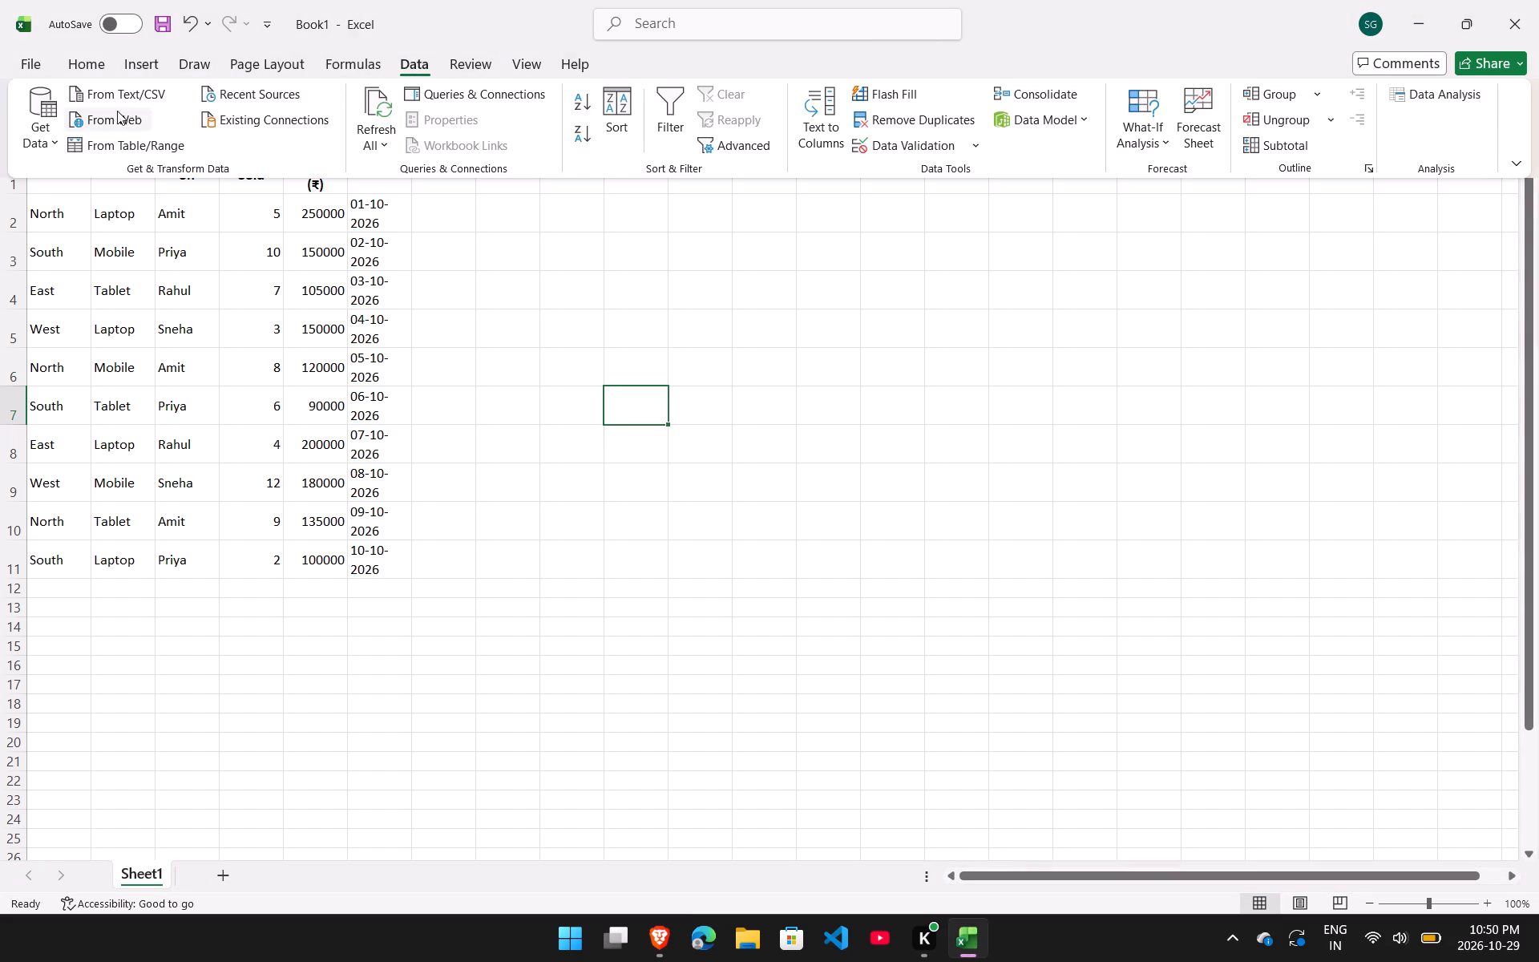
{"action": "left_click", "coordinate": [45, 113]}
{"action": "left_click", "coordinate": [98, 166]}
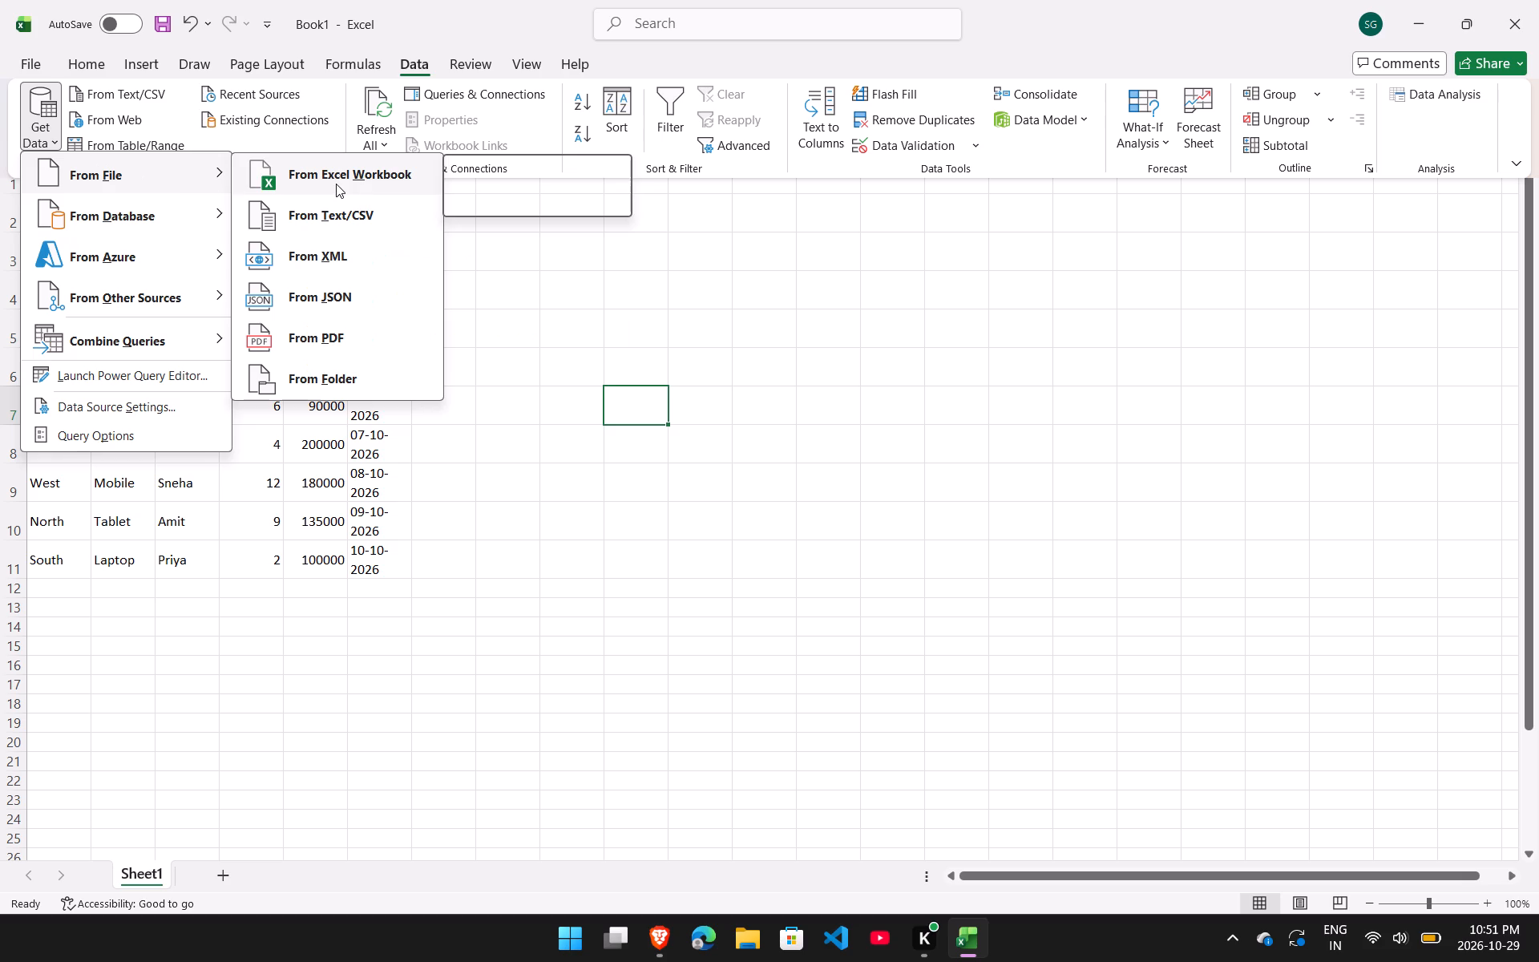
{"action": "left_click", "coordinate": [664, 933]}
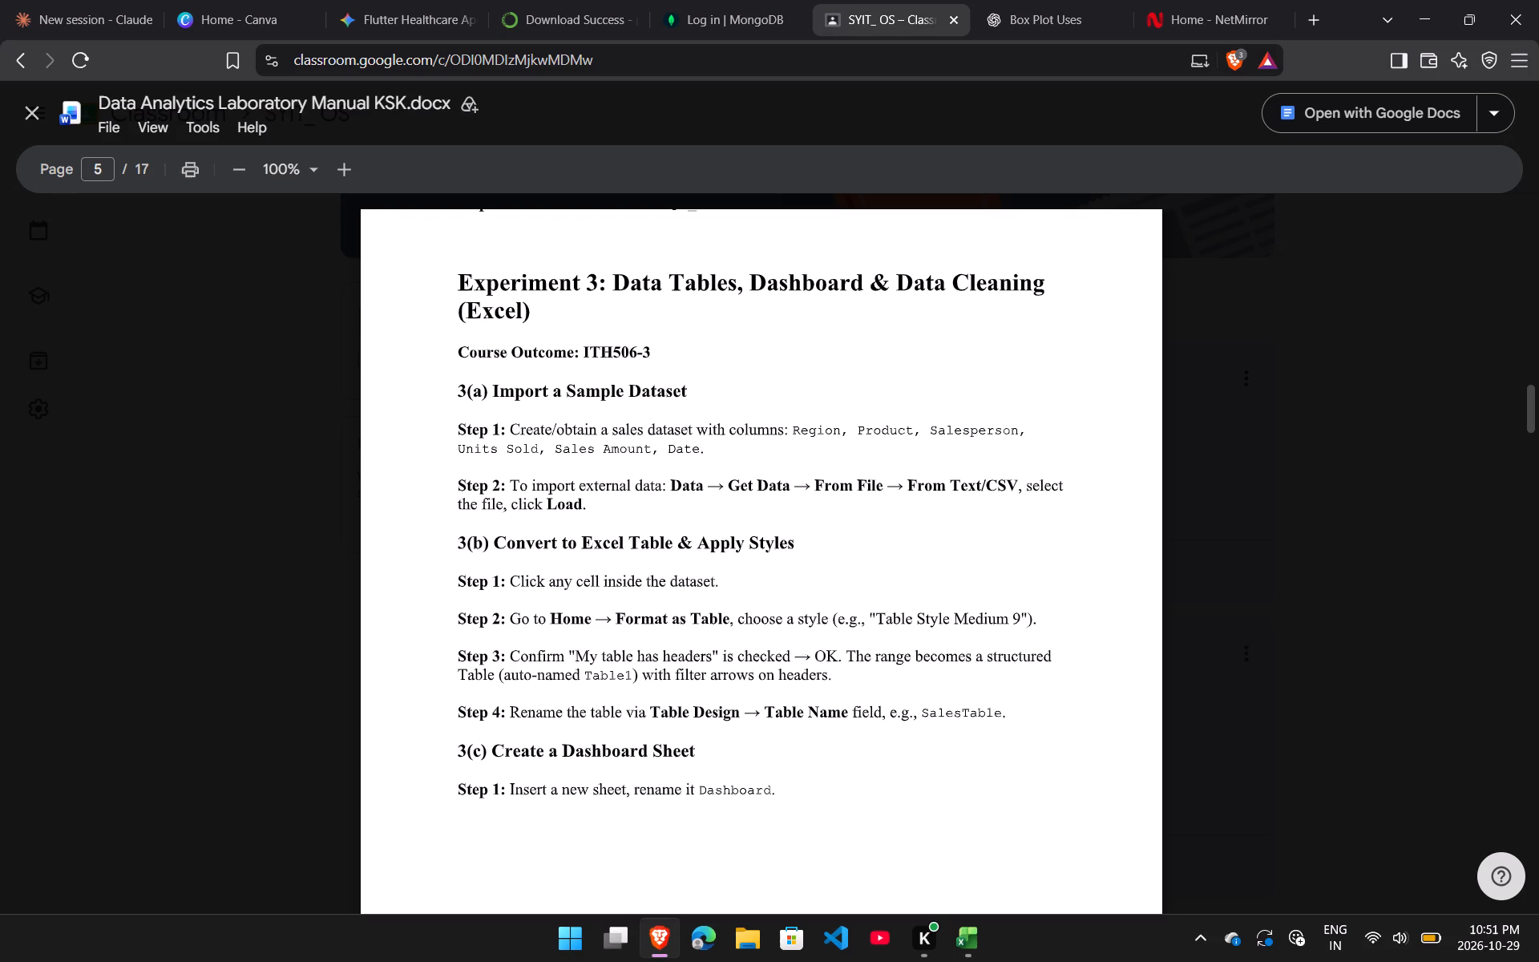
{"action": "left_click", "coordinate": [969, 944]}
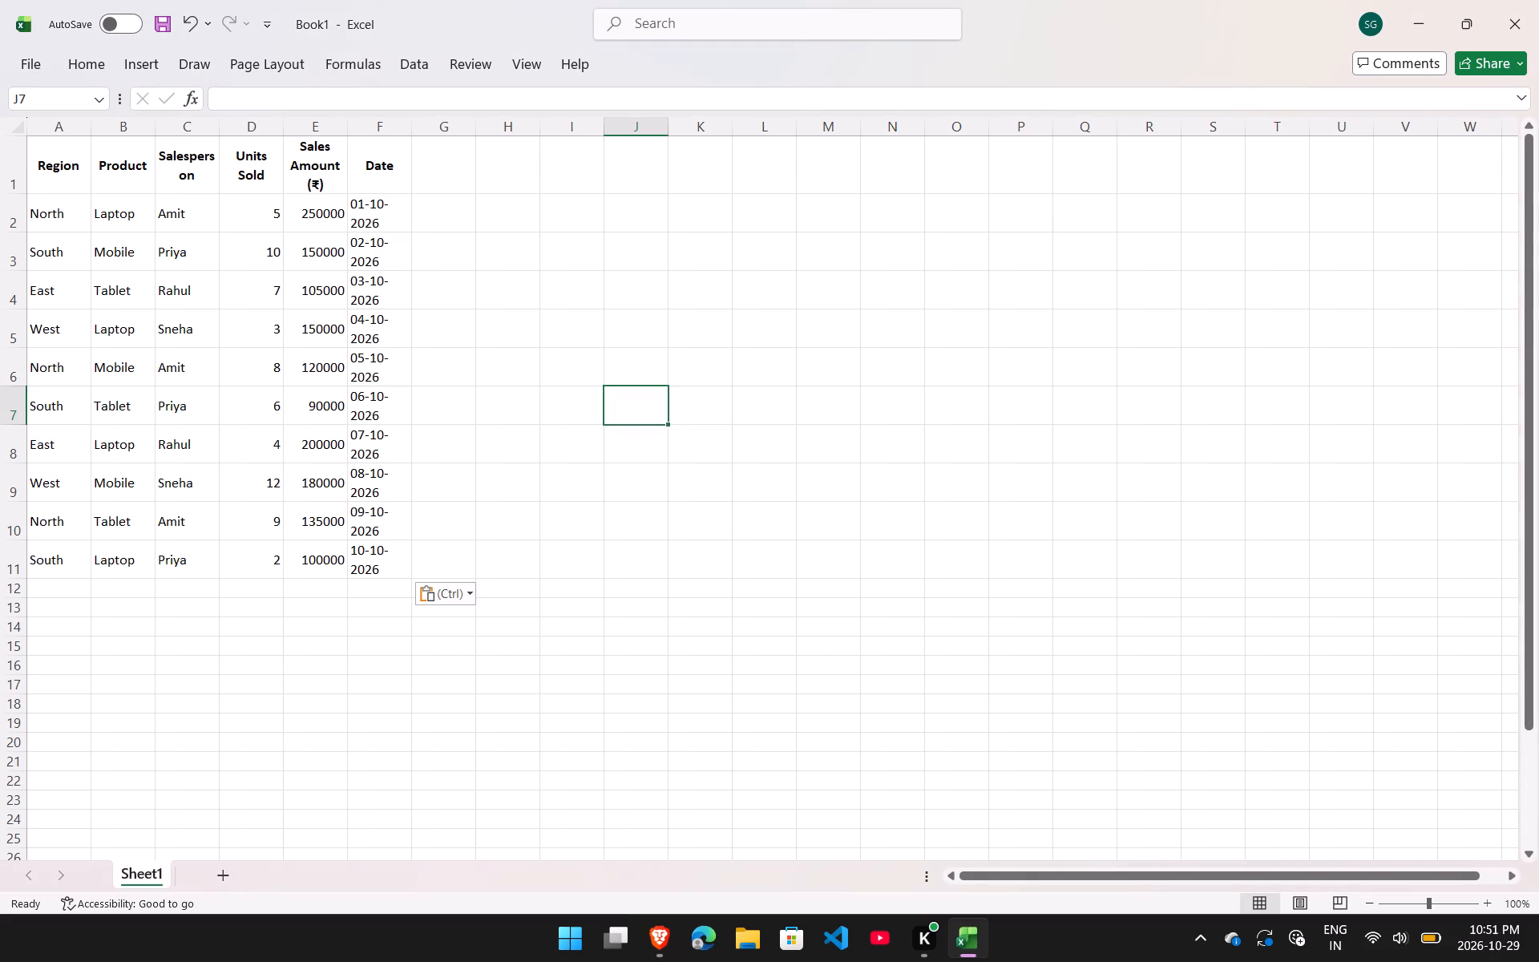
{"action": "left_click", "coordinate": [429, 80]}
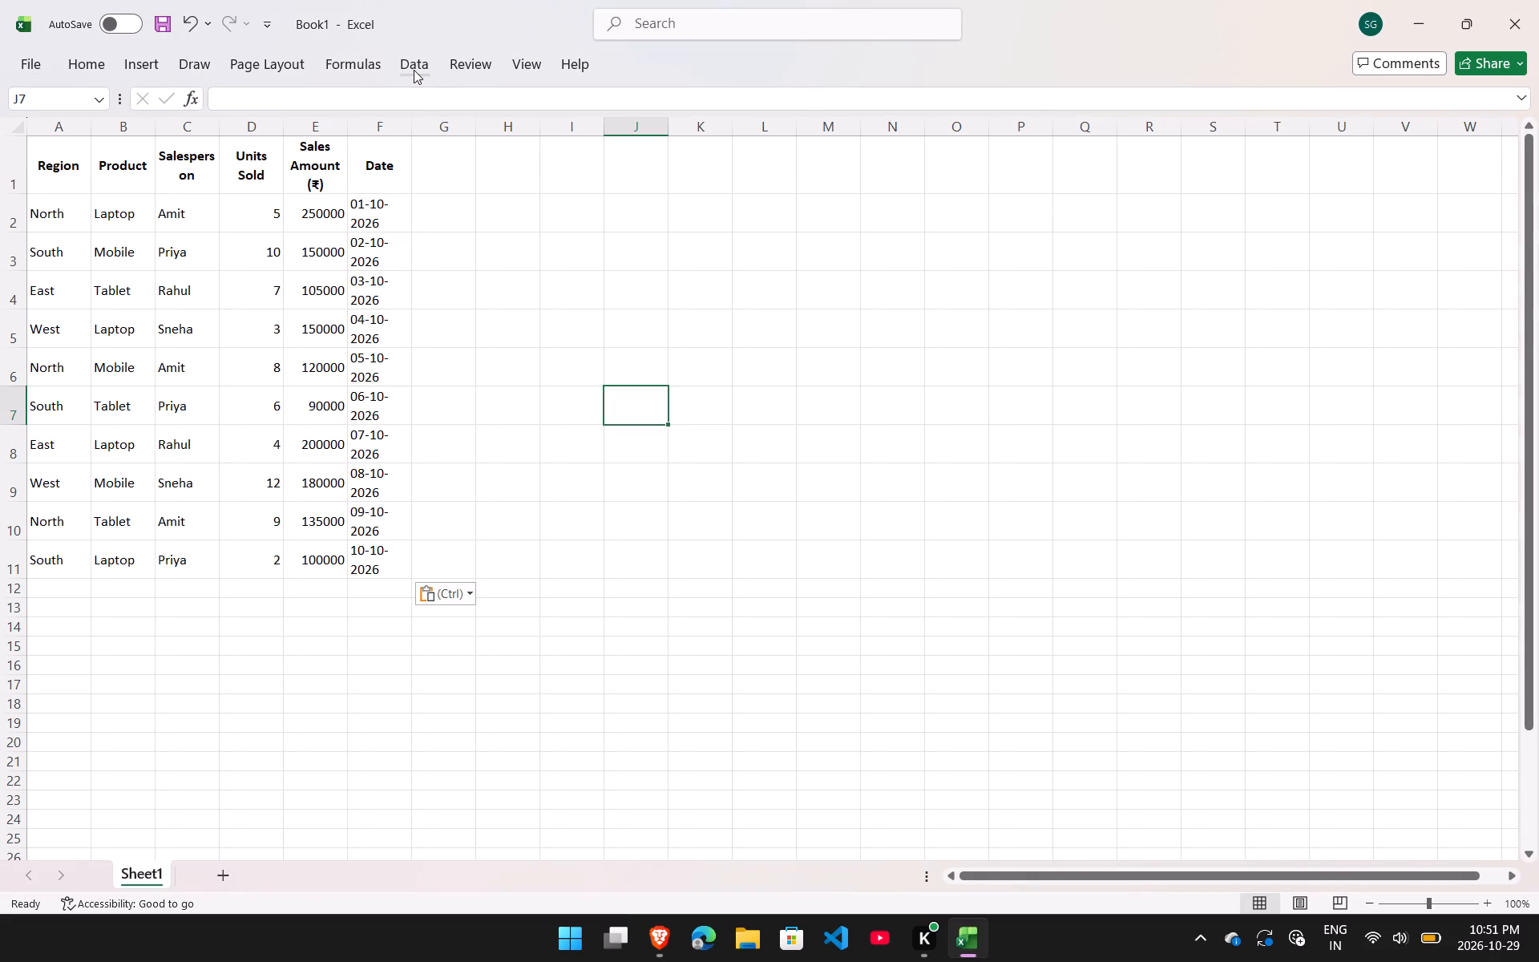
{"action": "left_click", "coordinate": [414, 70]}
{"action": "left_click", "coordinate": [46, 142]}
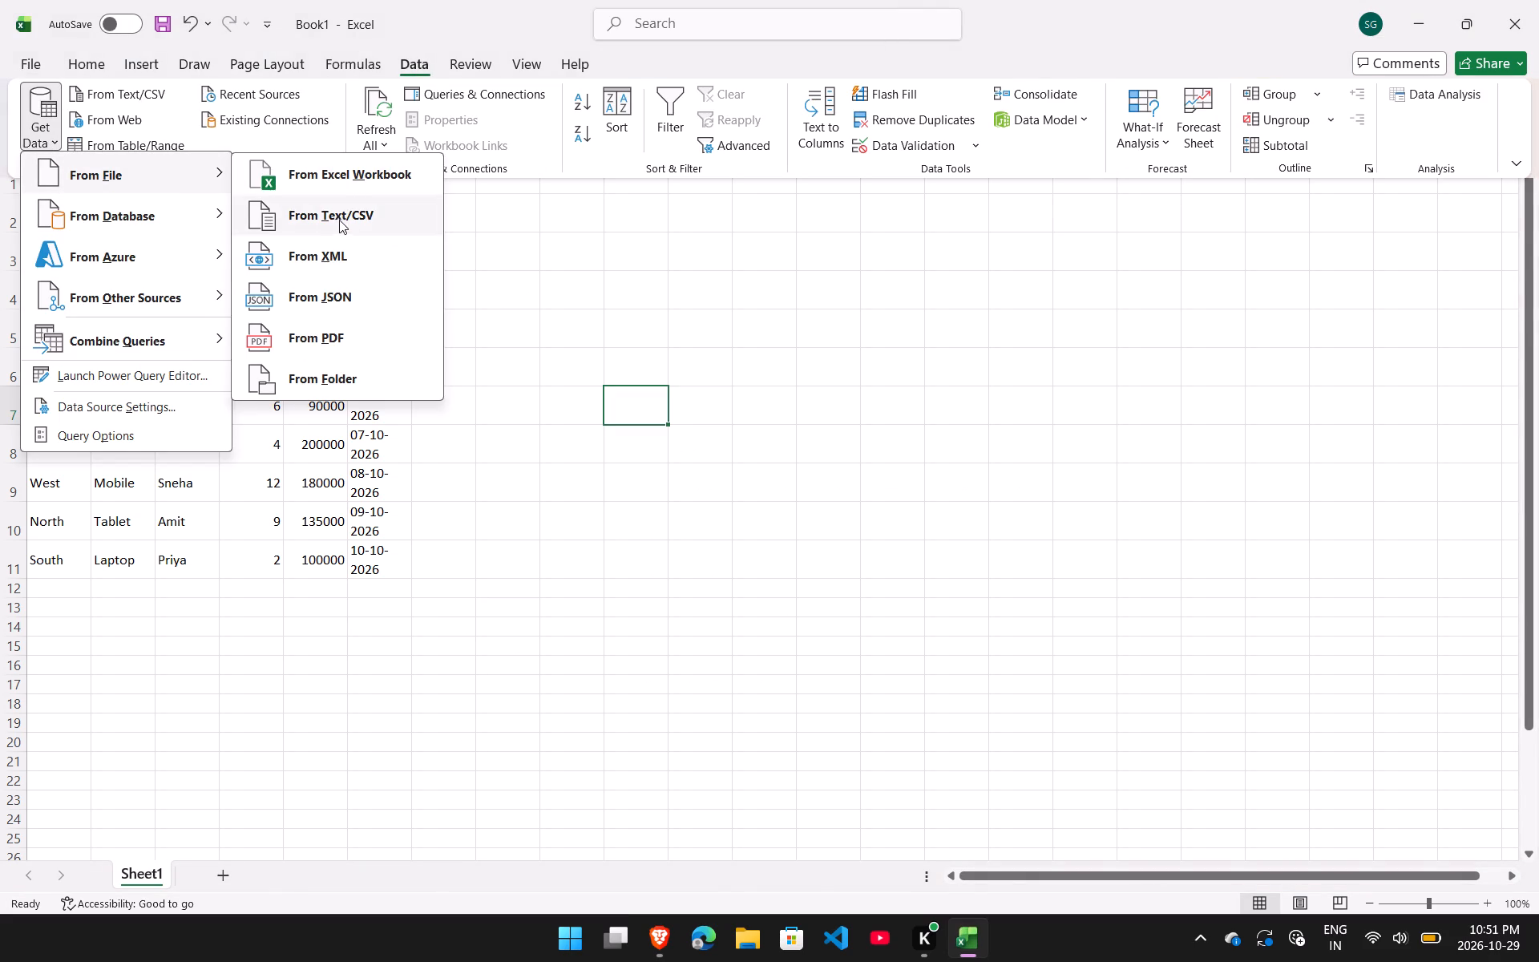
{"action": "left_click", "coordinate": [340, 221]}
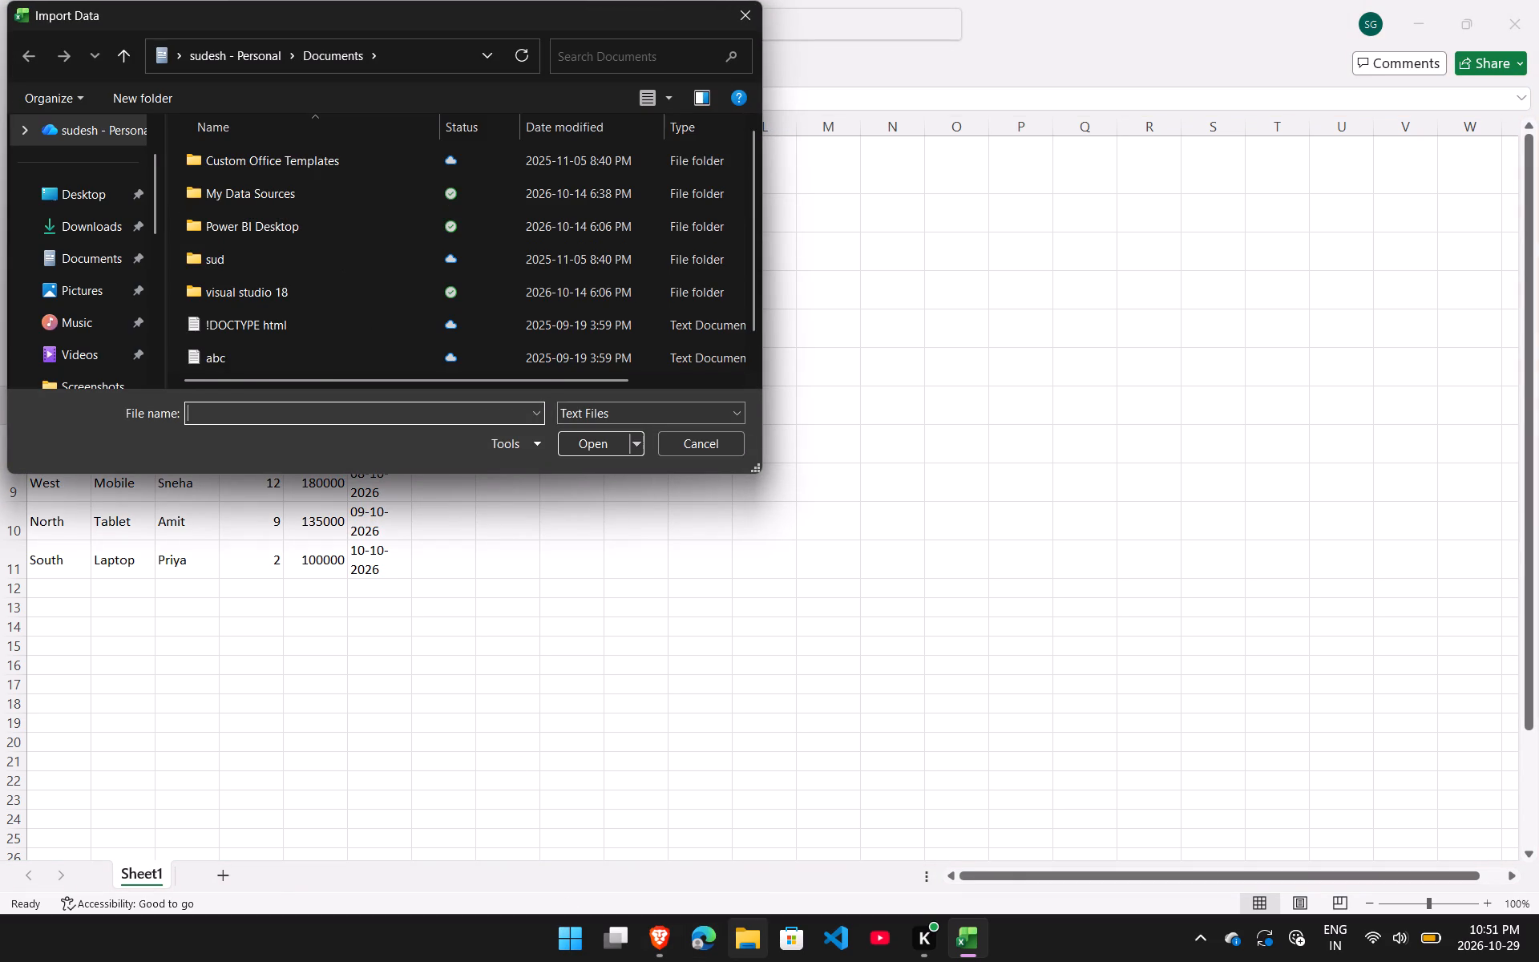
{"action": "left_click", "coordinate": [655, 919]}
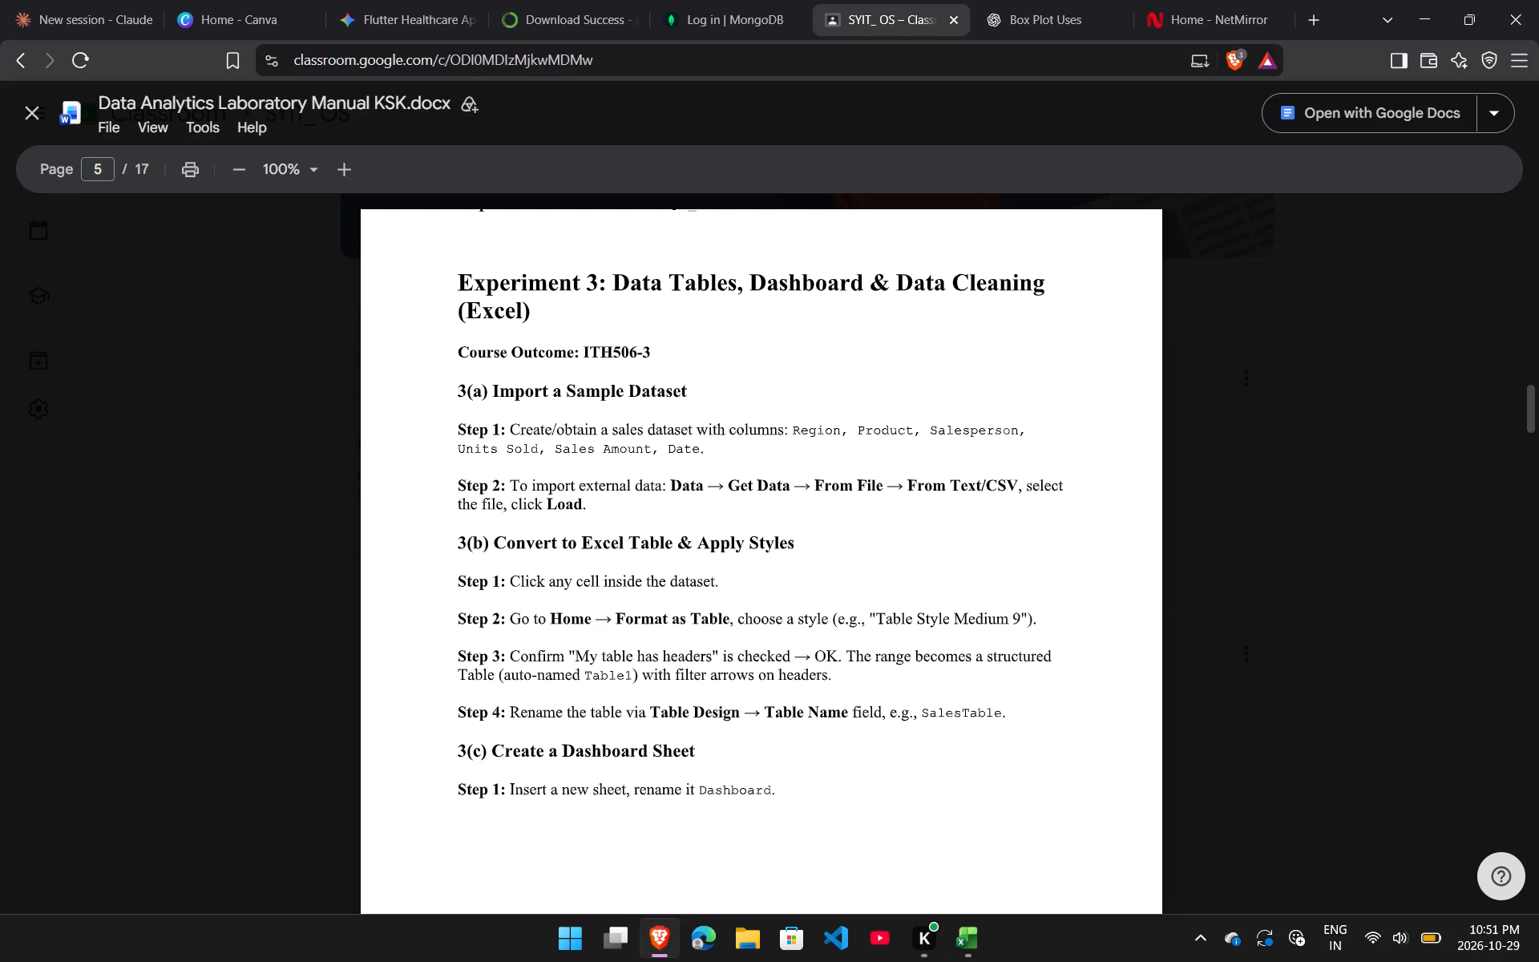
{"action": "left_click", "coordinate": [961, 928]}
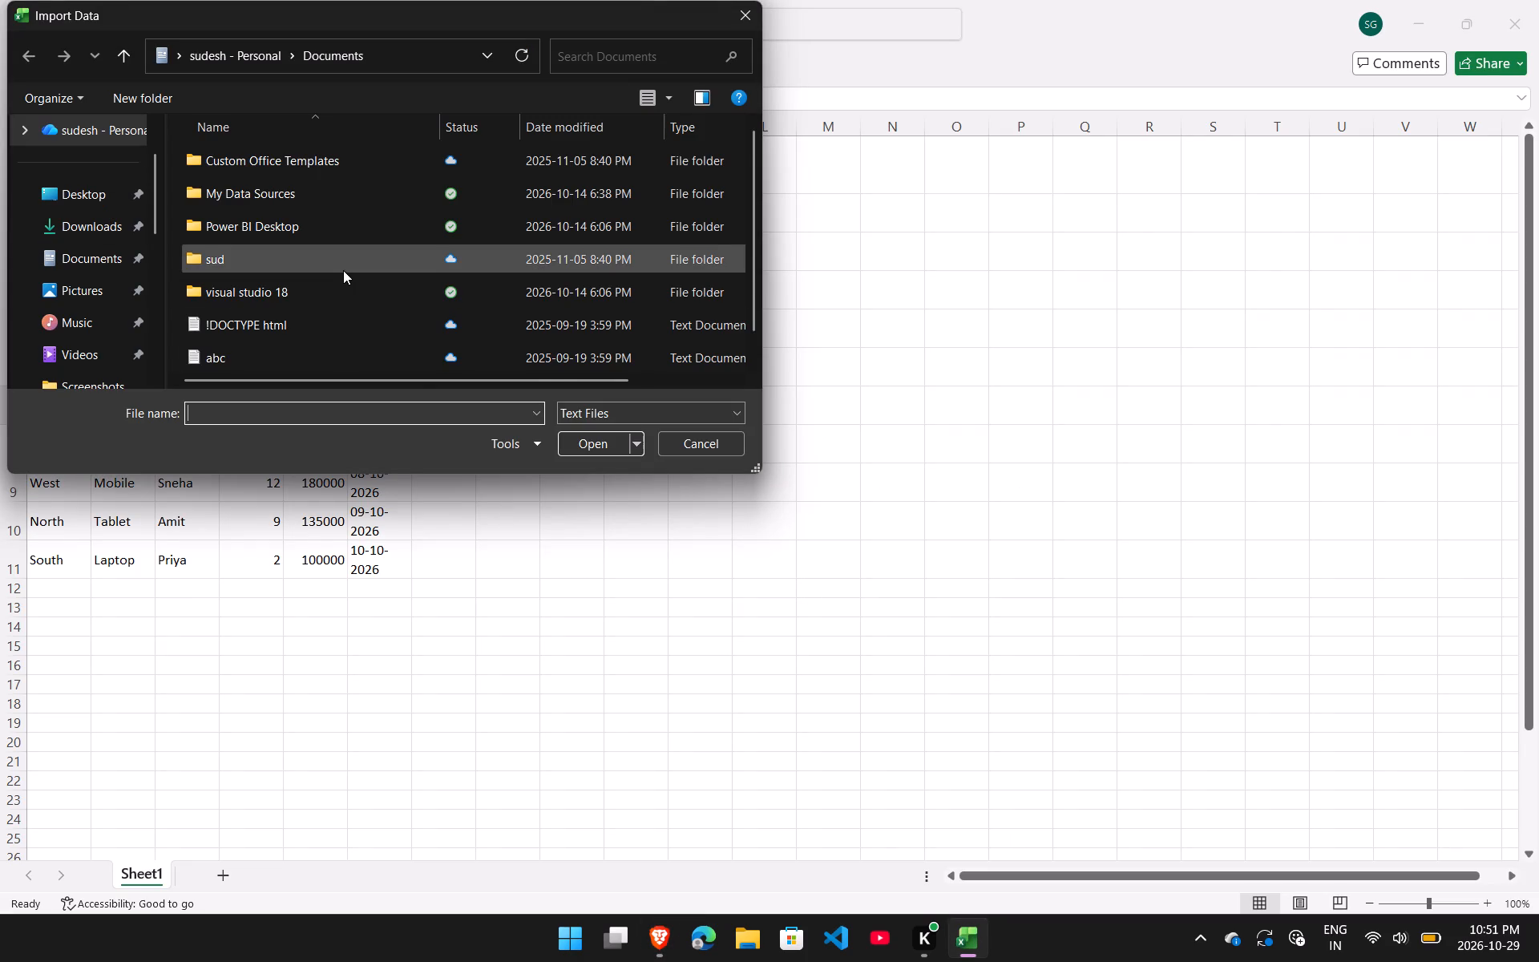
Look through the Documents and Downloads folders for a text or CSV file to import.
{"action": "scroll", "coordinate": [343, 270], "scroll_direction": "down", "scroll_amount": 11}
{"action": "scroll", "coordinate": [343, 270], "scroll_direction": "up", "scroll_amount": 1}
{"action": "scroll", "coordinate": [343, 270], "scroll_direction": "down", "scroll_amount": 1}
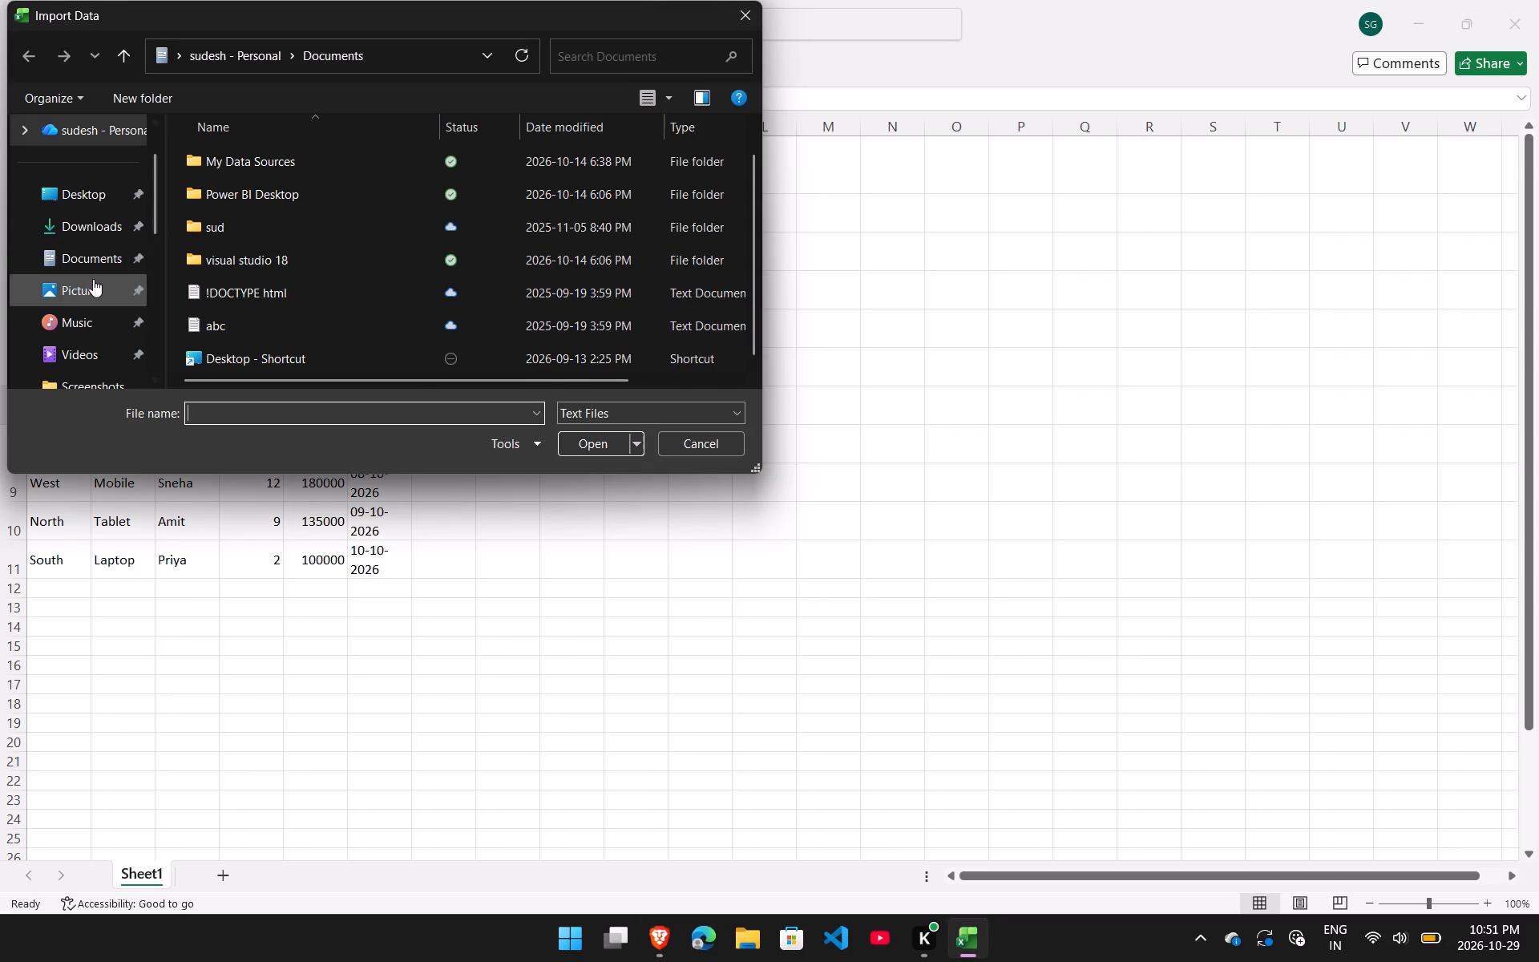
{"action": "left_click", "coordinate": [114, 260]}
{"action": "scroll", "coordinate": [427, 279], "scroll_direction": "down", "scroll_amount": 7}
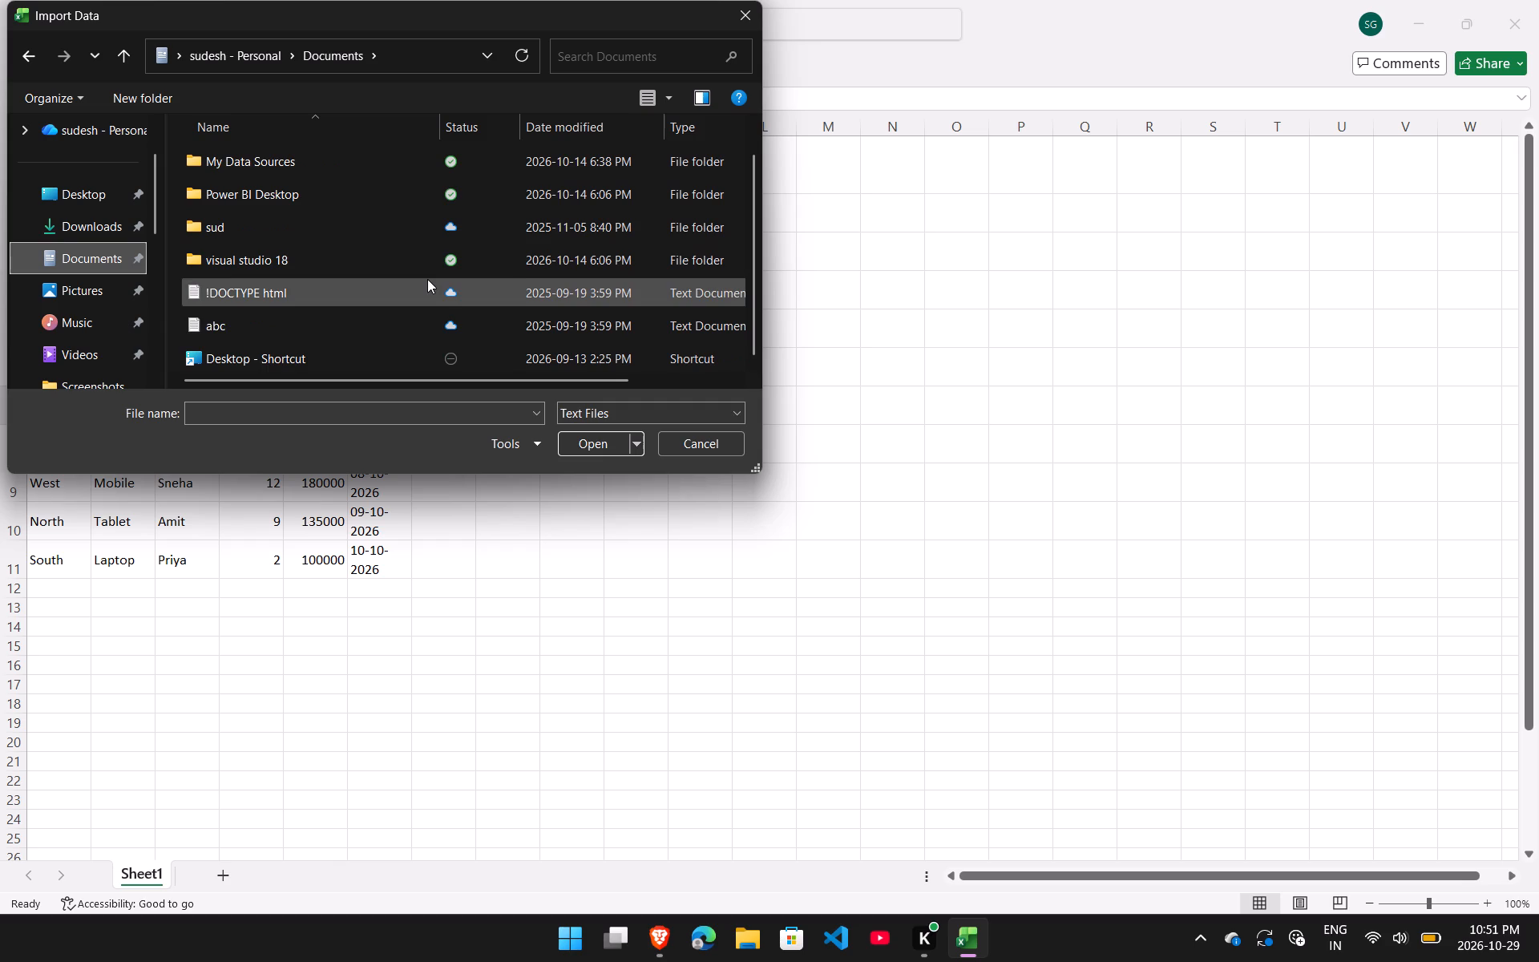
{"action": "scroll", "coordinate": [427, 279], "scroll_direction": "down", "scroll_amount": 3}
{"action": "scroll", "coordinate": [430, 344], "scroll_direction": "down", "scroll_amount": 4}
{"action": "scroll", "coordinate": [430, 344], "scroll_direction": "up", "scroll_amount": 6}
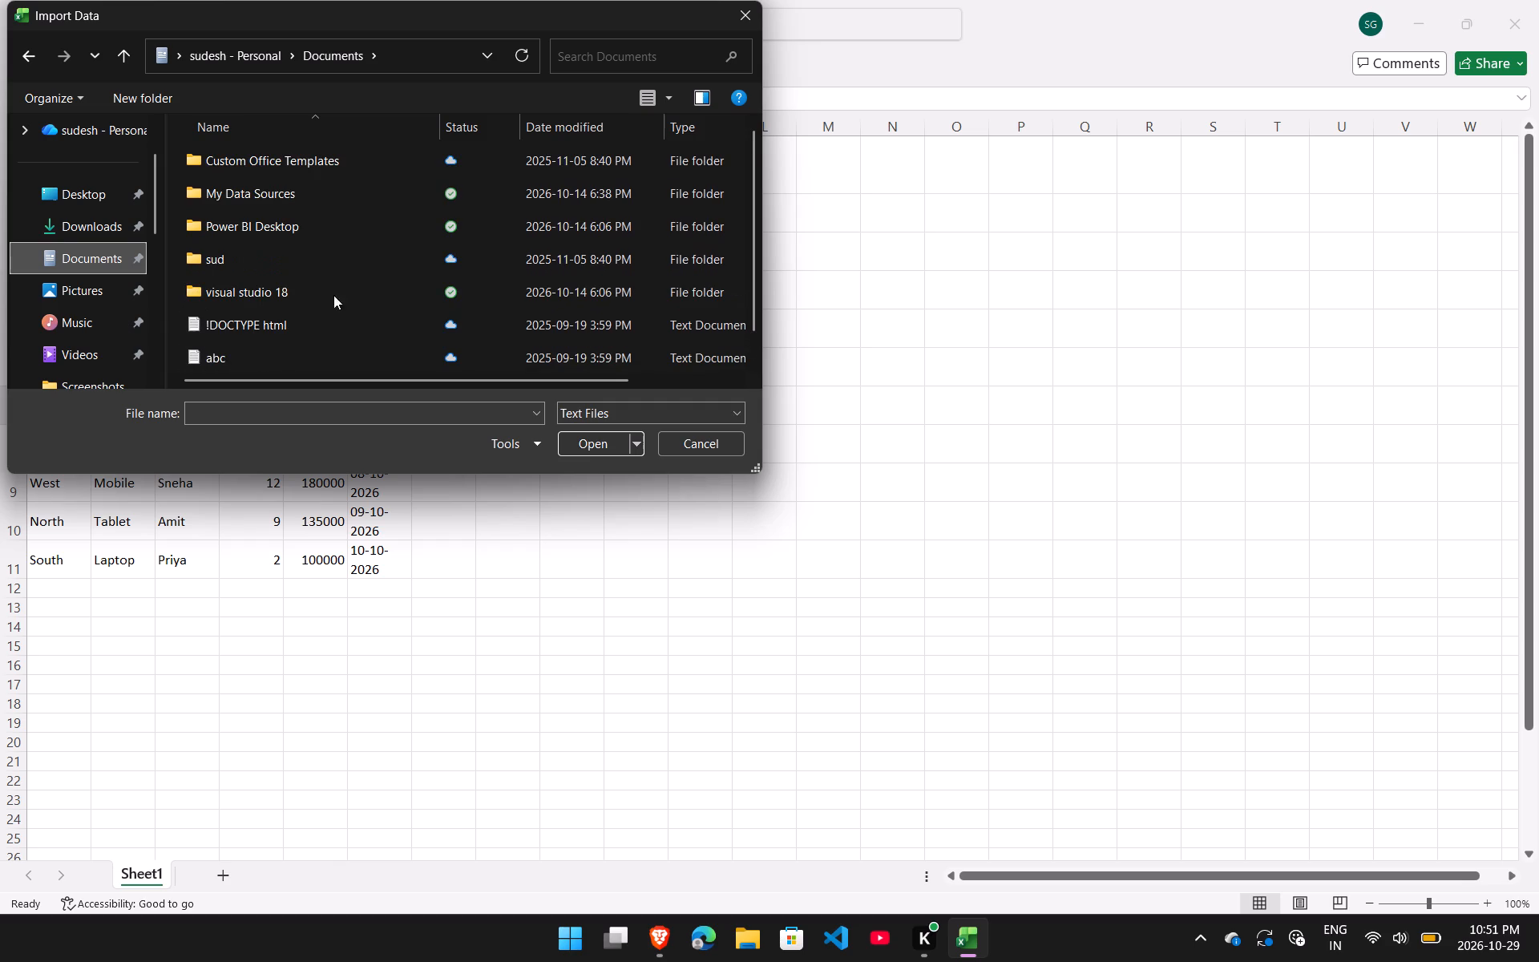
{"action": "left_click", "coordinate": [124, 216]}
{"action": "scroll", "coordinate": [324, 305], "scroll_direction": "down", "scroll_amount": 7}
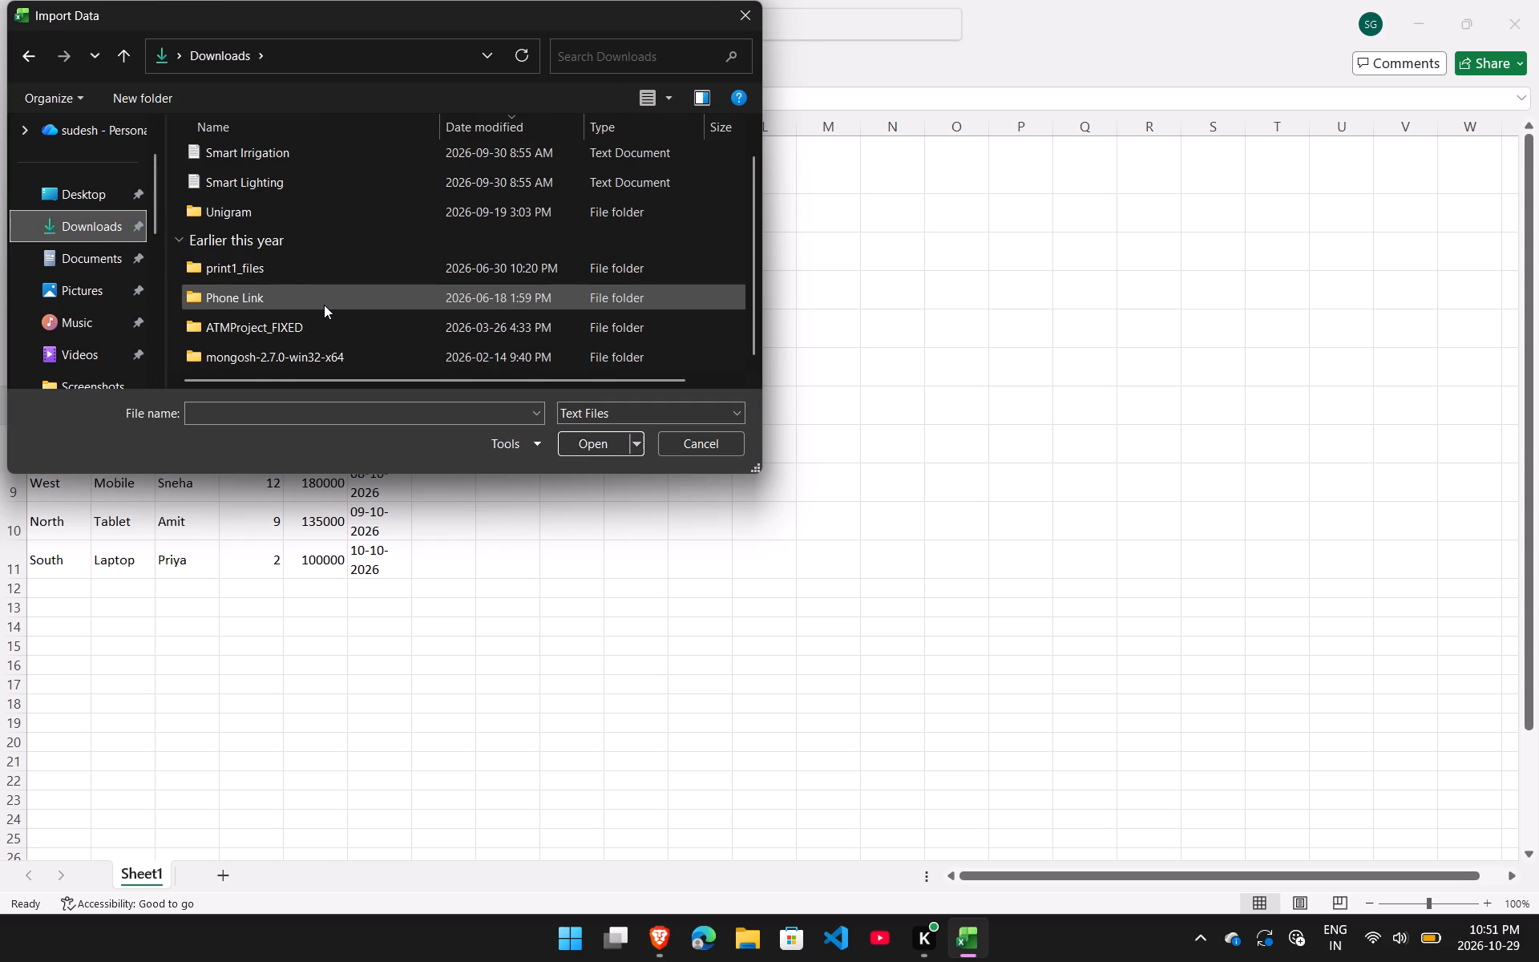
{"action": "scroll", "coordinate": [324, 305], "scroll_direction": "up", "scroll_amount": 6}
{"action": "scroll", "coordinate": [326, 306], "scroll_direction": "down", "scroll_amount": 4}
{"action": "scroll", "coordinate": [326, 306], "scroll_direction": "up", "scroll_amount": 1}
{"action": "scroll", "coordinate": [326, 306], "scroll_direction": "down", "scroll_amount": 7}
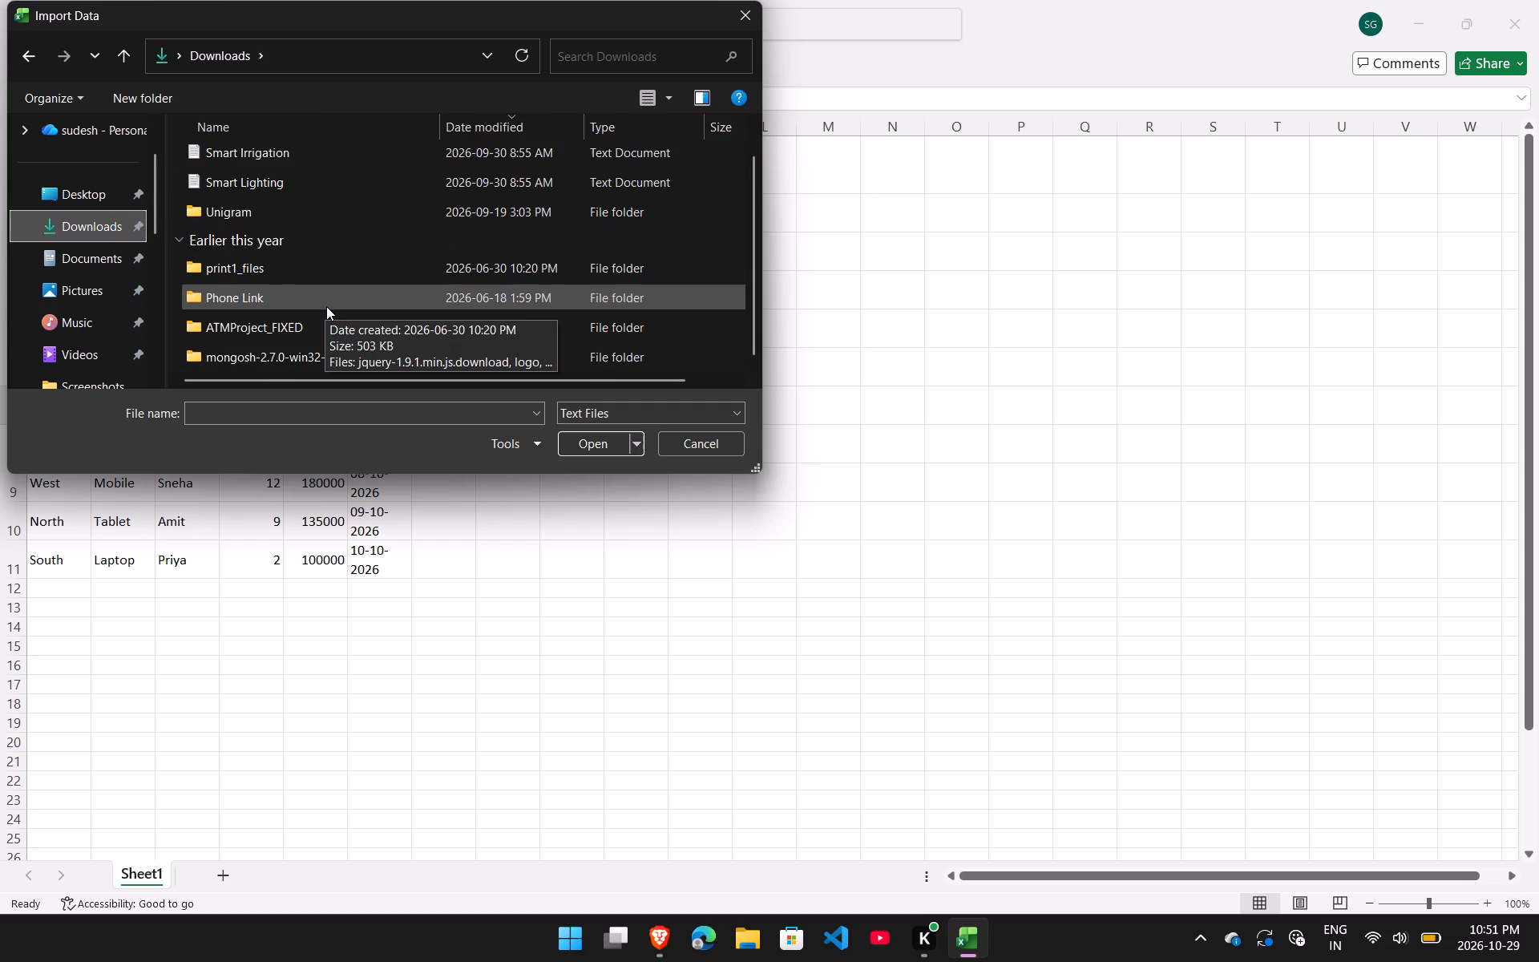
{"action": "scroll", "coordinate": [326, 306], "scroll_direction": "down", "scroll_amount": 2}
{"action": "scroll", "coordinate": [326, 306], "scroll_direction": "up", "scroll_amount": 1}
{"action": "scroll", "coordinate": [507, 293], "scroll_direction": "down", "scroll_amount": 5}
{"action": "scroll", "coordinate": [507, 281], "scroll_direction": "up", "scroll_amount": 1}
{"action": "scroll", "coordinate": [507, 281], "scroll_direction": "down", "scroll_amount": 6}
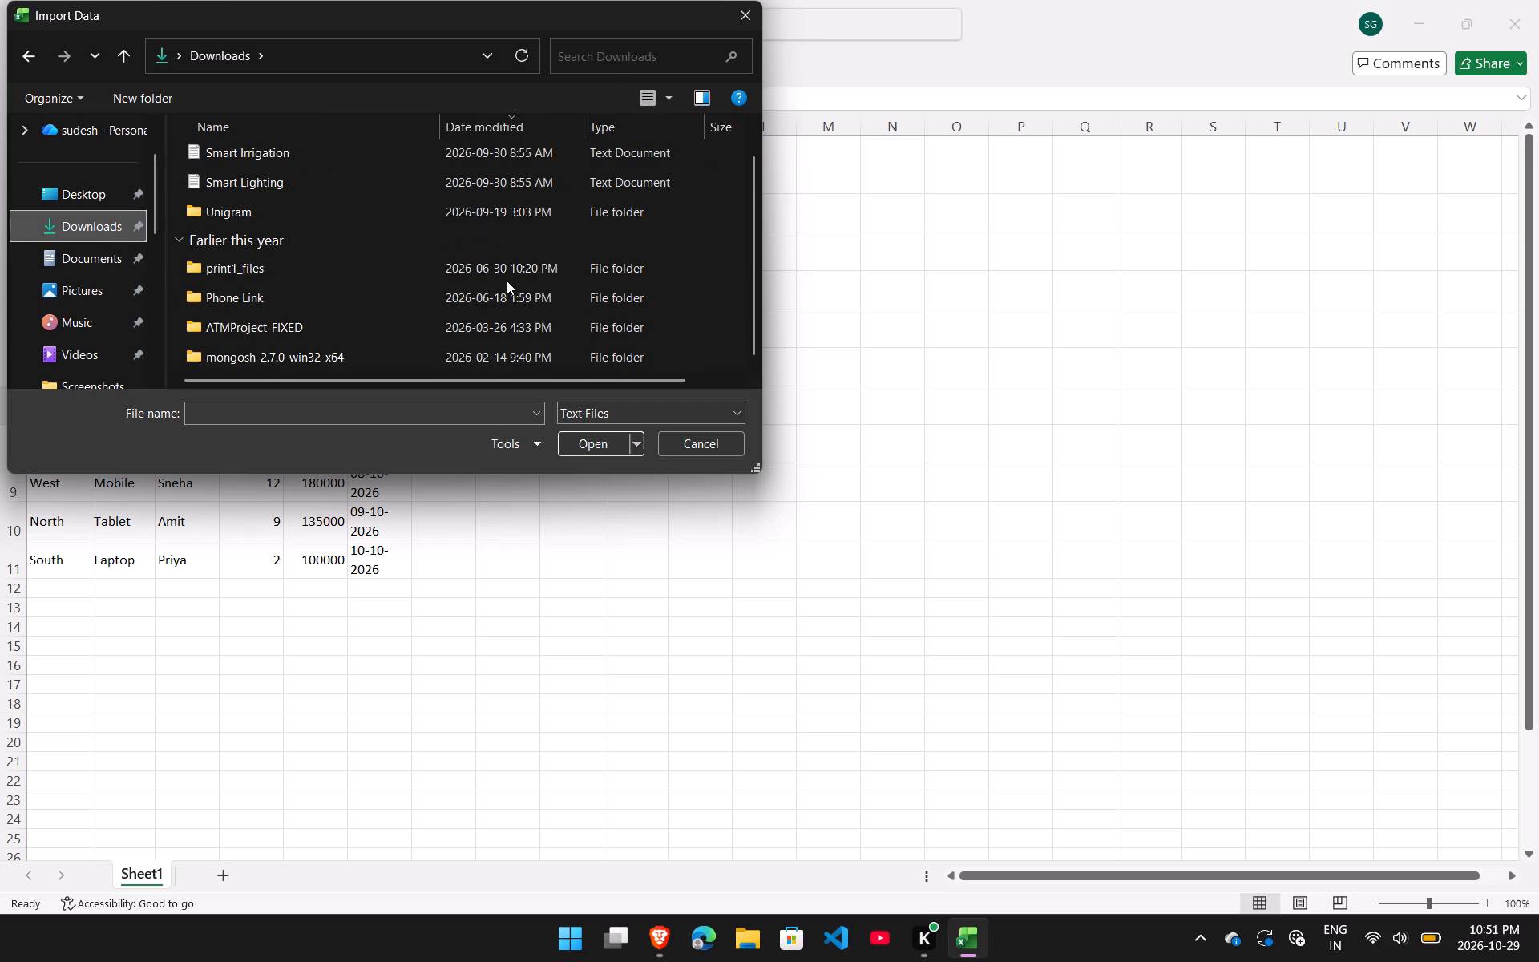
{"action": "scroll", "coordinate": [507, 281], "scroll_direction": "down", "scroll_amount": 5}
{"action": "scroll", "coordinate": [588, 309], "scroll_direction": "down", "scroll_amount": 1}
{"action": "scroll", "coordinate": [588, 309], "scroll_direction": "up", "scroll_amount": 1}
{"action": "scroll", "coordinate": [588, 309], "scroll_direction": "down", "scroll_amount": 5}
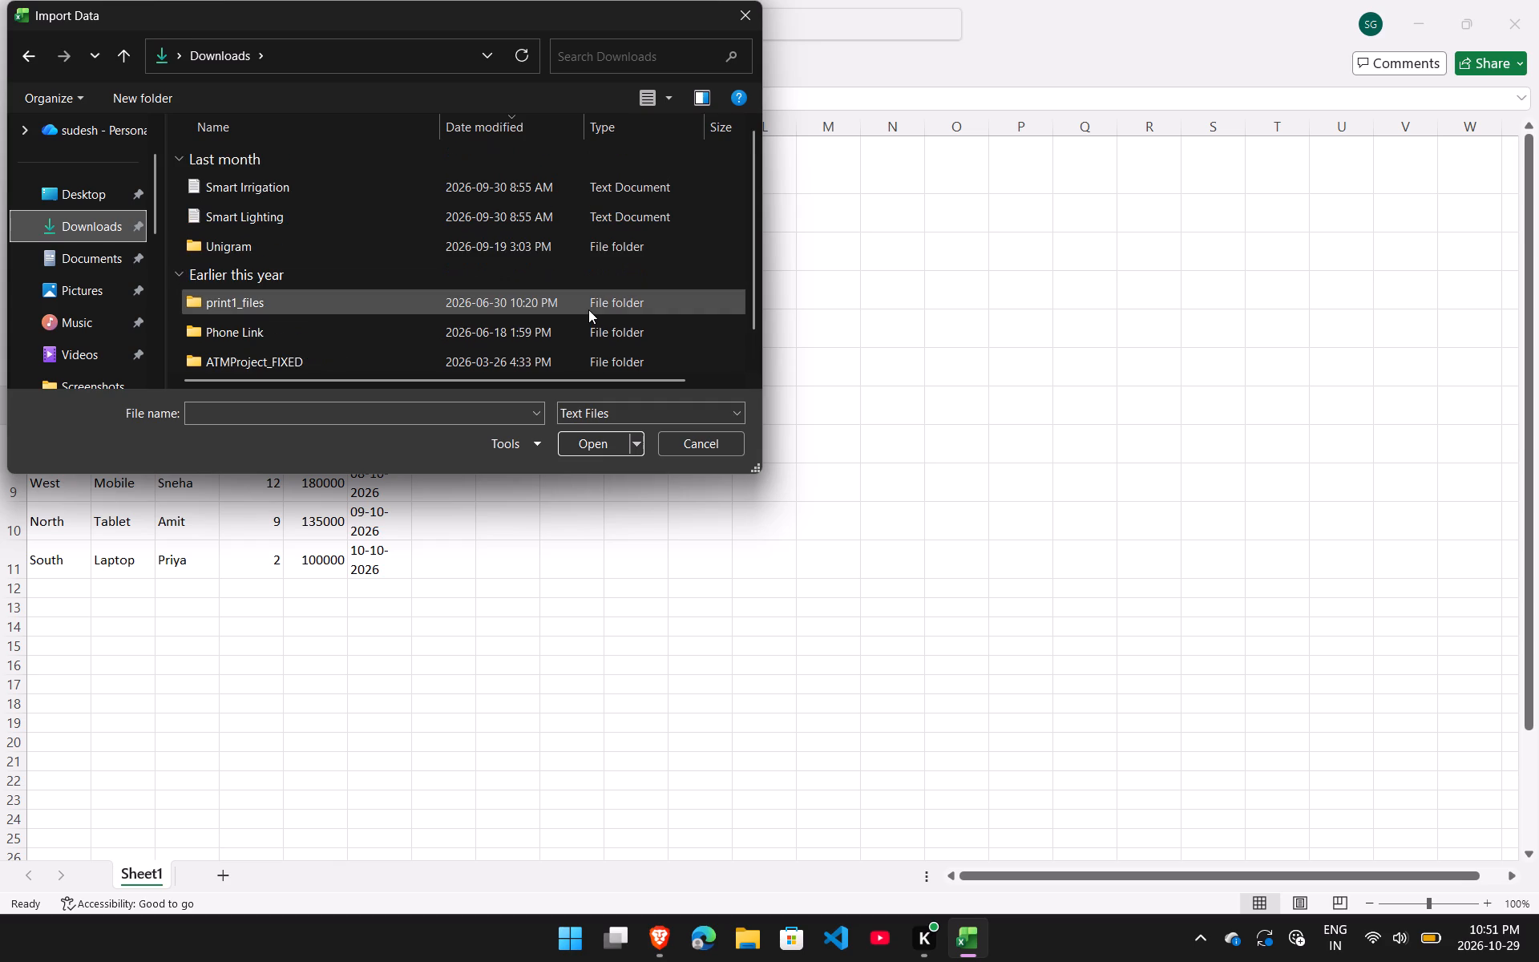
{"action": "scroll", "coordinate": [588, 309], "scroll_direction": "up", "scroll_amount": 8}
Import the attendance CSV file from the Desktop folder and load it into the workbook.
{"action": "left_click", "coordinate": [87, 195]}
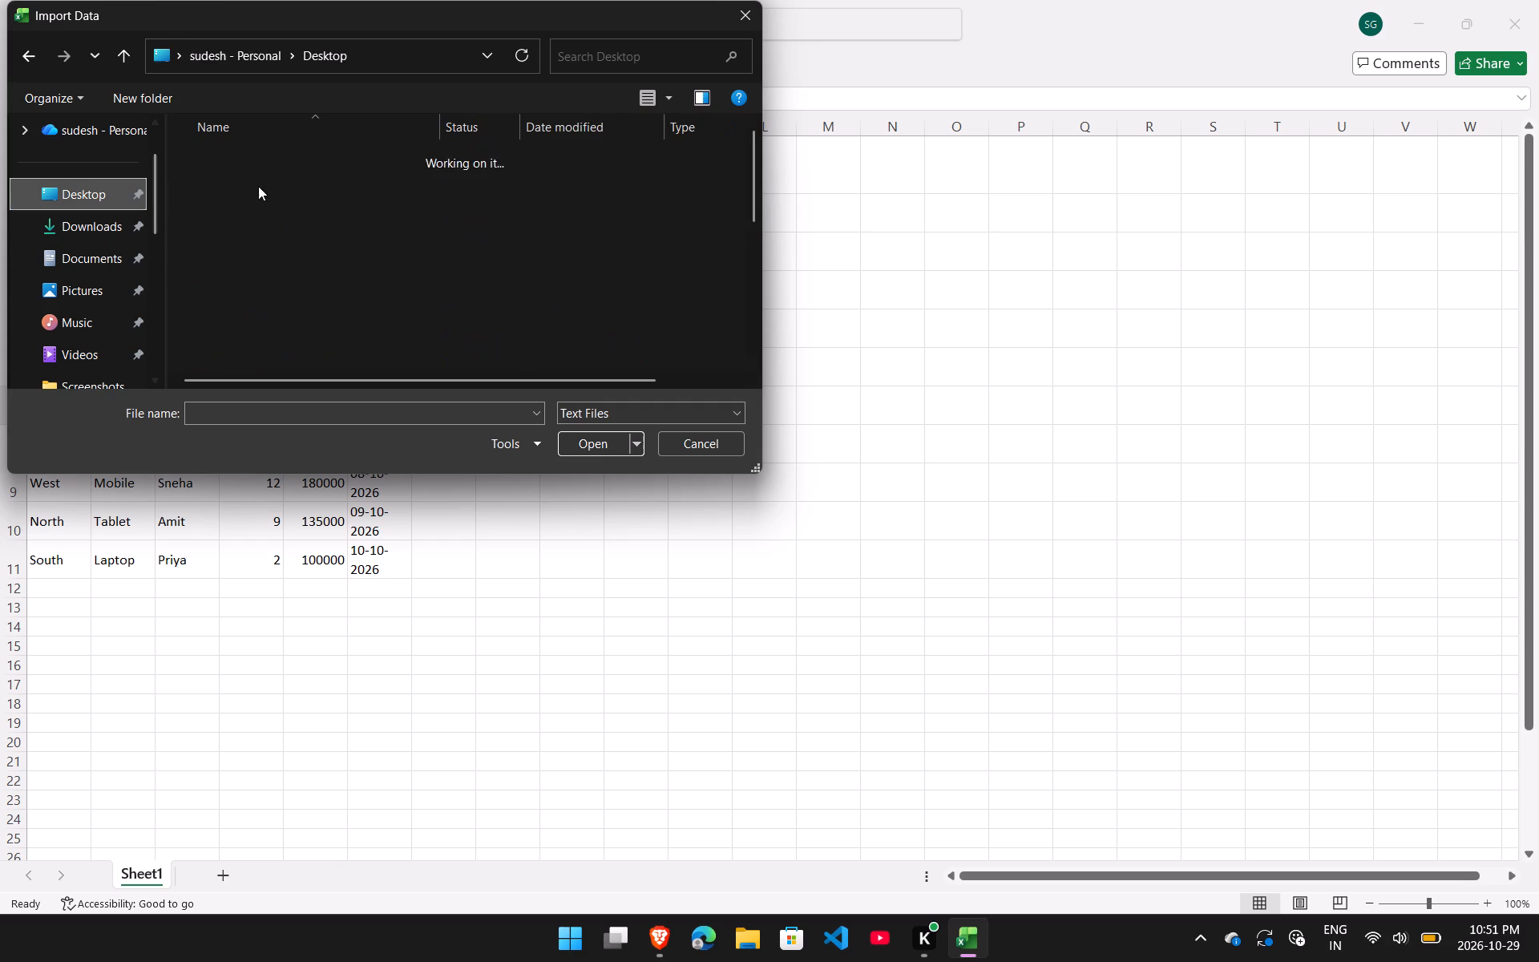
{"action": "scroll", "coordinate": [285, 192], "scroll_direction": "down", "scroll_amount": 8}
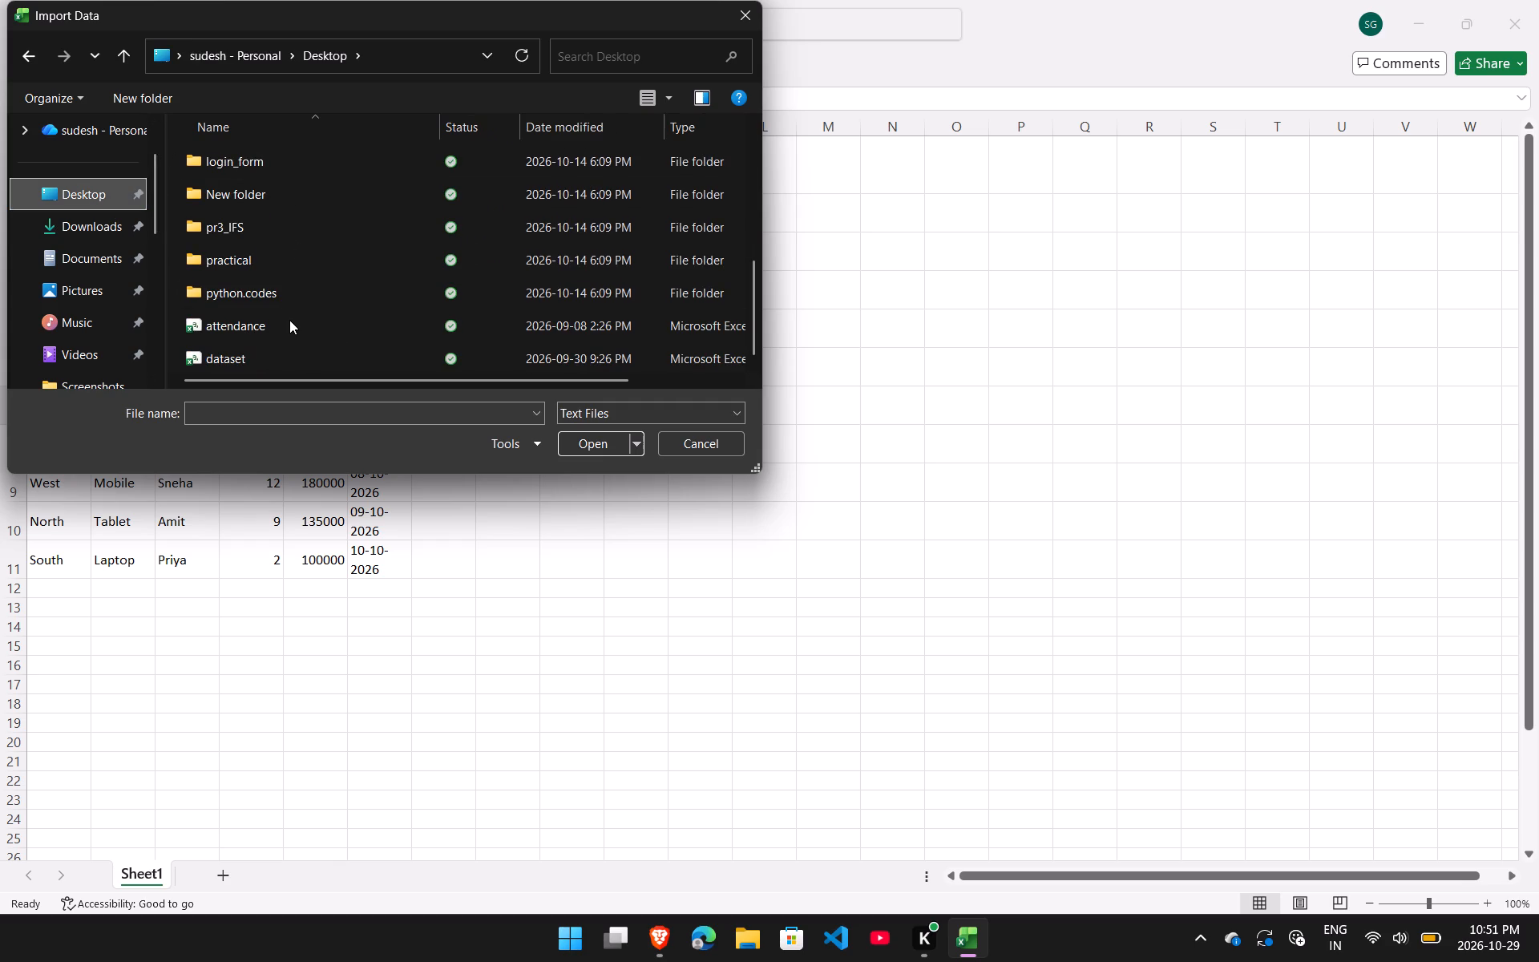
{"action": "left_click", "coordinate": [289, 320]}
{"action": "left_click", "coordinate": [563, 442]}
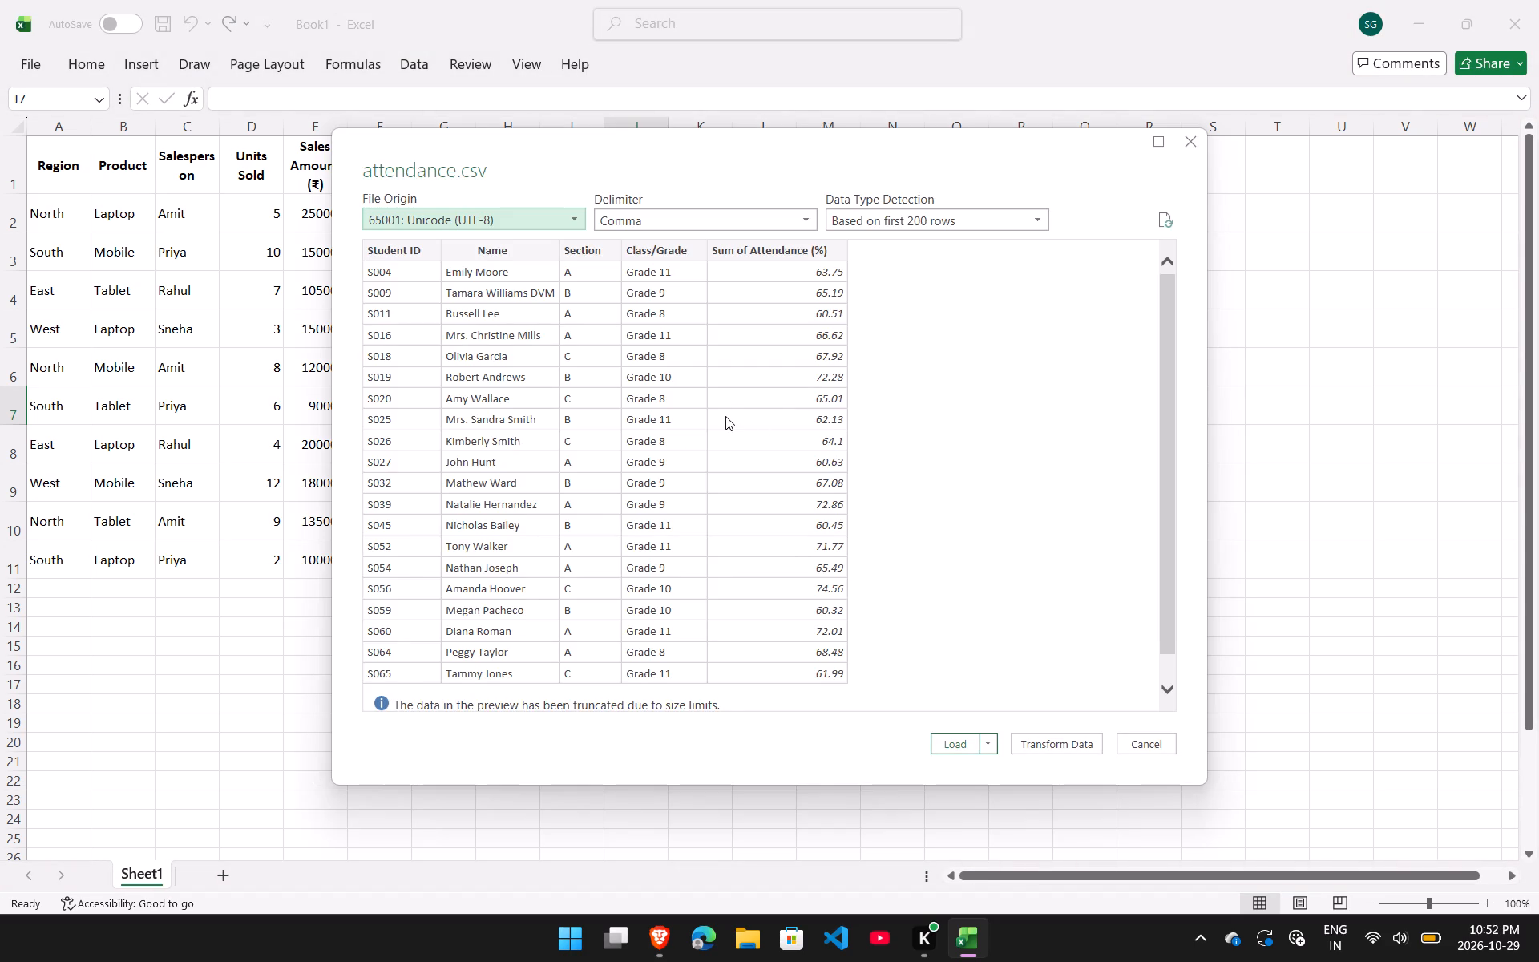
{"action": "scroll", "coordinate": [725, 416], "scroll_direction": "down", "scroll_amount": 7}
{"action": "scroll", "coordinate": [725, 416], "scroll_direction": "up", "scroll_amount": 1}
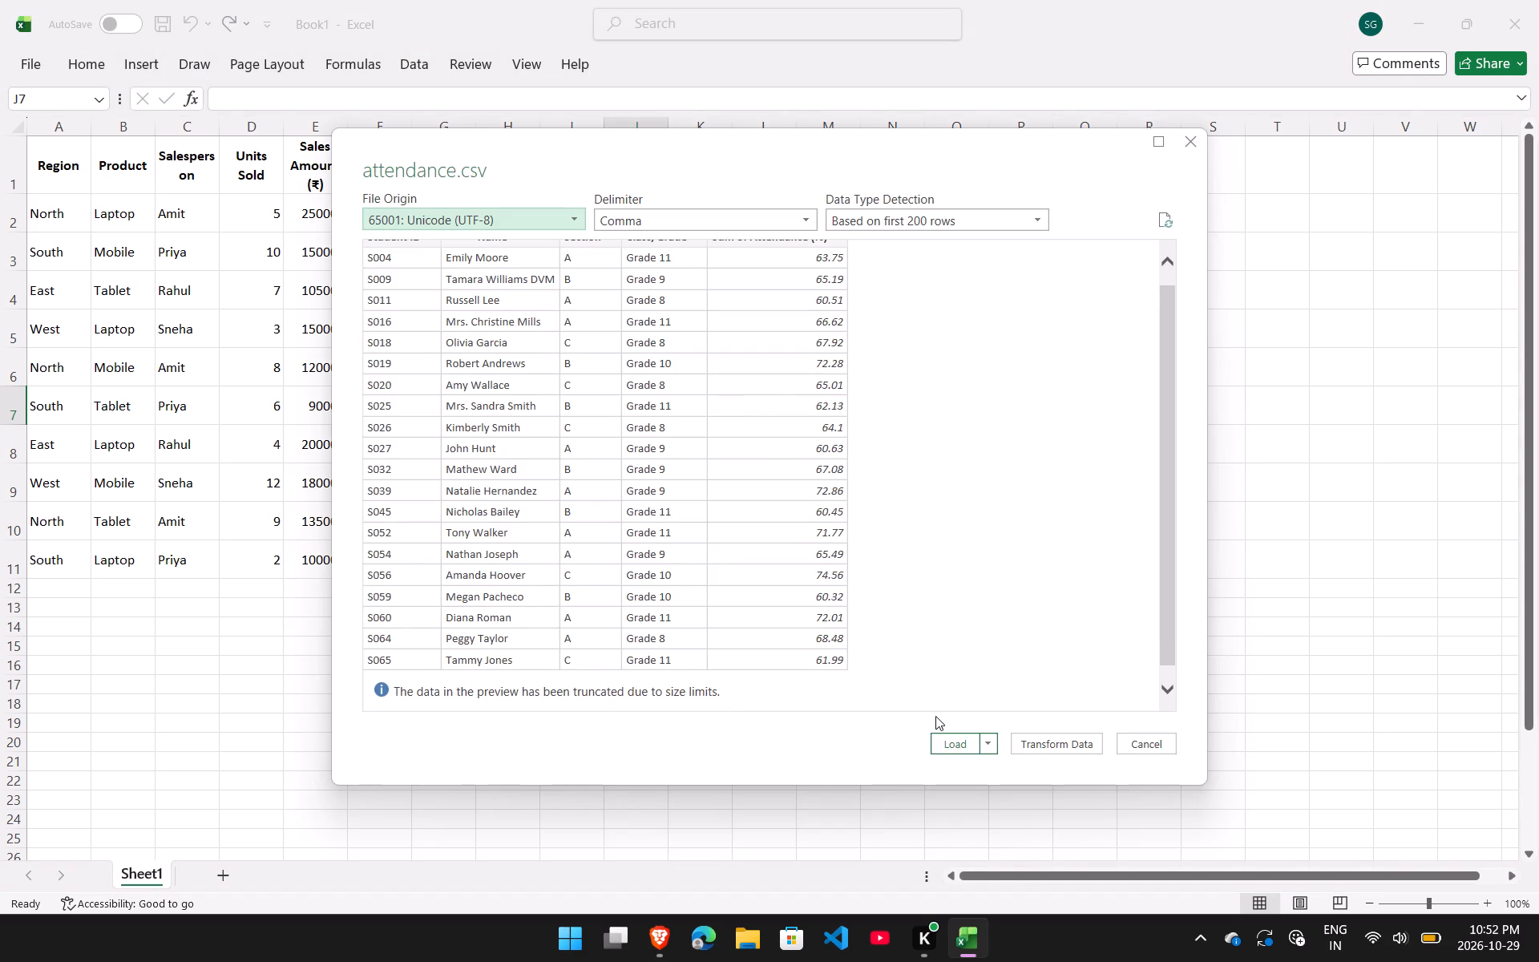
{"action": "left_click", "coordinate": [959, 731]}
{"action": "left_click", "coordinate": [958, 739]}
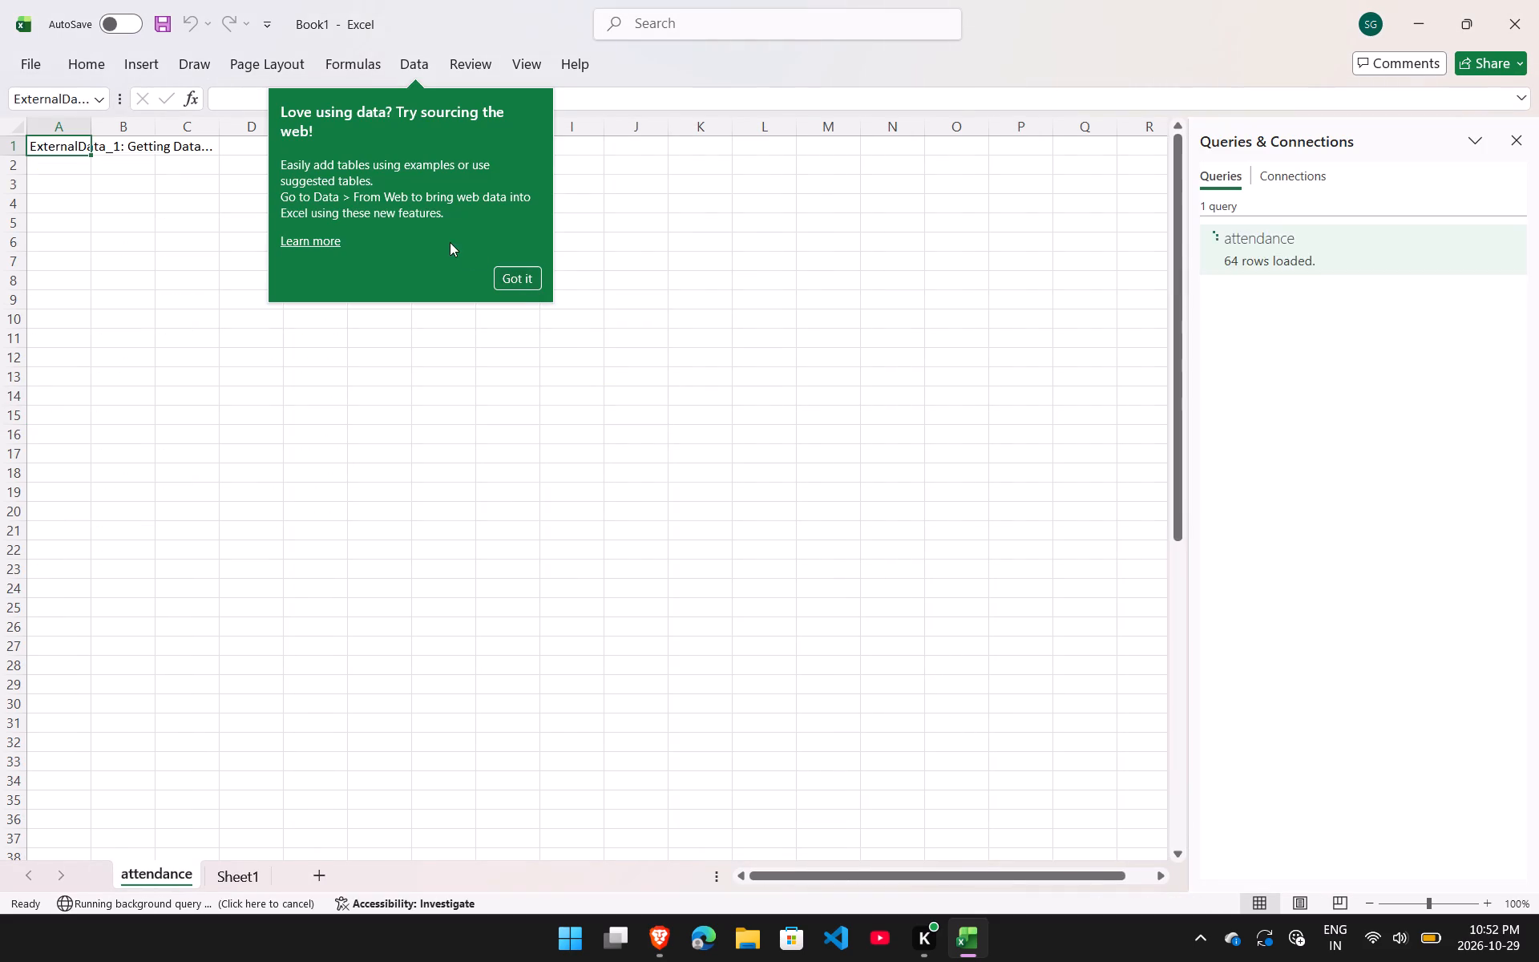
{"action": "left_click", "coordinate": [528, 272]}
Look through the rows of the imported attendance table from top to bottom.
{"action": "scroll", "coordinate": [701, 494], "scroll_direction": "down", "scroll_amount": 4}
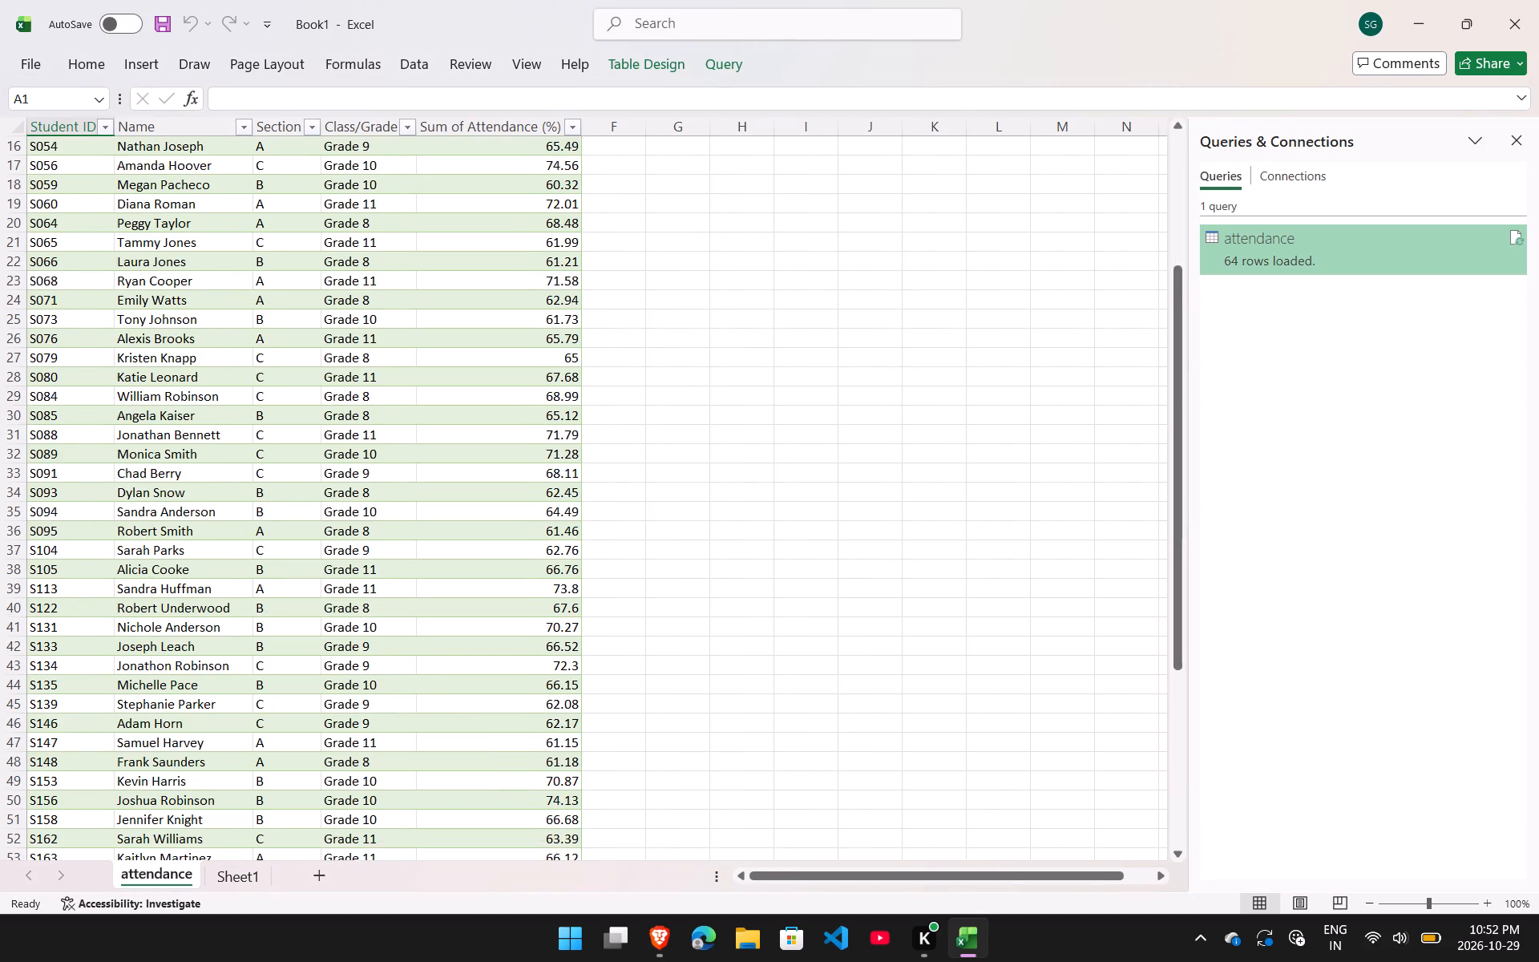
{"action": "scroll", "coordinate": [701, 494], "scroll_direction": "down", "scroll_amount": 16}
{"action": "scroll", "coordinate": [701, 494], "scroll_direction": "up", "scroll_amount": 4}
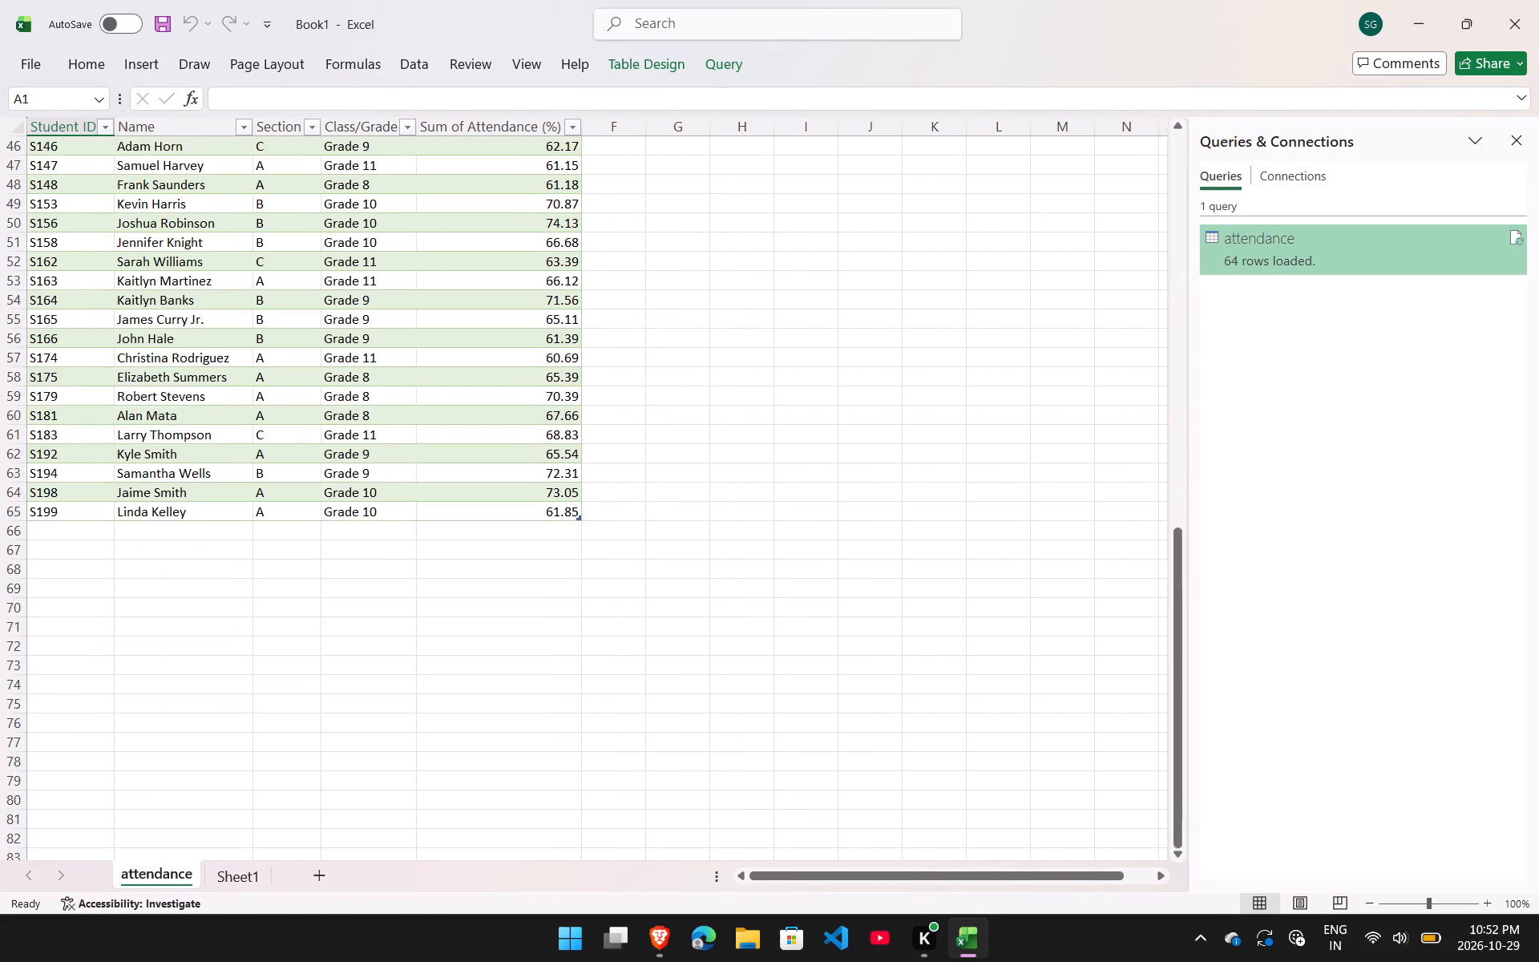
{"action": "scroll", "coordinate": [701, 494], "scroll_direction": "up", "scroll_amount": 14}
{"action": "scroll", "coordinate": [701, 494], "scroll_direction": "down", "scroll_amount": 1}
{"action": "scroll", "coordinate": [701, 494], "scroll_direction": "up", "scroll_amount": 6}
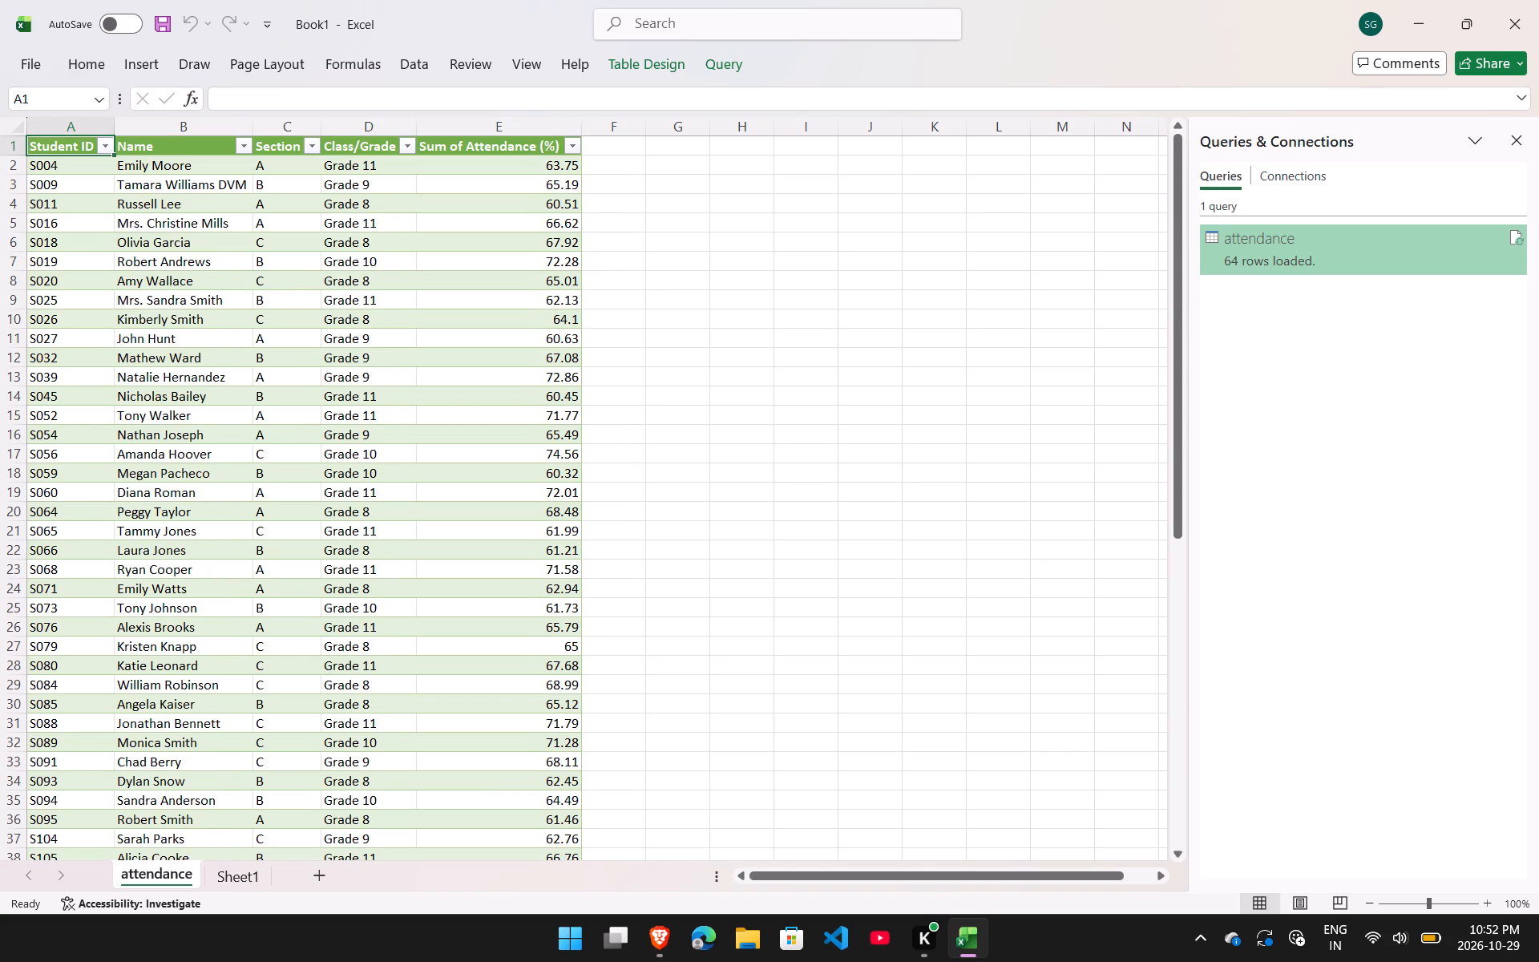
{"action": "scroll", "coordinate": [701, 494], "scroll_direction": "up", "scroll_amount": 1}
{"action": "scroll", "coordinate": [701, 494], "scroll_direction": "down", "scroll_amount": 1}
{"action": "scroll", "coordinate": [701, 494], "scroll_direction": "up", "scroll_amount": 1}
Examine the filter options of the Section and Class/Grade columns in the attendance table.
{"action": "left_click", "coordinate": [312, 150]}
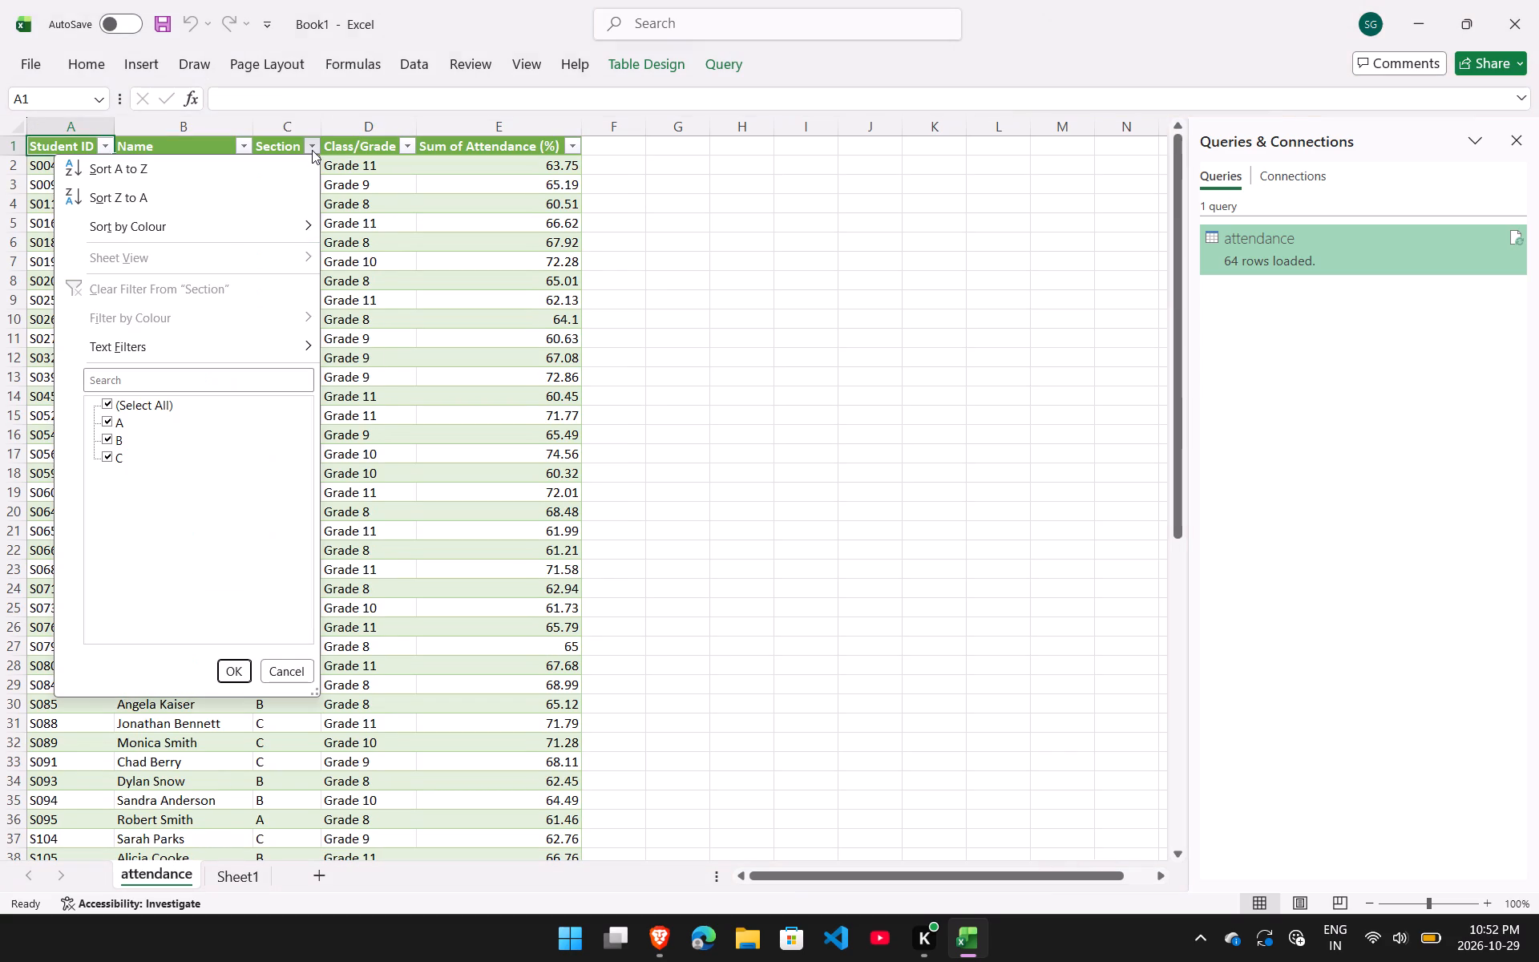
{"action": "left_click", "coordinate": [312, 150]}
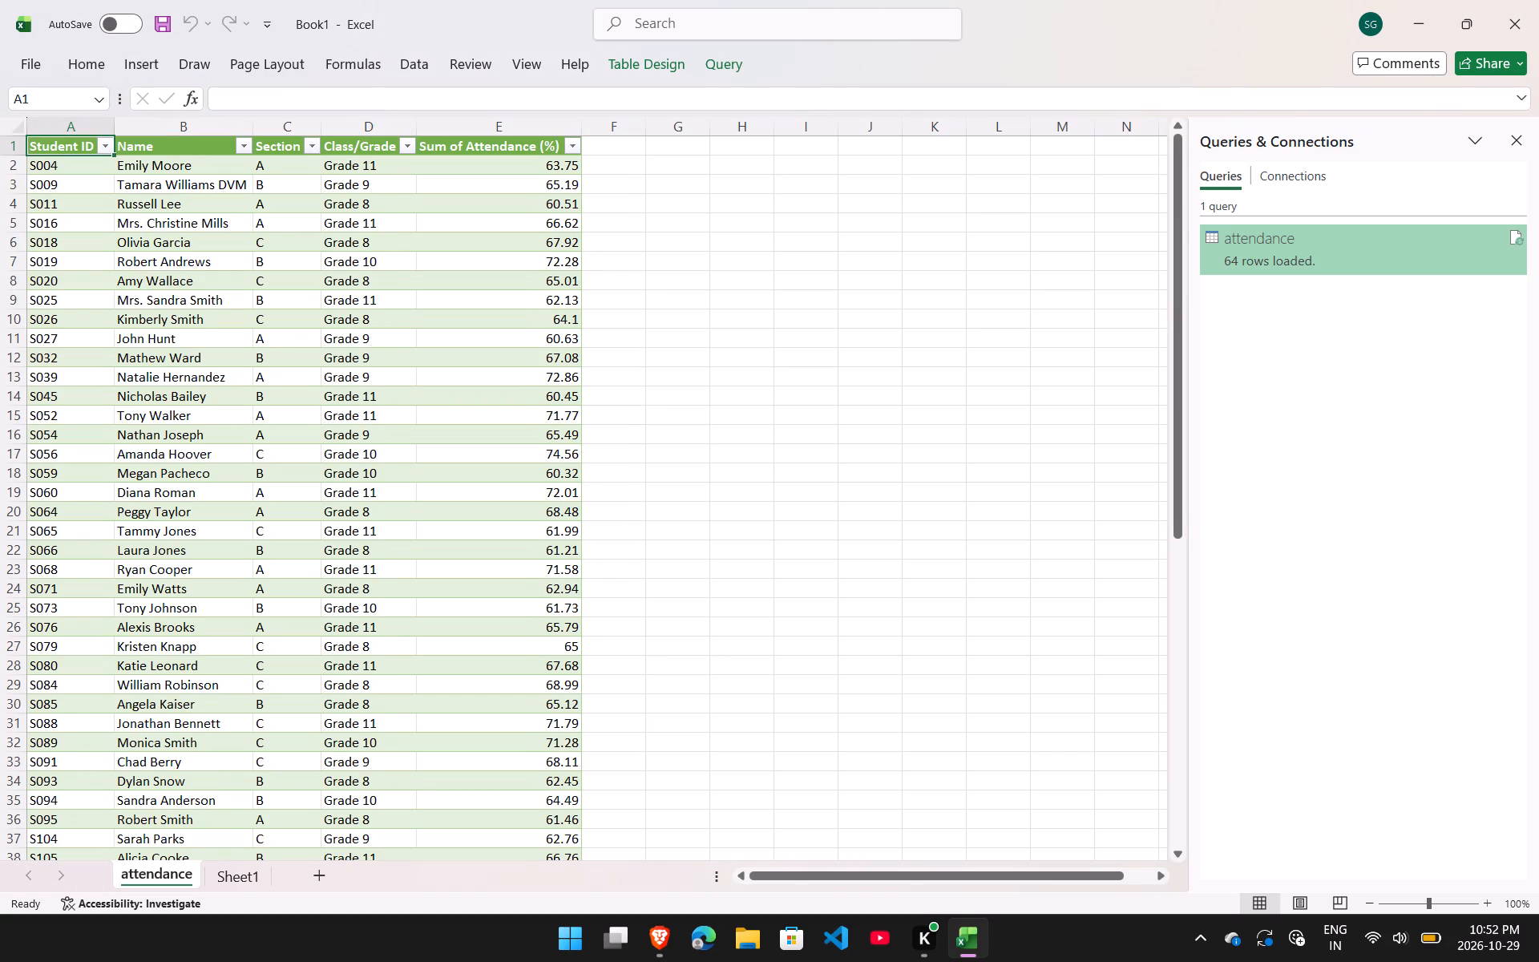
{"action": "left_click", "coordinate": [611, 289]}
{"action": "left_click", "coordinate": [667, 277]}
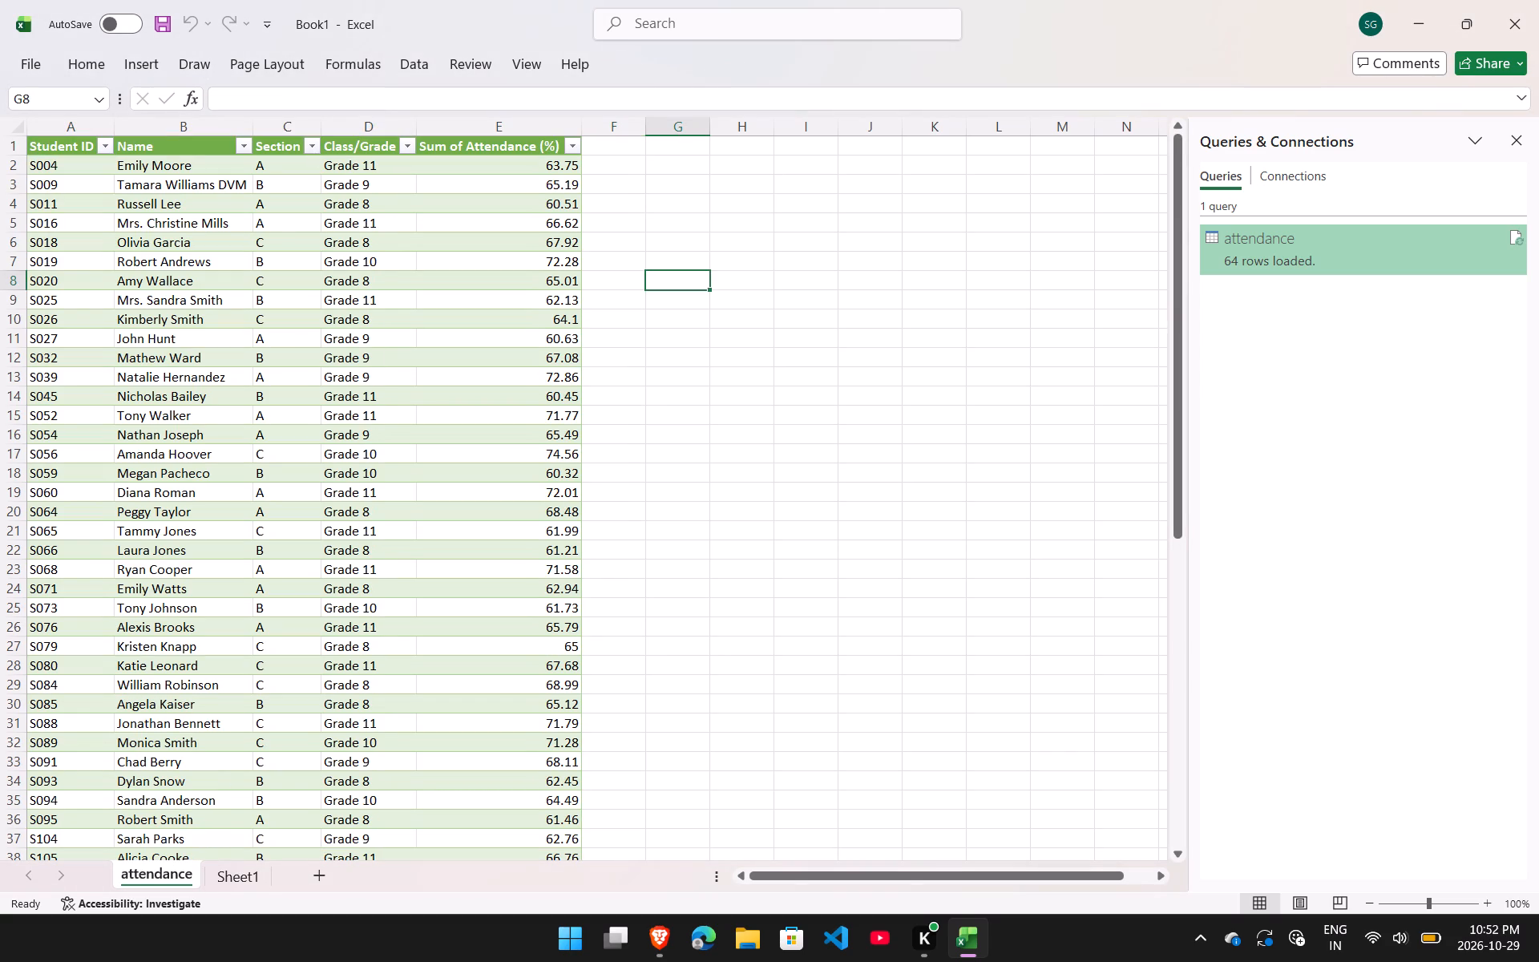
{"action": "left_click", "coordinate": [608, 246]}
{"action": "left_click", "coordinate": [402, 138]}
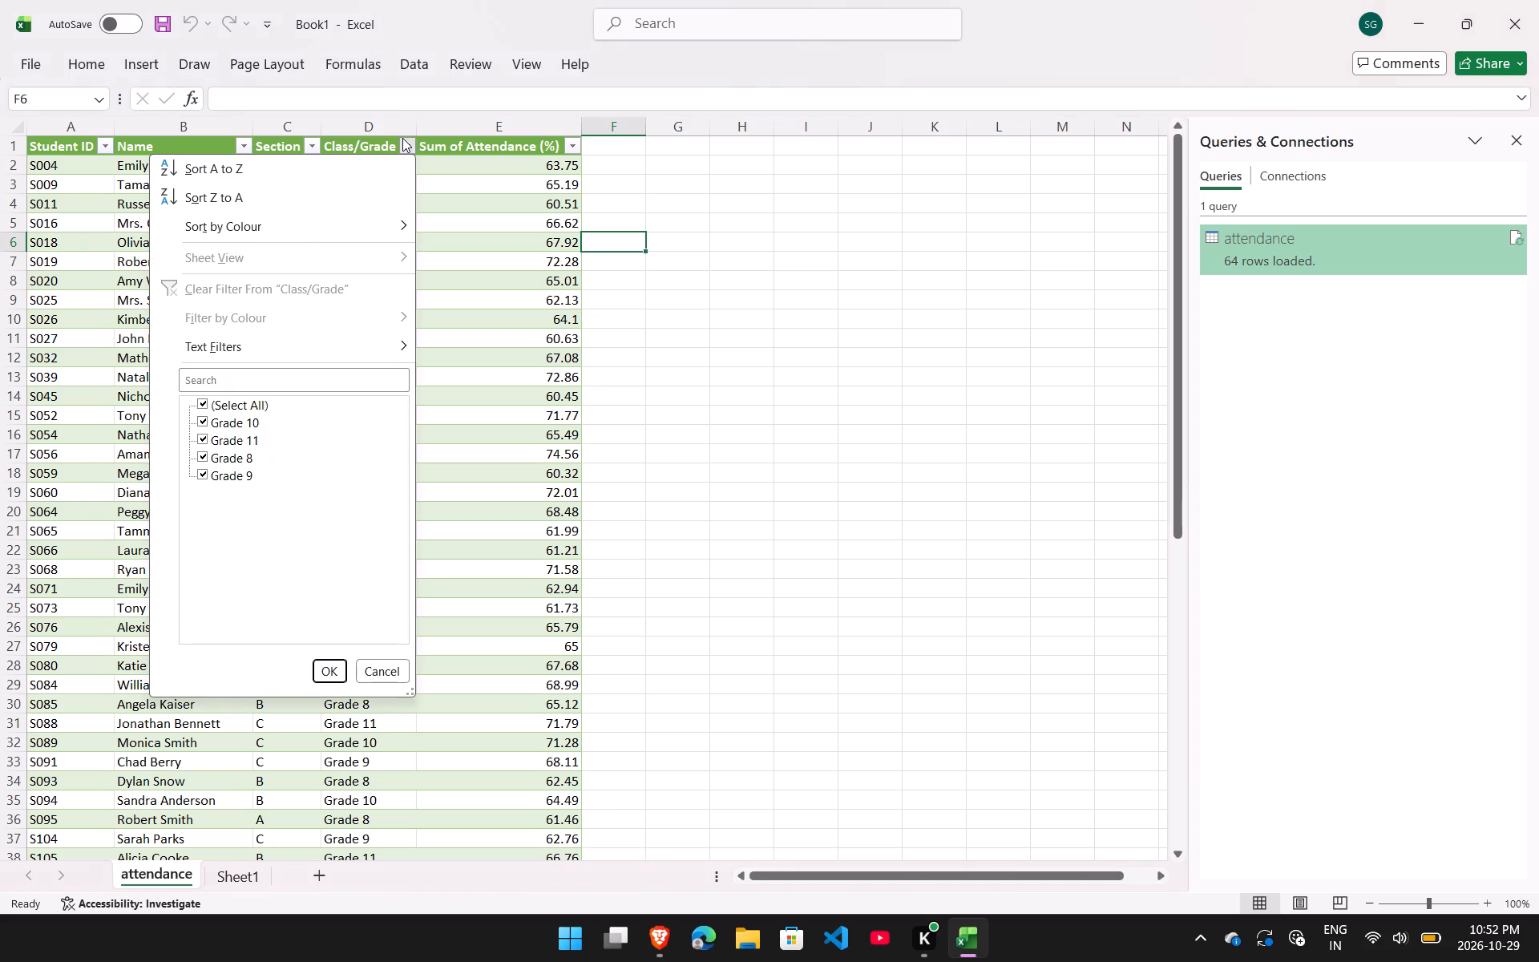
{"action": "left_click", "coordinate": [402, 138]}
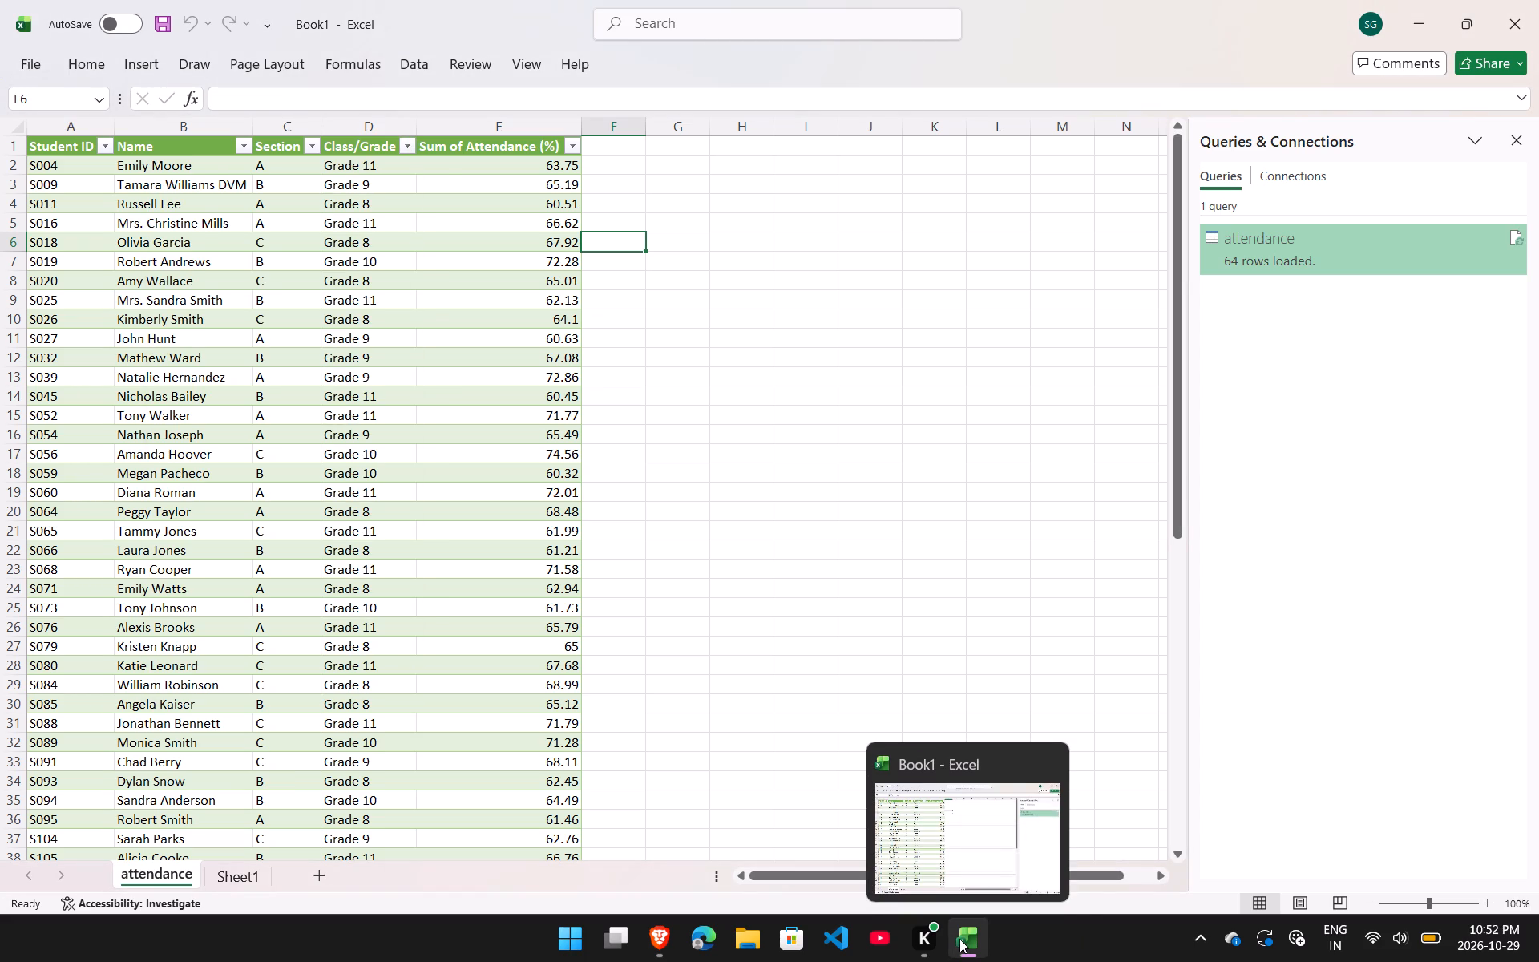
Following section 3(b) of the lab manual, format the Sheet1 sales range A1:F11 as a light blue banded table with headers.
{"action": "left_click", "coordinate": [672, 947]}
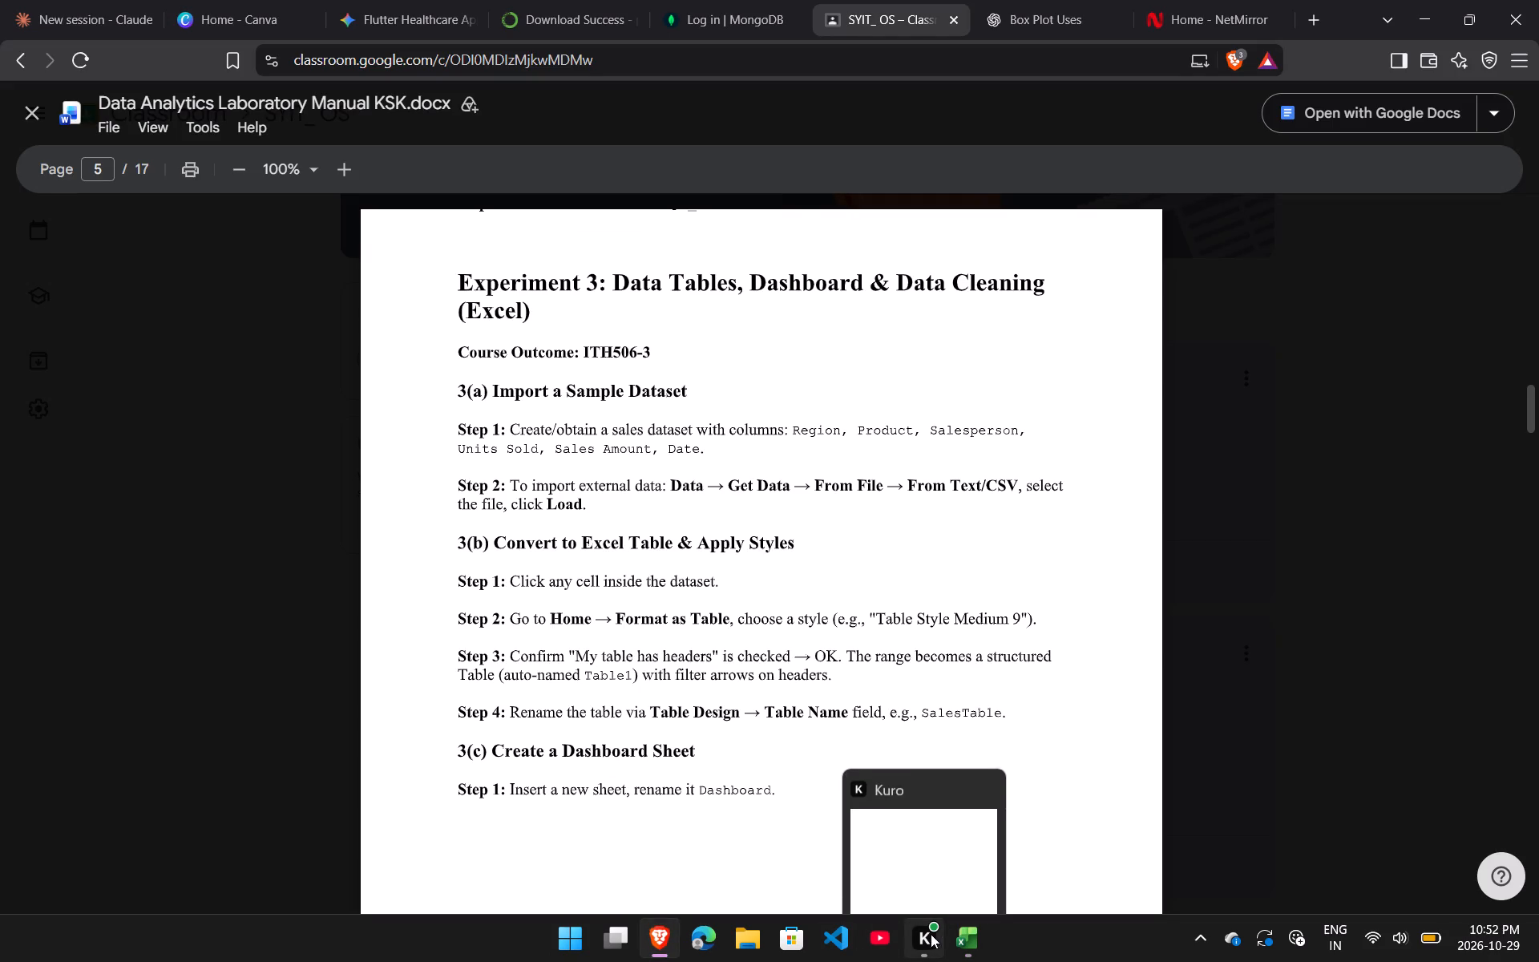
{"action": "left_click", "coordinate": [968, 946]}
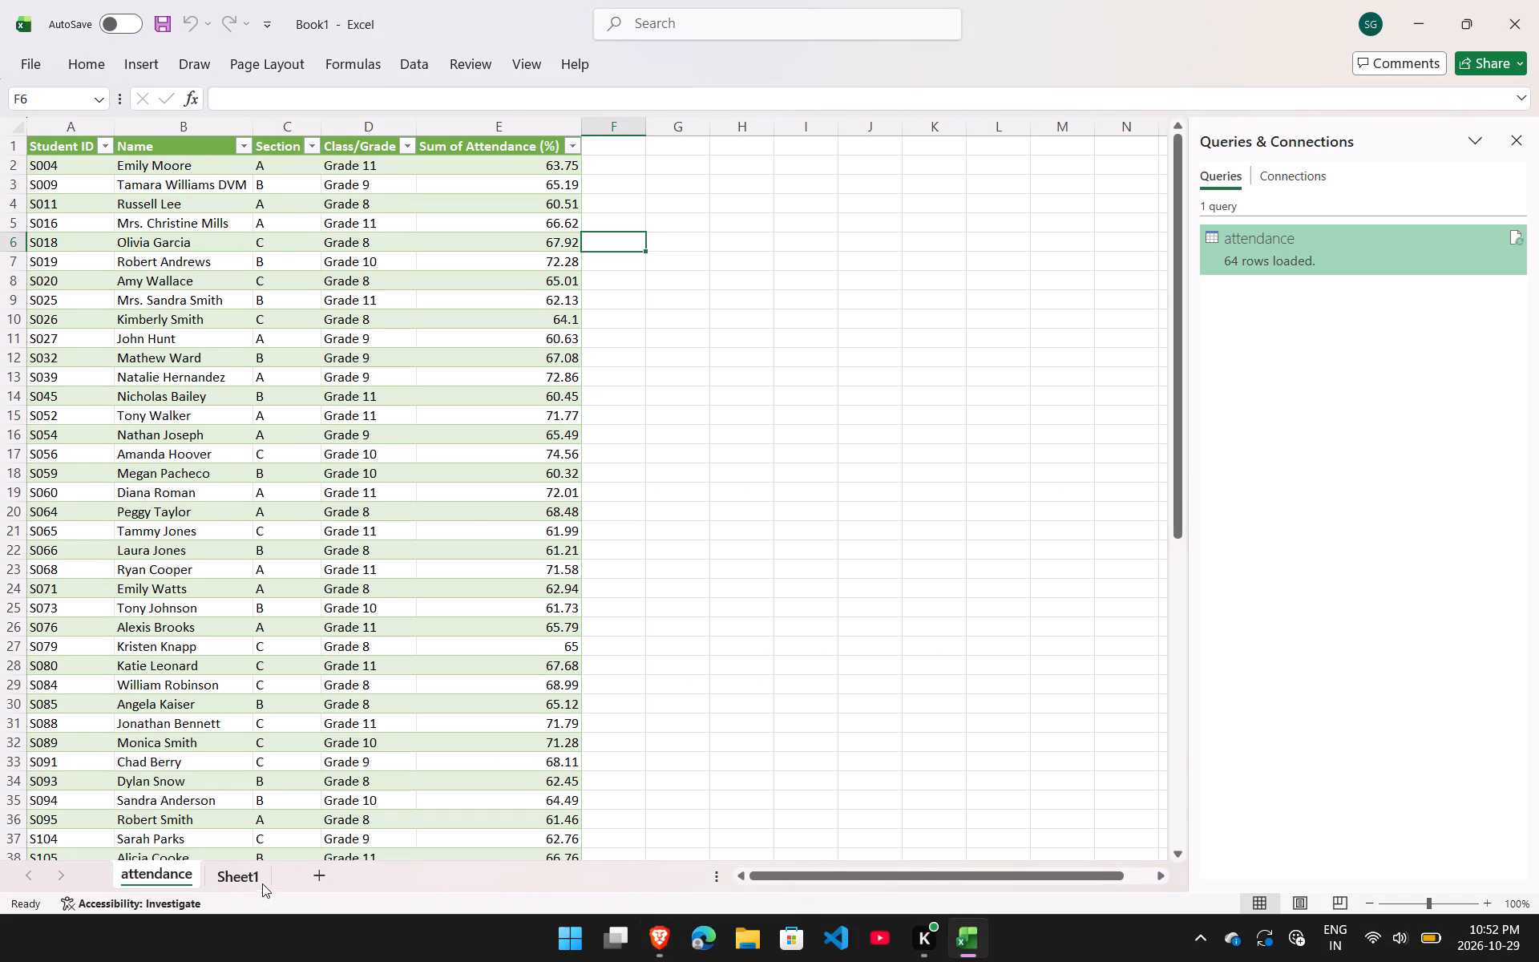
{"action": "left_click", "coordinate": [259, 886]}
{"action": "left_click", "coordinate": [156, 880]}
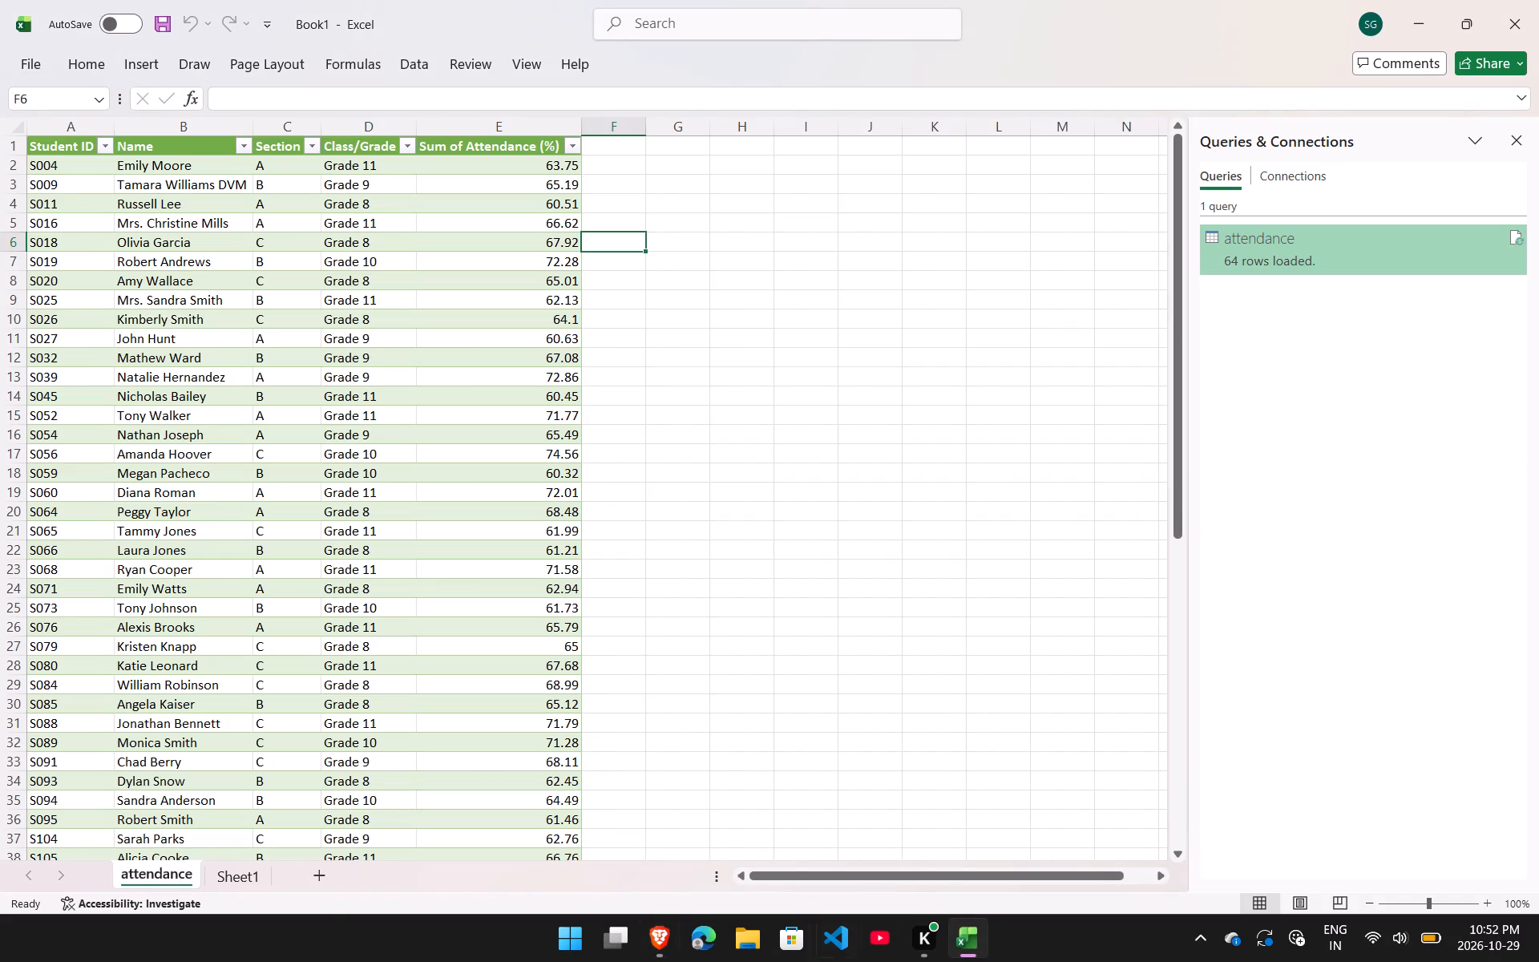
{"action": "left_click", "coordinate": [660, 936]}
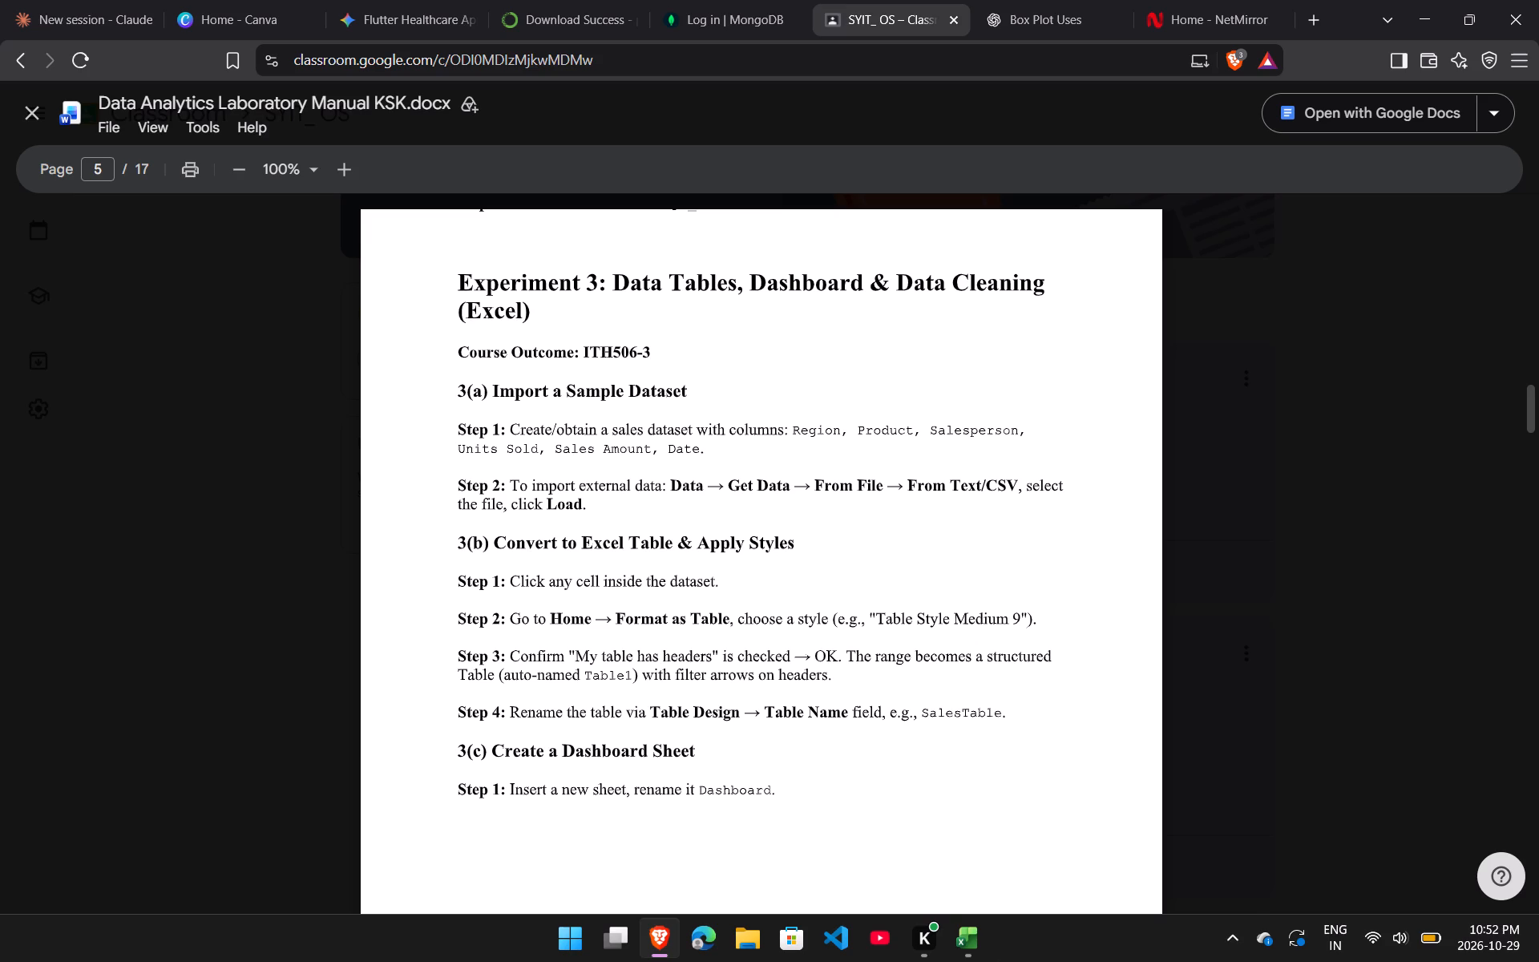
{"action": "left_click", "coordinate": [967, 932]}
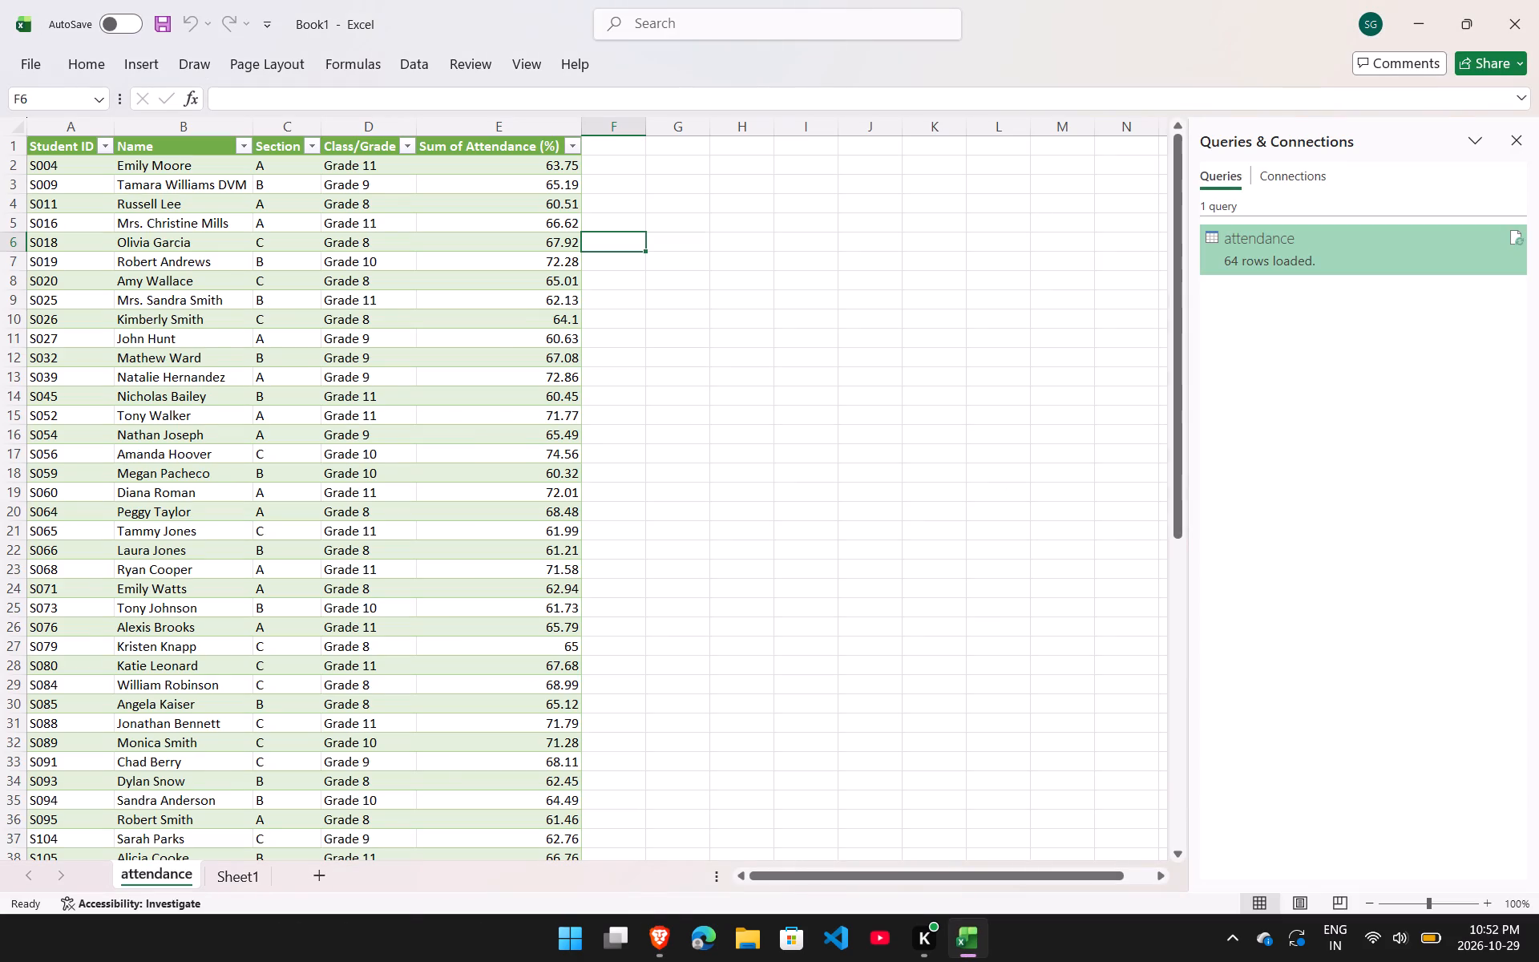
{"action": "left_click", "coordinate": [250, 883]}
{"action": "left_click", "coordinate": [223, 439]}
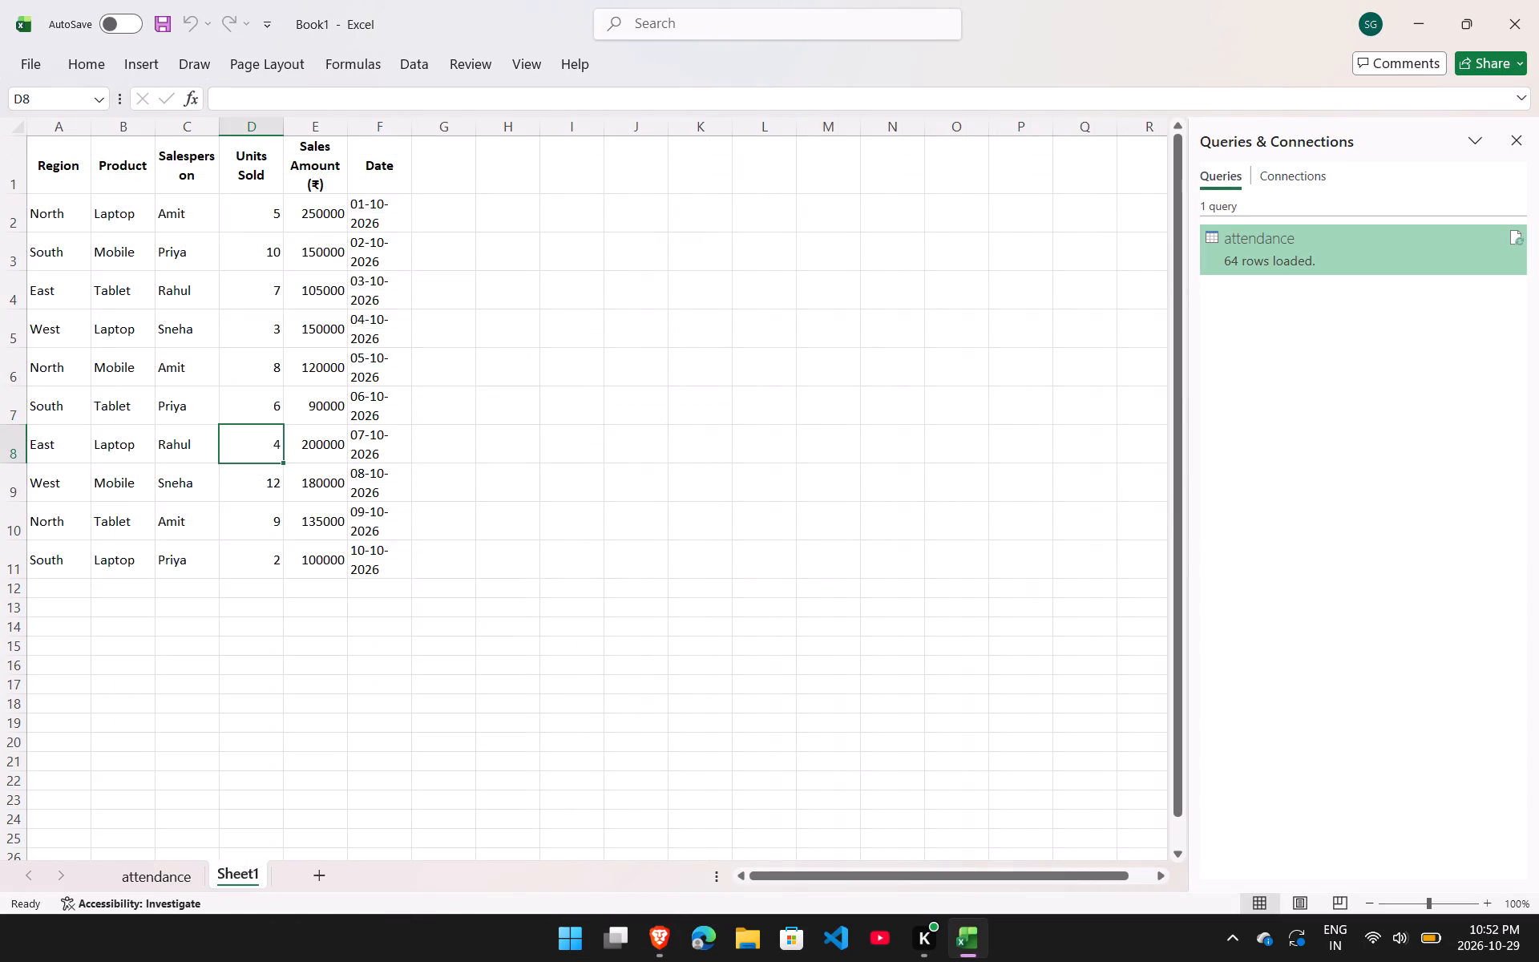
{"action": "left_click", "coordinate": [90, 68]}
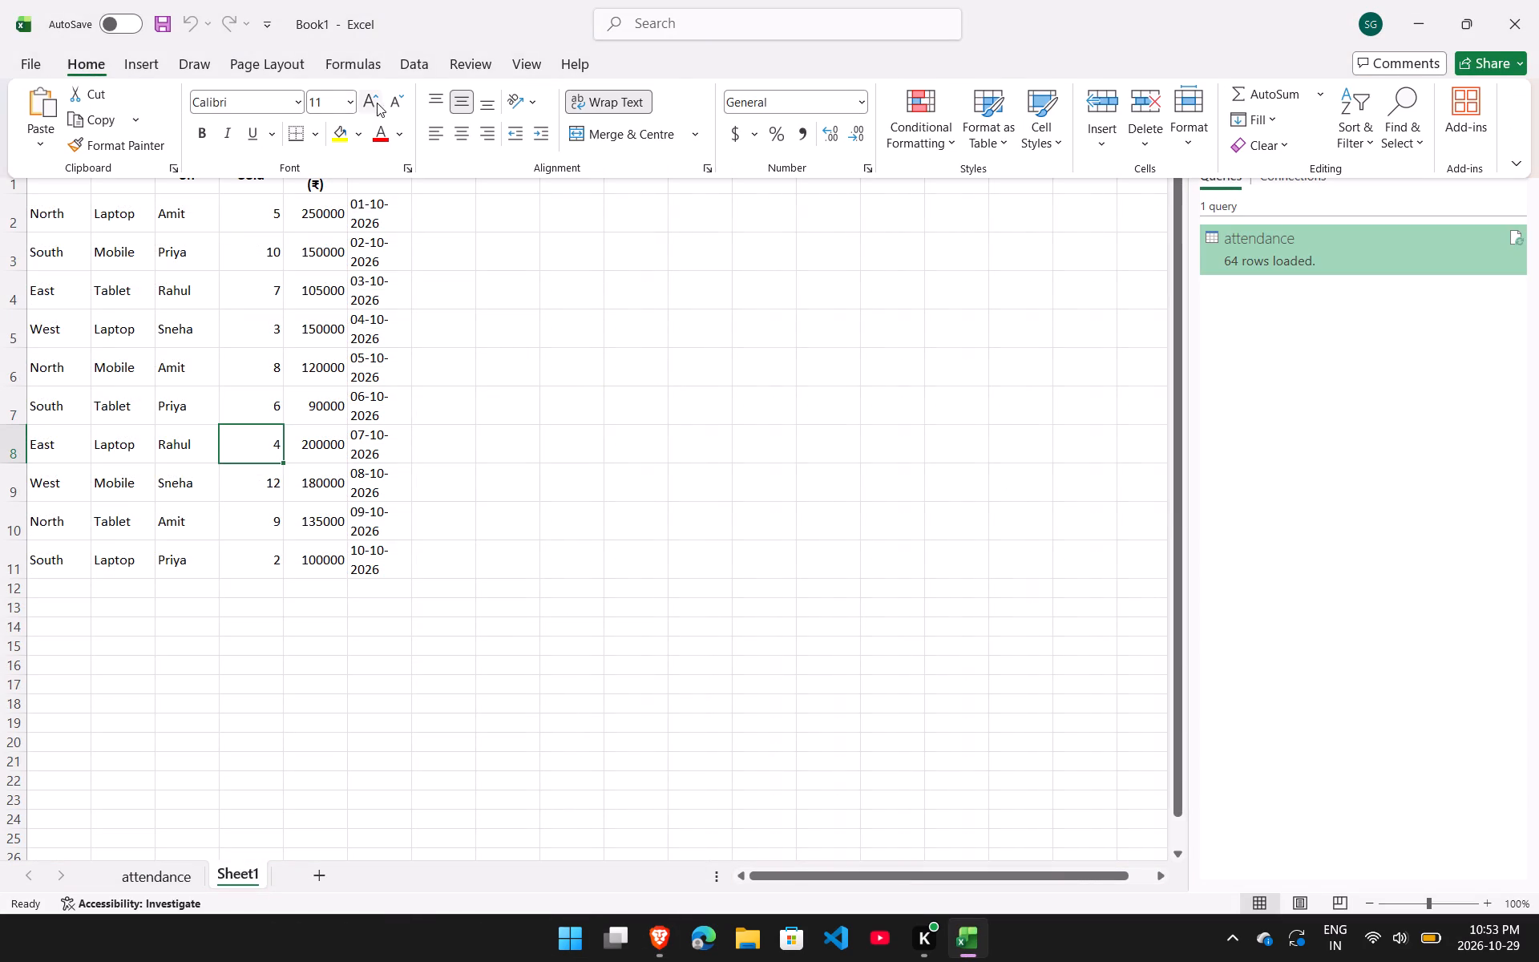
{"action": "left_click", "coordinate": [1177, 134]}
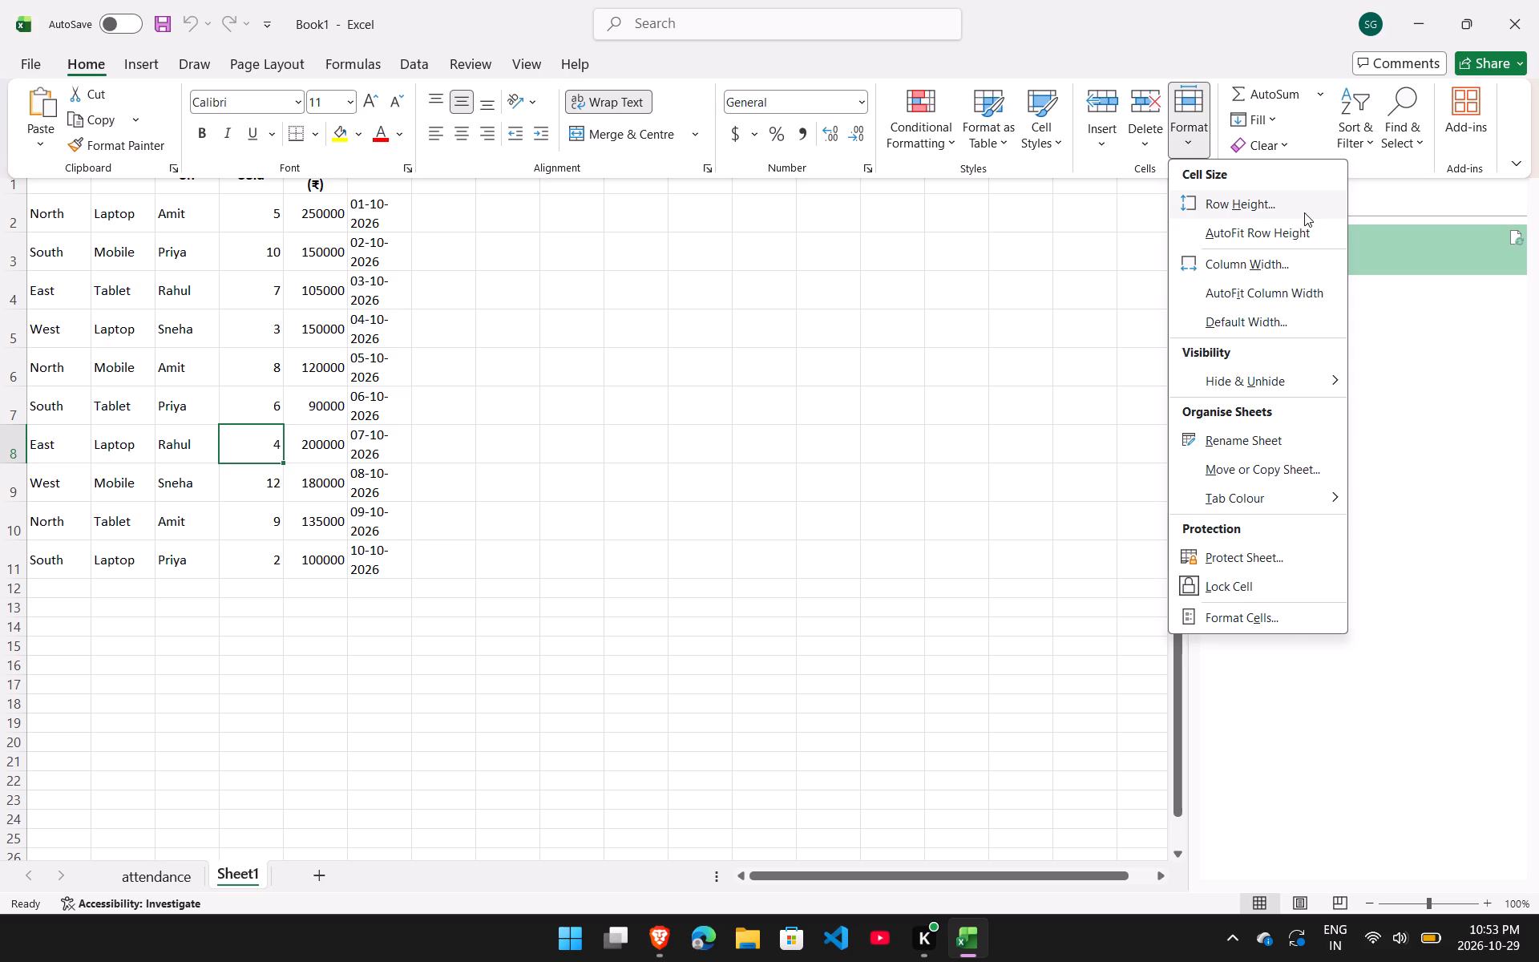
{"action": "left_click", "coordinate": [1004, 145]}
{"action": "left_click", "coordinate": [1055, 236]}
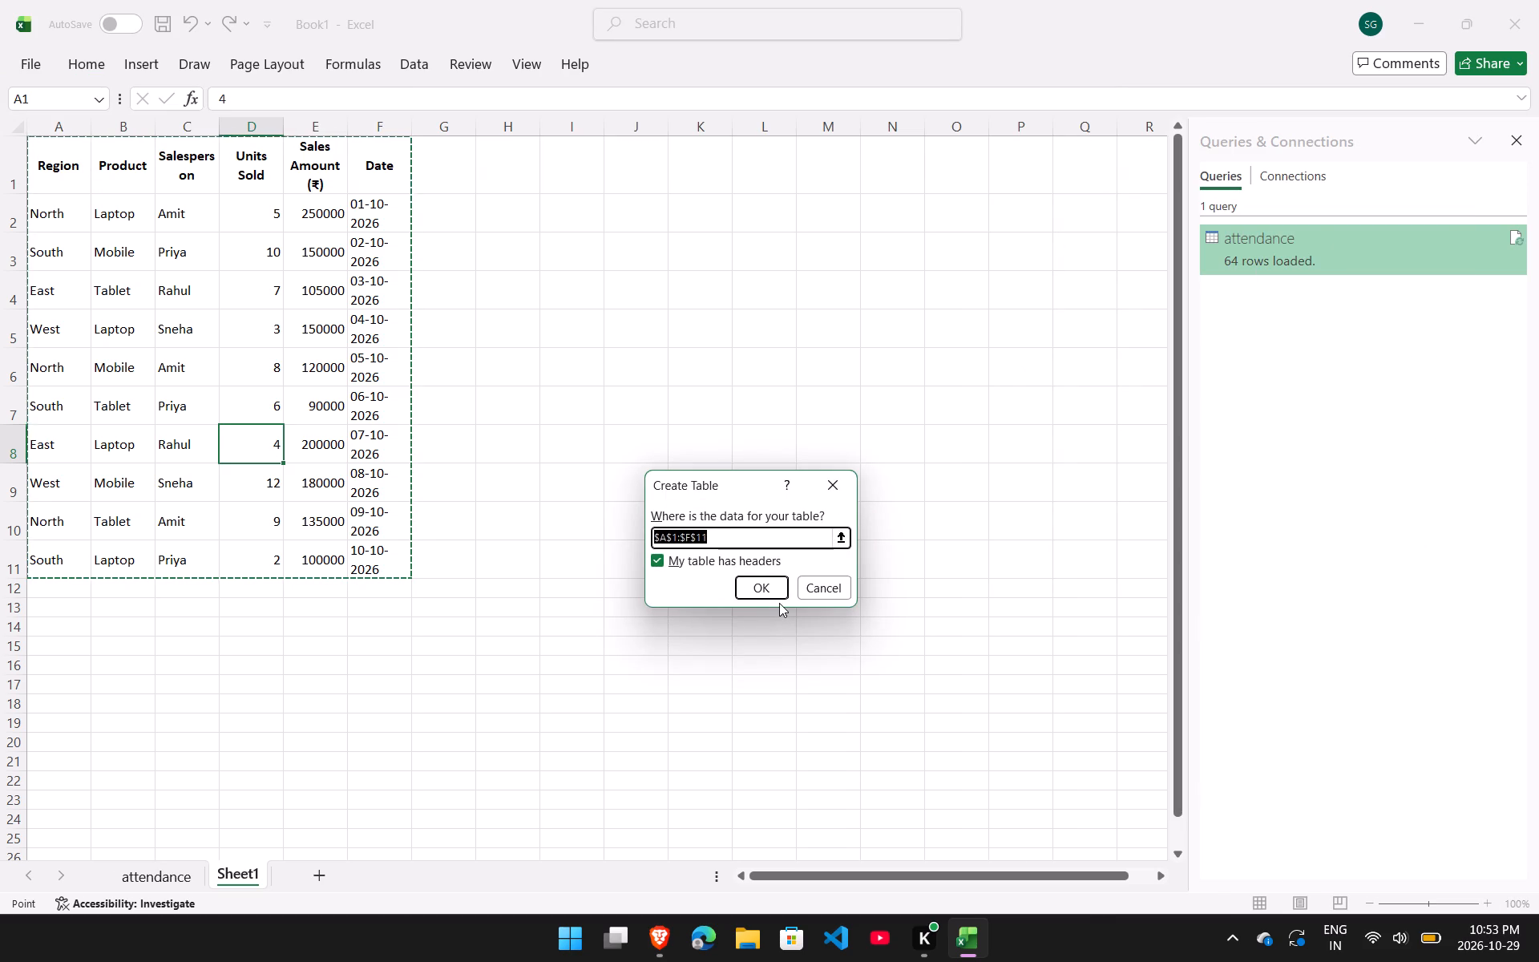
{"action": "left_click", "coordinate": [769, 596]}
{"action": "left_click", "coordinate": [667, 391]}
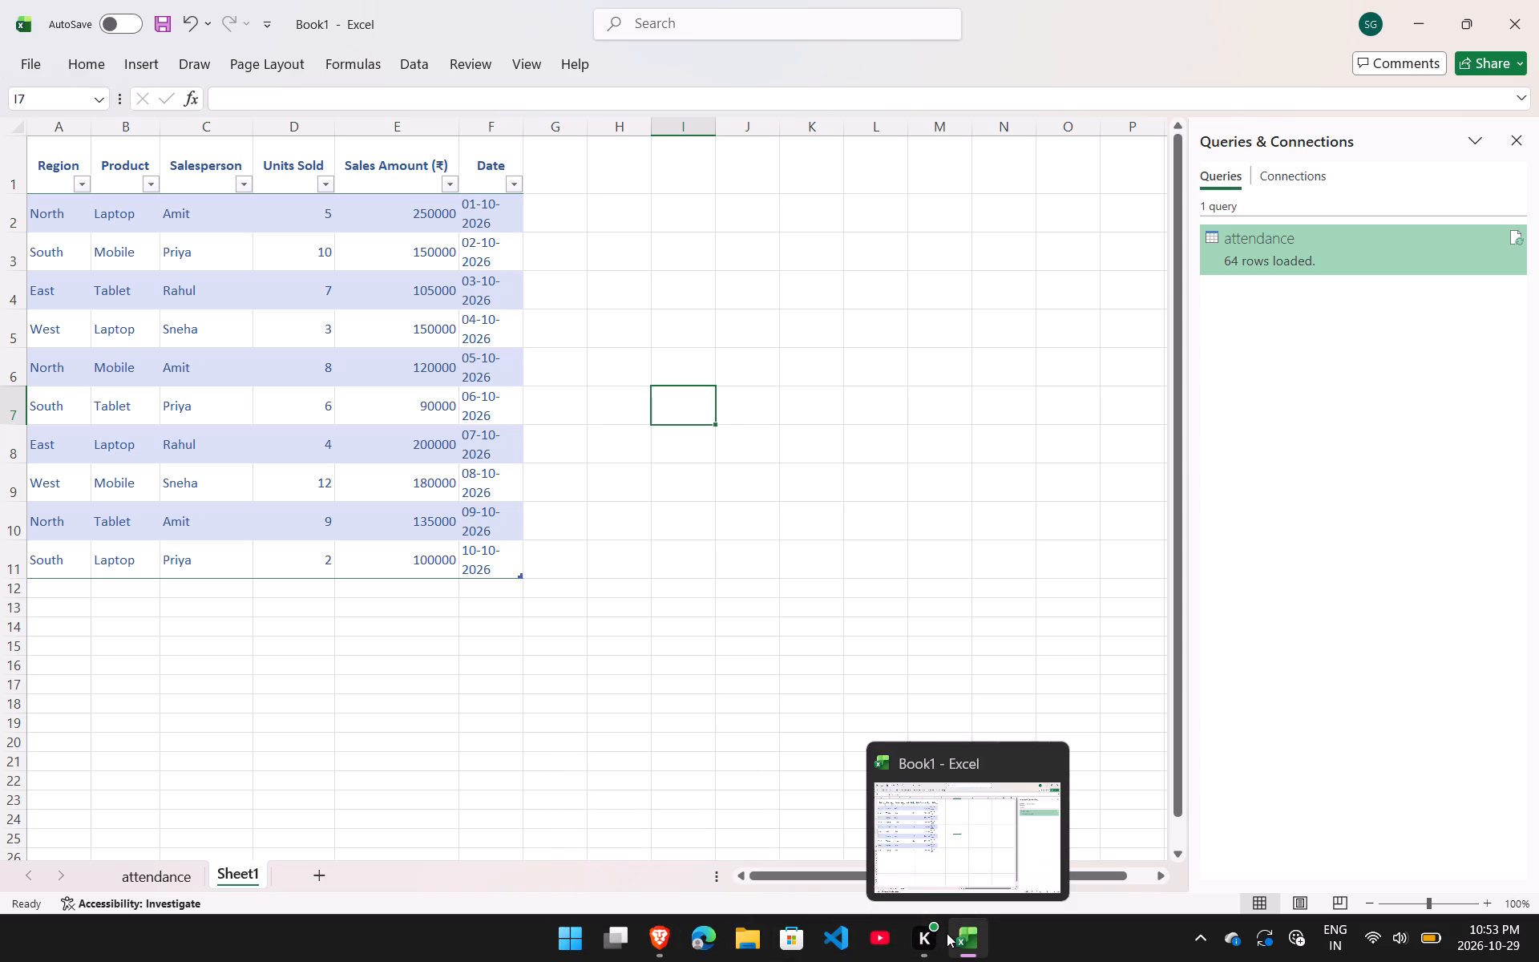
Recheck the table instructions in the lab manual in the browser, and close the workbook's Queries & Connections pane.
{"action": "left_click", "coordinate": [664, 944]}
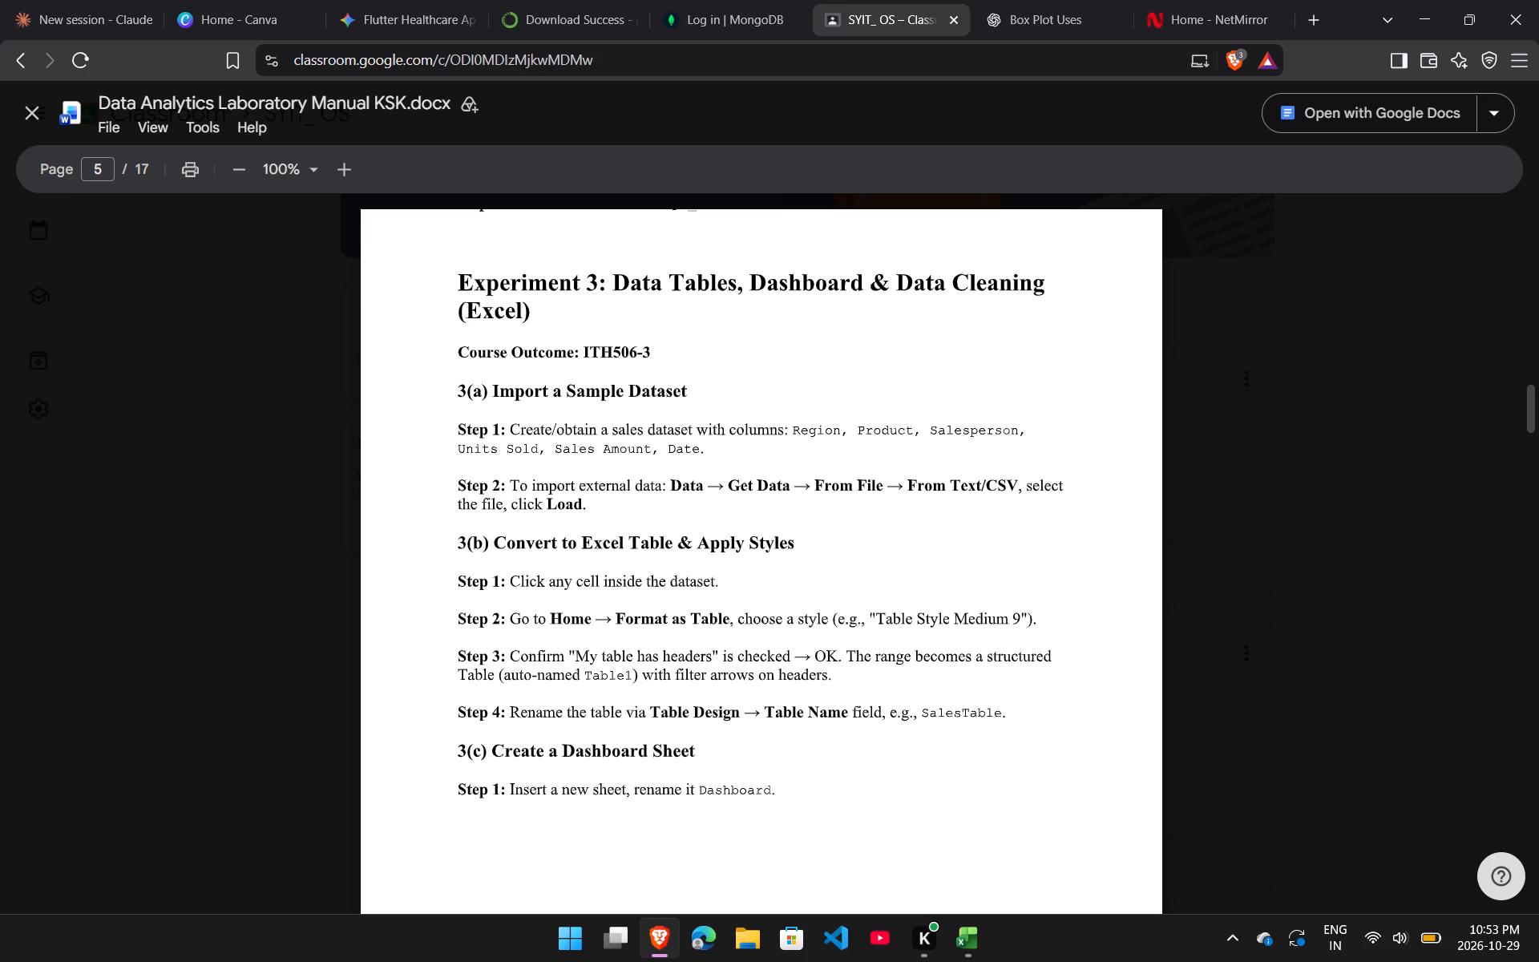
{"action": "left_click", "coordinate": [951, 947]}
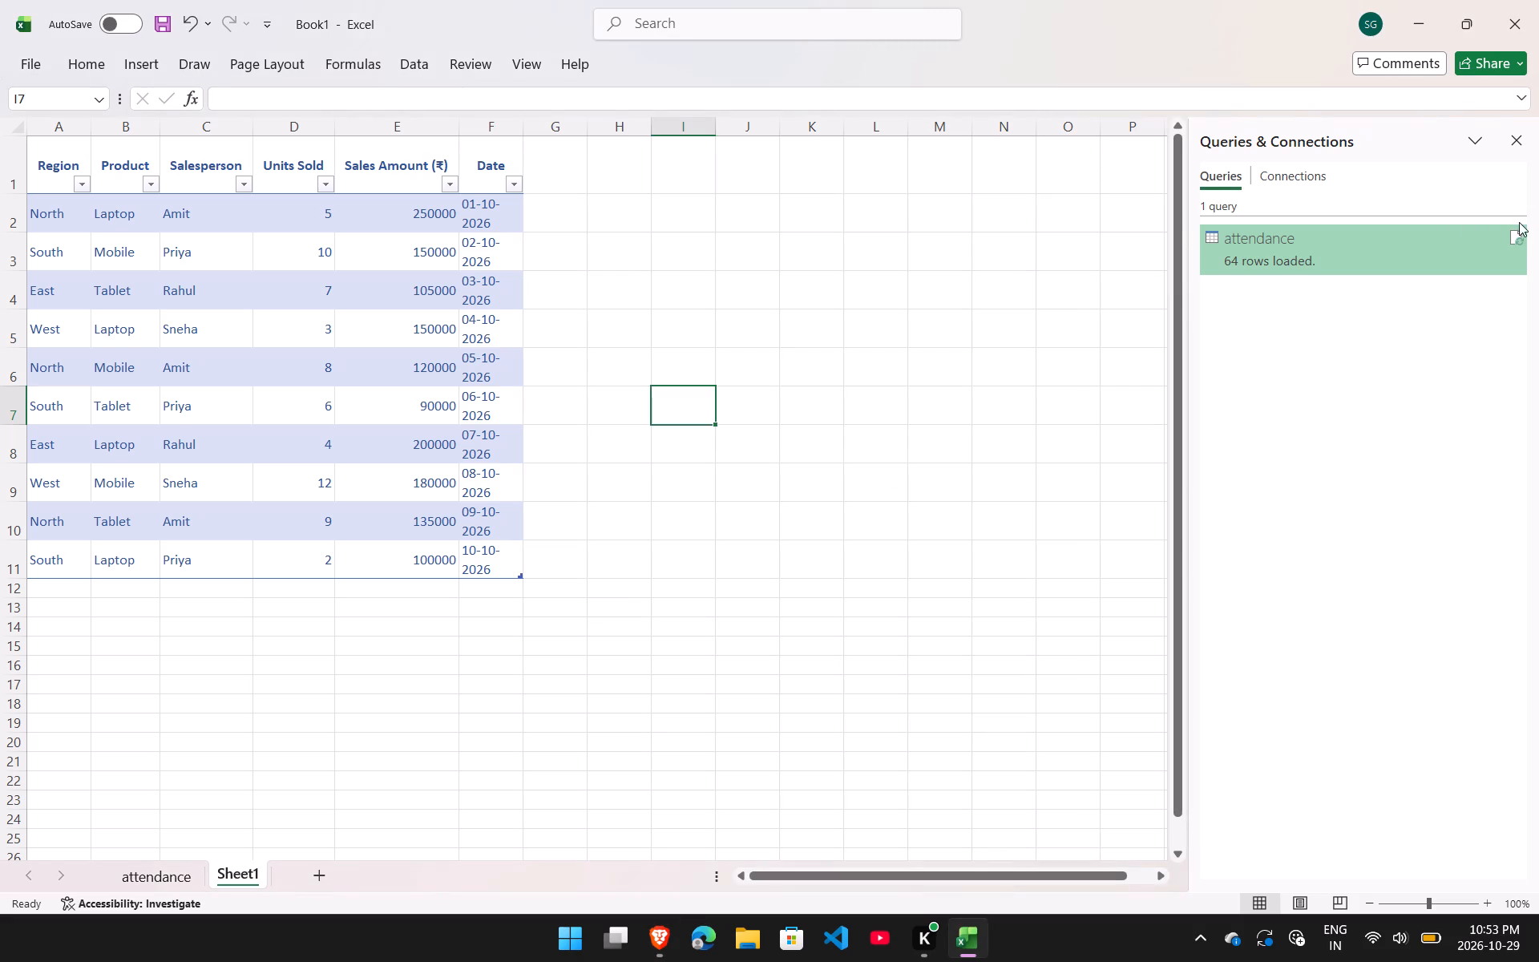
{"action": "left_click", "coordinate": [1523, 124]}
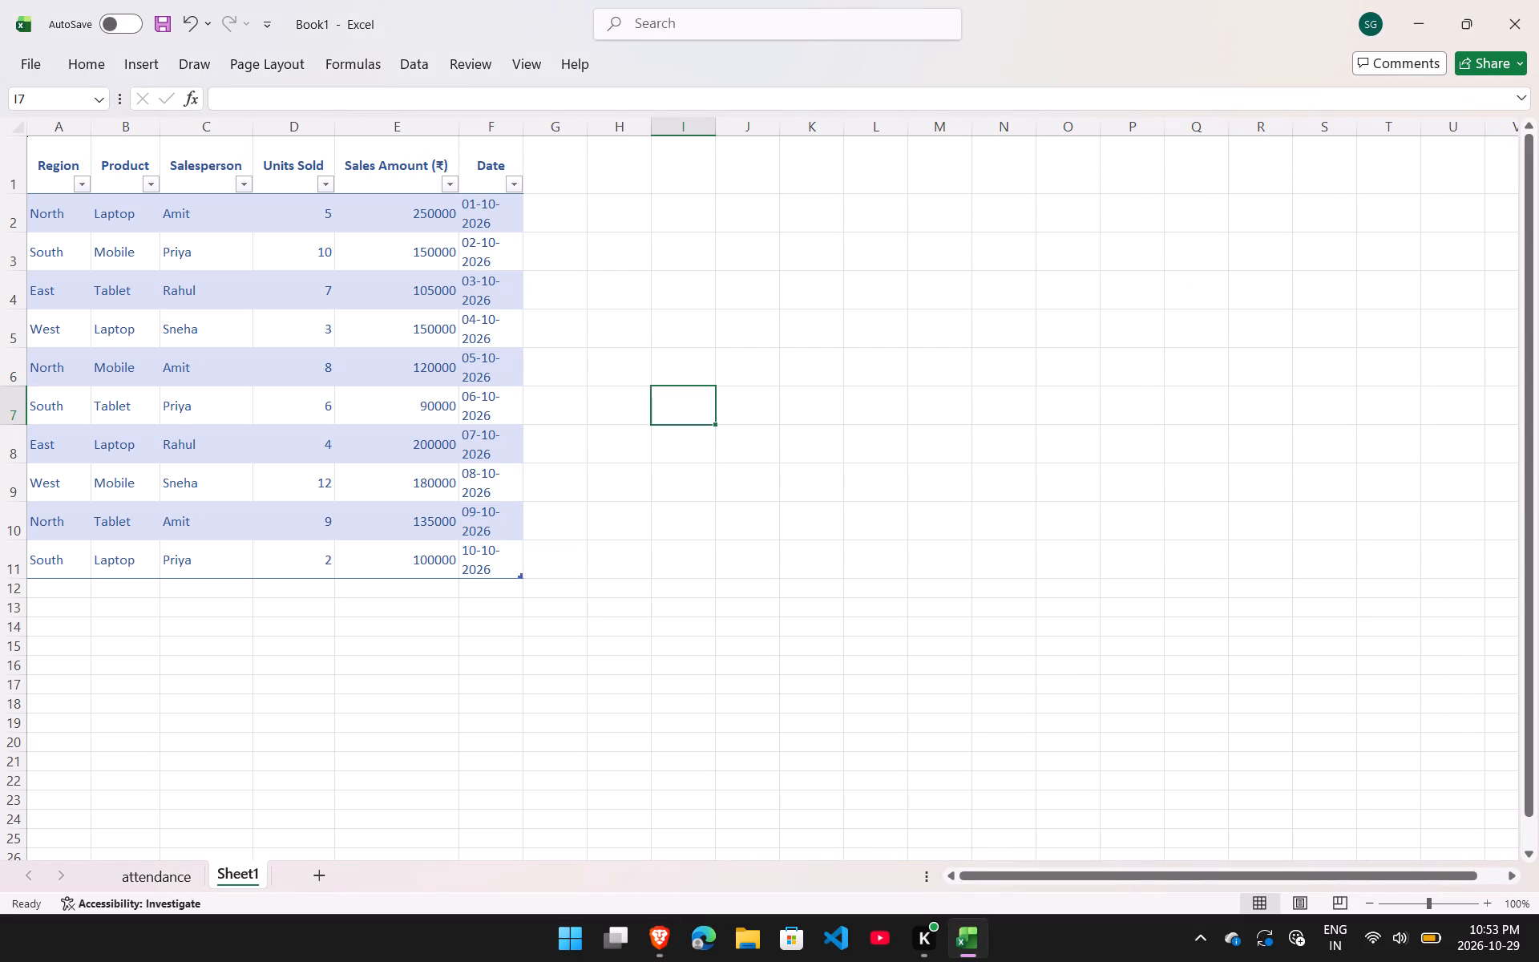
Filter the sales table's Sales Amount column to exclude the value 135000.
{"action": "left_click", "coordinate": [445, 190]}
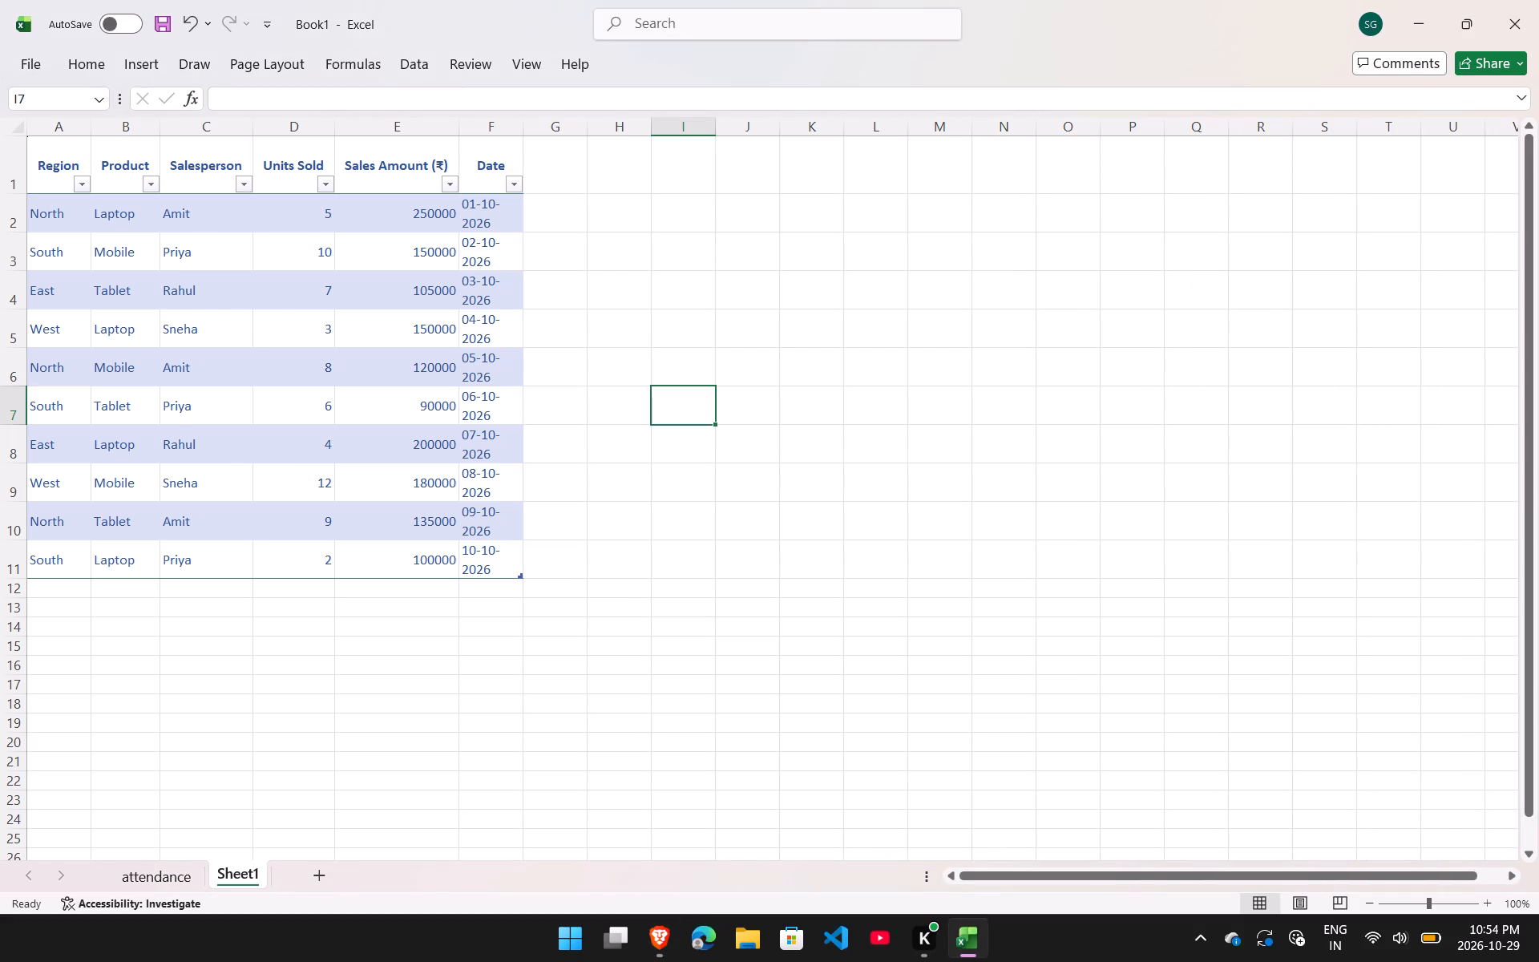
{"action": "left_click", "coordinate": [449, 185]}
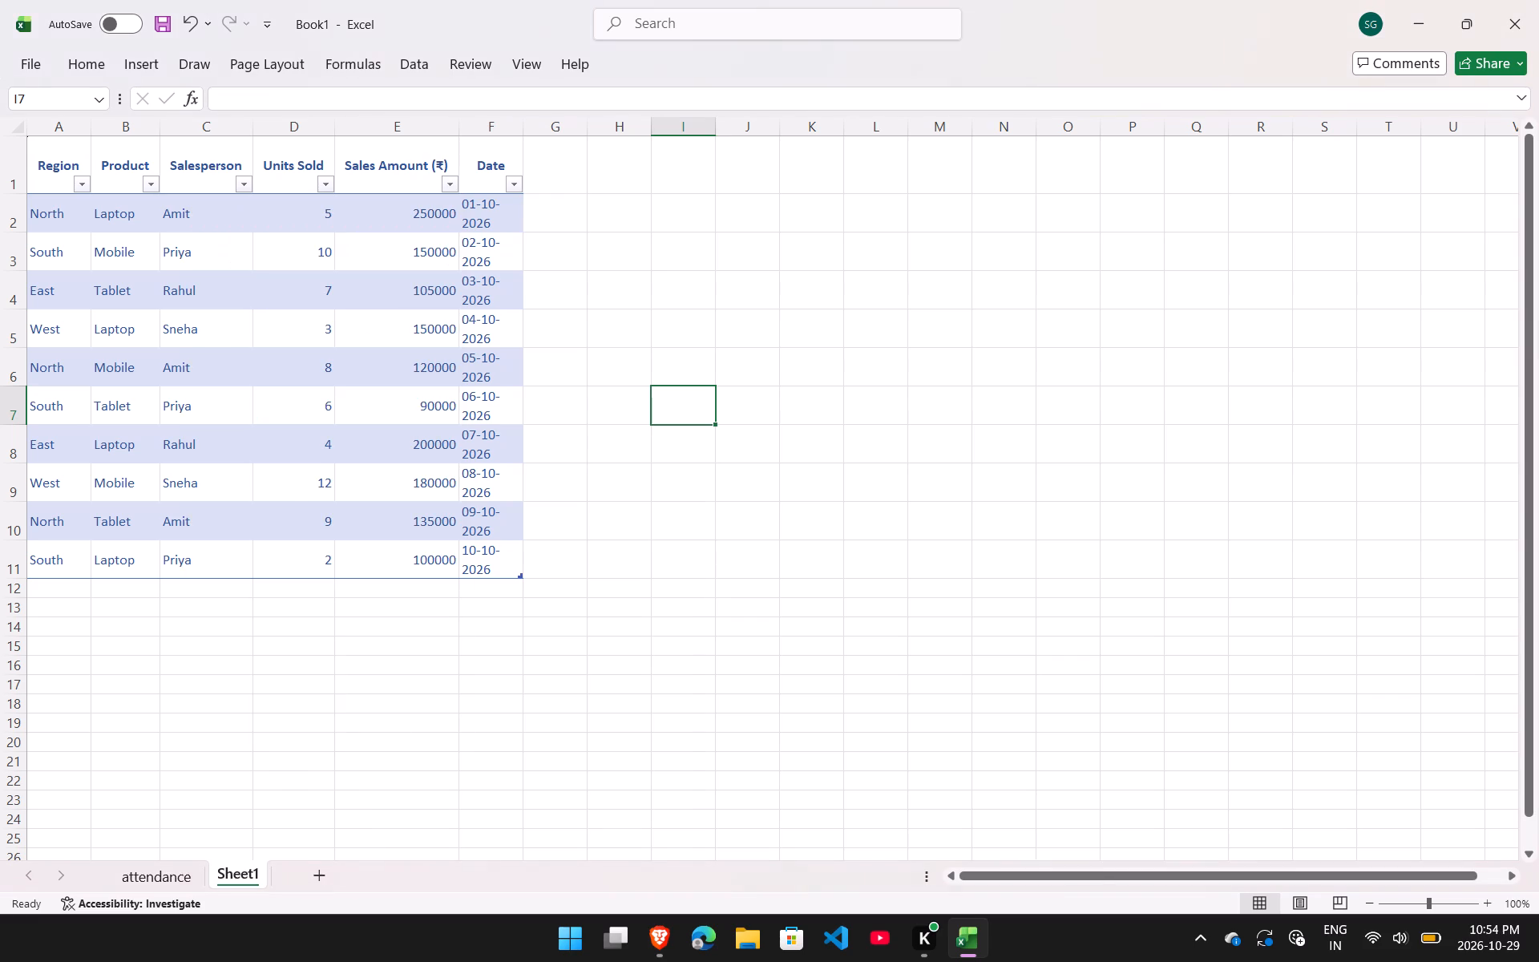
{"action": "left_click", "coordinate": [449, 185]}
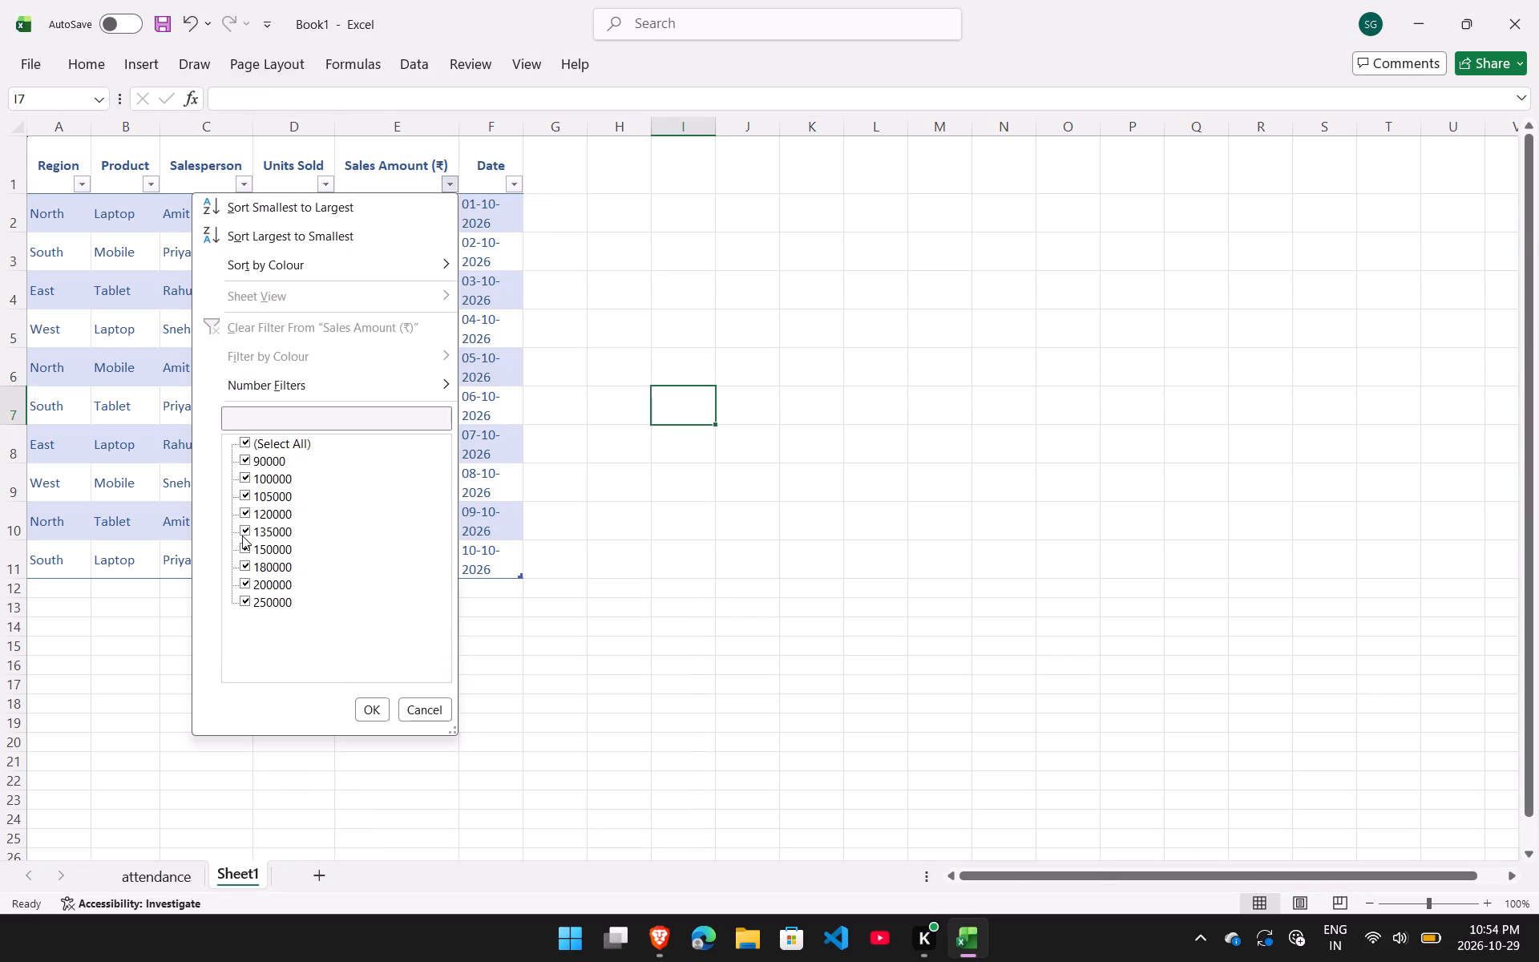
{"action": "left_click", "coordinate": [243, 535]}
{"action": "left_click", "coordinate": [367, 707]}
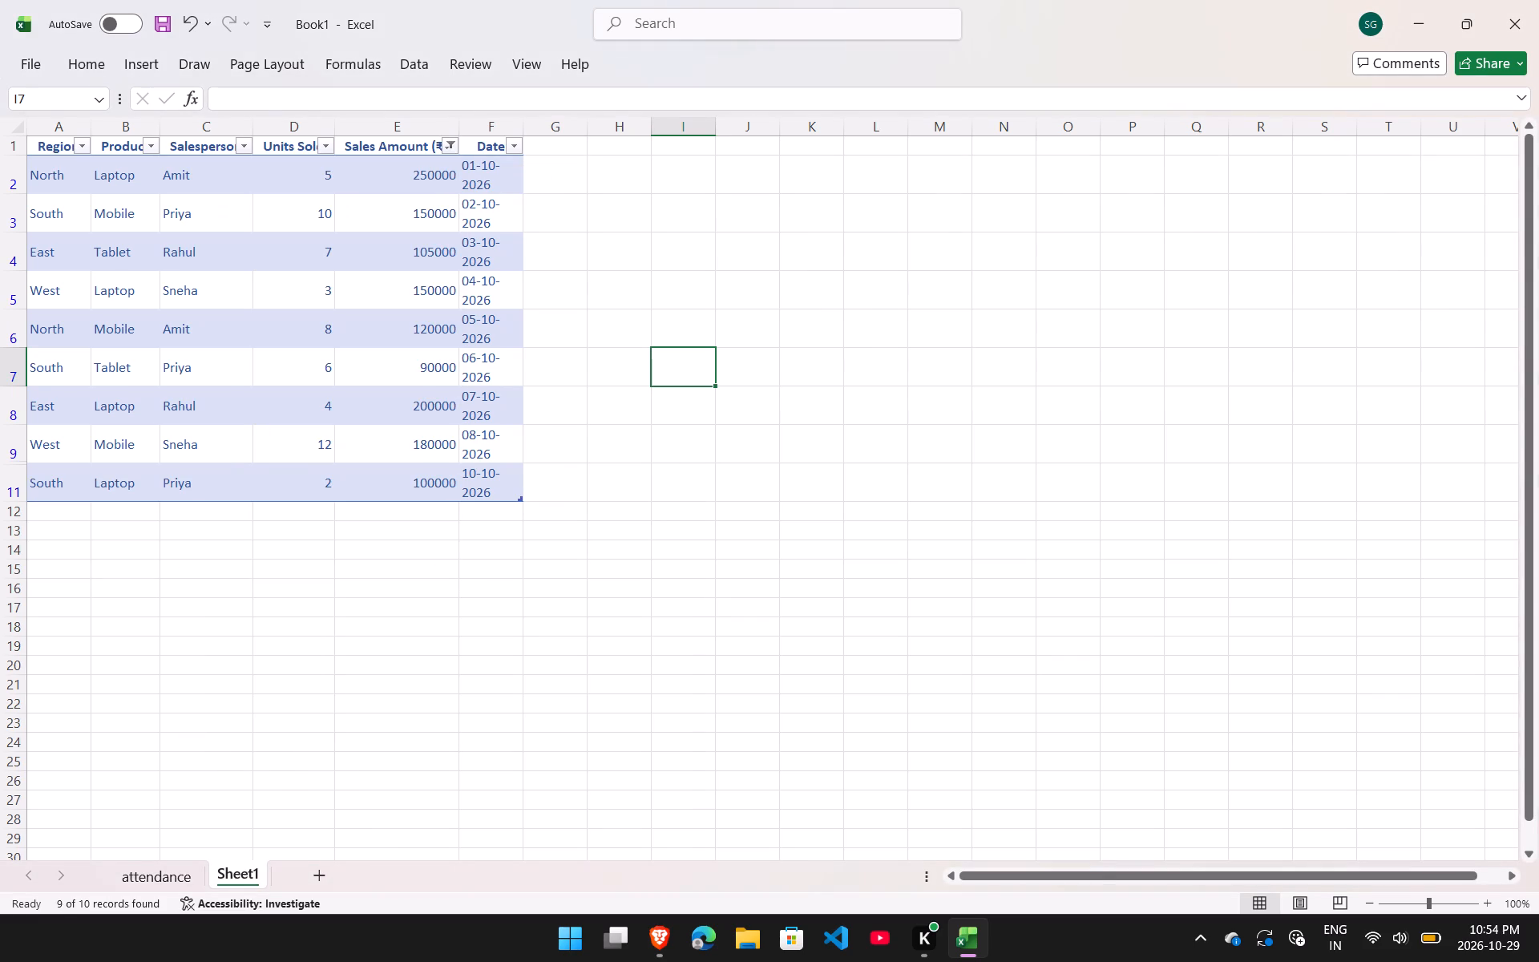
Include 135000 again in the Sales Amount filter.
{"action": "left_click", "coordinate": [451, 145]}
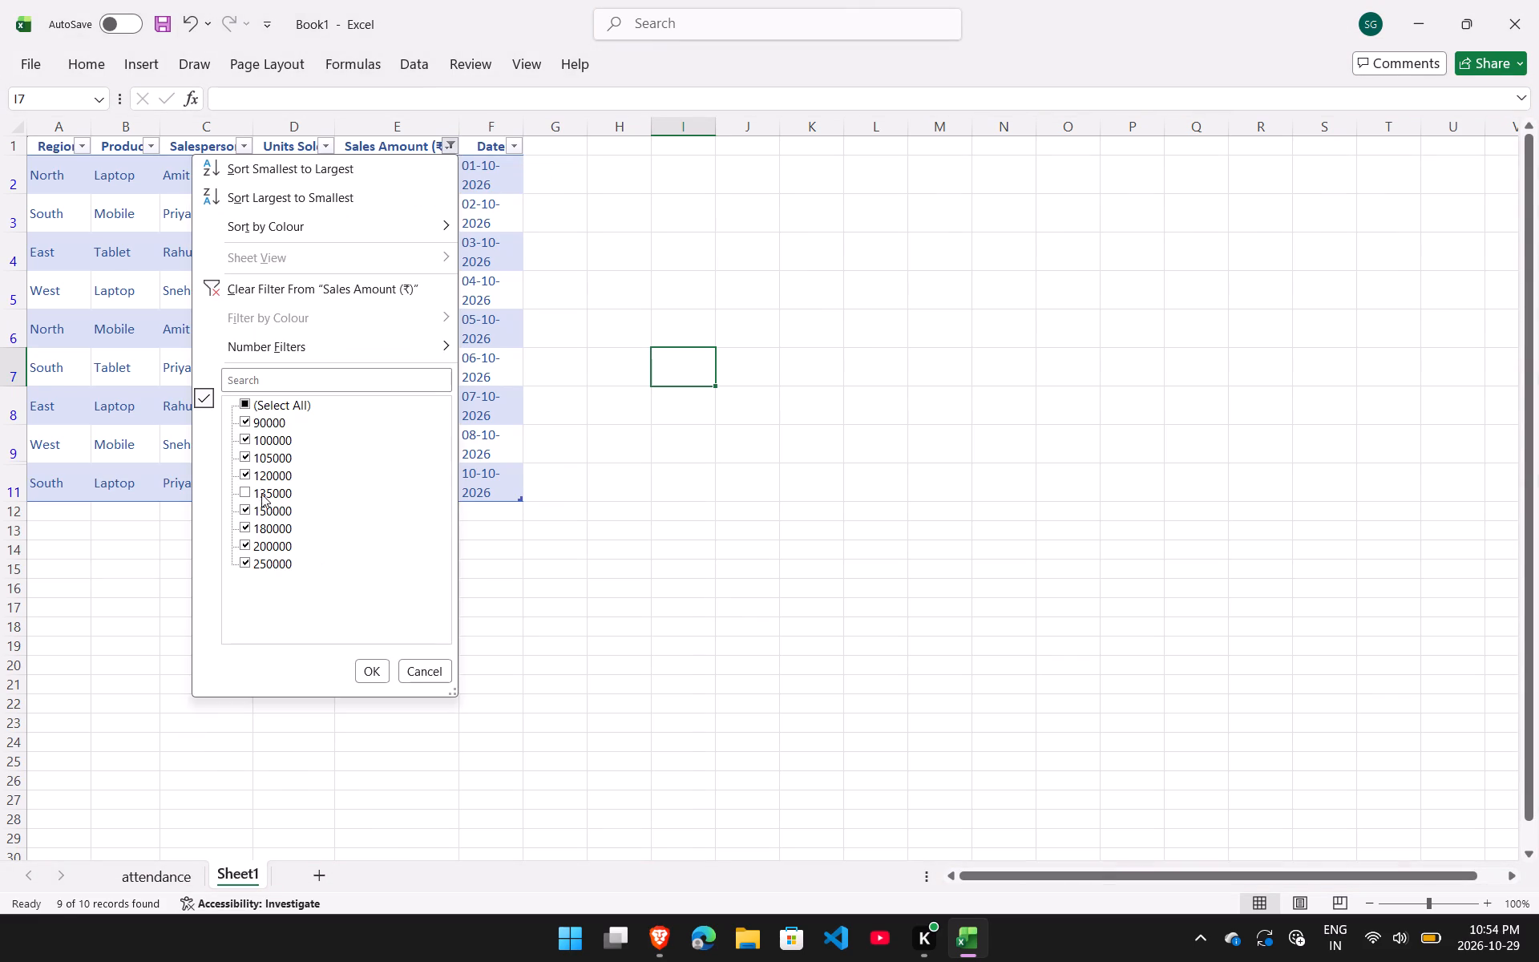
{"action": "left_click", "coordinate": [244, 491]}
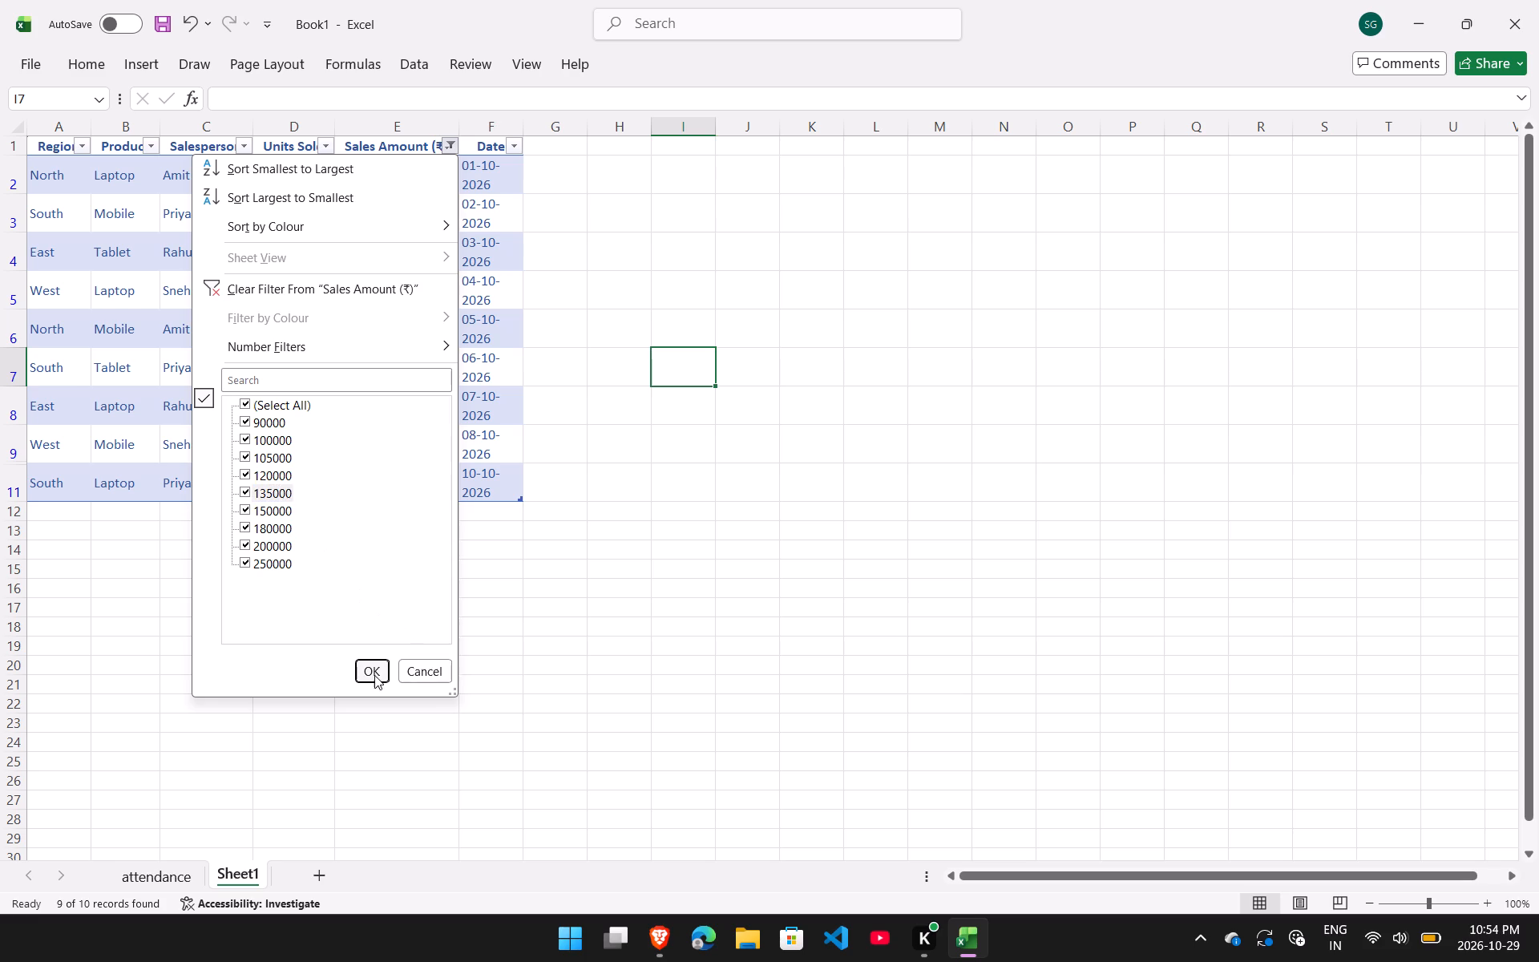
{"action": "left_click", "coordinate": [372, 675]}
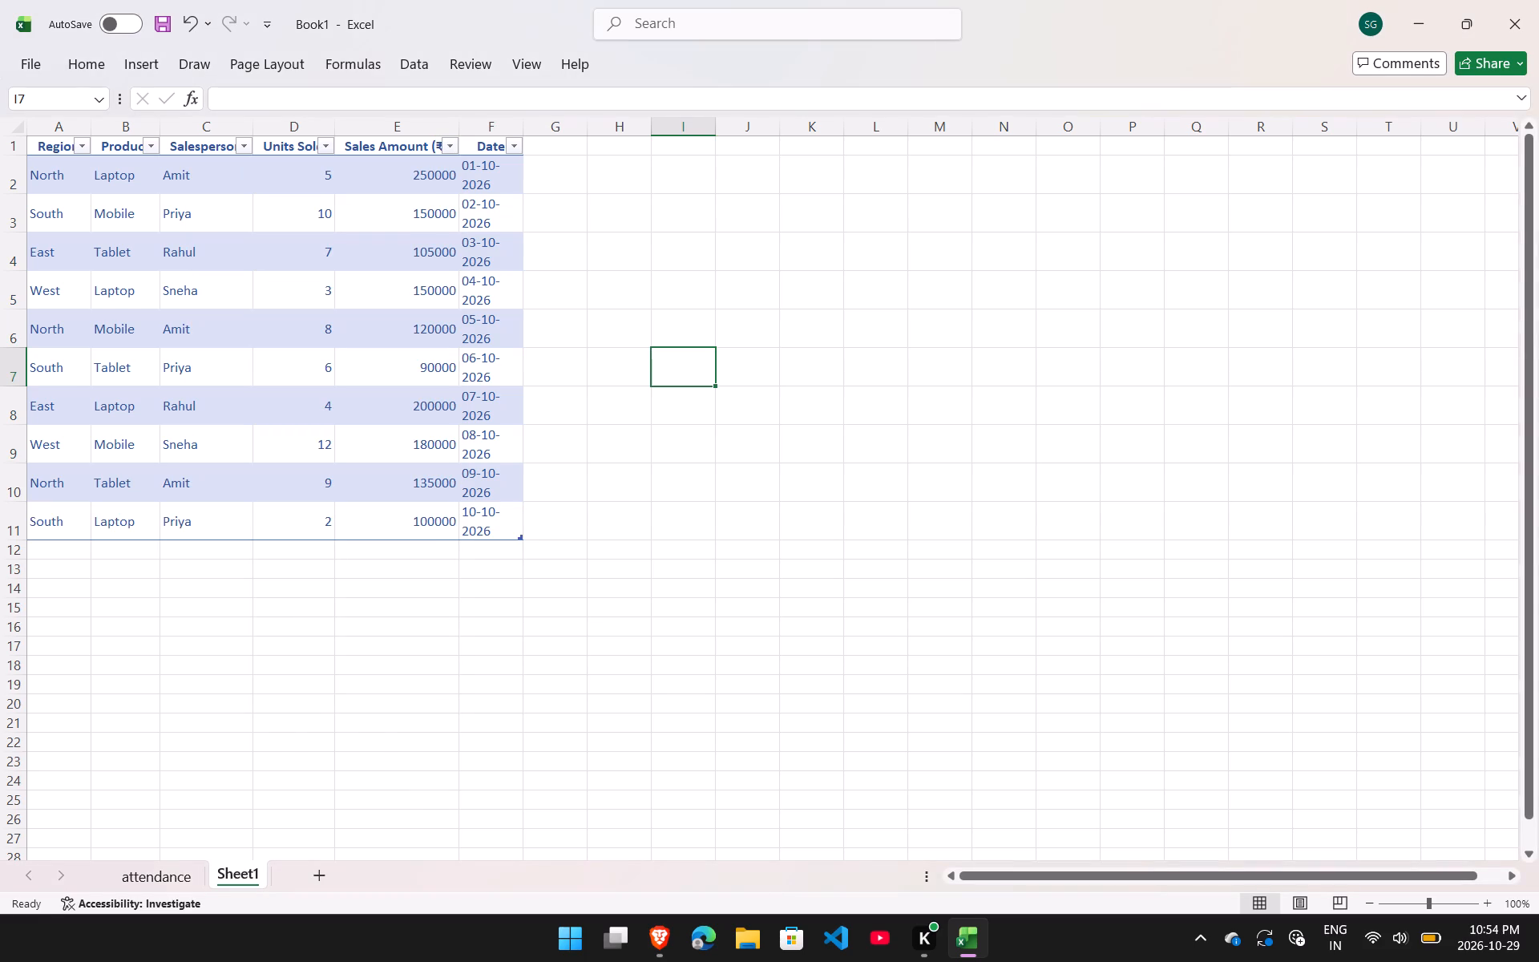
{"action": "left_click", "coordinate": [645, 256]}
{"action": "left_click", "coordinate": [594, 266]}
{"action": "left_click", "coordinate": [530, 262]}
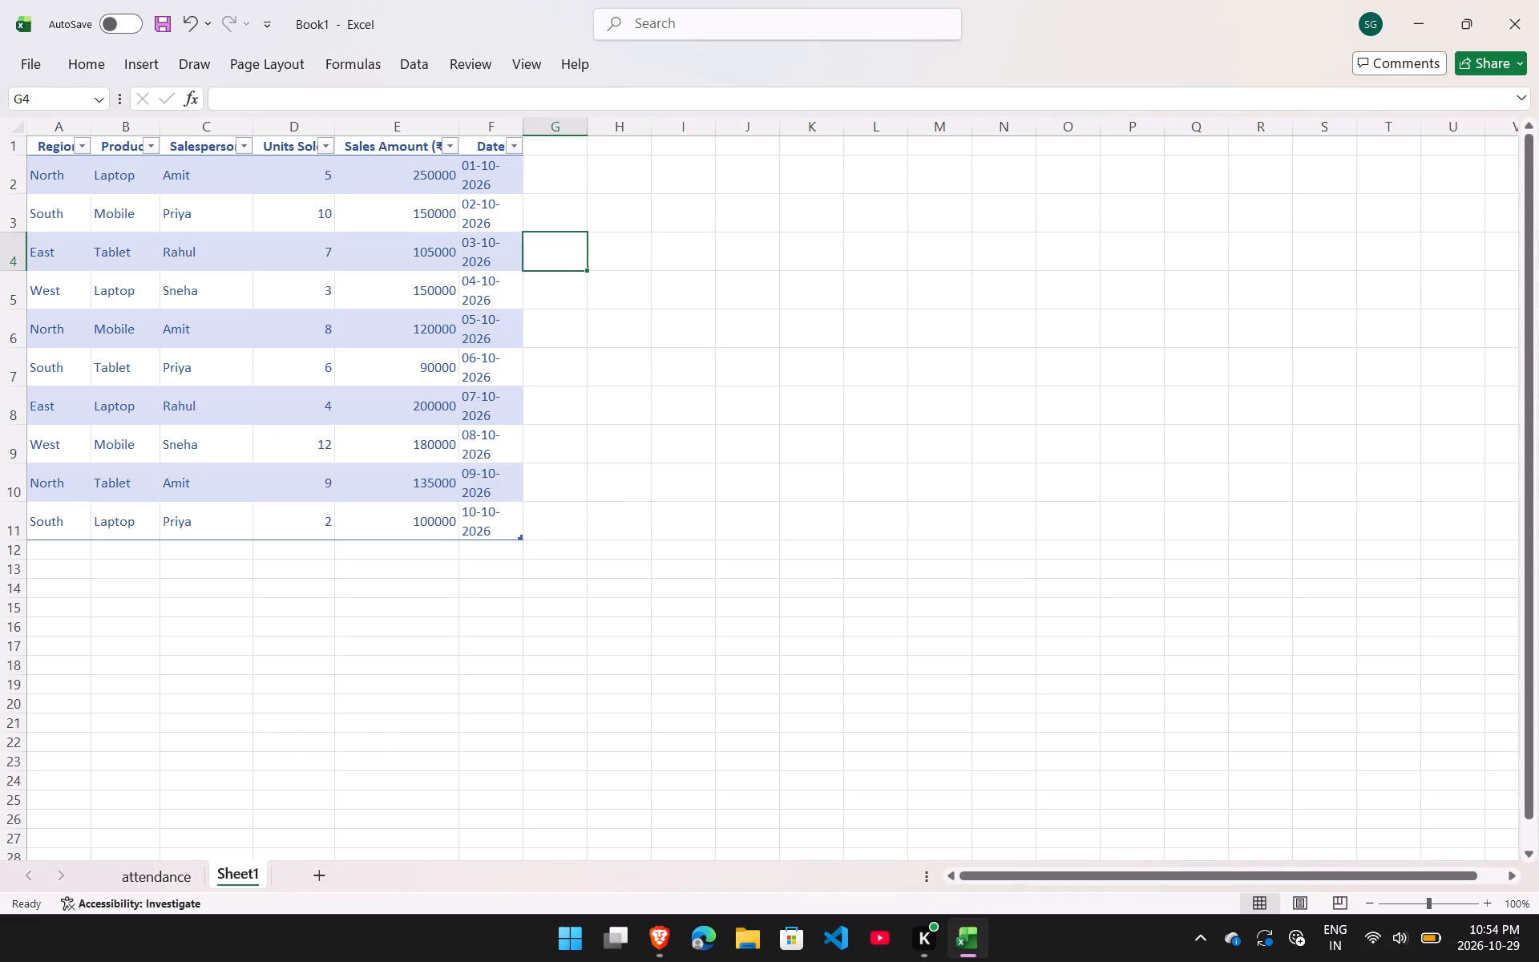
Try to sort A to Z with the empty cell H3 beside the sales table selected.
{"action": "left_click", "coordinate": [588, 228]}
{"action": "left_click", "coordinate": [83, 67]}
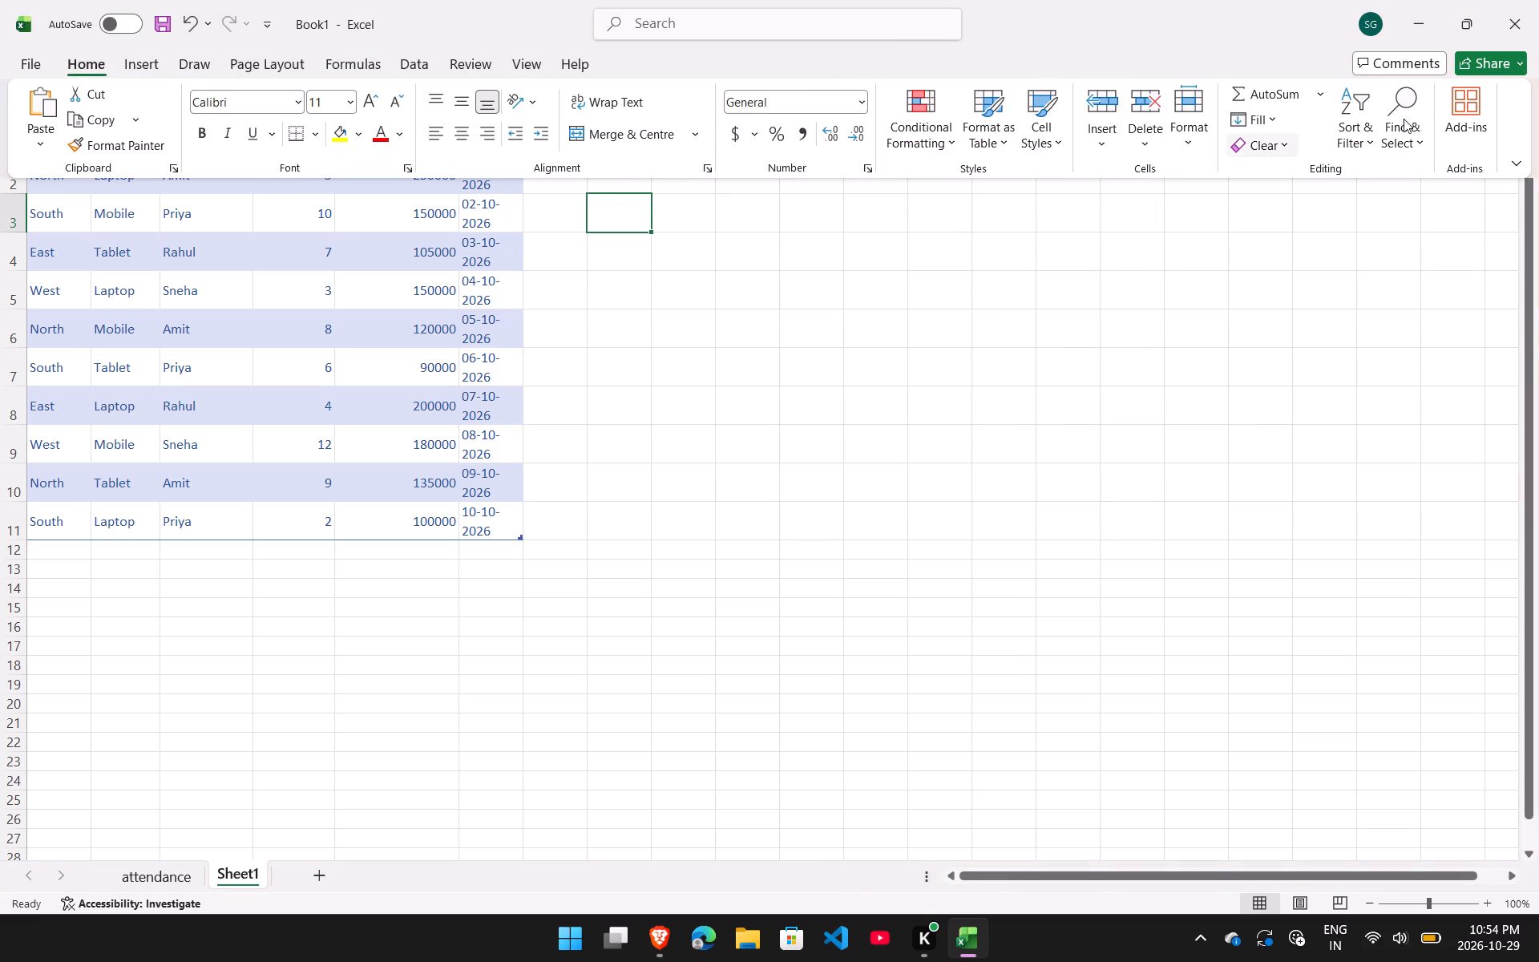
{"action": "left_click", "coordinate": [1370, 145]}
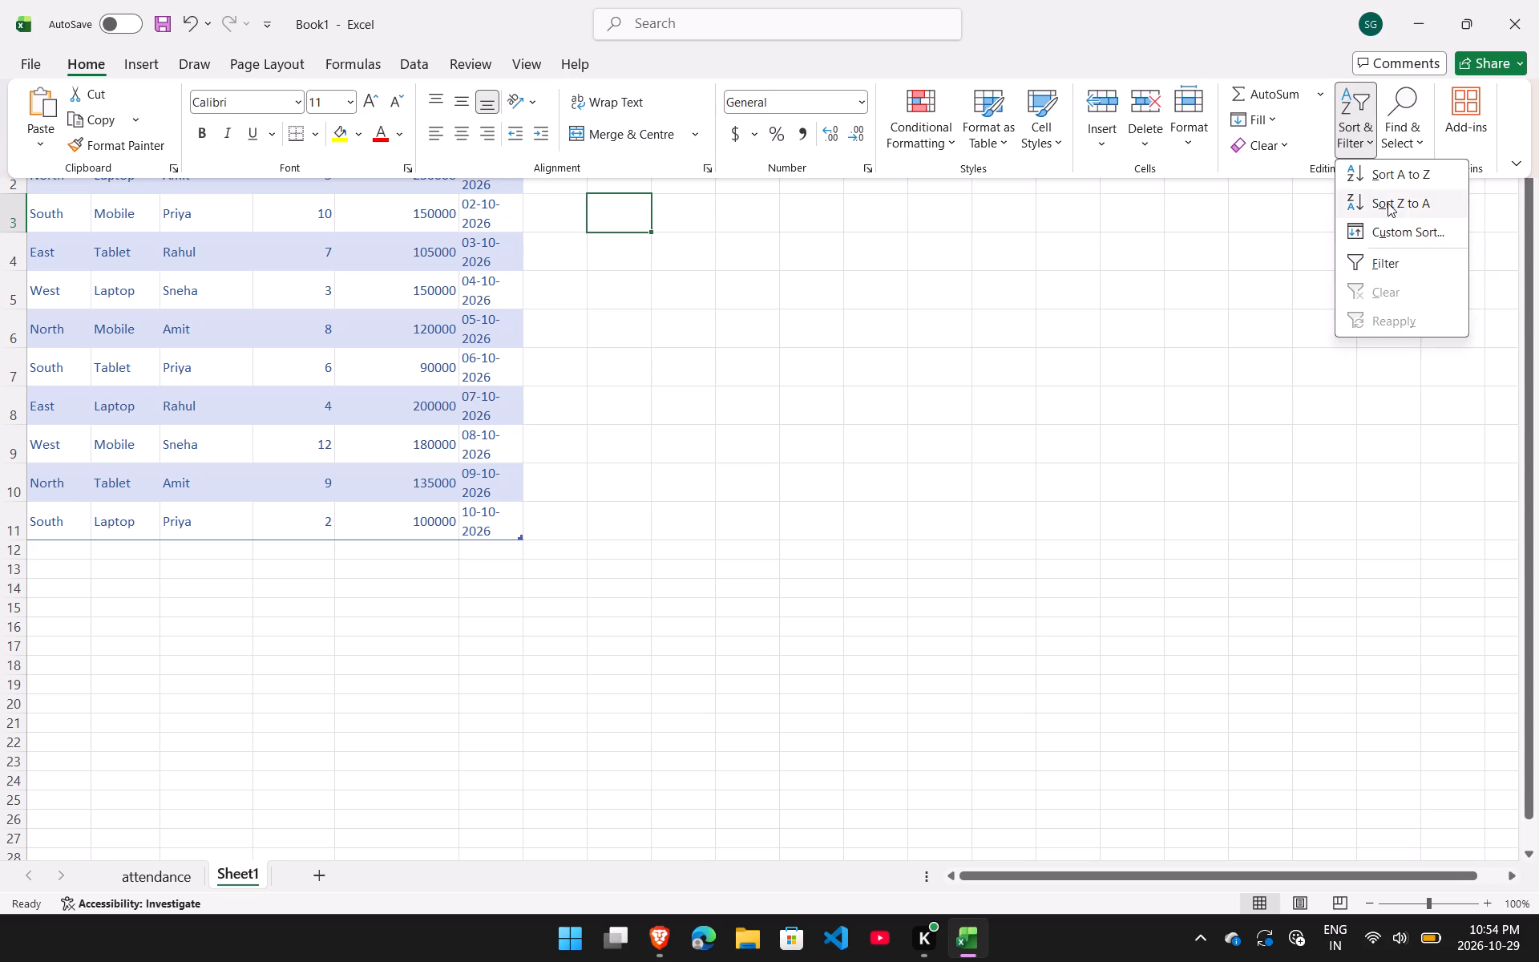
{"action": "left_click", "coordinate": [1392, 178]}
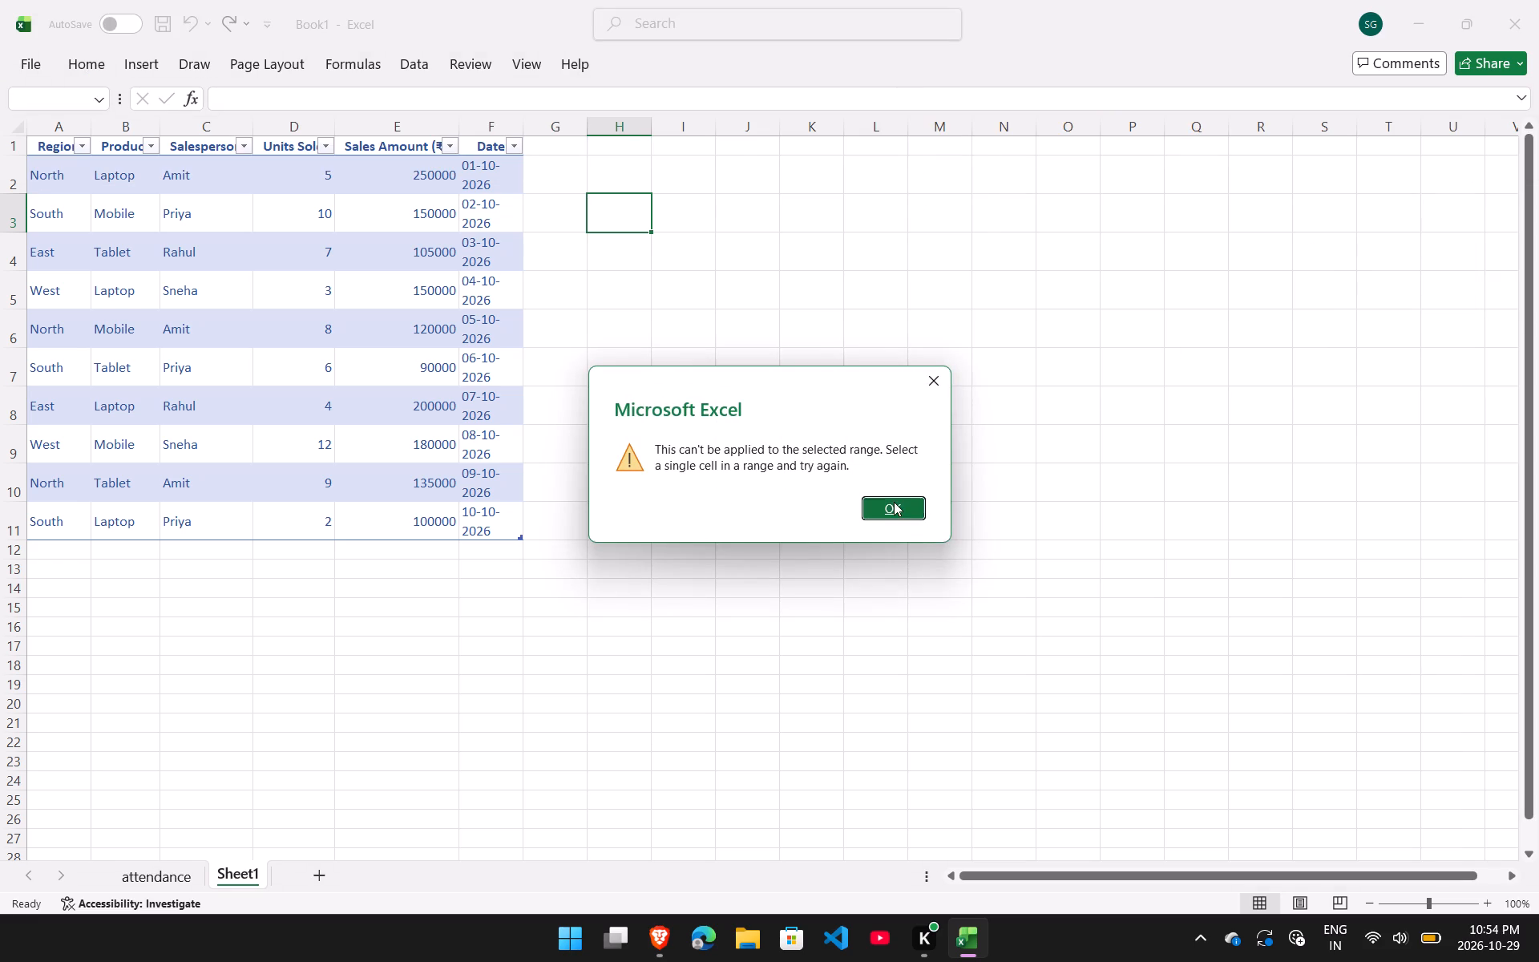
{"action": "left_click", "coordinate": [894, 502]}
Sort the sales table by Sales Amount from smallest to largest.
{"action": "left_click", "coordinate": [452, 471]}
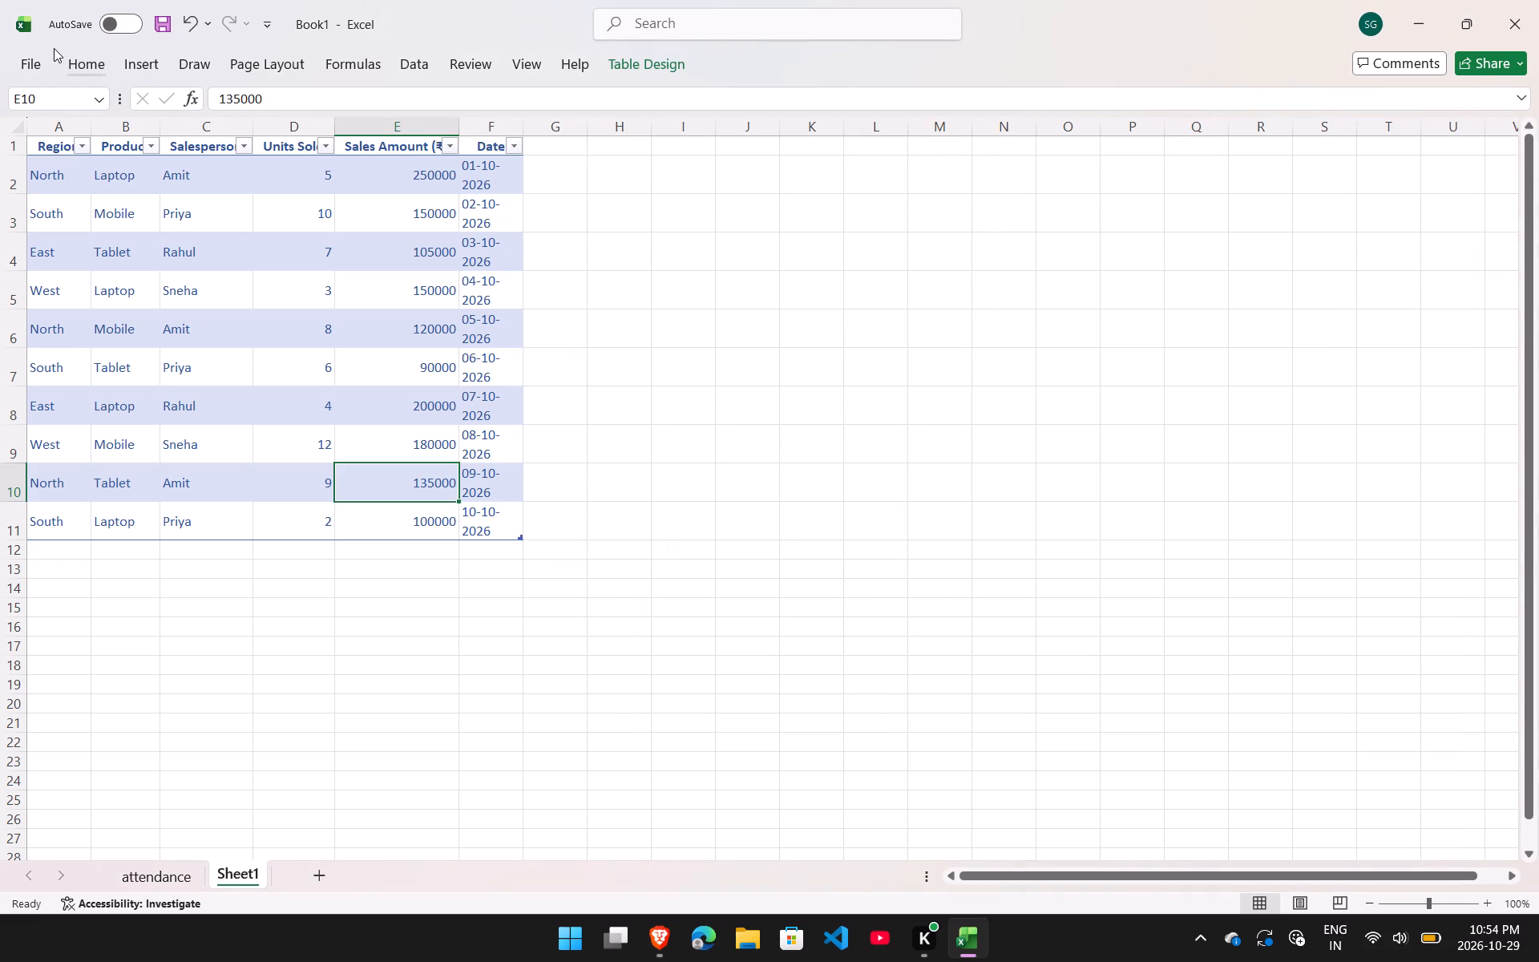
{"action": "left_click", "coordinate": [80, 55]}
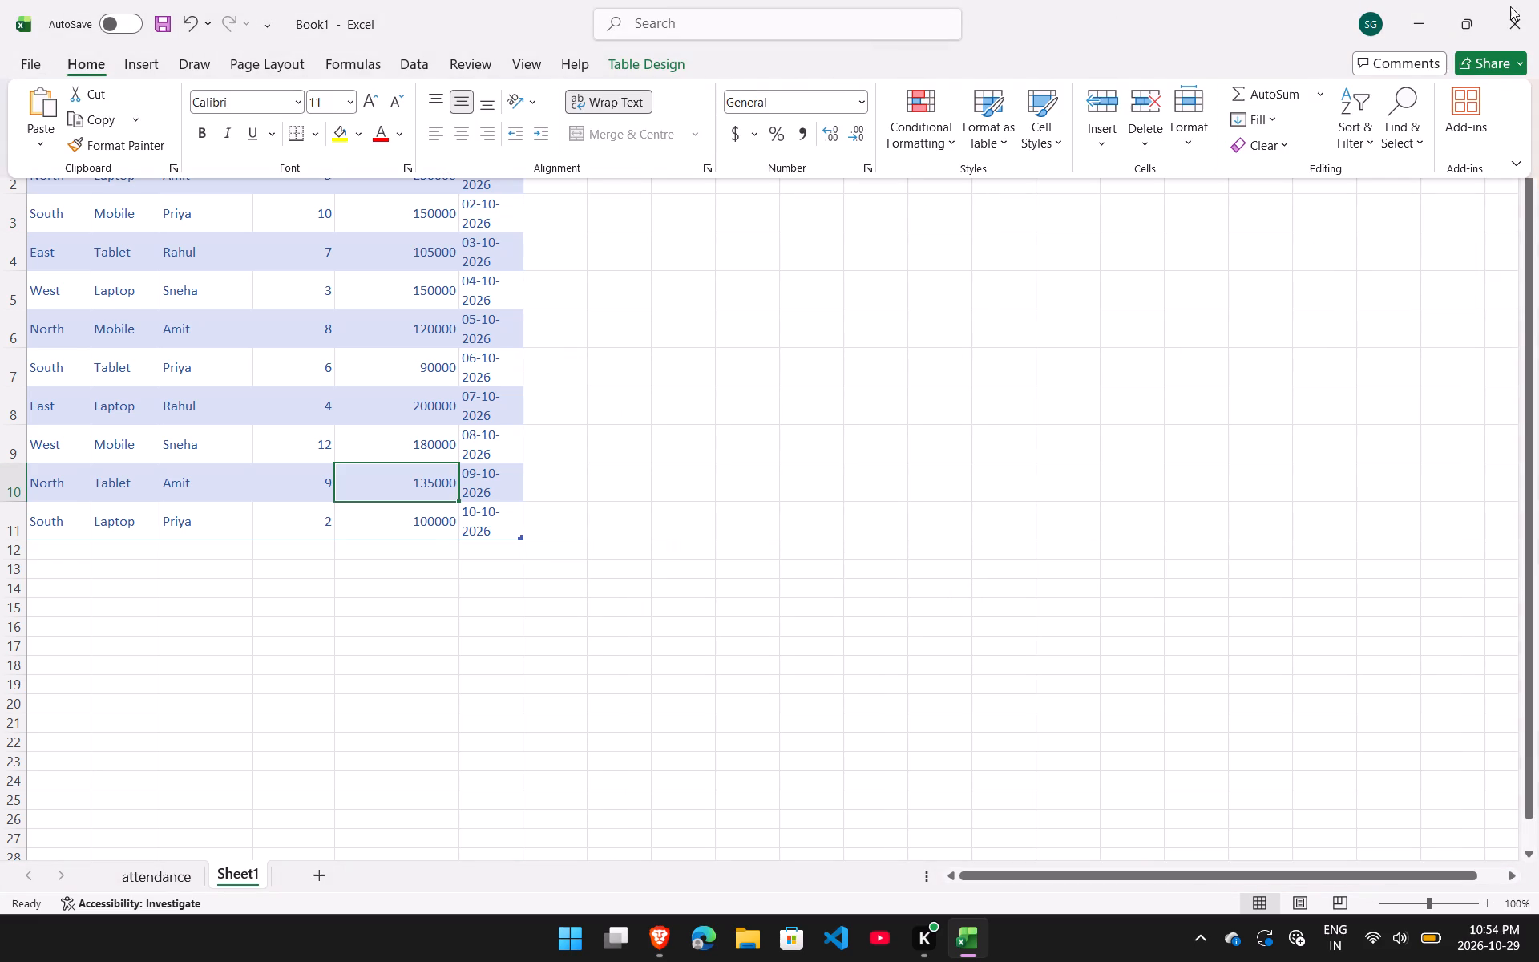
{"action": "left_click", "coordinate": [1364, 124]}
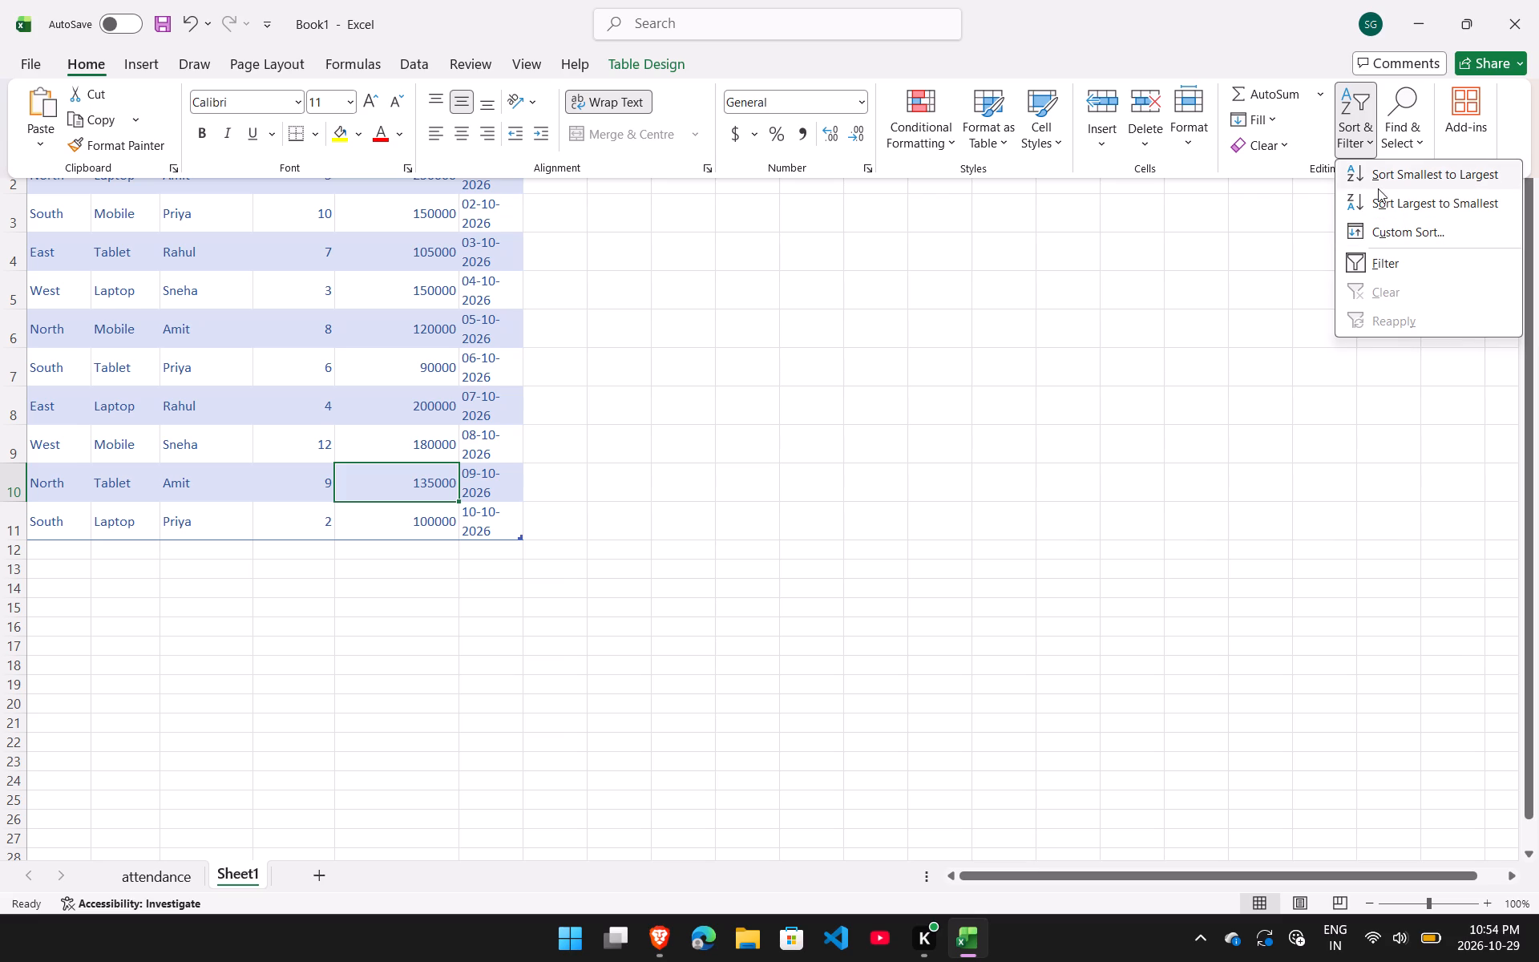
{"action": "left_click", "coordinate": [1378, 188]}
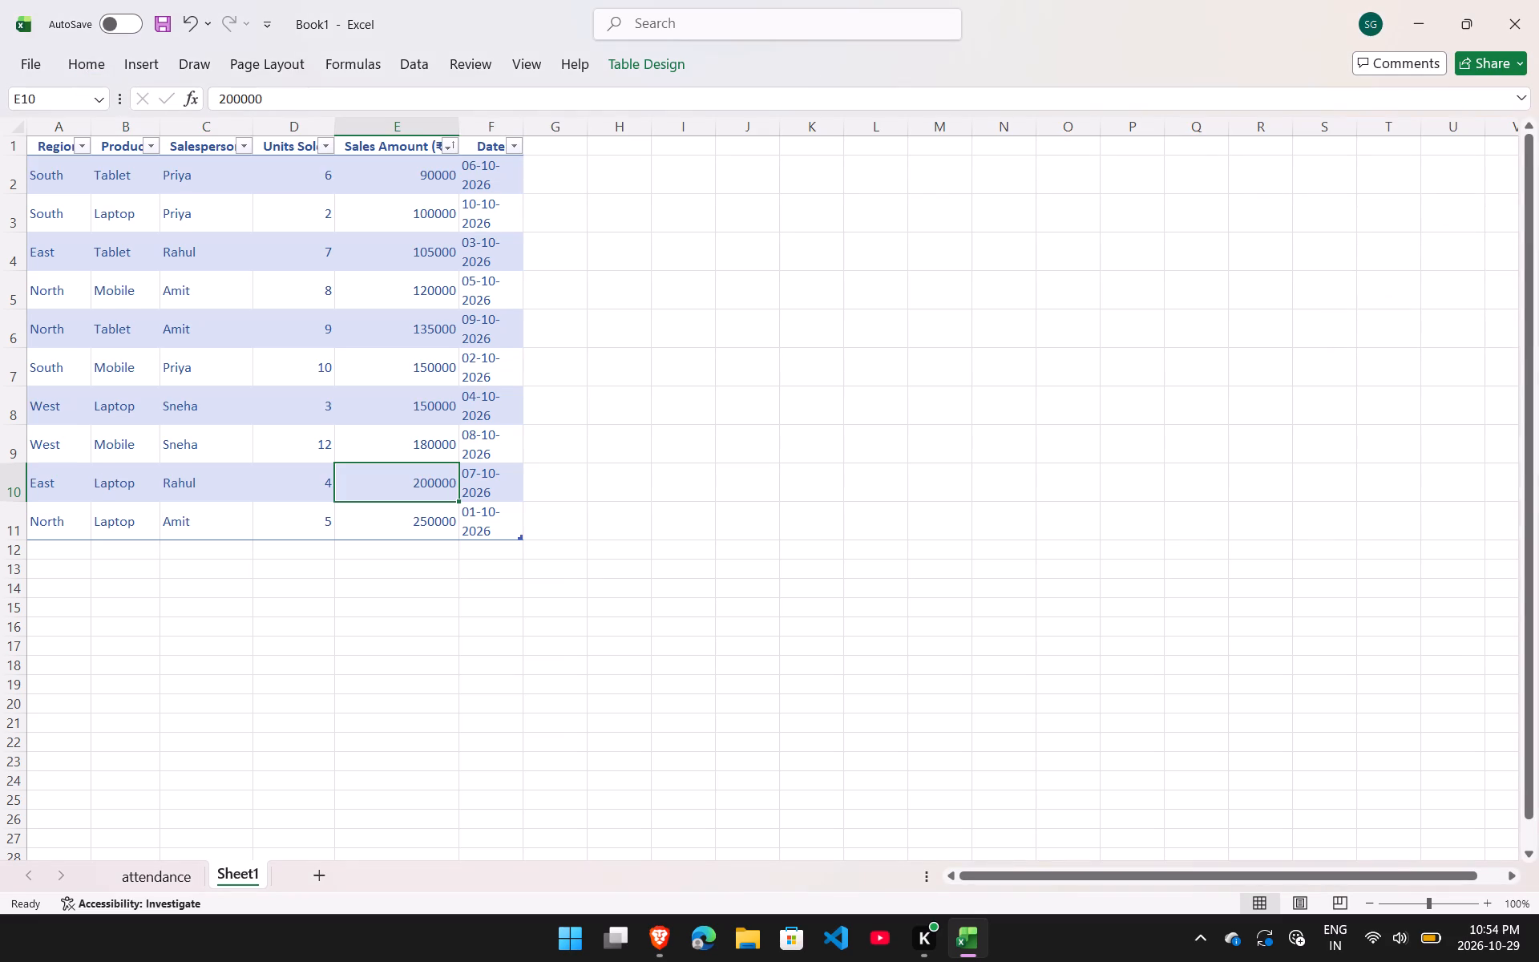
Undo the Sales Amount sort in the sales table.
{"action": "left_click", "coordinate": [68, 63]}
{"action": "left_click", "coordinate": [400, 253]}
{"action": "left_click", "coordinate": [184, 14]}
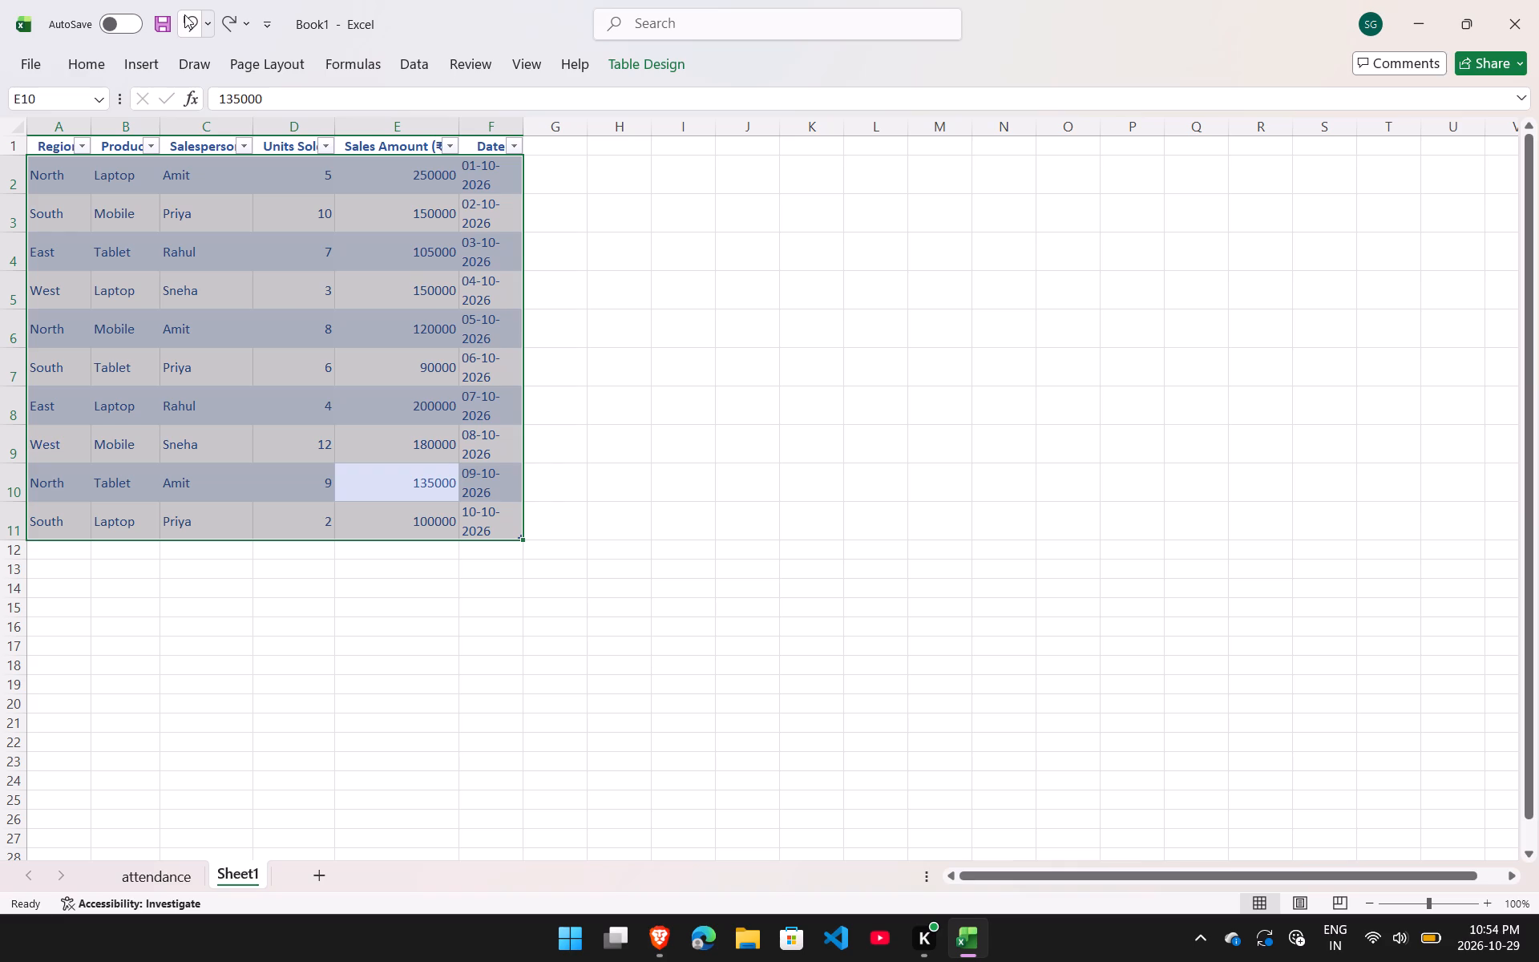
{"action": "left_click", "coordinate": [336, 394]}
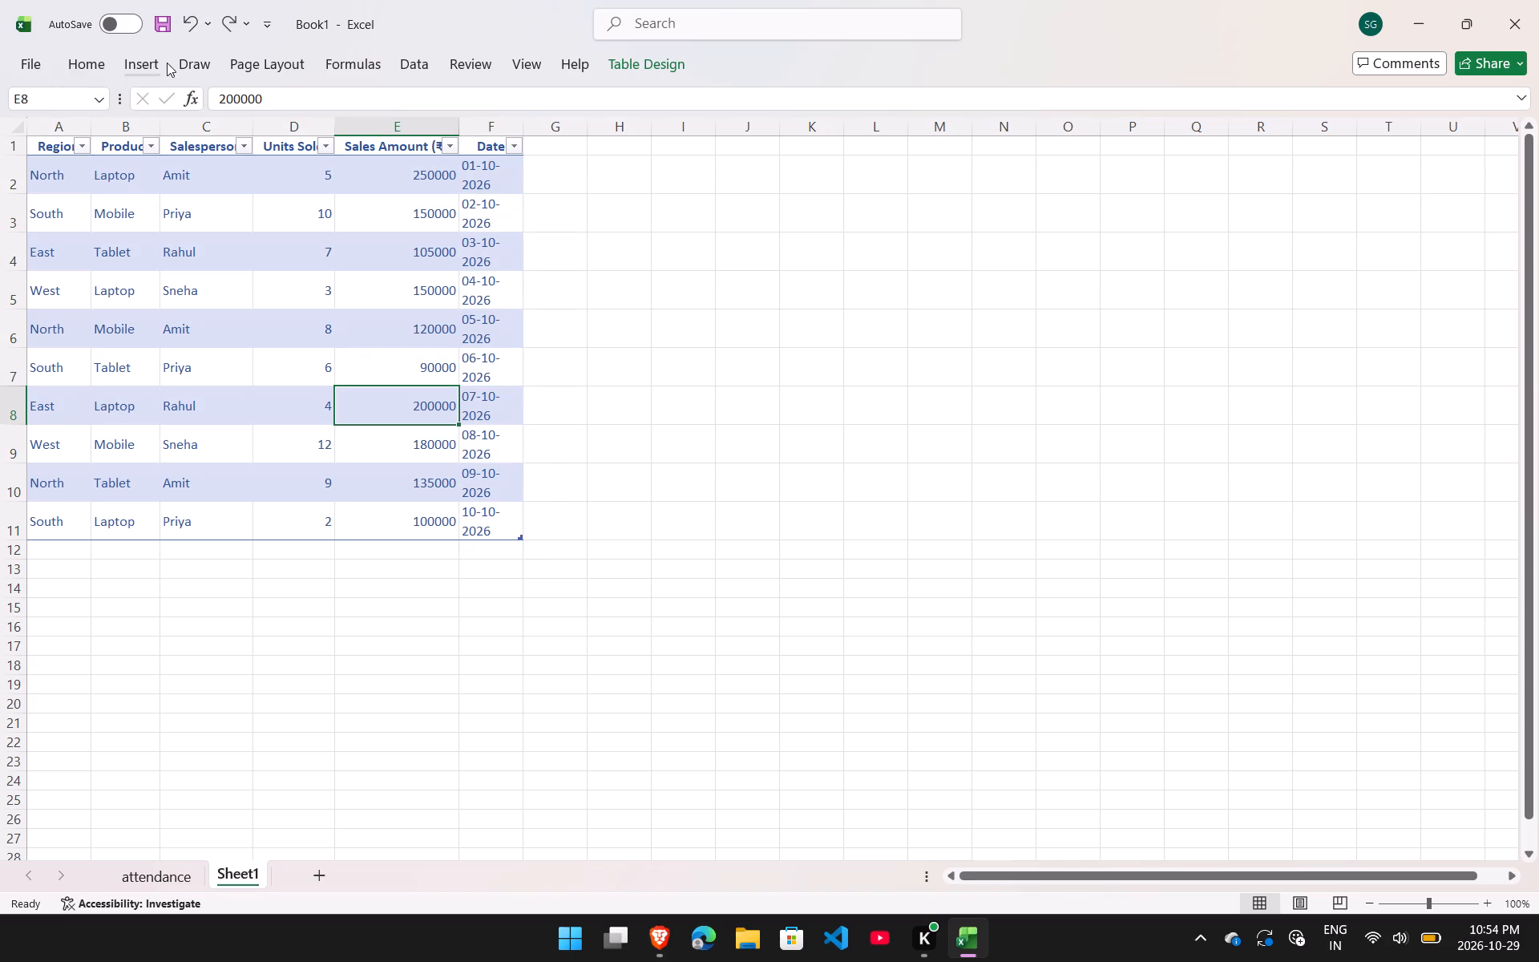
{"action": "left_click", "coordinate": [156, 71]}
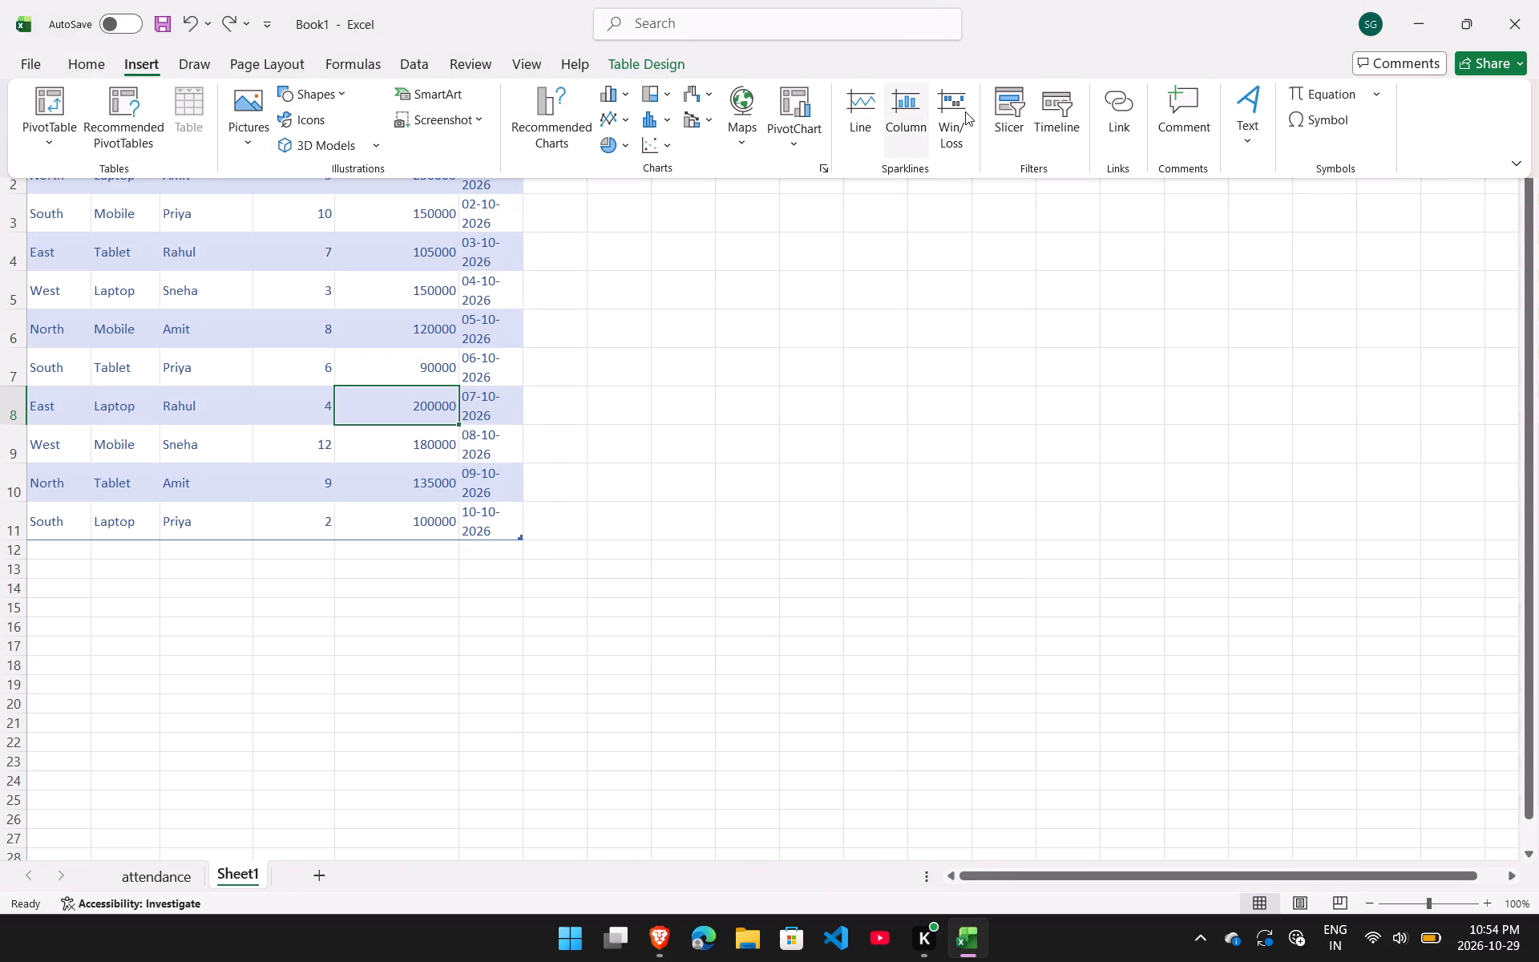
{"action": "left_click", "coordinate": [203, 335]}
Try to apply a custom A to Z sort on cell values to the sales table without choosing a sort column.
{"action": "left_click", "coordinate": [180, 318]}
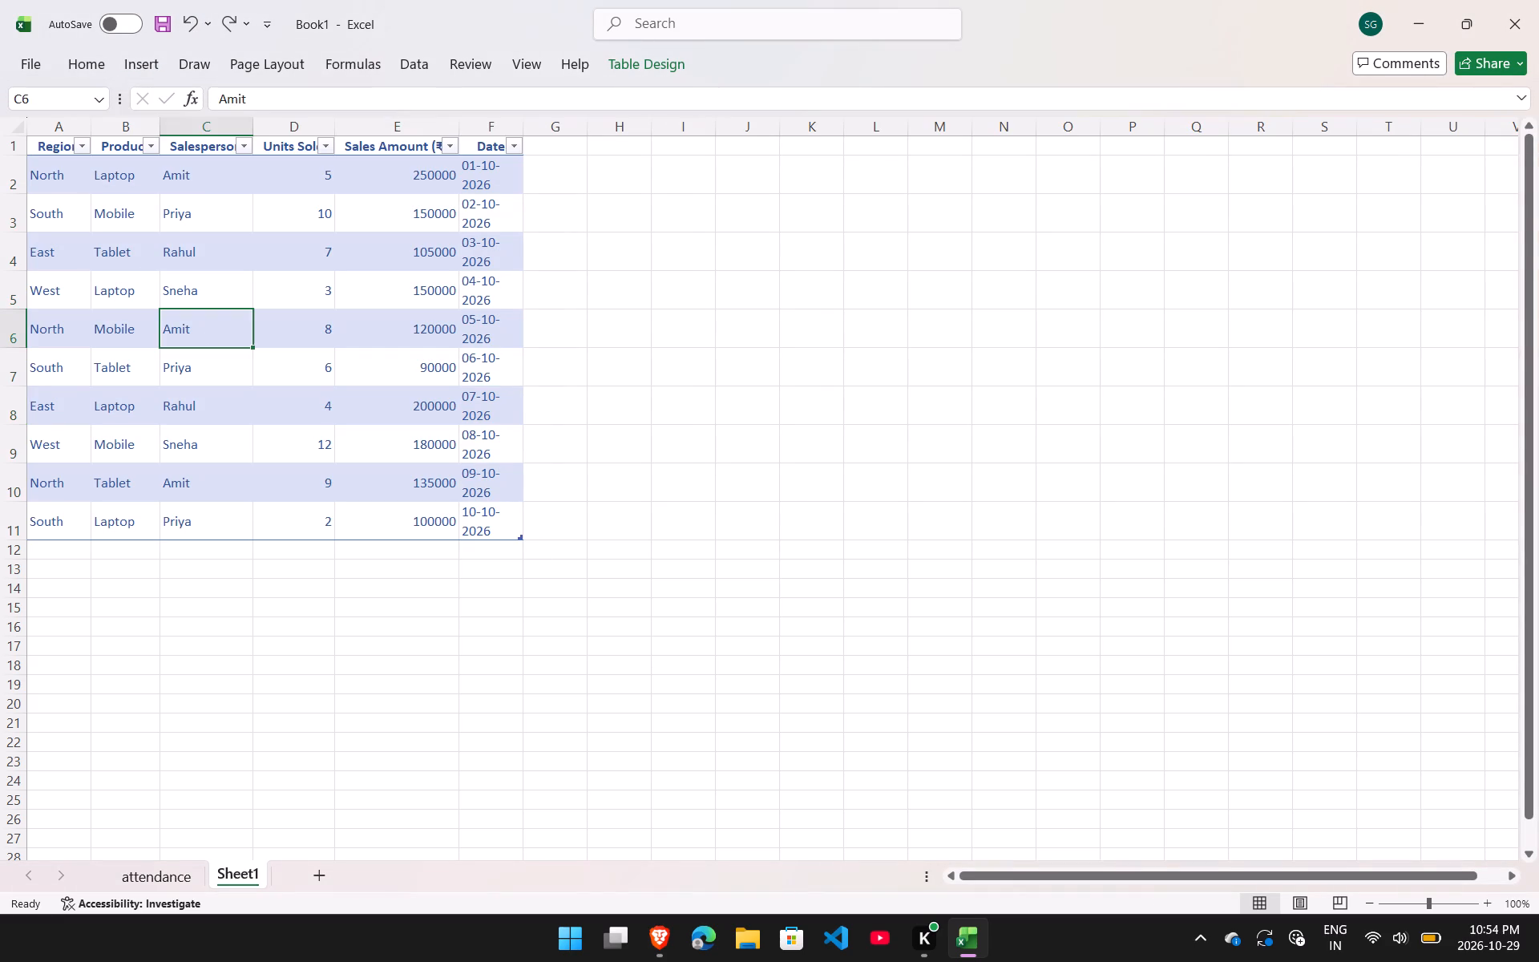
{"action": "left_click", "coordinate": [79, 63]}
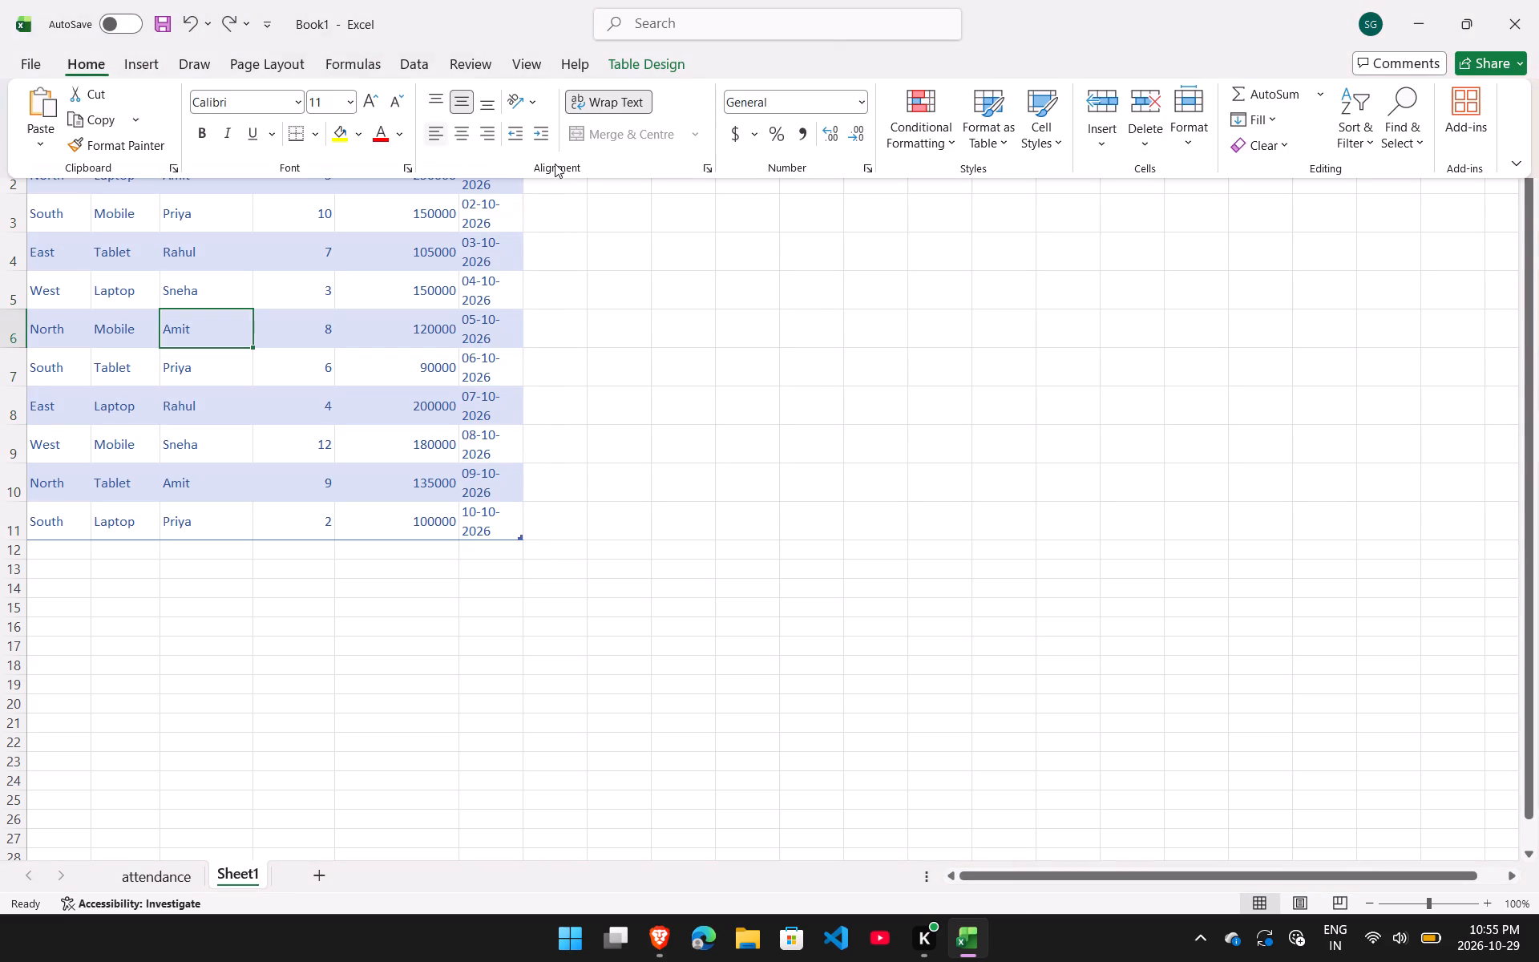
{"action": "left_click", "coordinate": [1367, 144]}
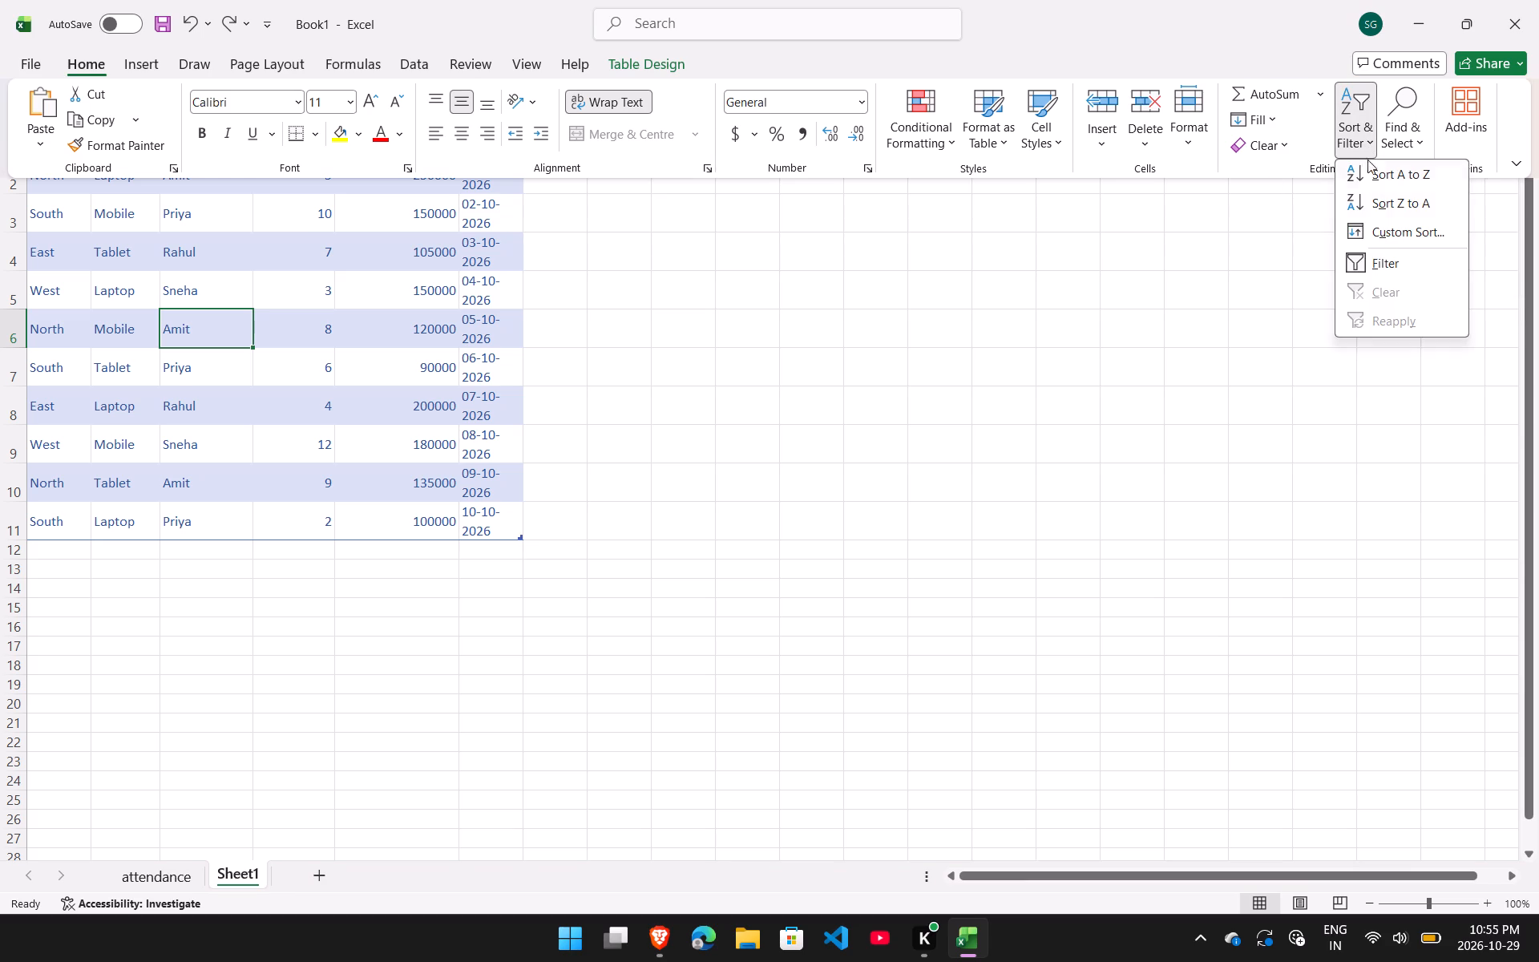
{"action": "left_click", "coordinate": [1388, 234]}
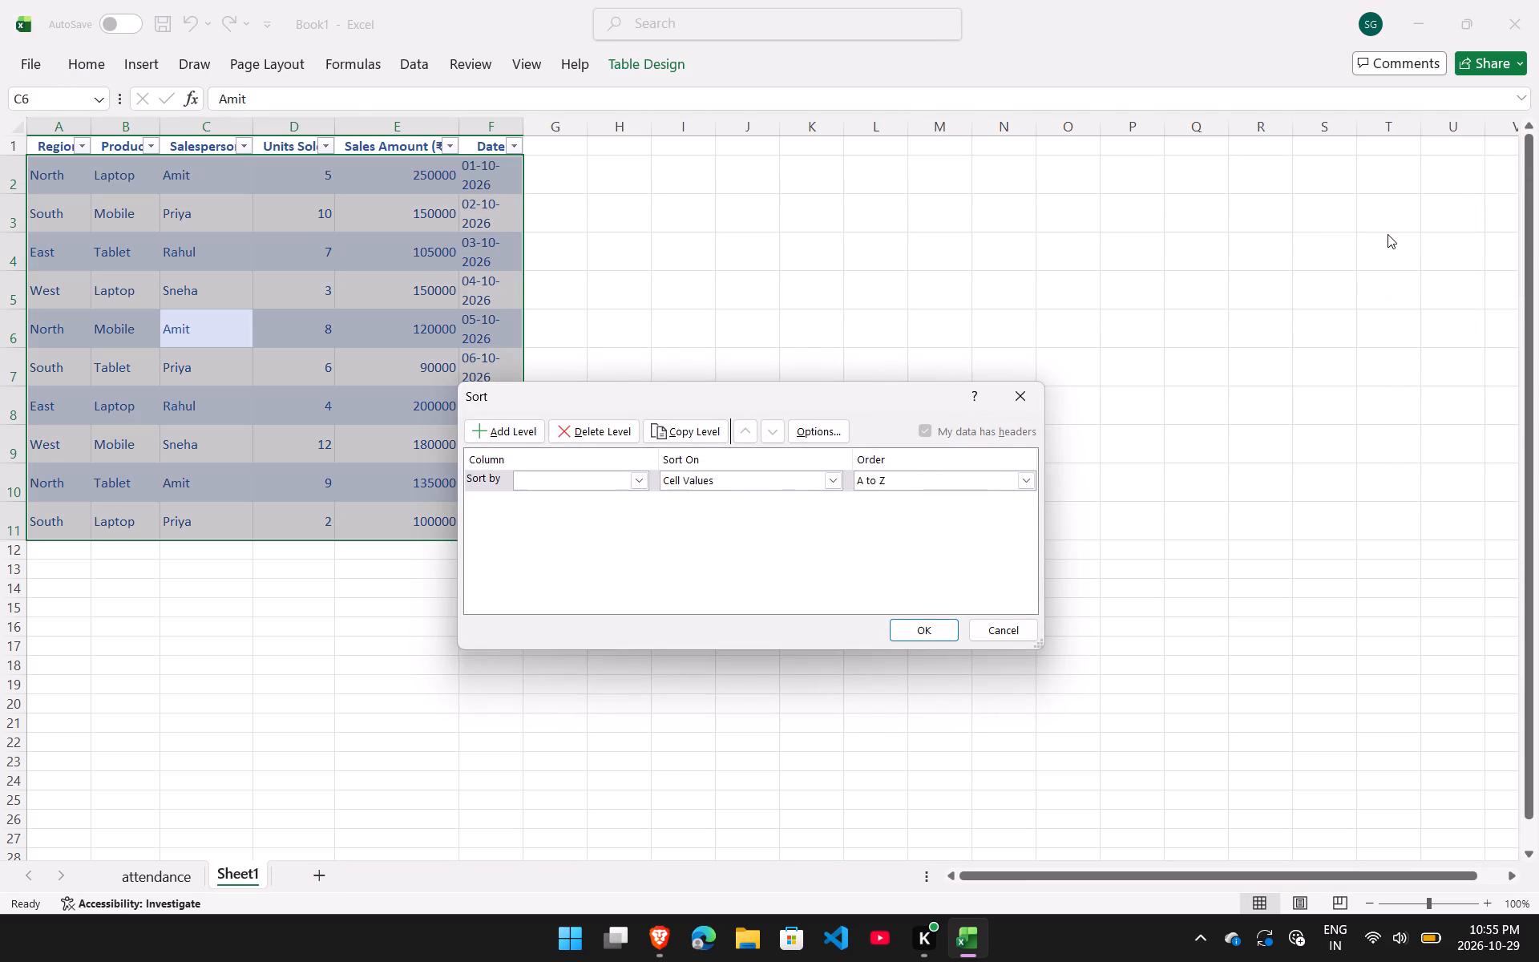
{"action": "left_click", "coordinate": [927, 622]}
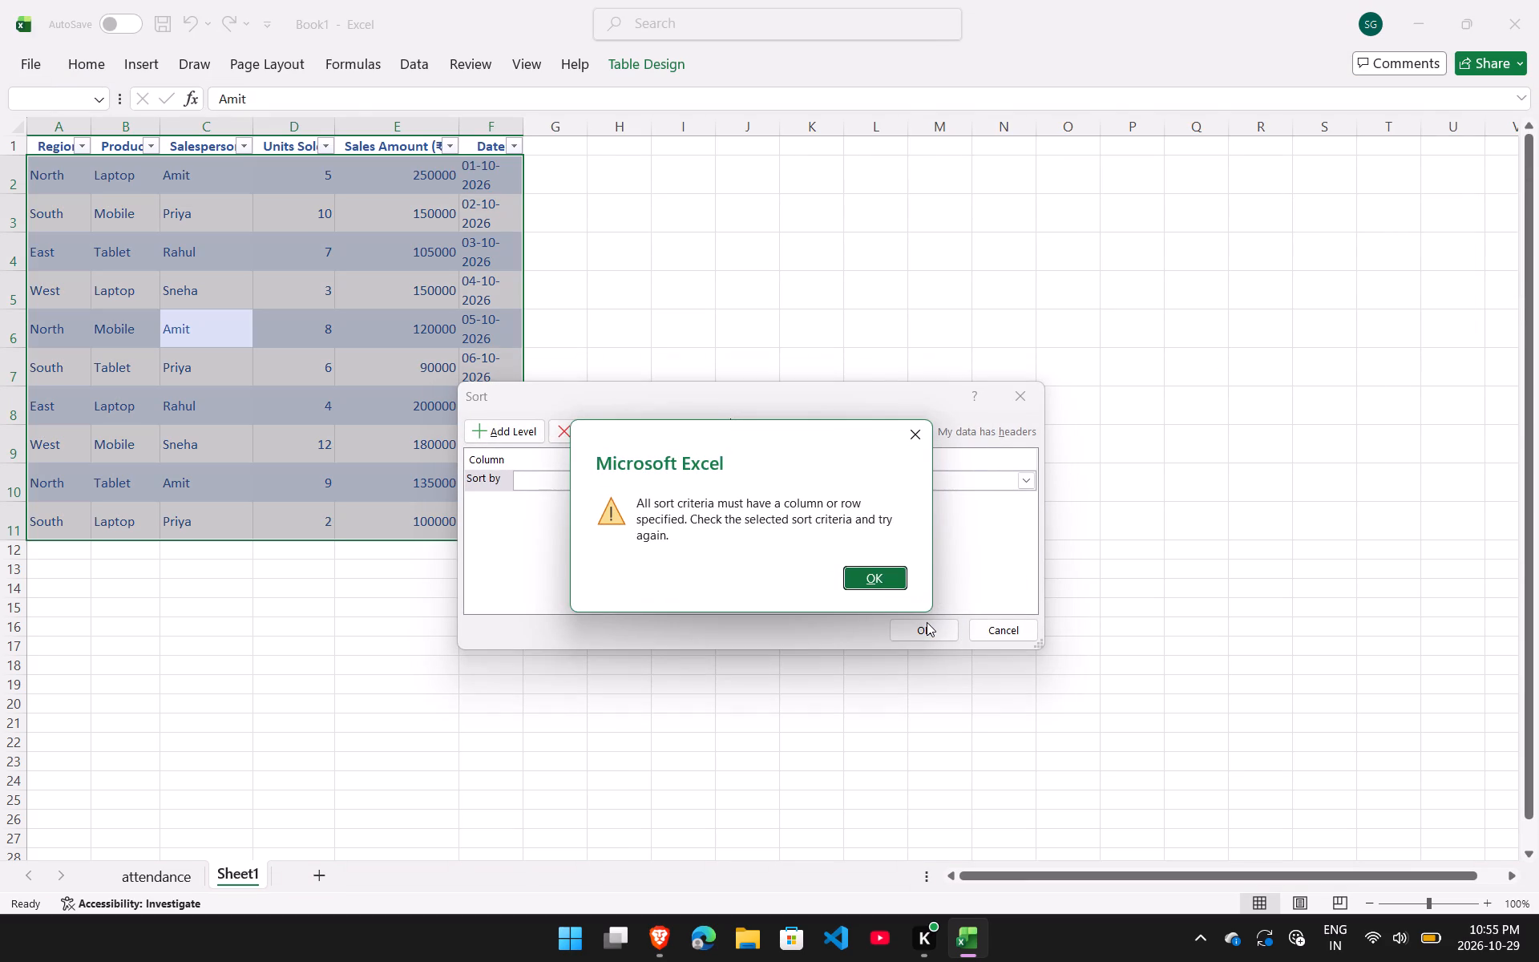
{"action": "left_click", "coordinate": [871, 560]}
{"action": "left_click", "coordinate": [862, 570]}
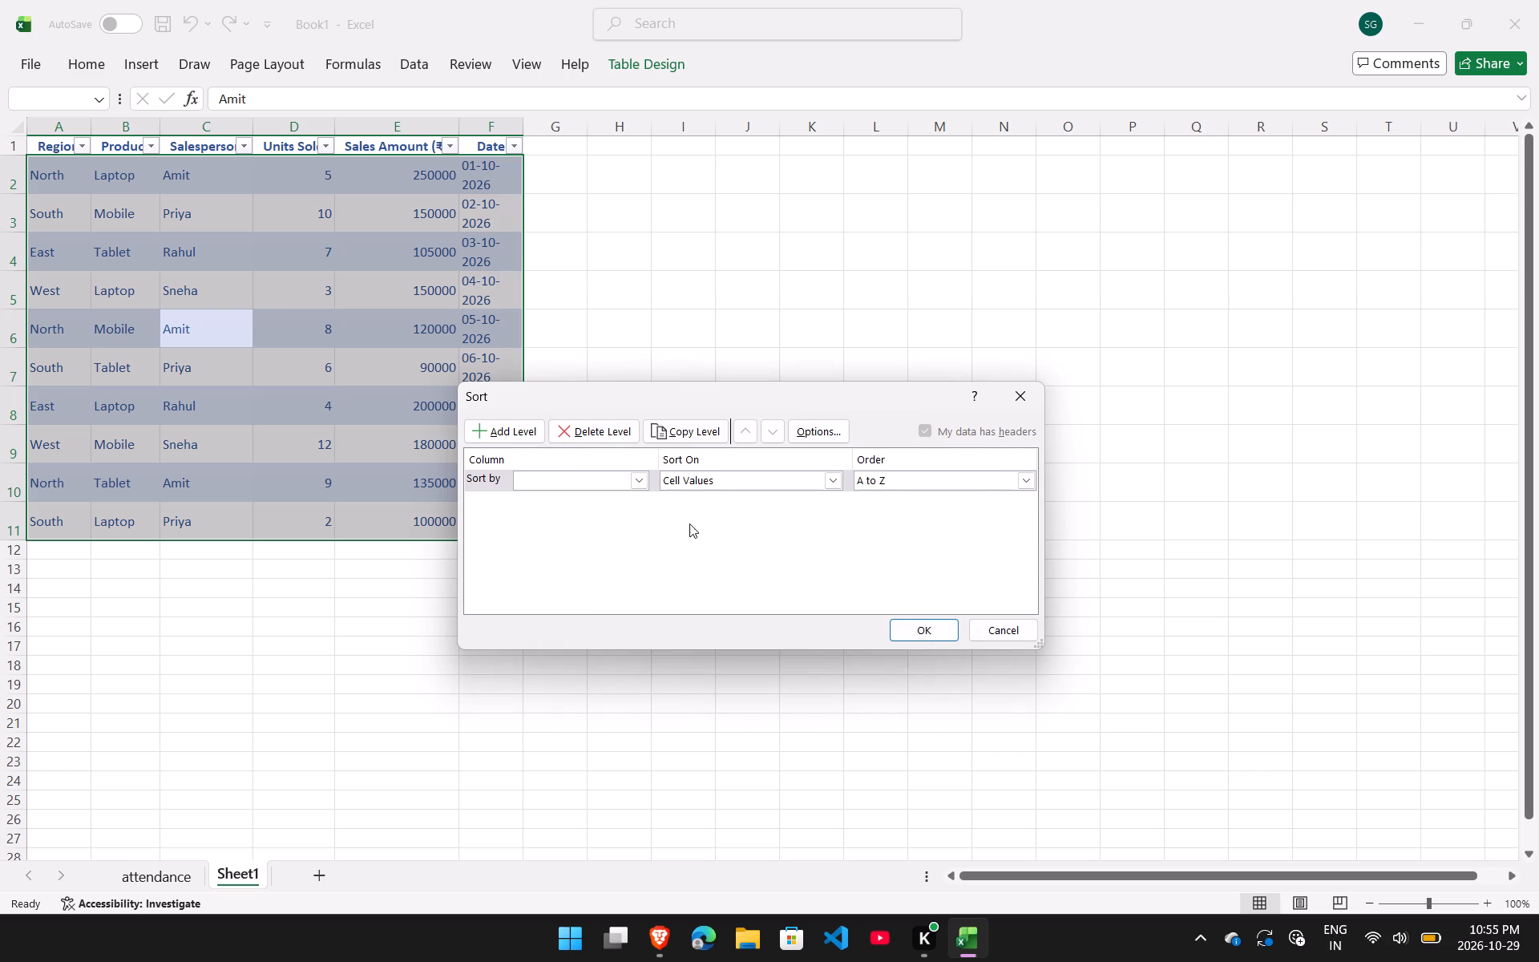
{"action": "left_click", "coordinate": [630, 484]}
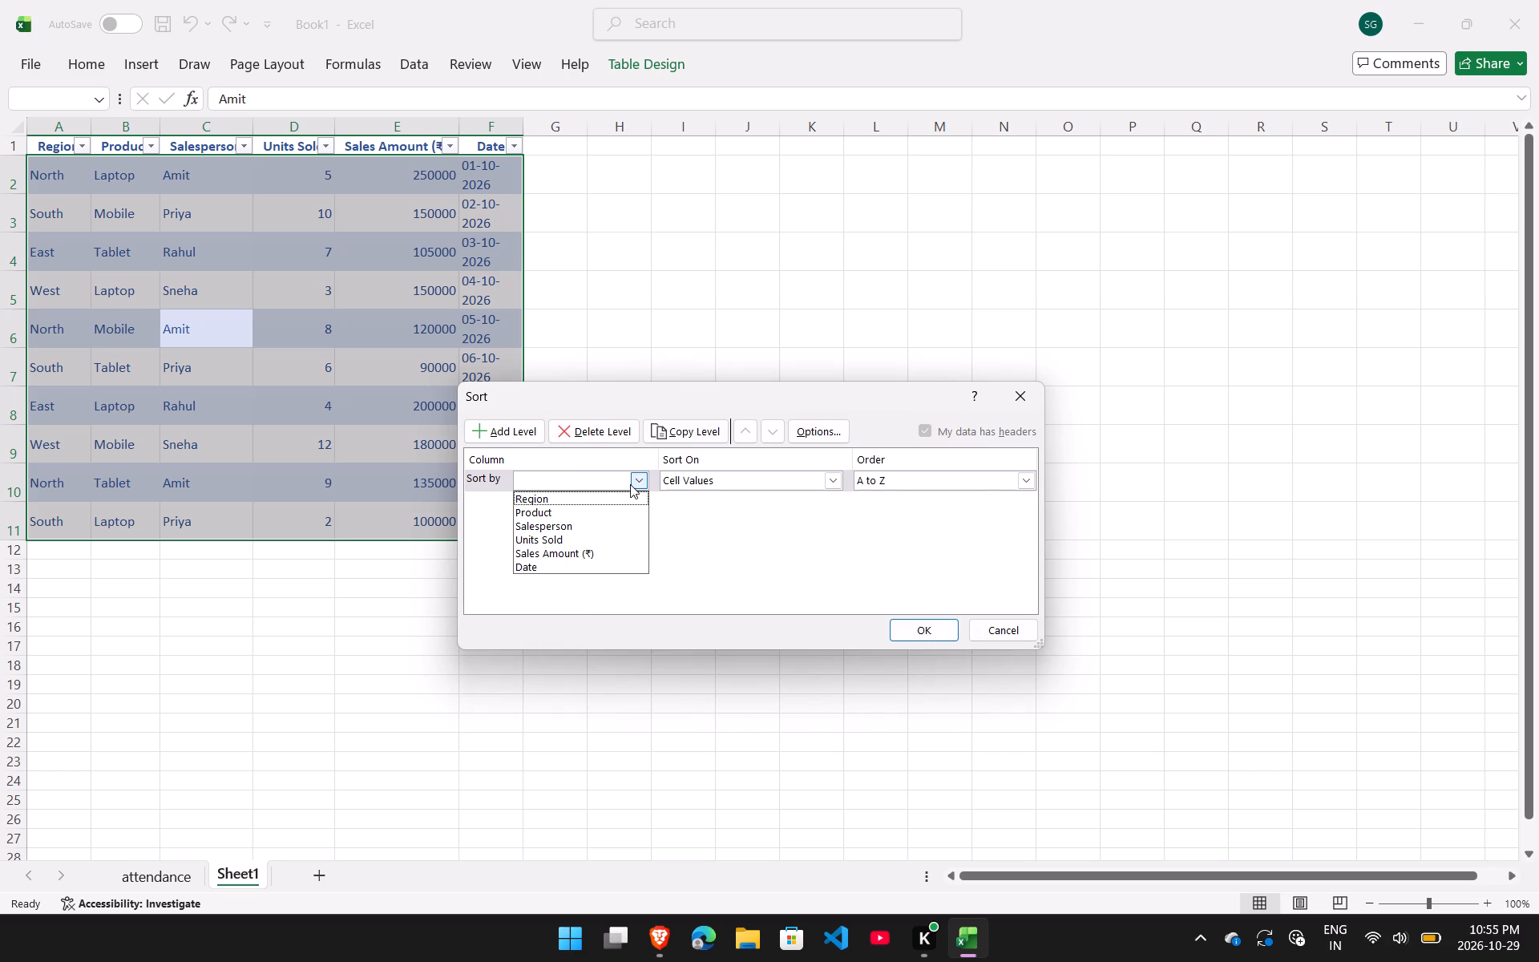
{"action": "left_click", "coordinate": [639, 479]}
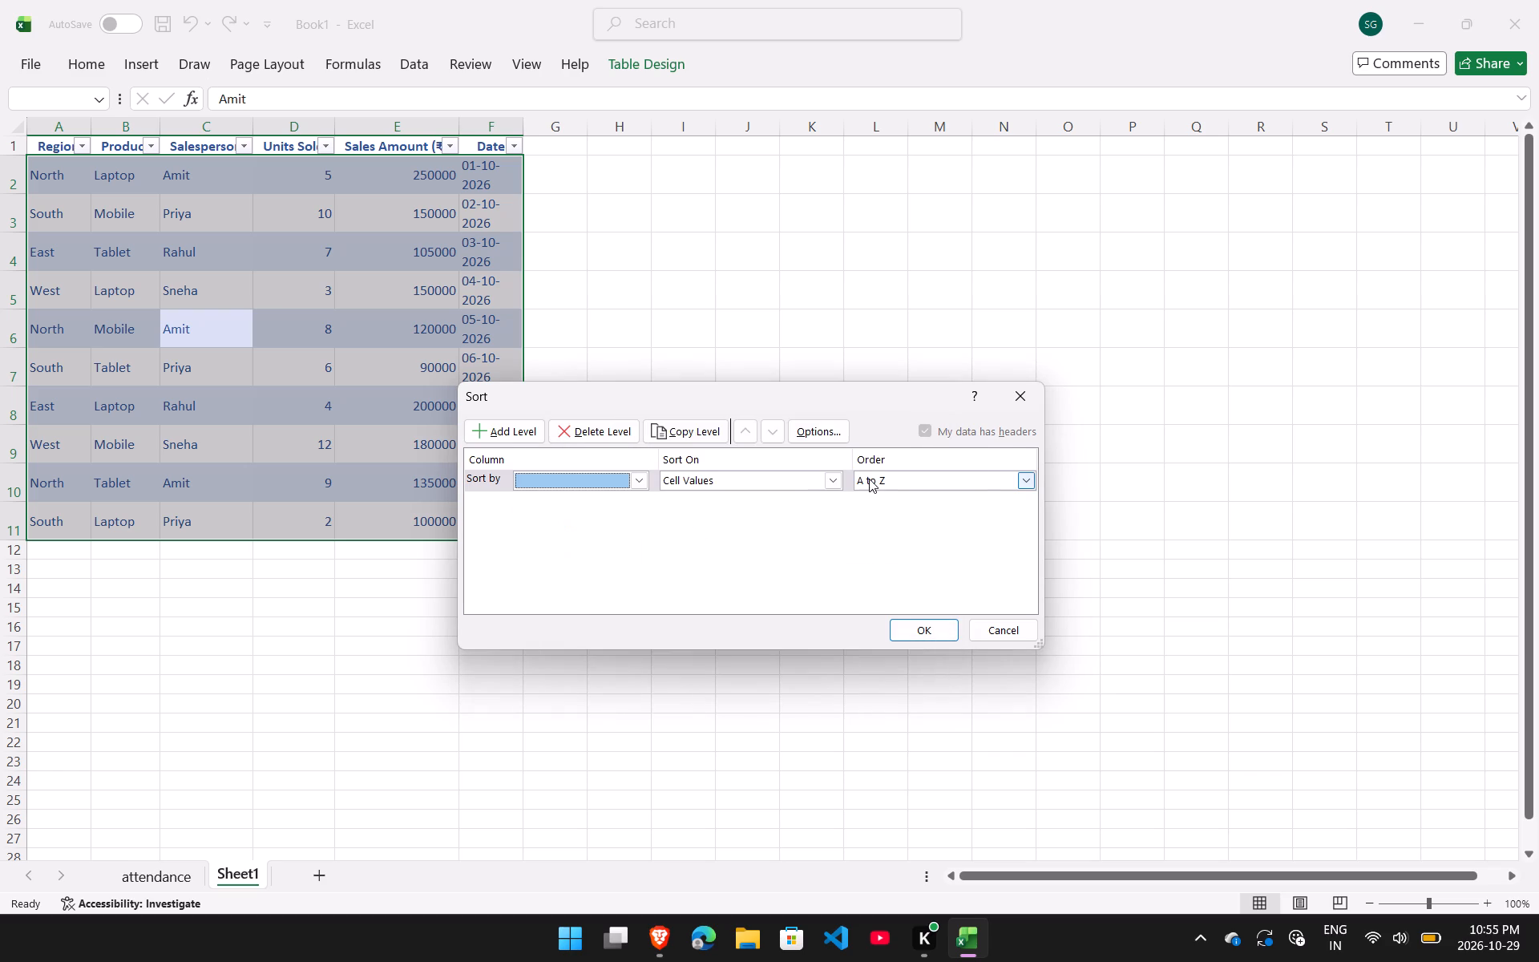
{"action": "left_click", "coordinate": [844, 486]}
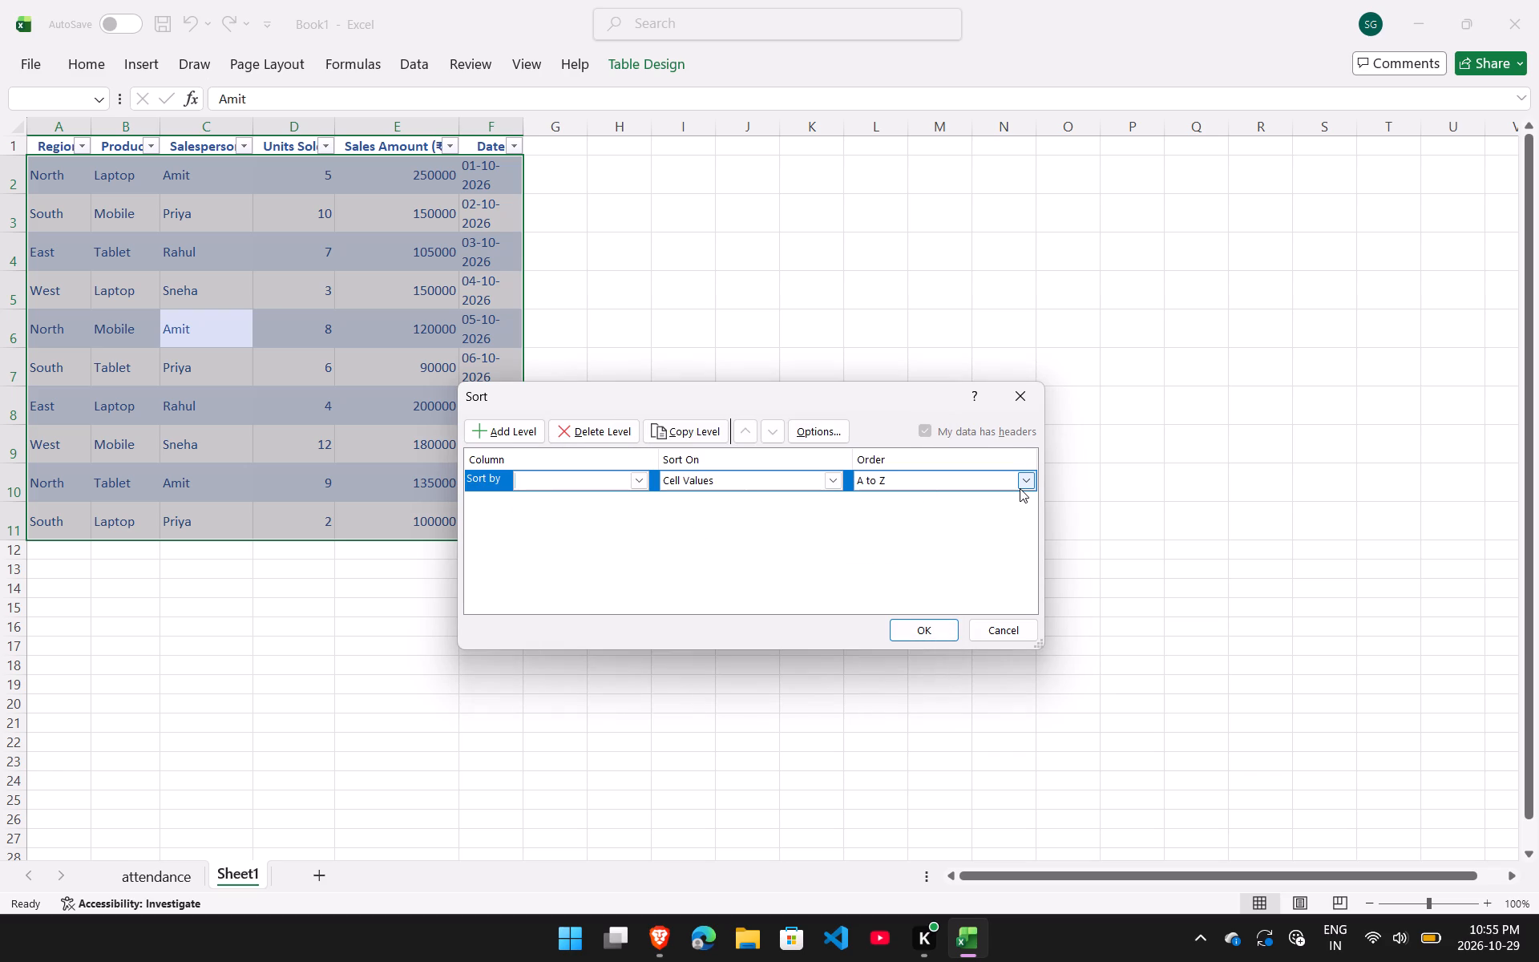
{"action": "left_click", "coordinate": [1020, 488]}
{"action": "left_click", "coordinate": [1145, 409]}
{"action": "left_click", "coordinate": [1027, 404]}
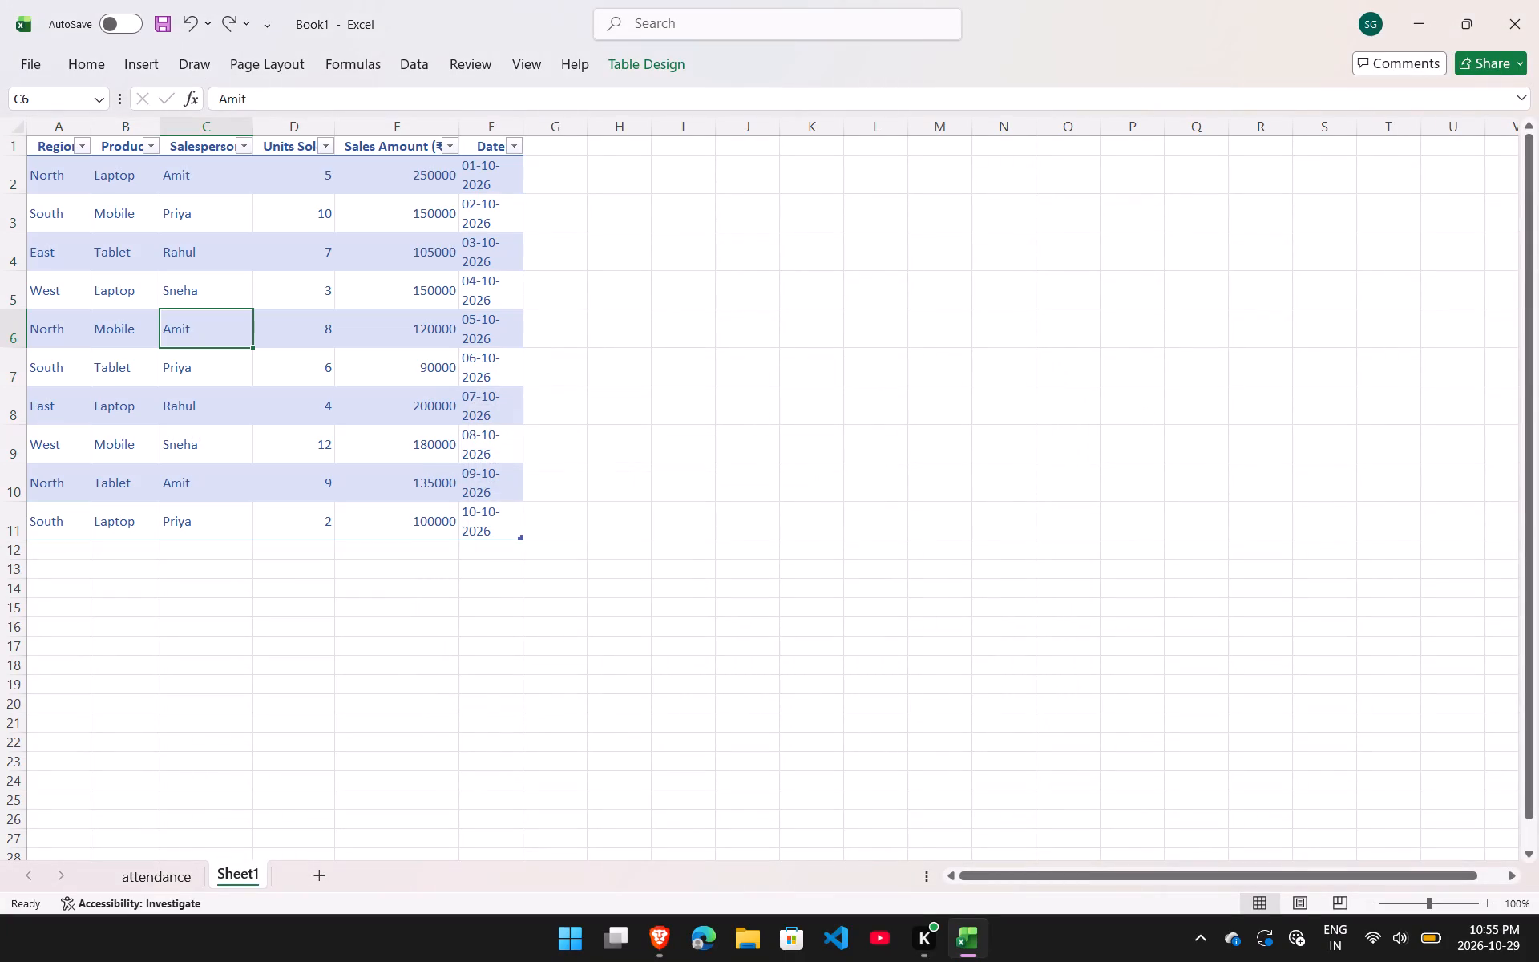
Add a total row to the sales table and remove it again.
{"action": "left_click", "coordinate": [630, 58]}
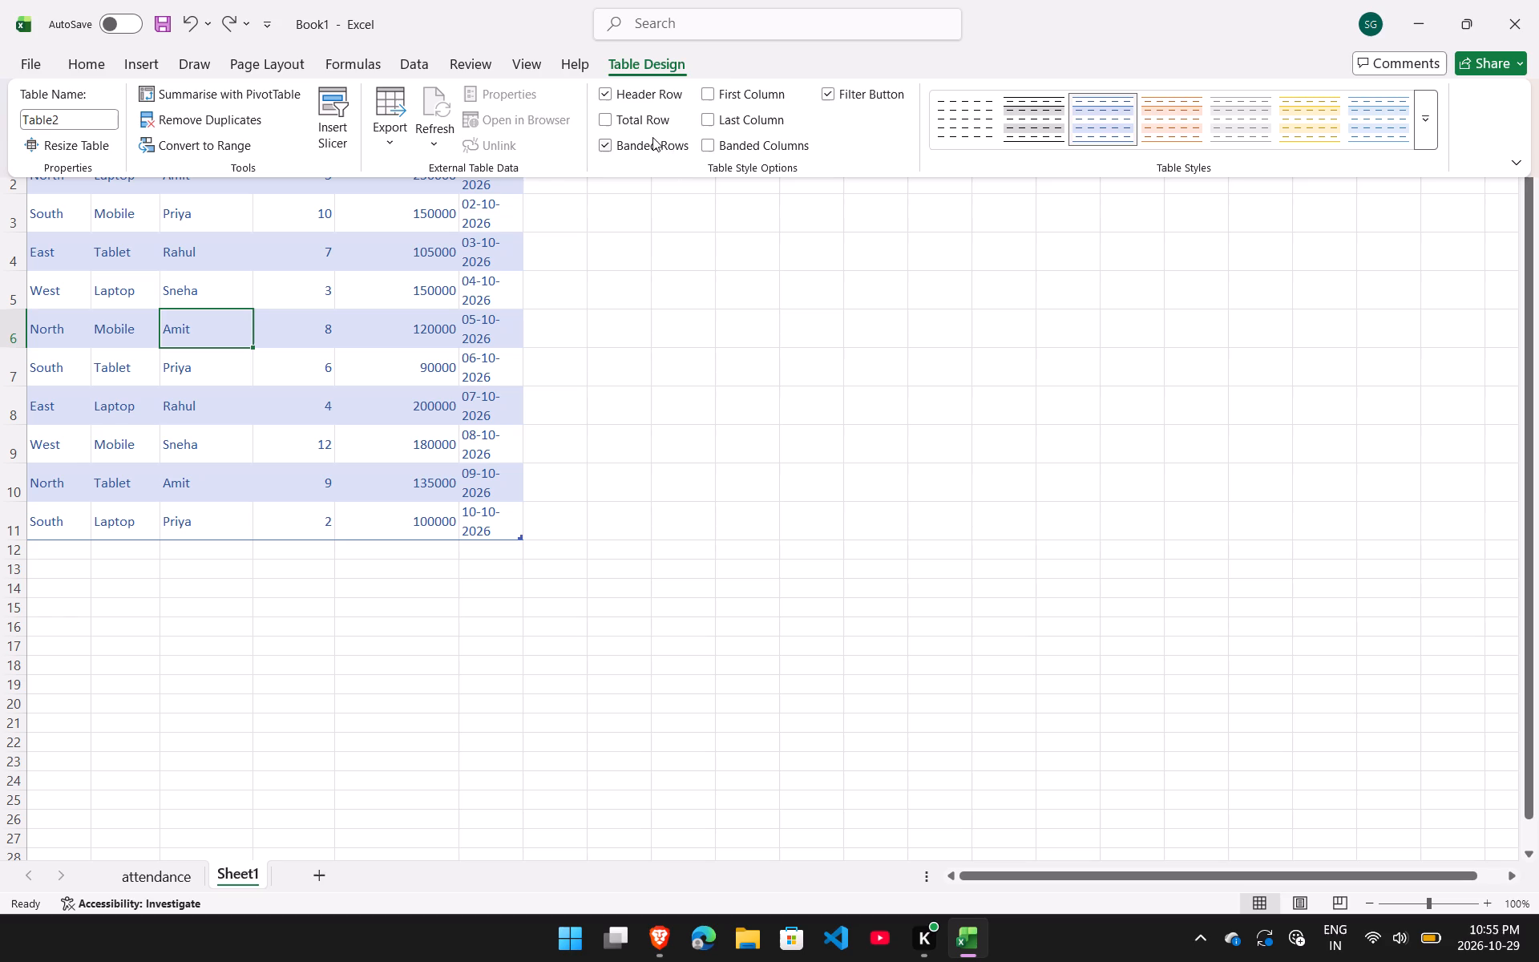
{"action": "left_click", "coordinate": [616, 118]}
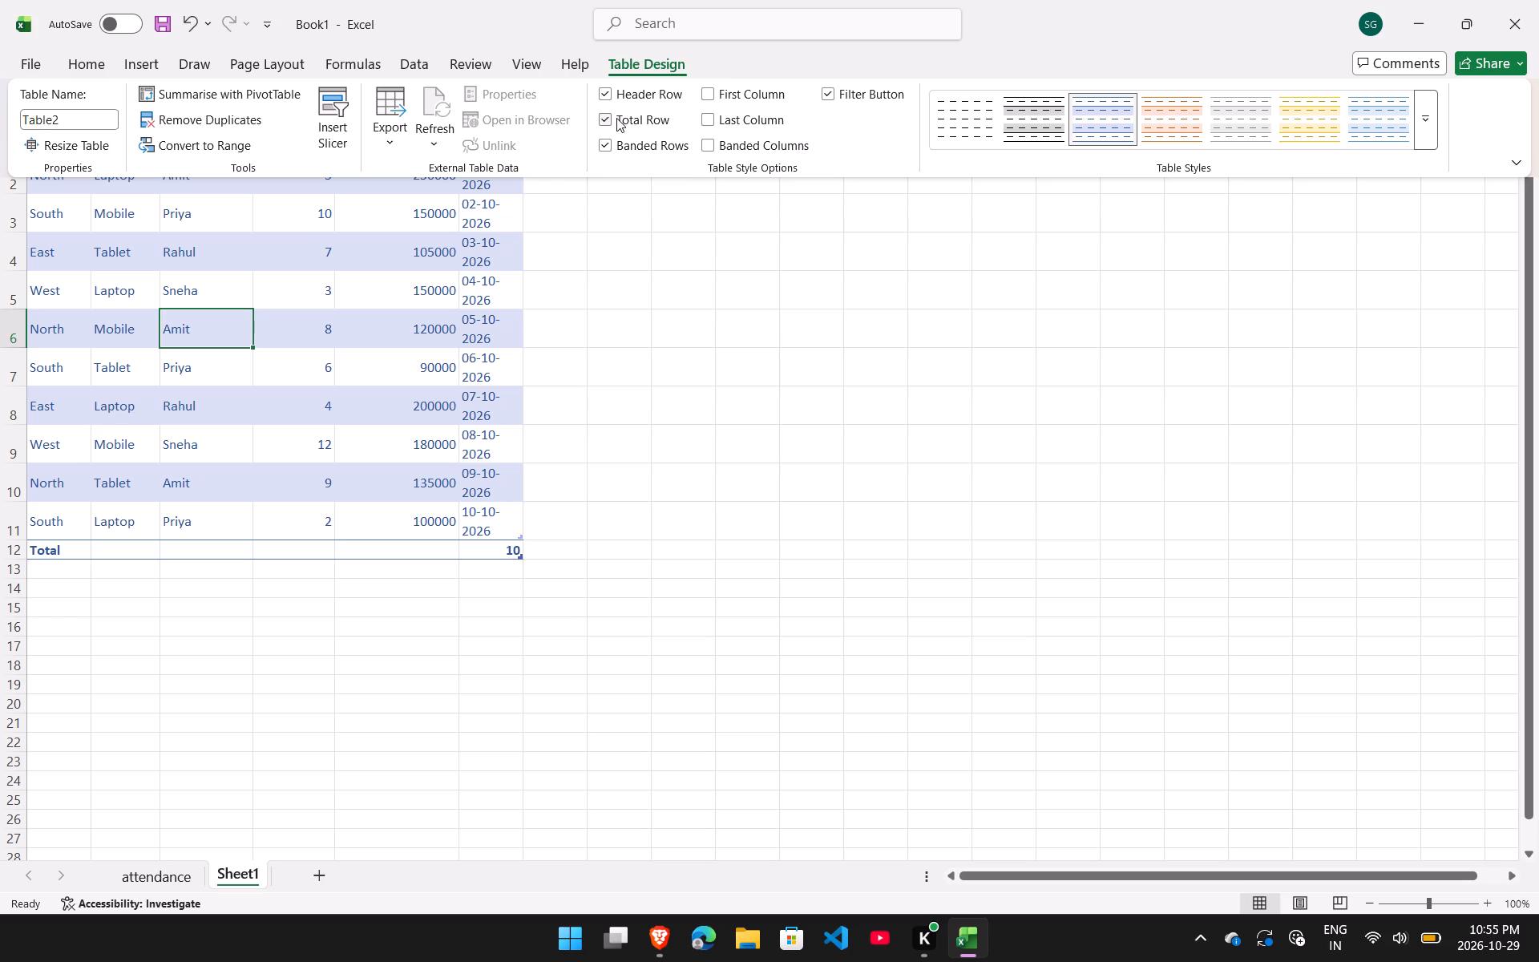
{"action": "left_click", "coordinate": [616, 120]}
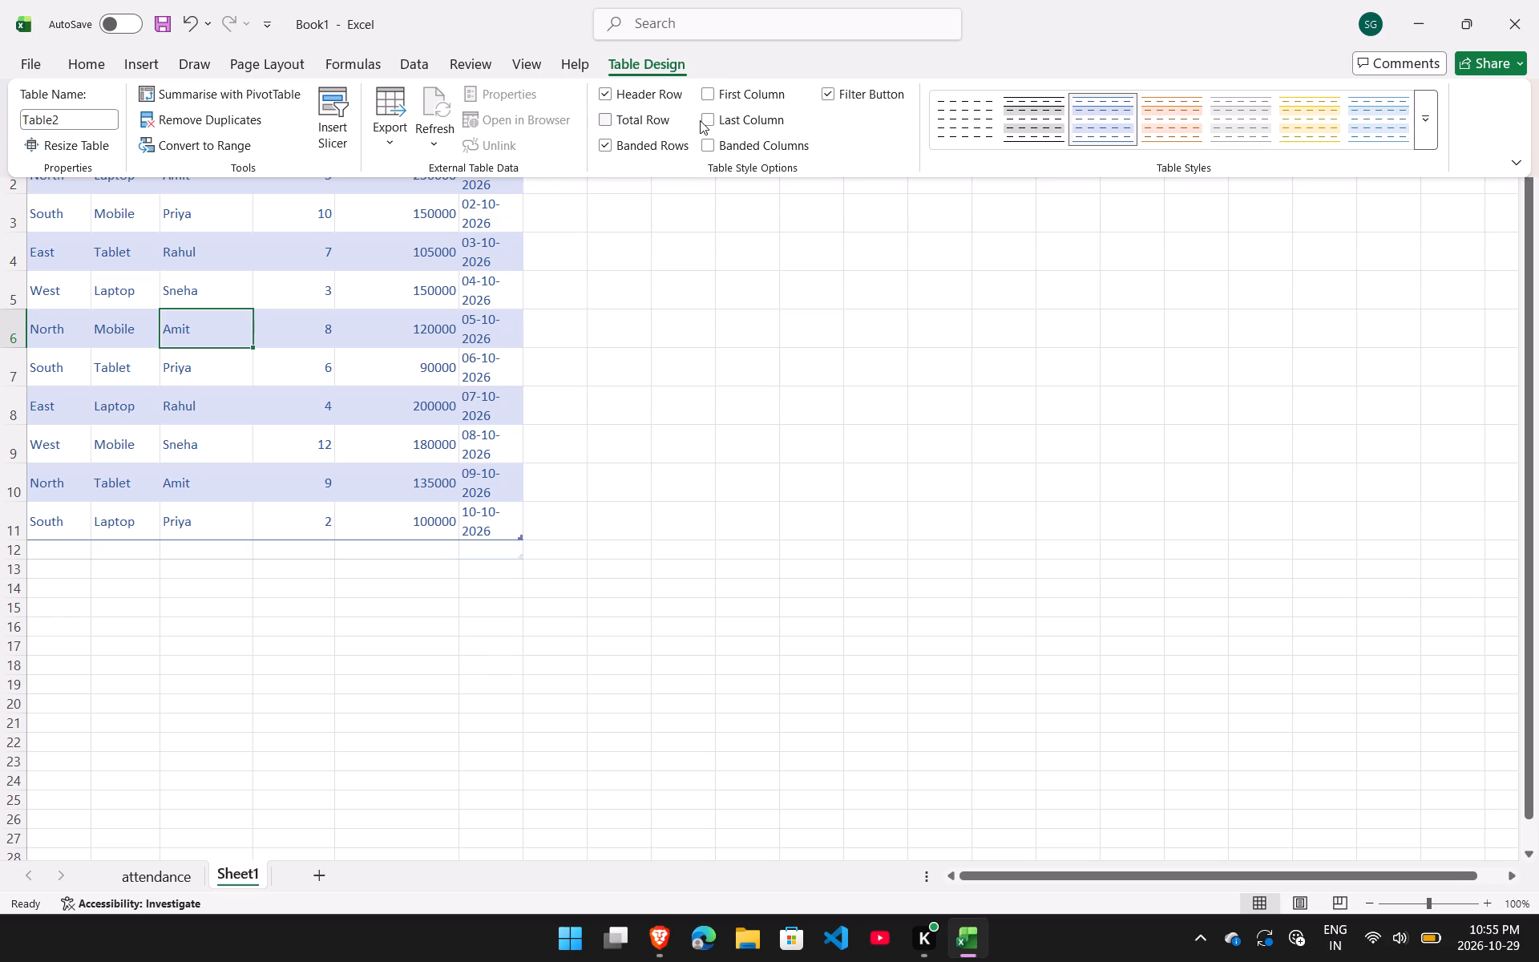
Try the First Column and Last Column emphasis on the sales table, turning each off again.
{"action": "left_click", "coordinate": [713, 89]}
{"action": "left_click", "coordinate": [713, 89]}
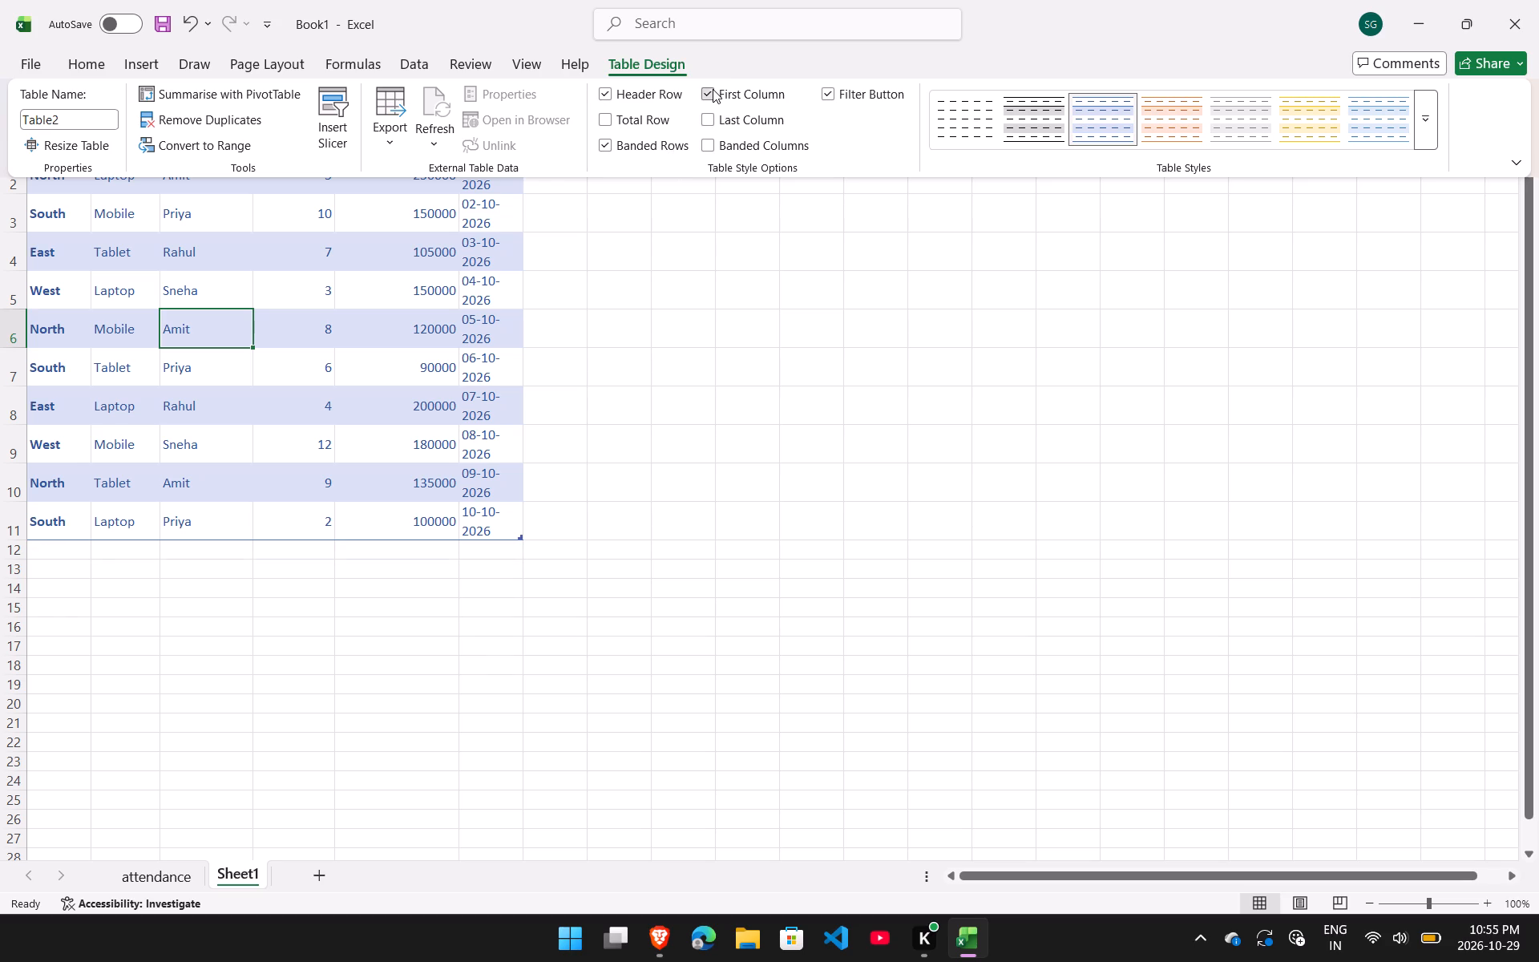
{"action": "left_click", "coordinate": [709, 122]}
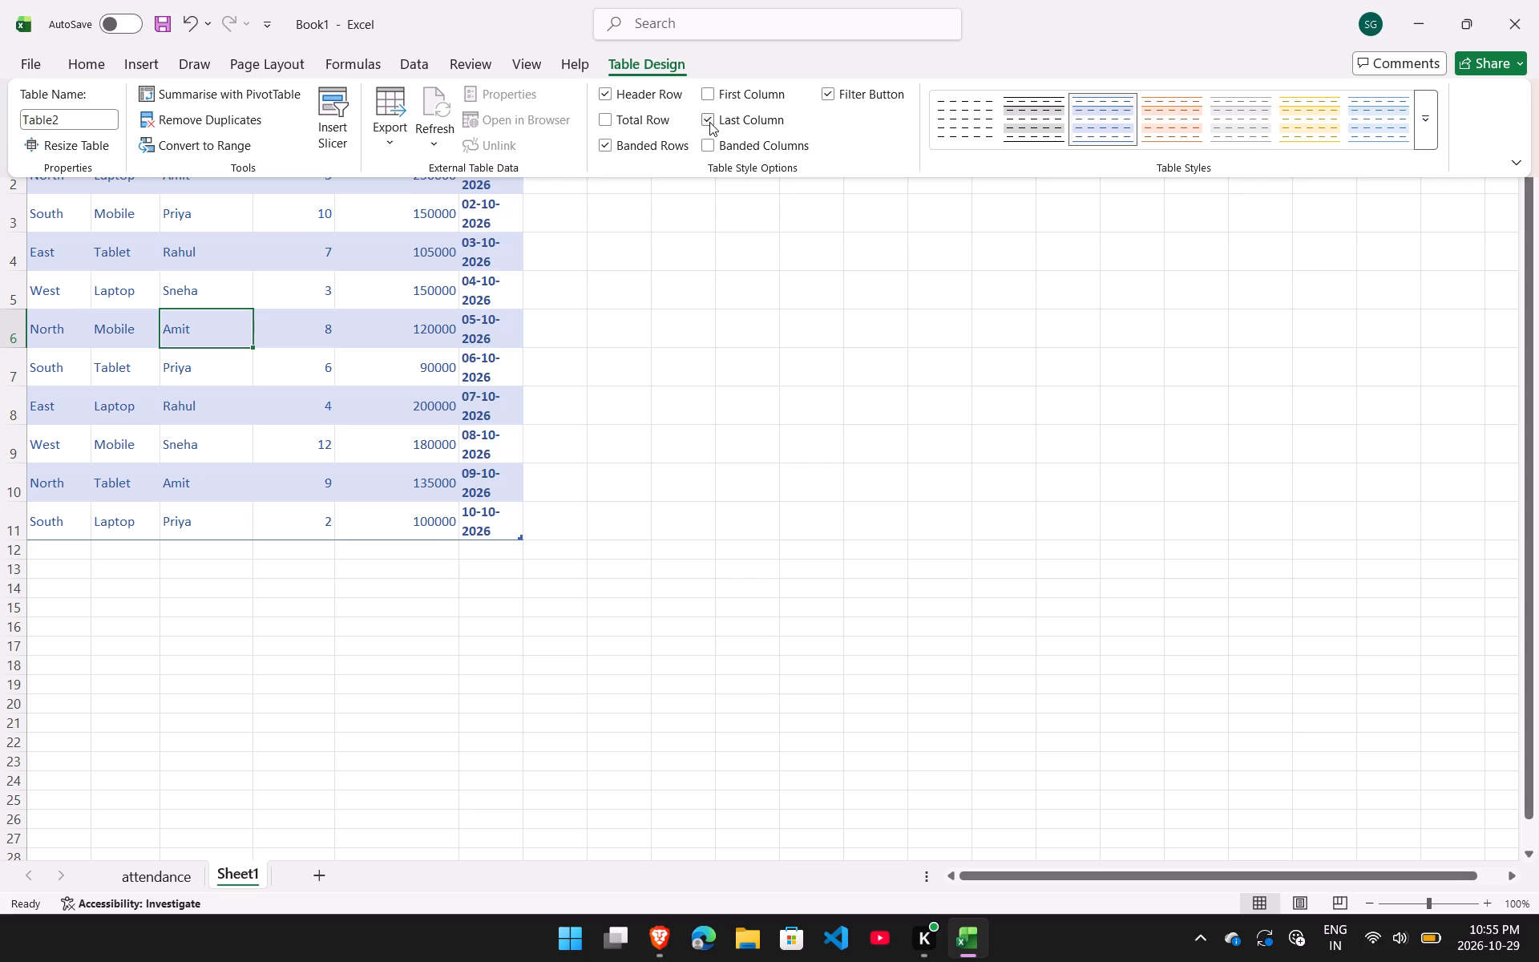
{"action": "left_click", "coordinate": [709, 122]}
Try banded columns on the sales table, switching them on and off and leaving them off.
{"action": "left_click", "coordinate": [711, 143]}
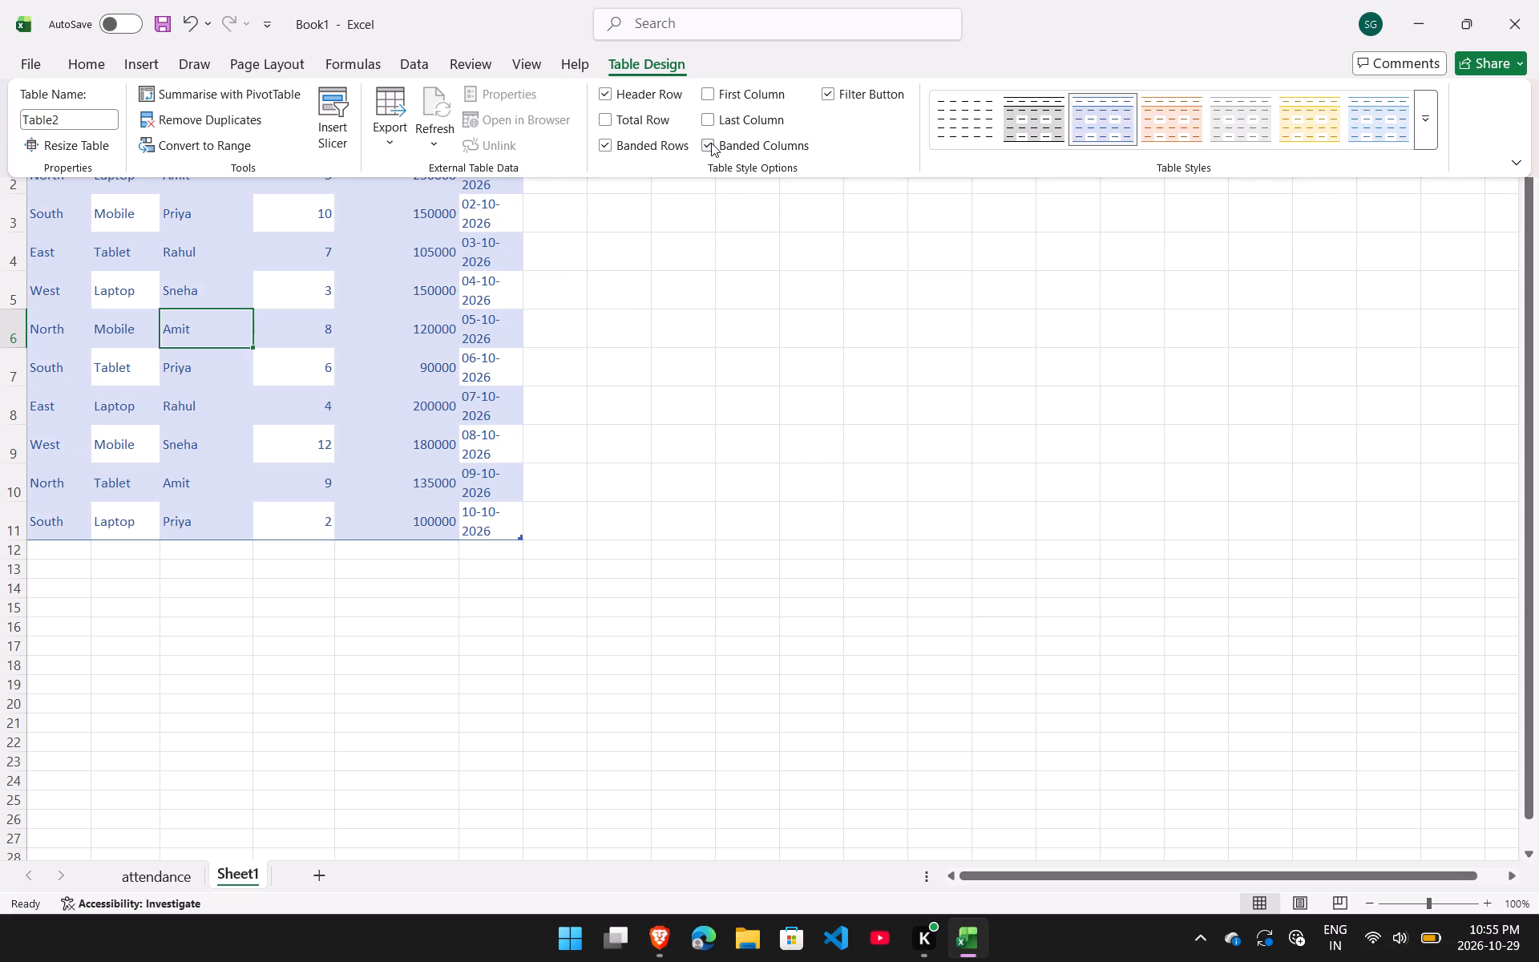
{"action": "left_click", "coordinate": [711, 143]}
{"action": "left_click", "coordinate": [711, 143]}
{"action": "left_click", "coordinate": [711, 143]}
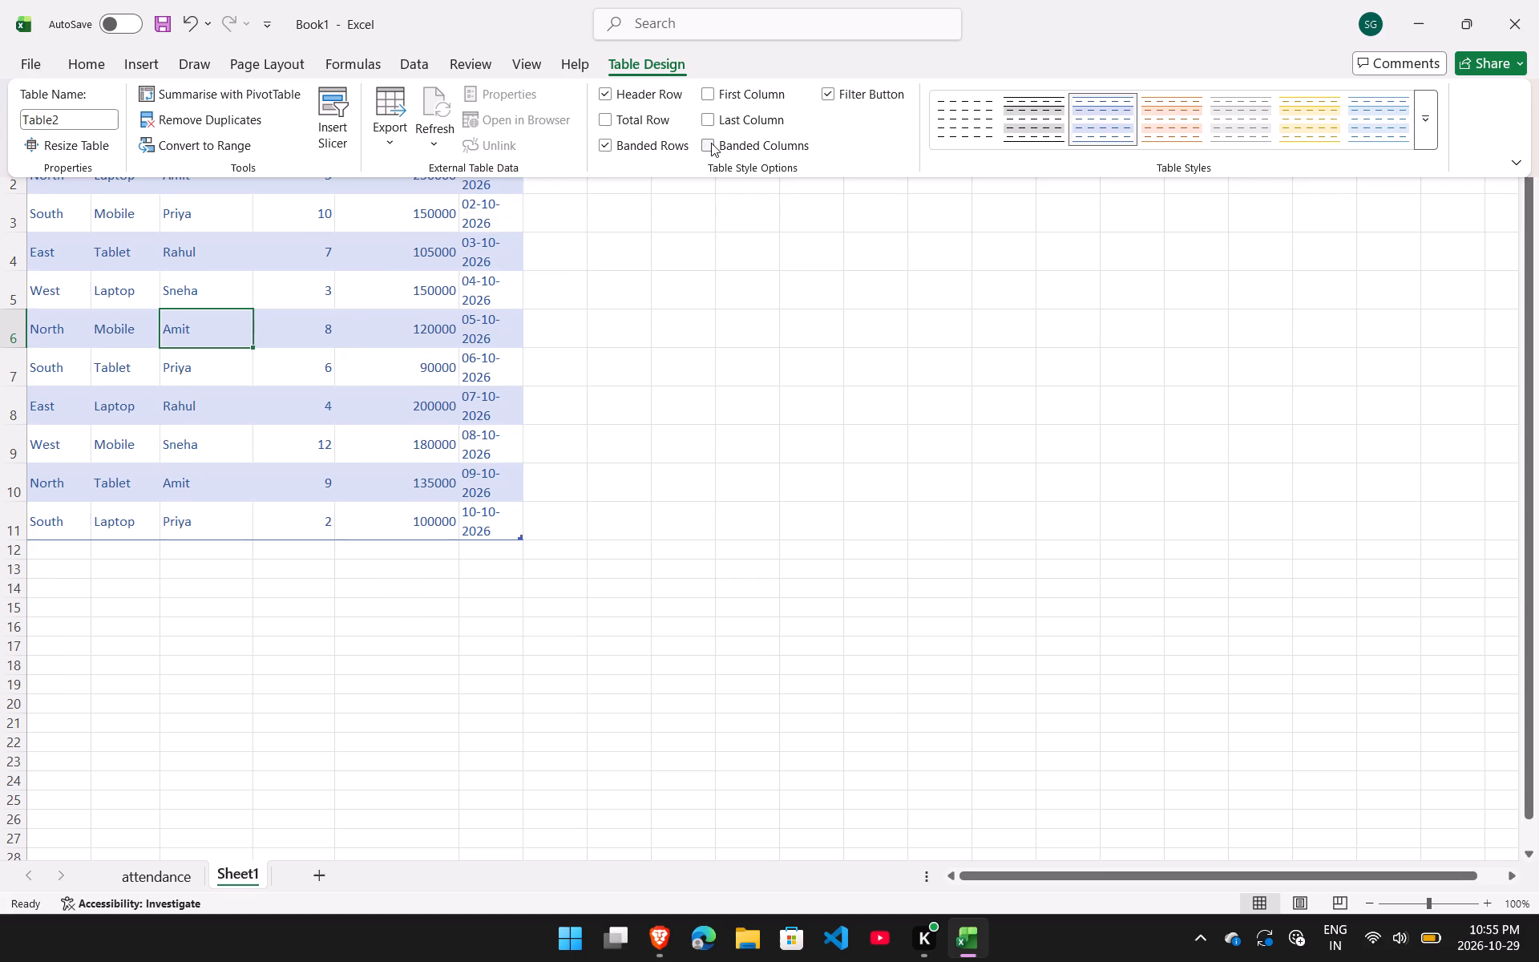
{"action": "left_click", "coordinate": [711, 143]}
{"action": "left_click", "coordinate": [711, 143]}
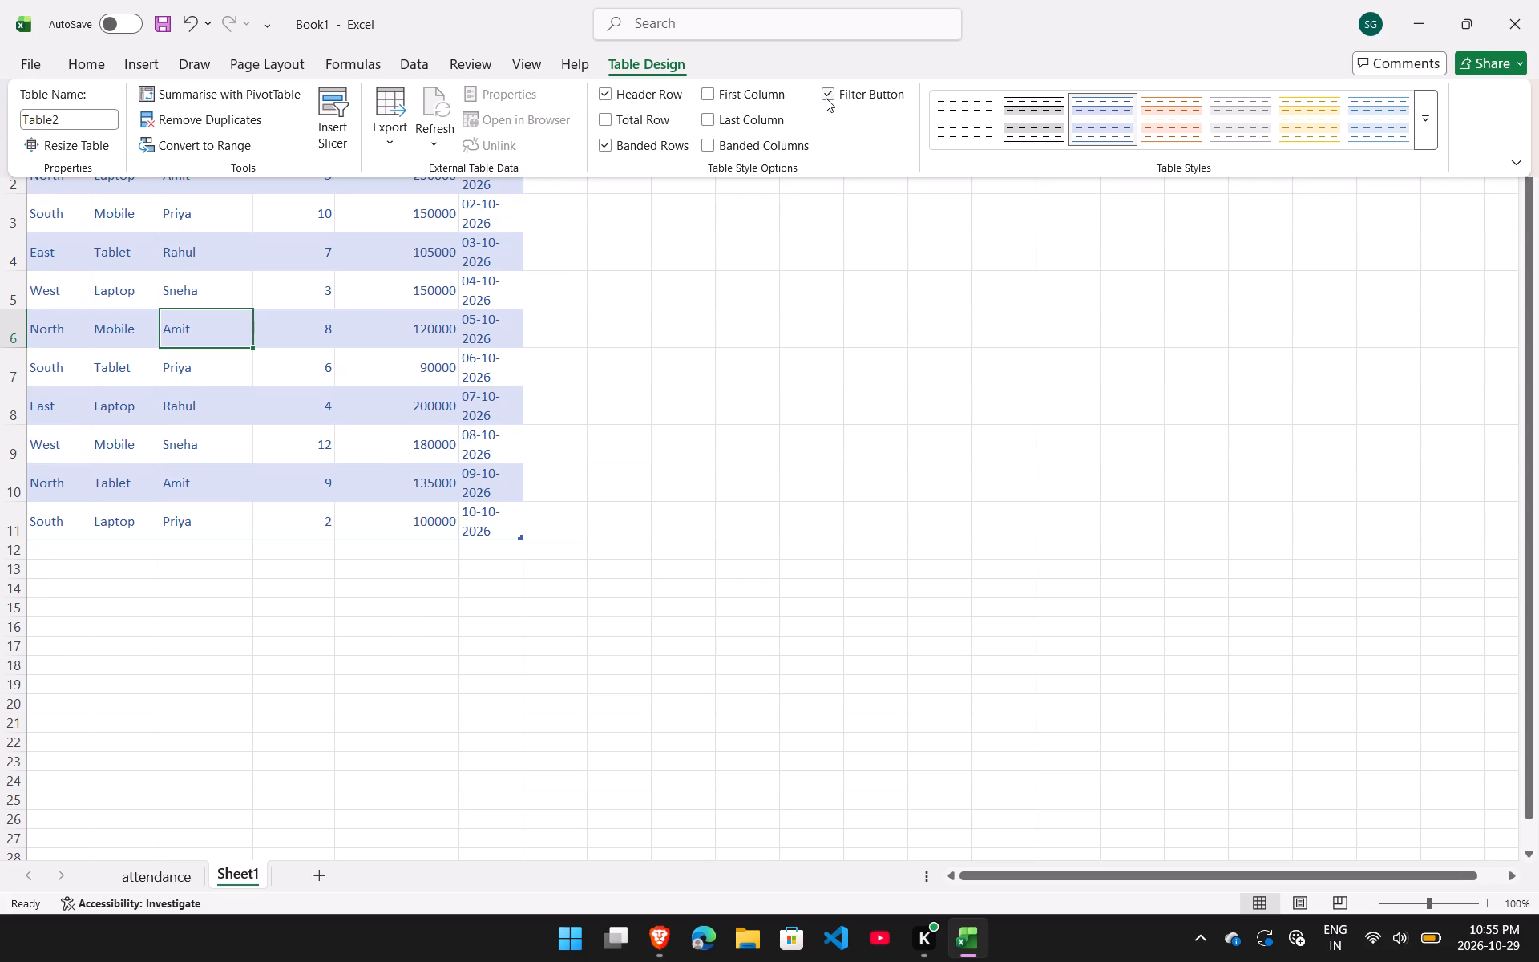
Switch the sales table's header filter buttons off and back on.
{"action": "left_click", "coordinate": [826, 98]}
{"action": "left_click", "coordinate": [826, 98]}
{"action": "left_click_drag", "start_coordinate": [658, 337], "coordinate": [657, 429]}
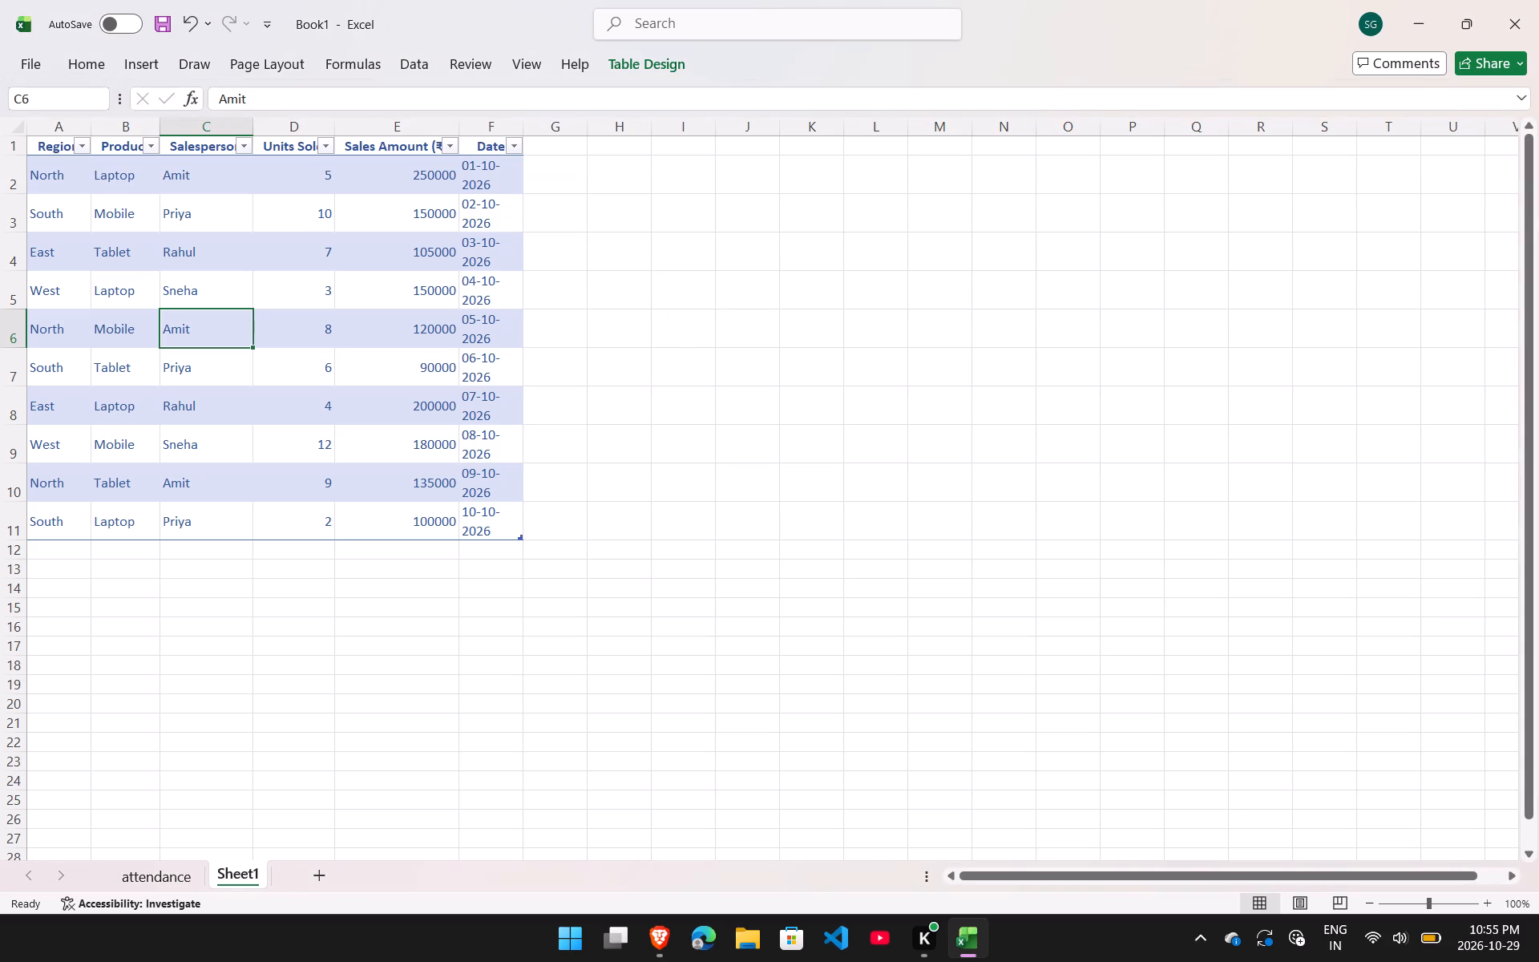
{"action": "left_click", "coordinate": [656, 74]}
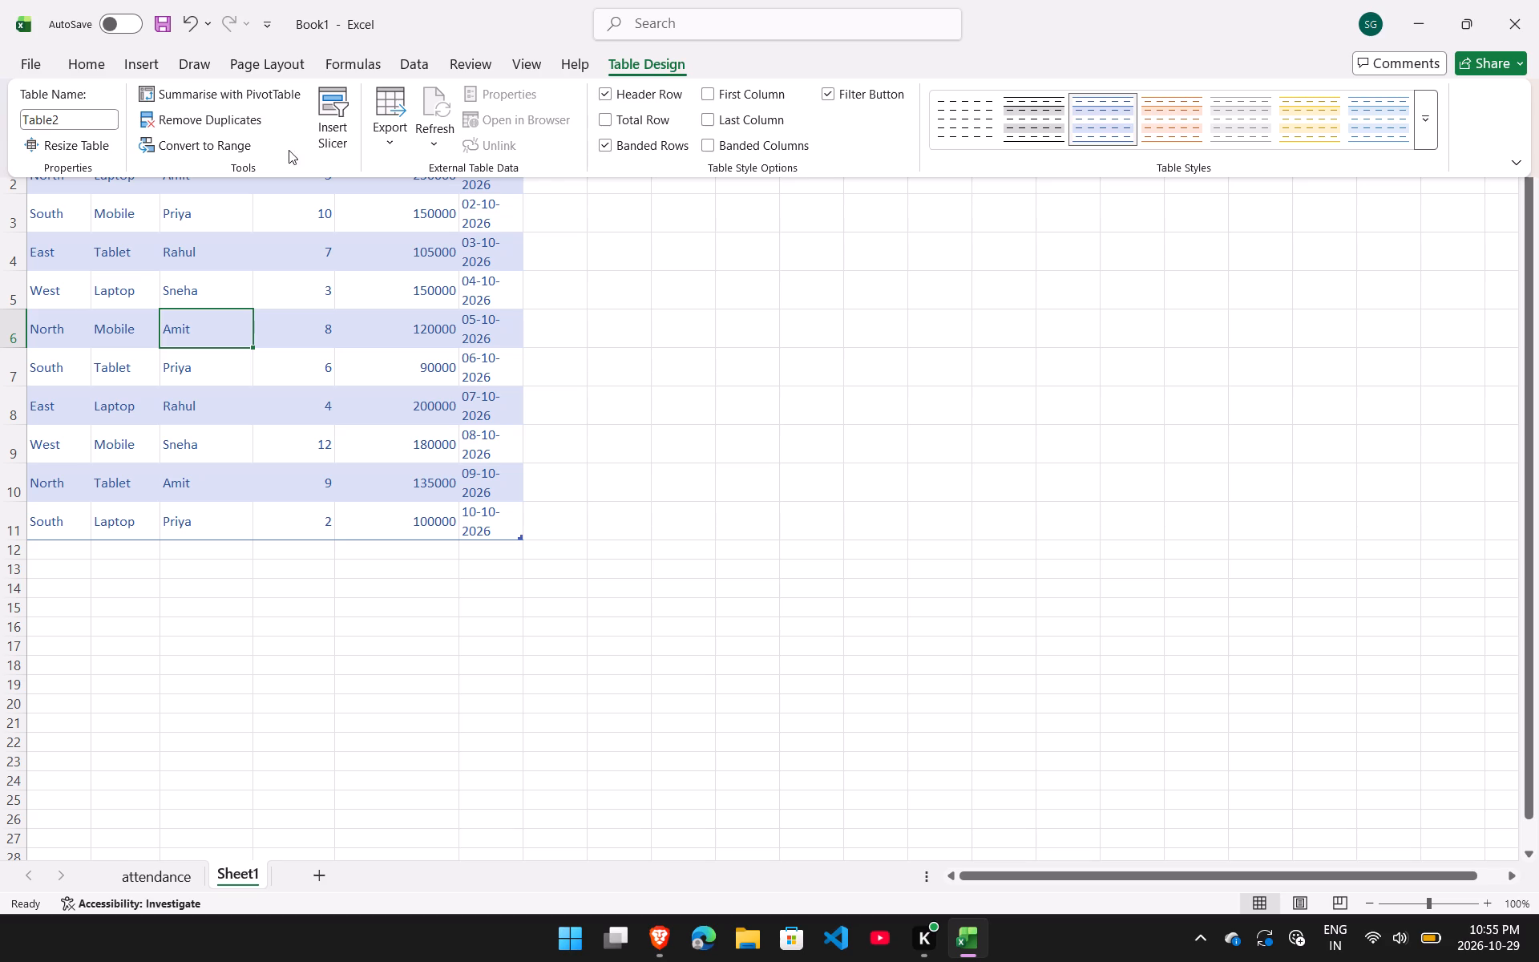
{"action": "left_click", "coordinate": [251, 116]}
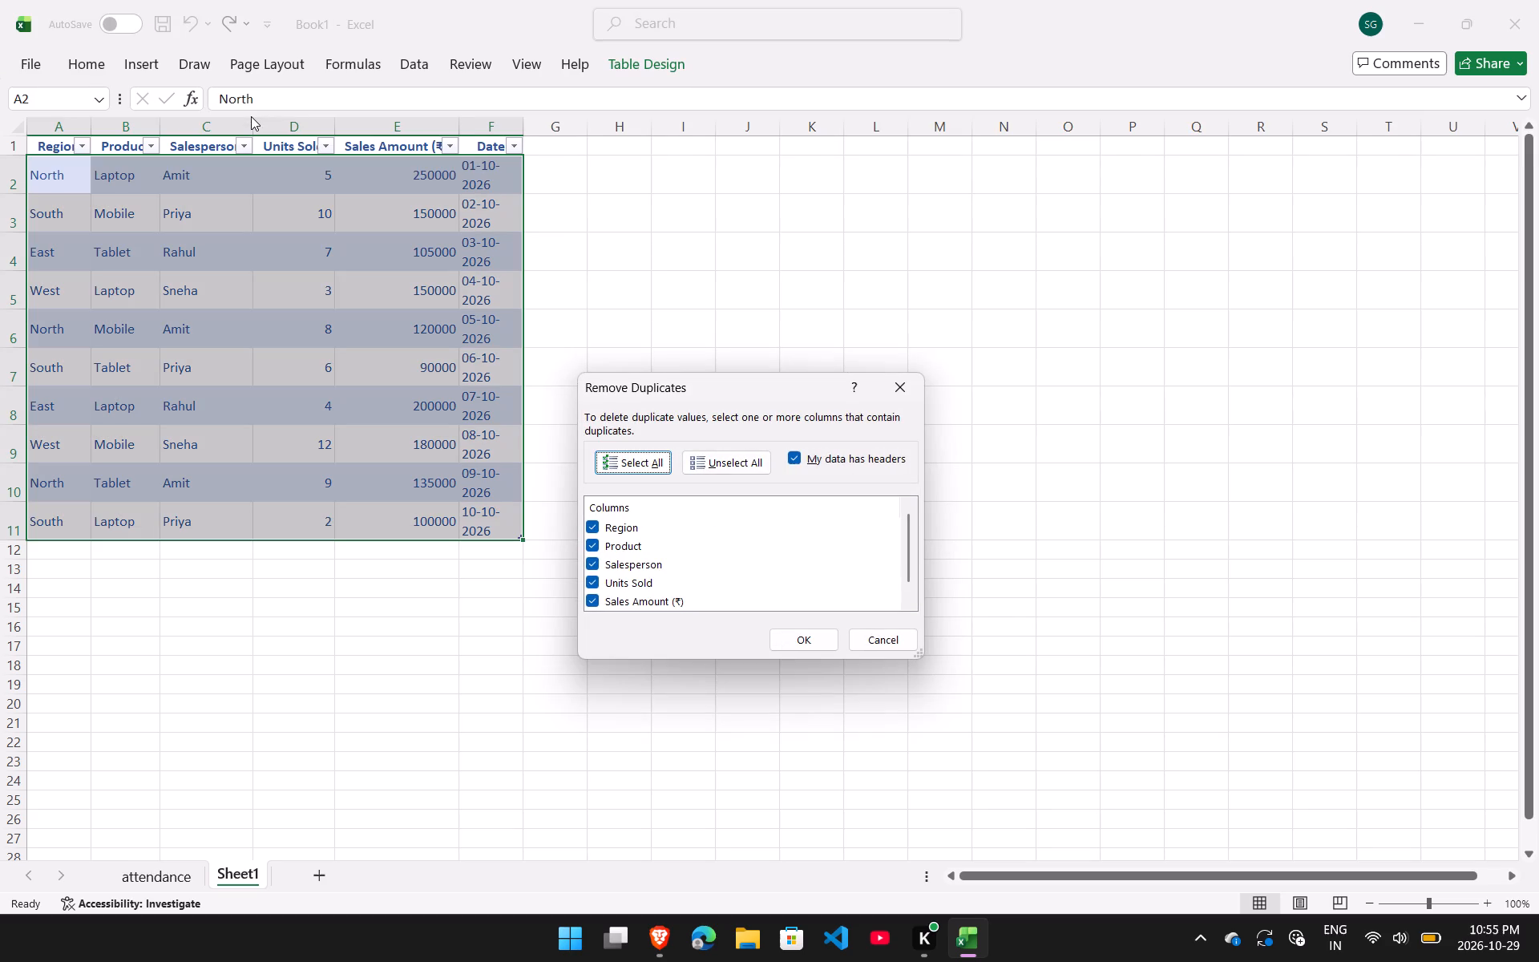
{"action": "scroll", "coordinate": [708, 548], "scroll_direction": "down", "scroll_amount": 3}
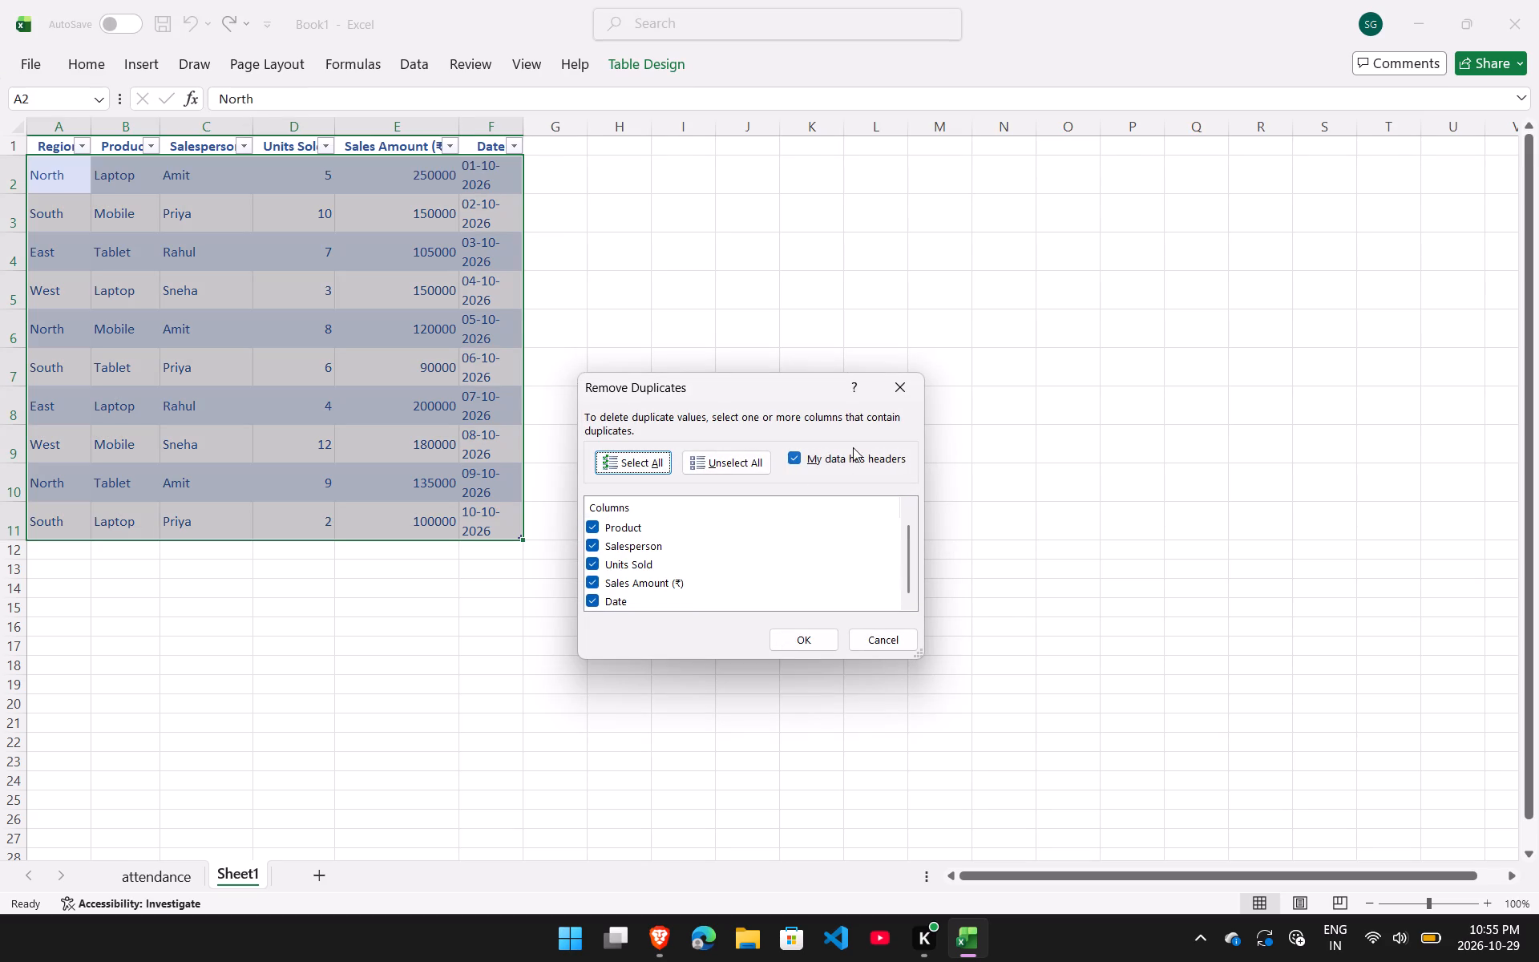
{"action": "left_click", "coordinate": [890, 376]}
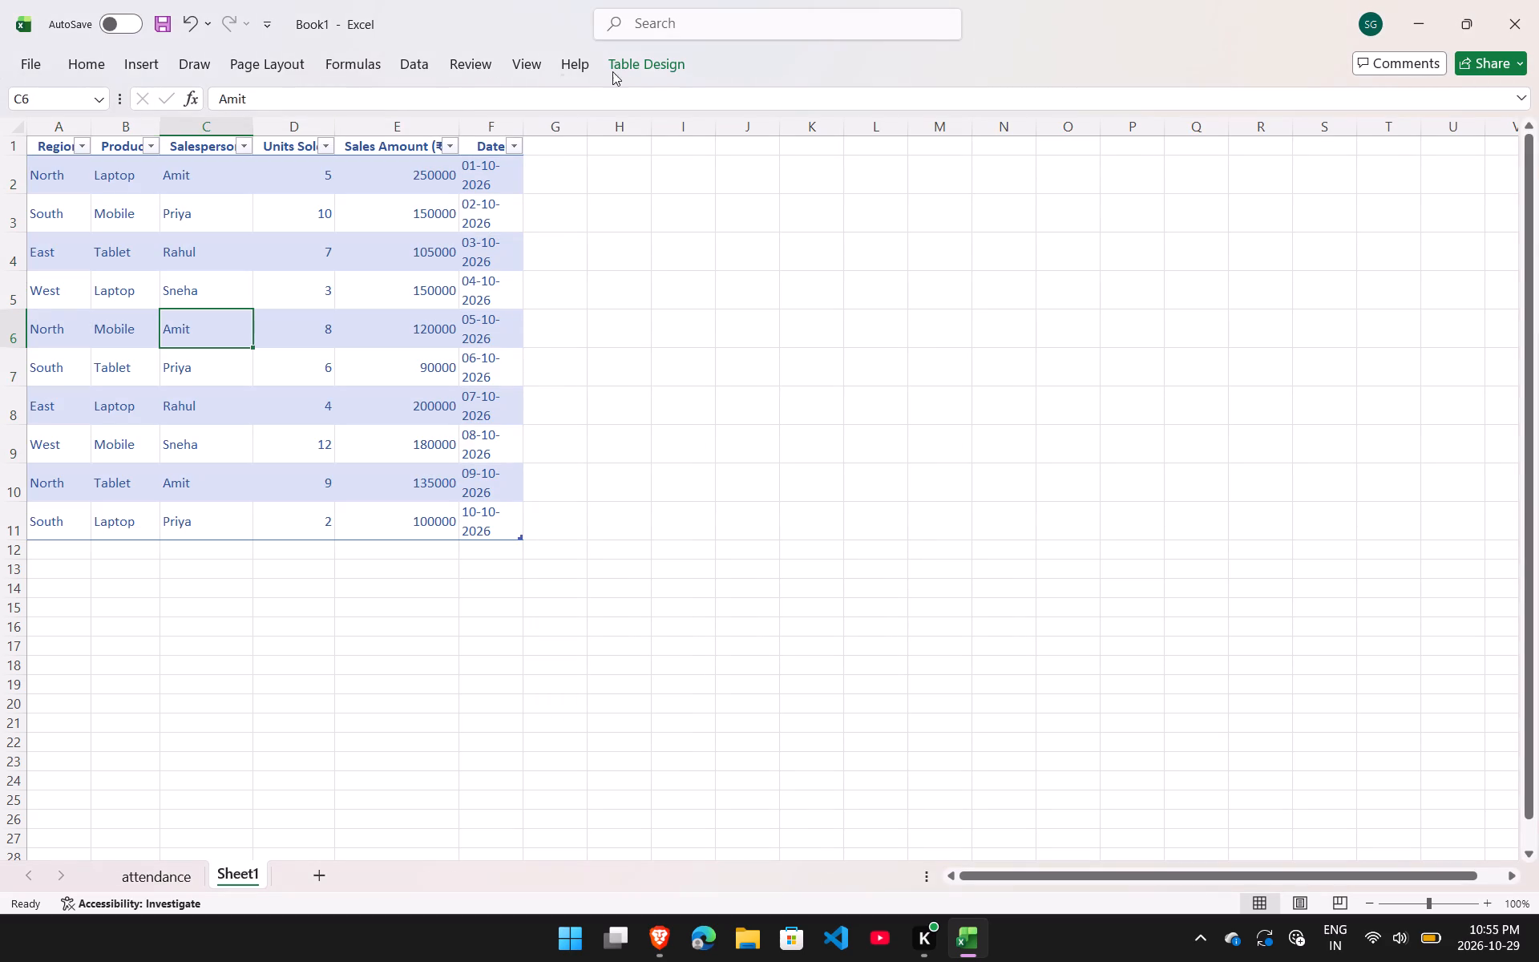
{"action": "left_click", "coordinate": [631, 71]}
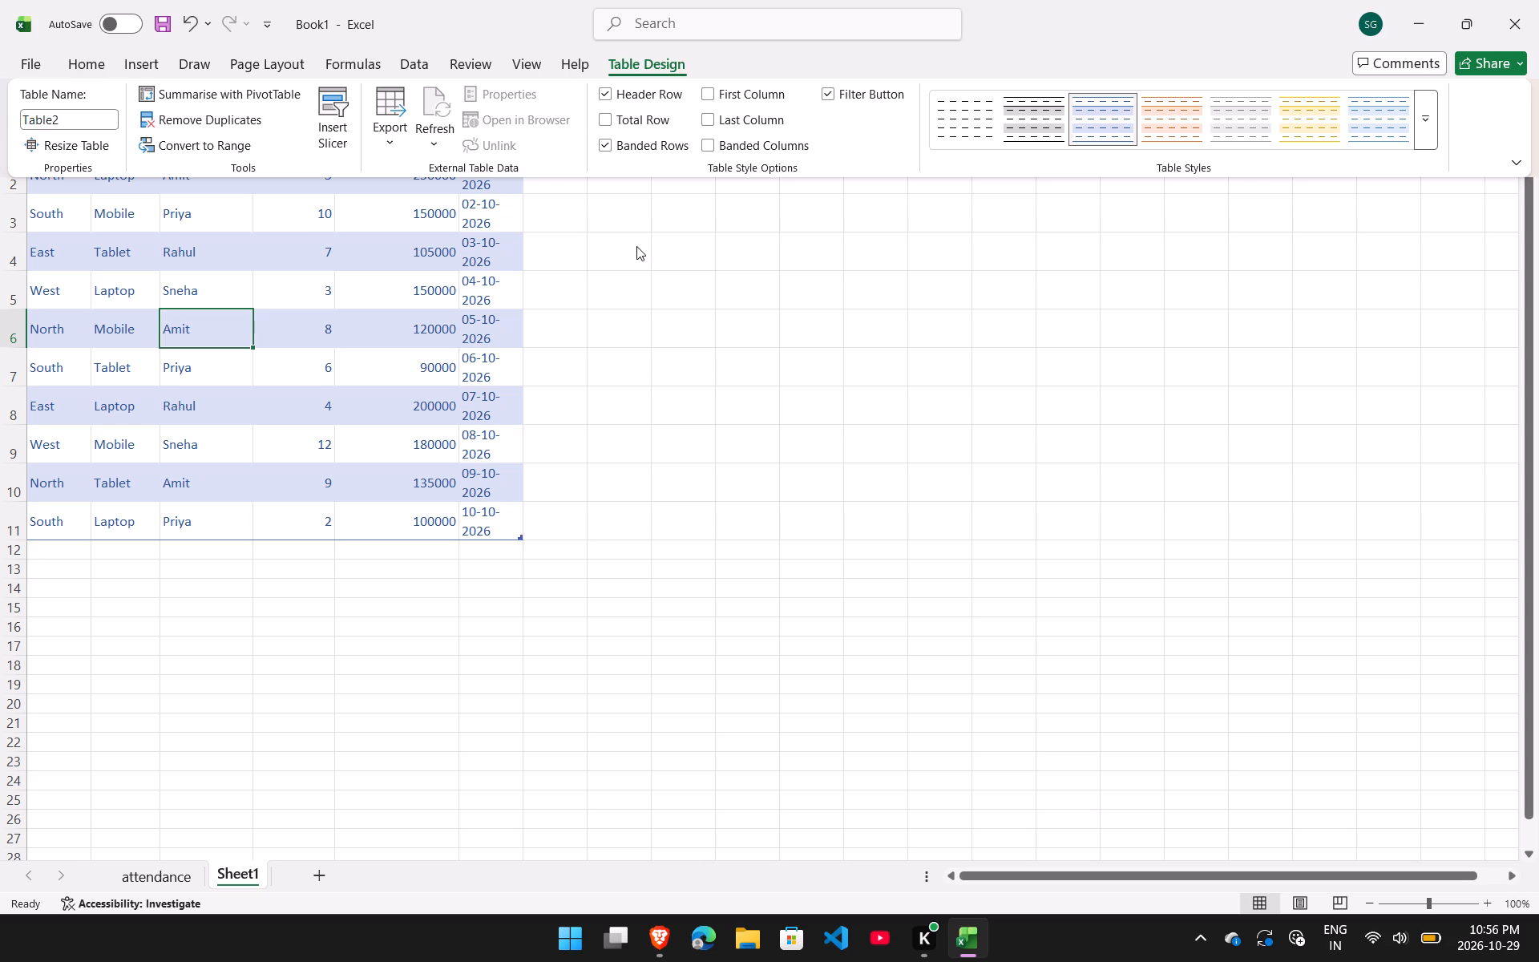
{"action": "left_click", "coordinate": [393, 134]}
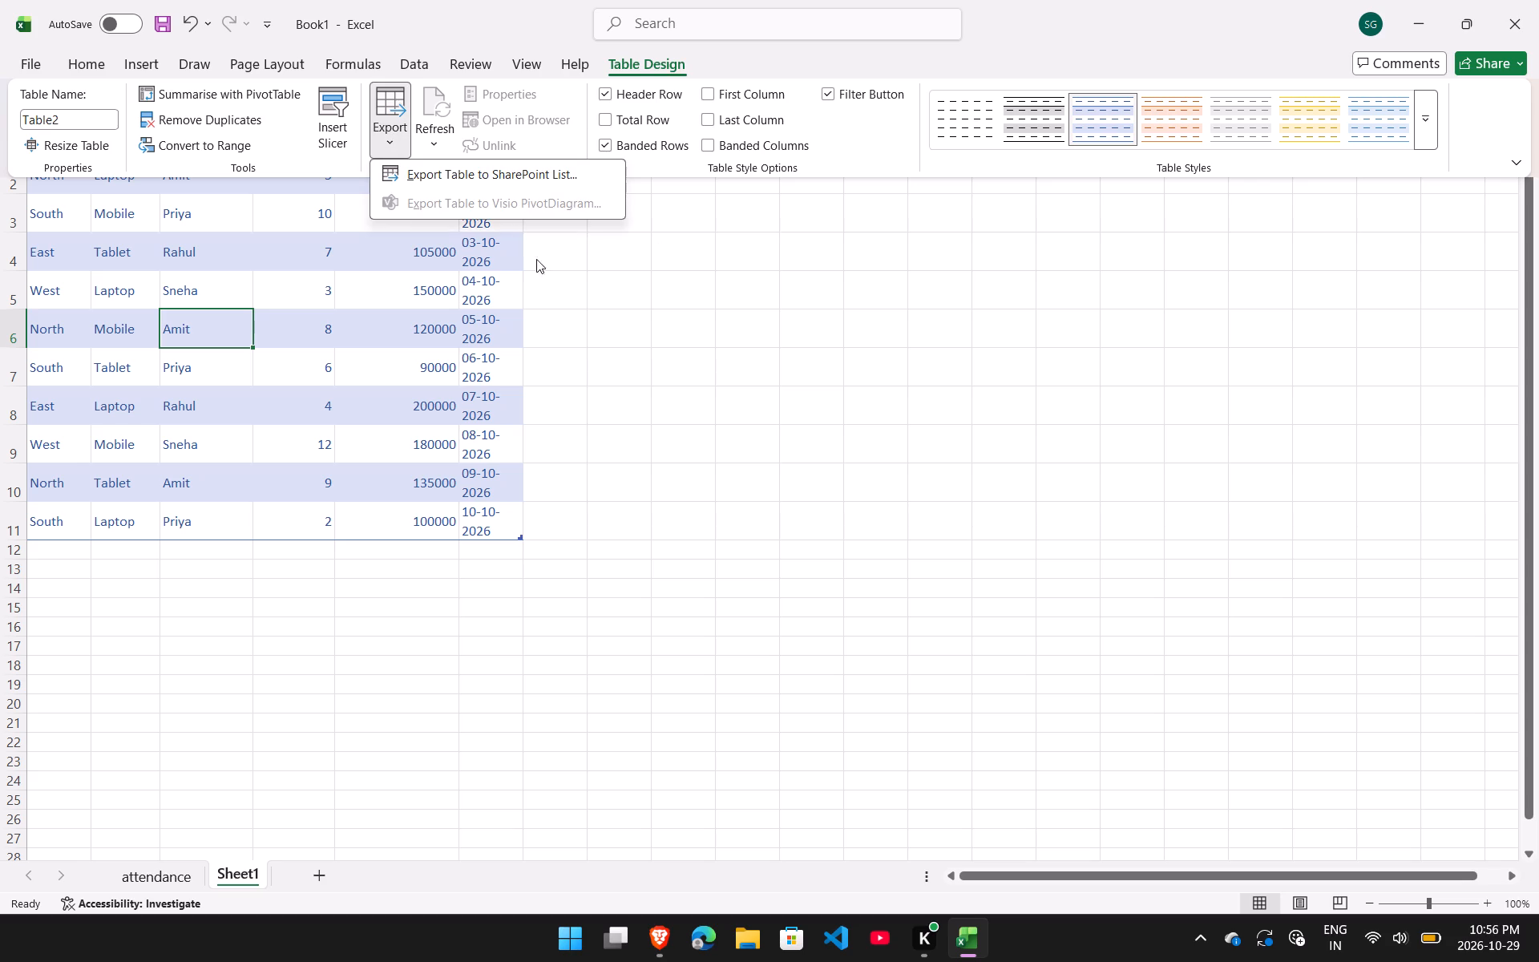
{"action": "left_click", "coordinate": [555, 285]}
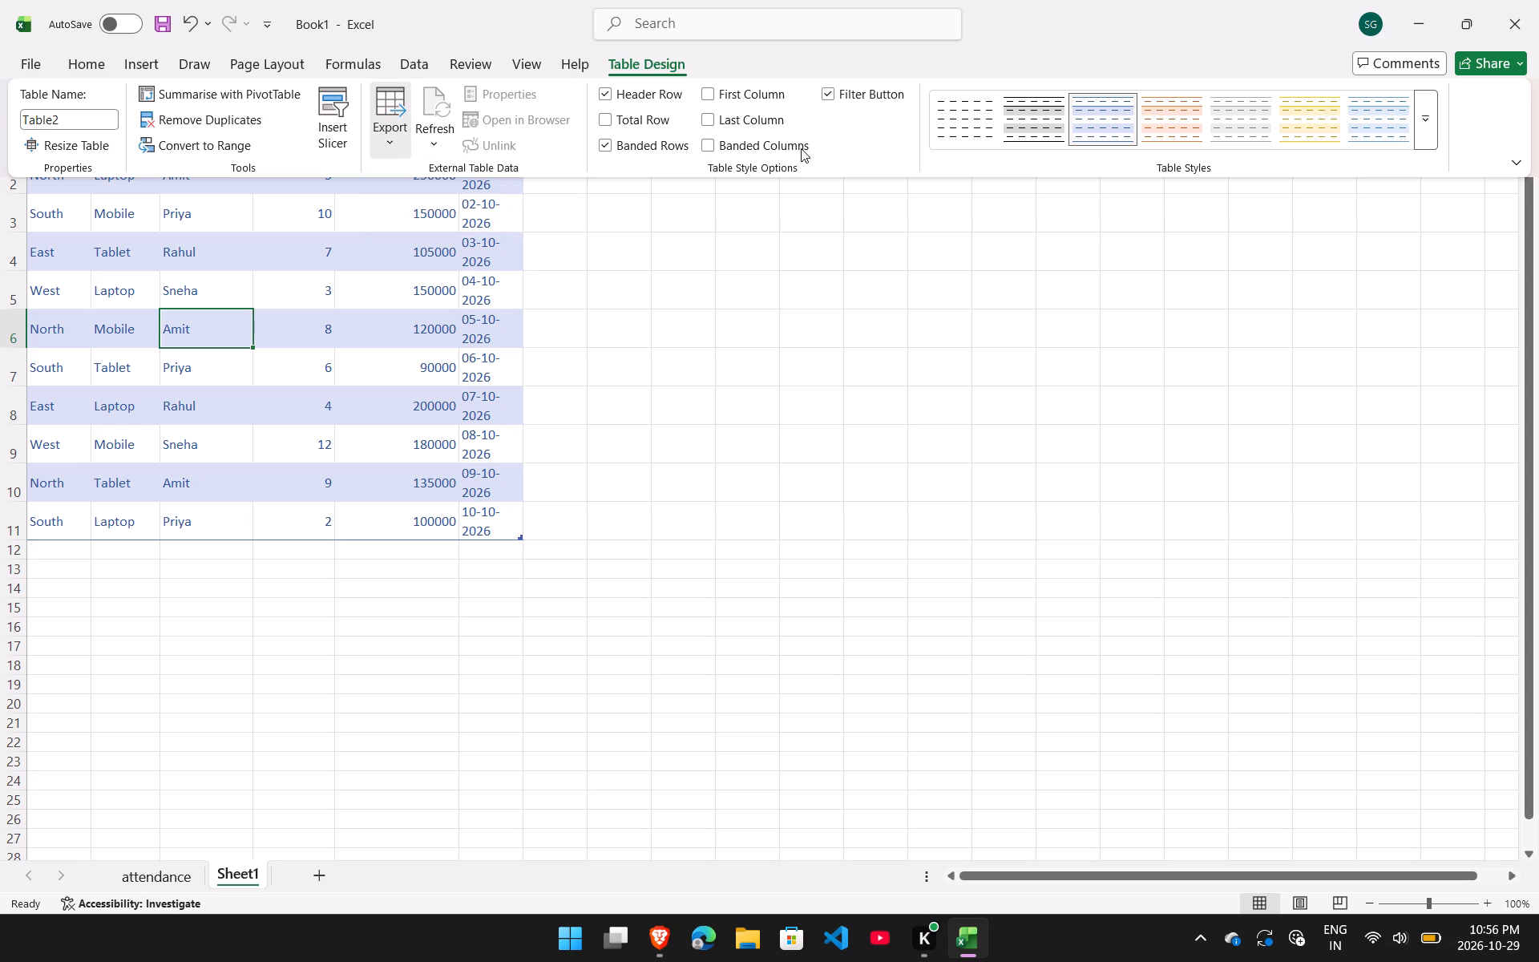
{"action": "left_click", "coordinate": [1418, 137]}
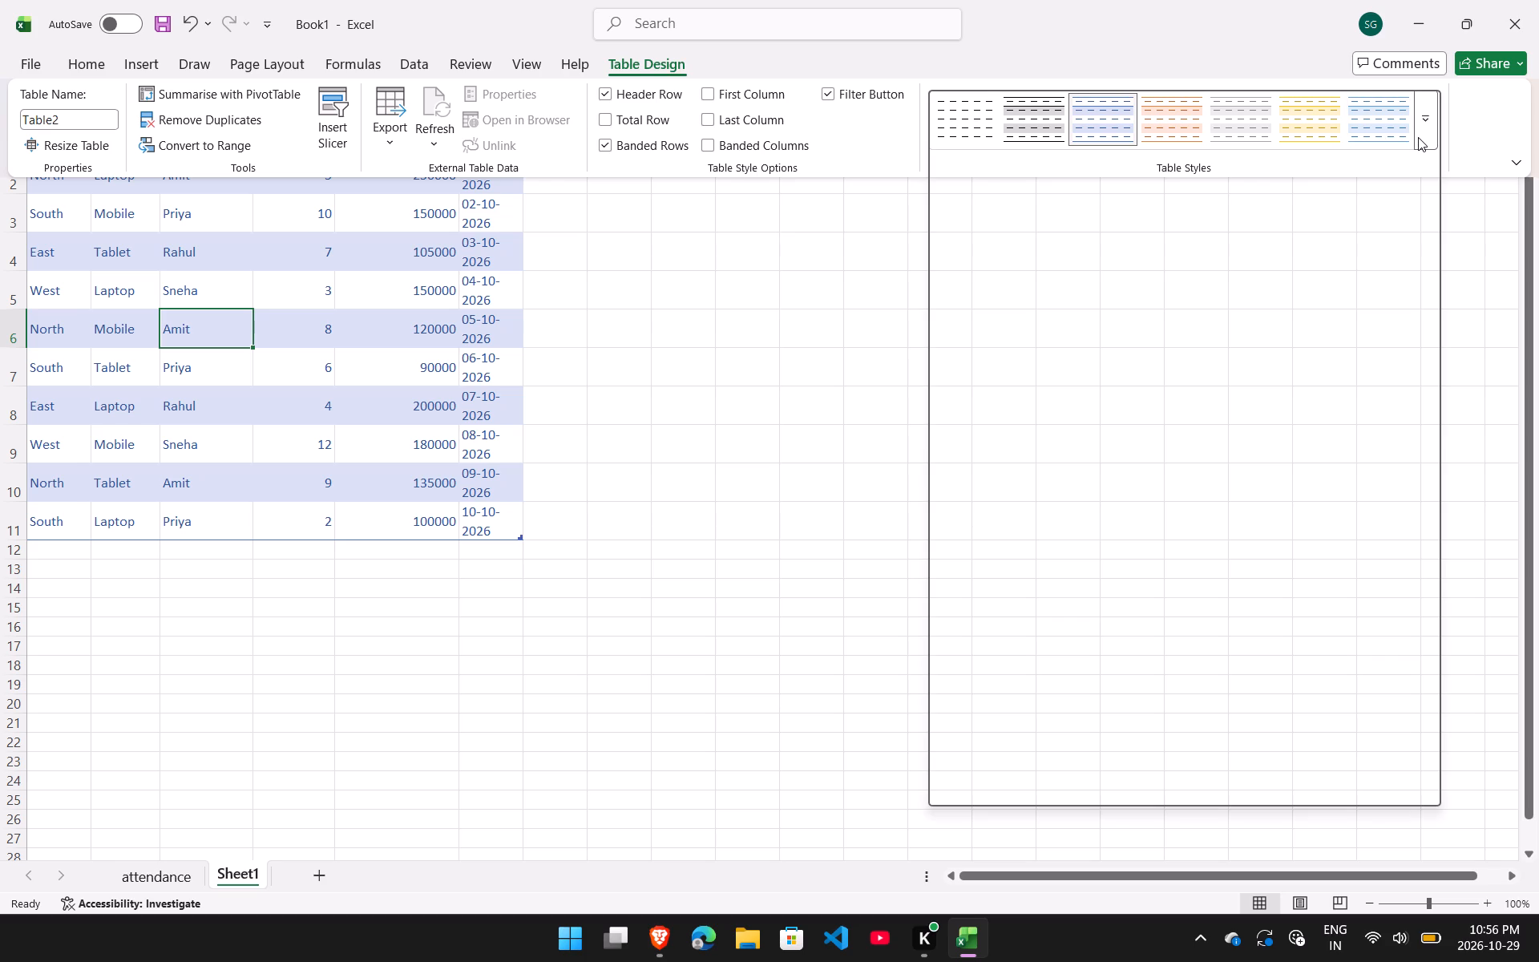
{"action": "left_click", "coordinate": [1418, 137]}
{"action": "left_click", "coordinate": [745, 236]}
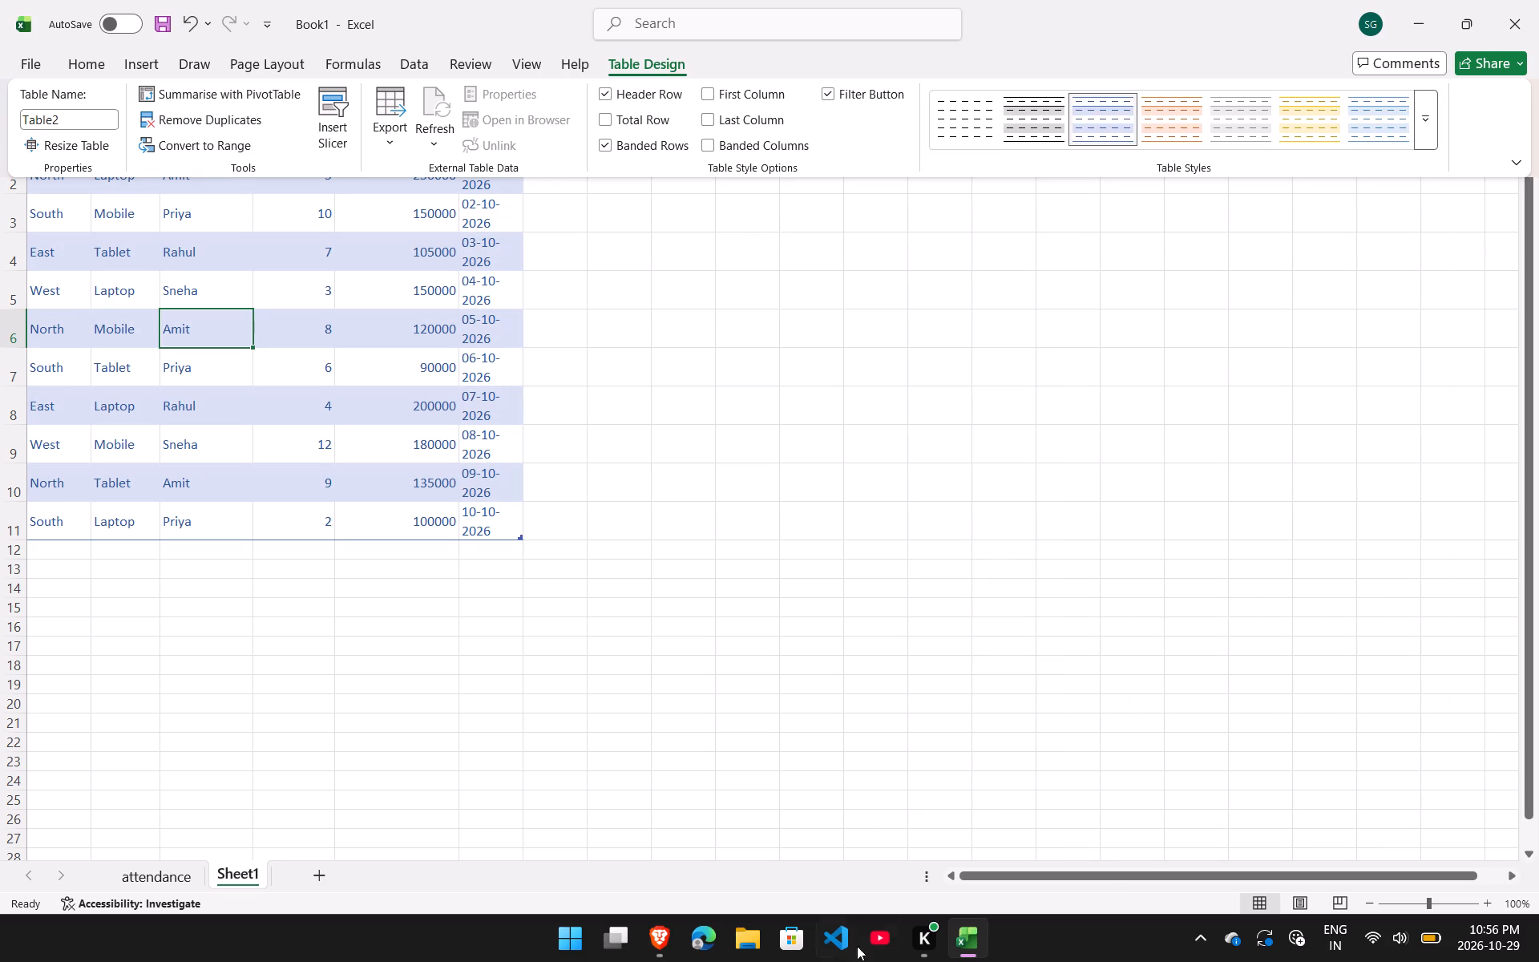
Switch to the lab manual in Brave and review the Experiment 3 instructions on tables, styles and the dashboard sheet.
{"action": "left_click", "coordinate": [656, 943]}
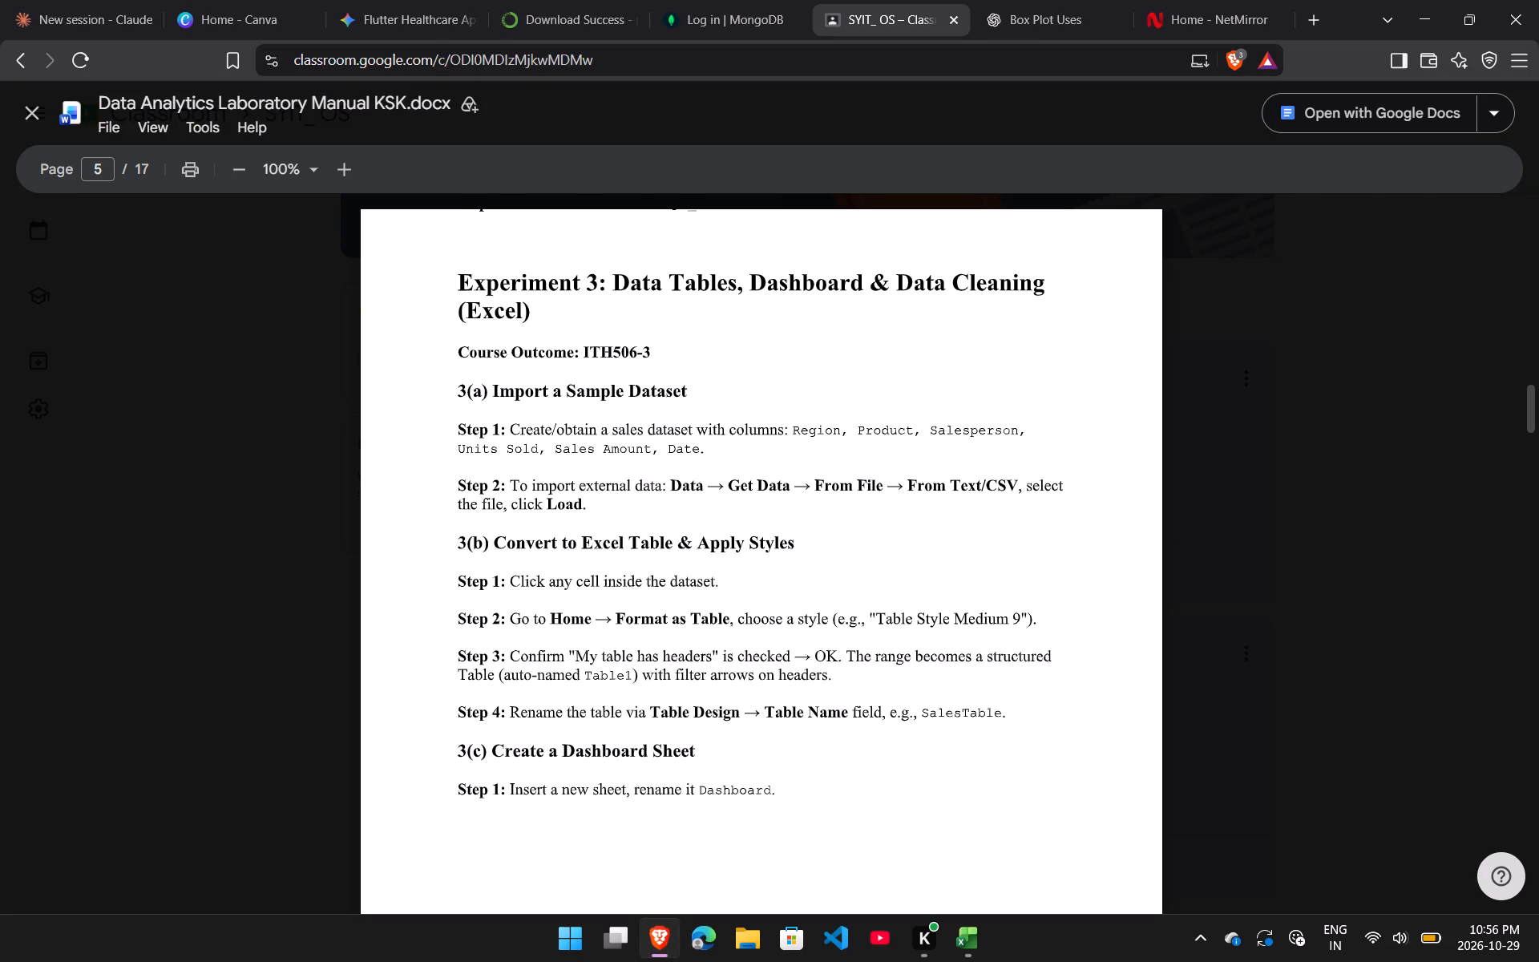
{"action": "scroll", "coordinate": [805, 733], "scroll_direction": "down", "scroll_amount": 1}
{"action": "scroll", "coordinate": [806, 731], "scroll_direction": "up", "scroll_amount": 1}
Switch to Excel and look through the conditional formatting, table style, cell style and add-in options for the sales table.
{"action": "left_click", "coordinate": [984, 938]}
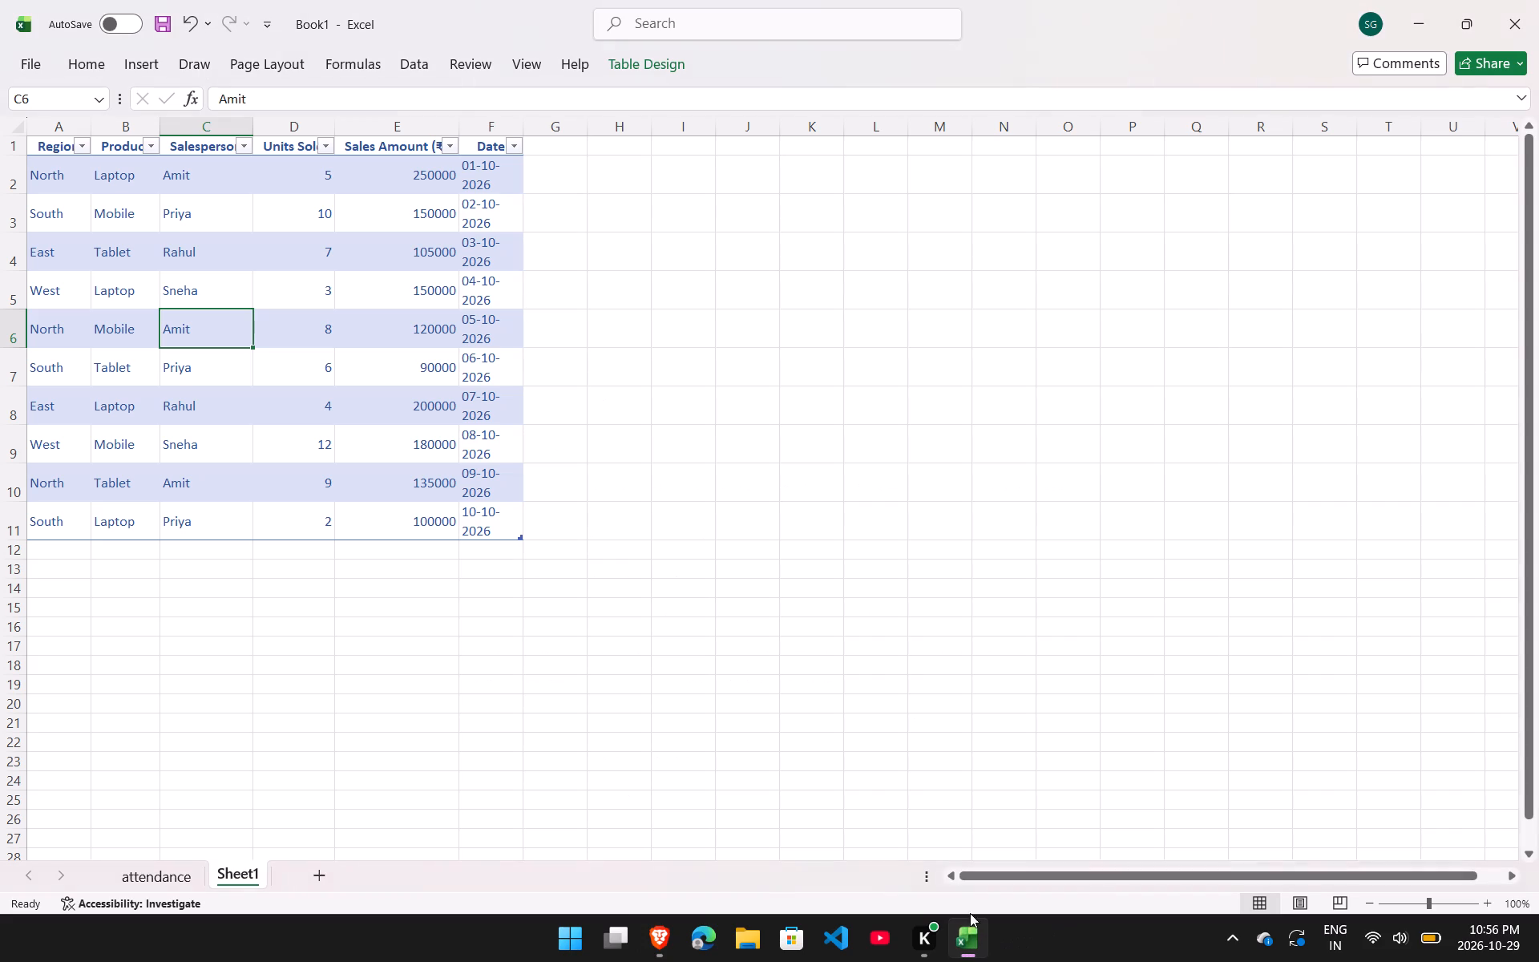
{"action": "scroll", "coordinate": [743, 521], "scroll_direction": "up", "scroll_amount": 3}
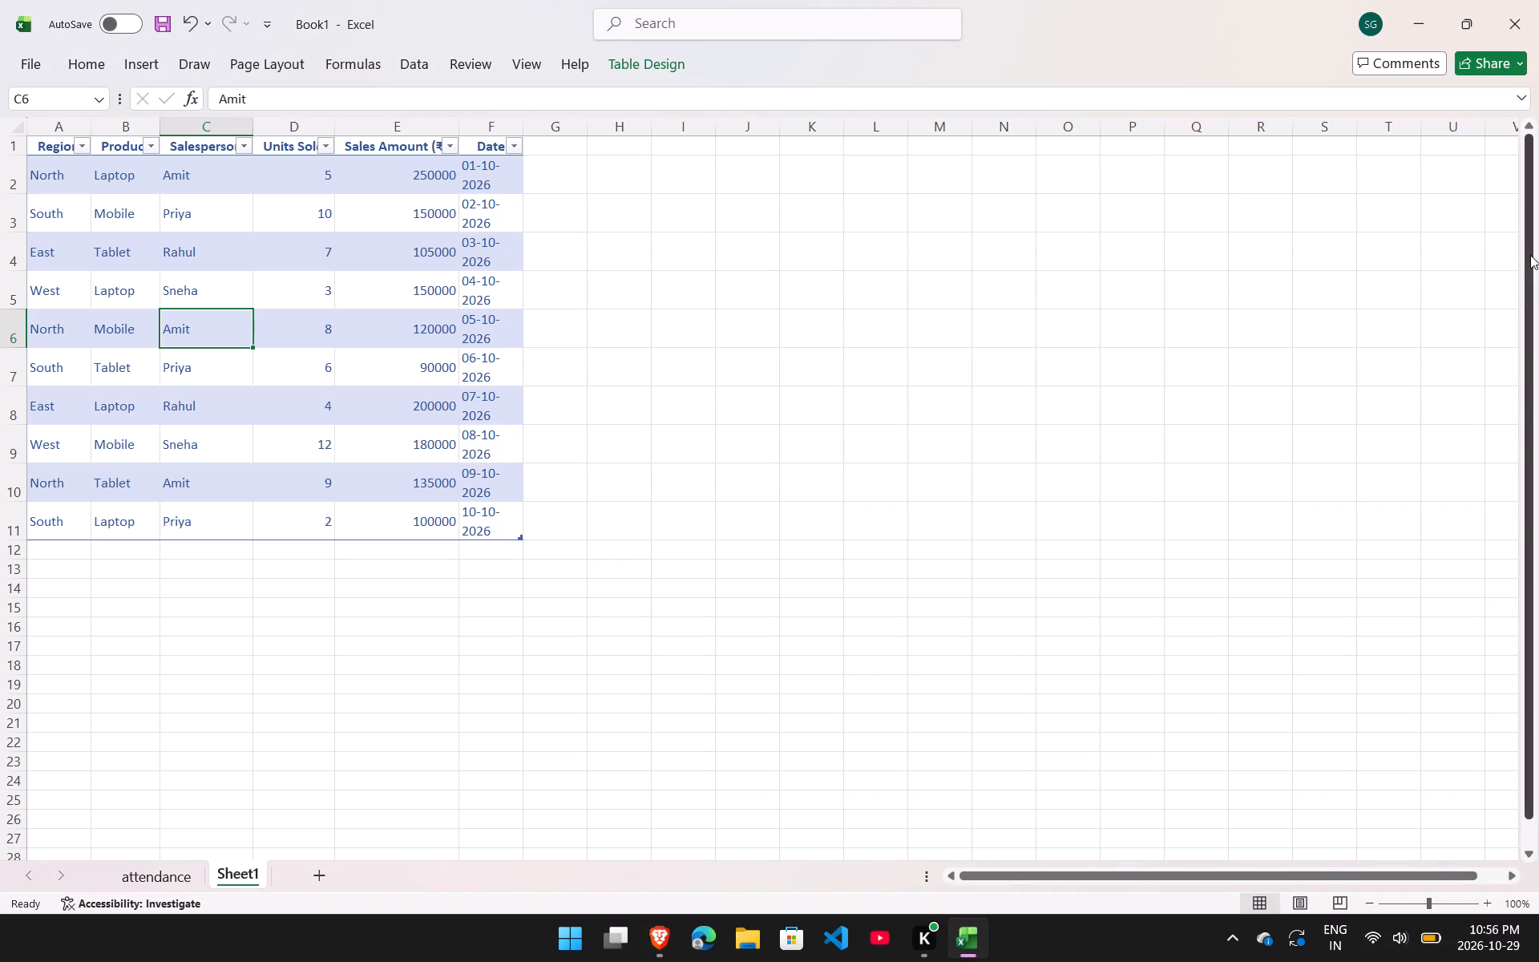
{"action": "left_click", "coordinate": [107, 63]}
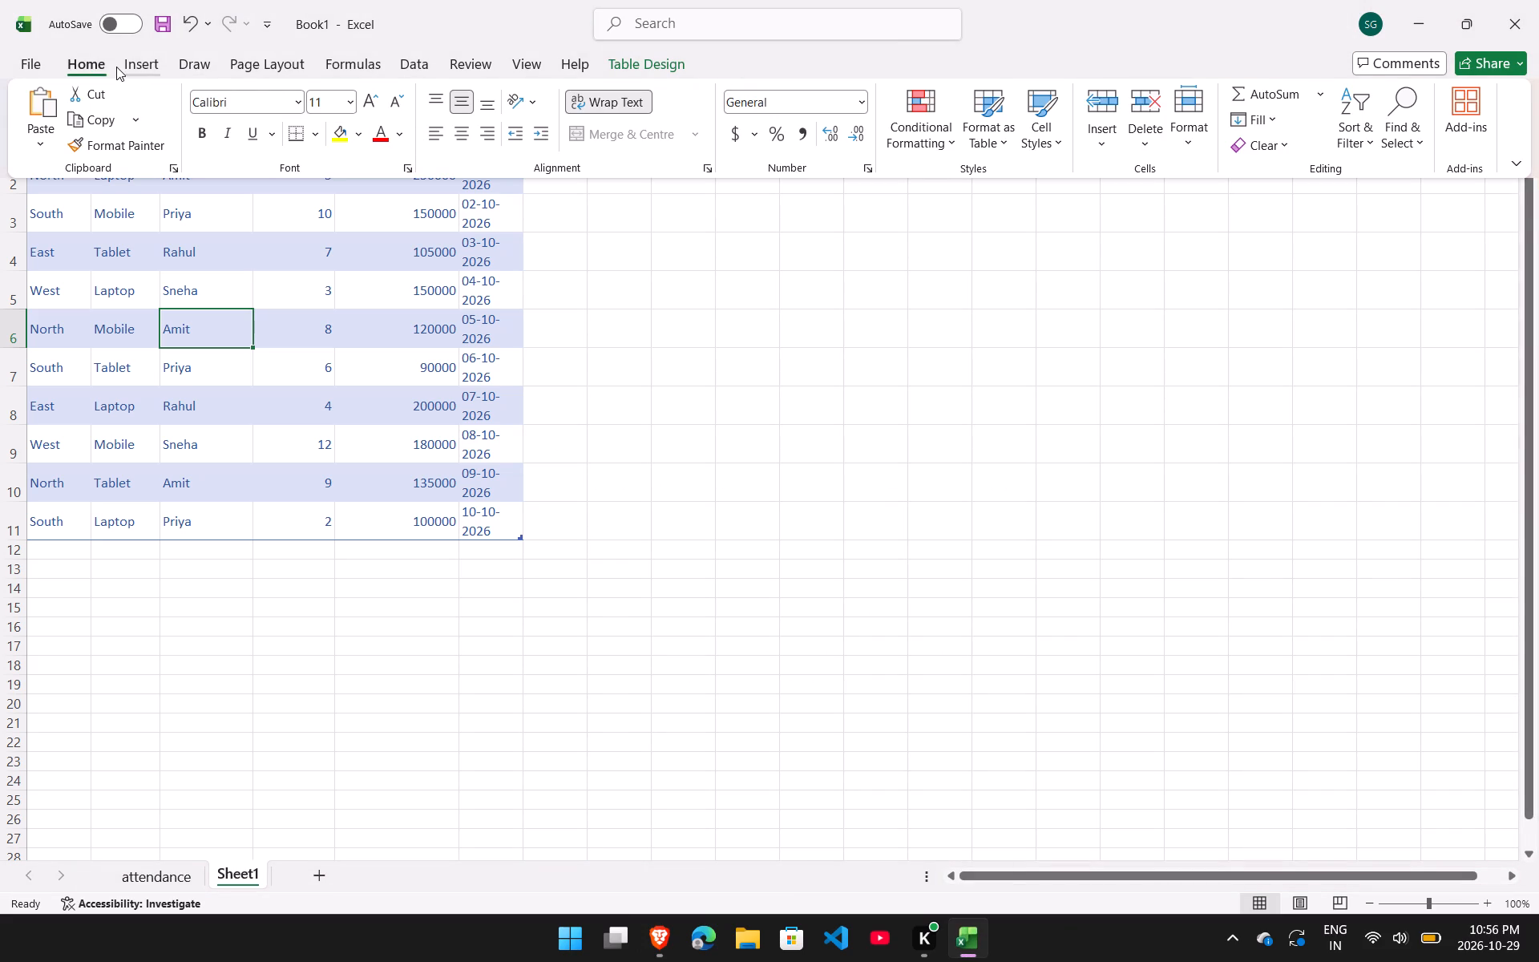
{"action": "left_click", "coordinate": [233, 402]}
{"action": "left_click", "coordinate": [221, 378]}
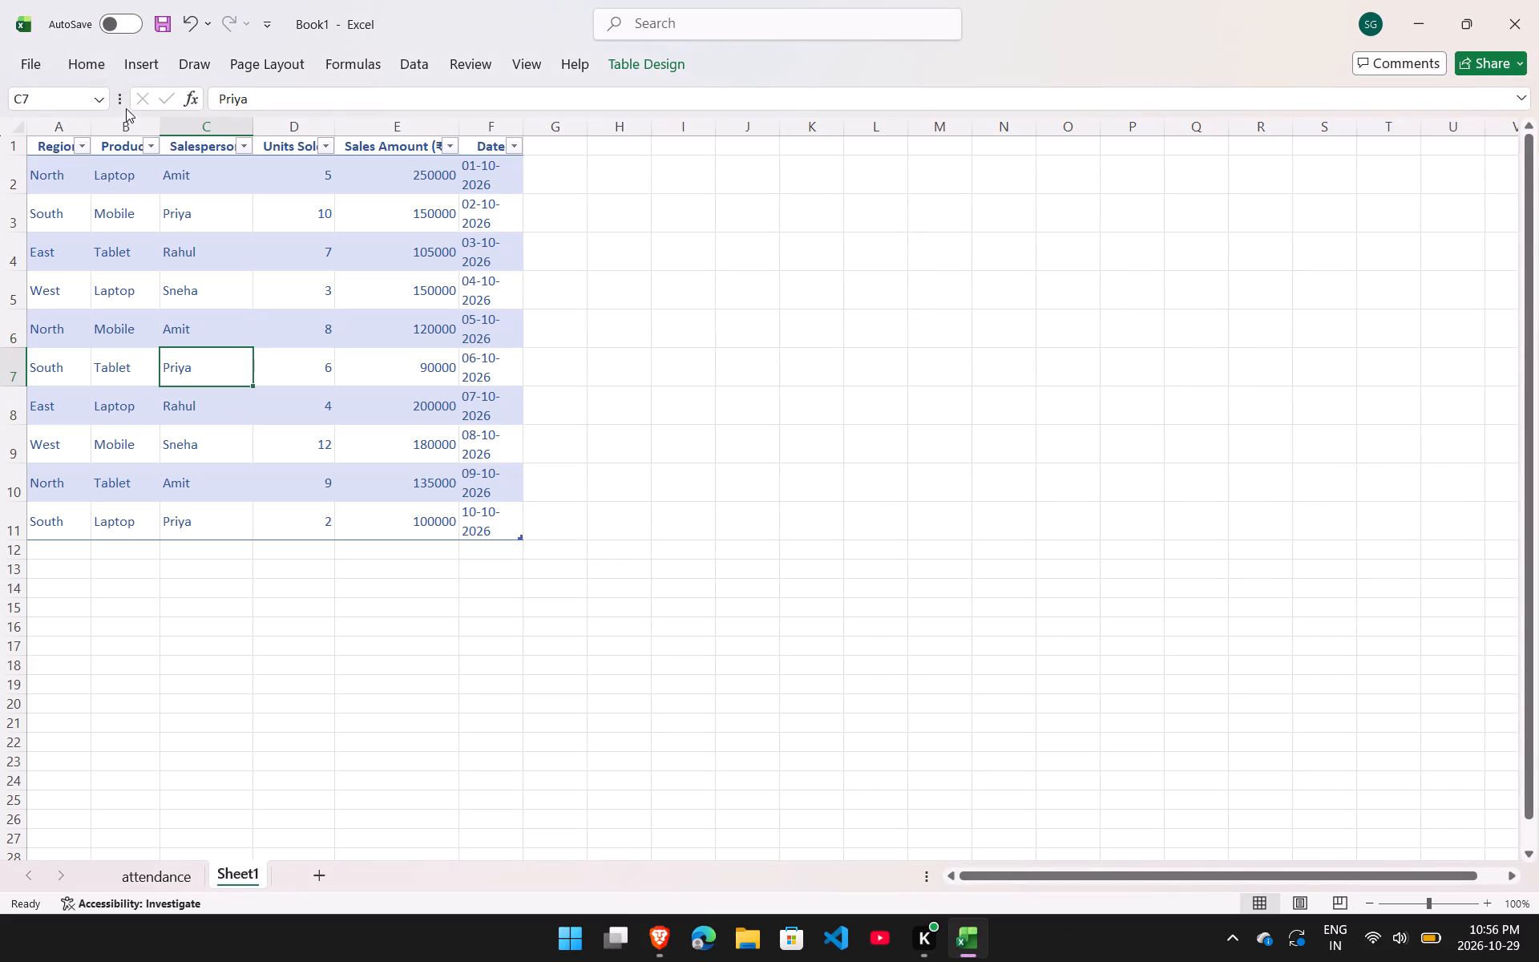
{"action": "left_click", "coordinate": [99, 67]}
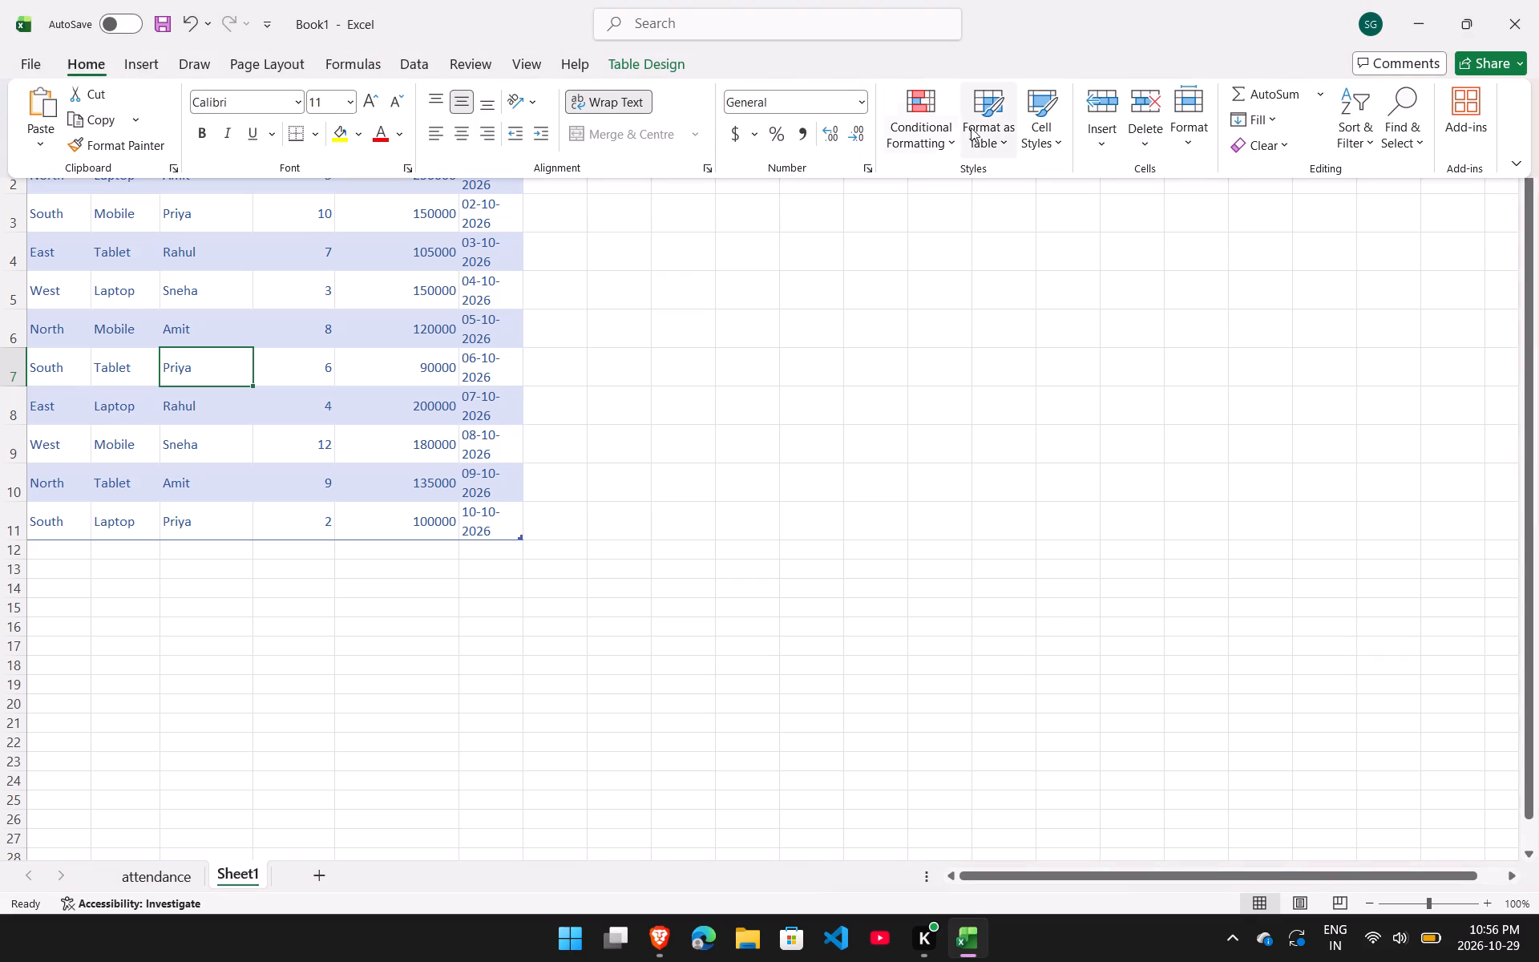
{"action": "left_click", "coordinate": [944, 145]}
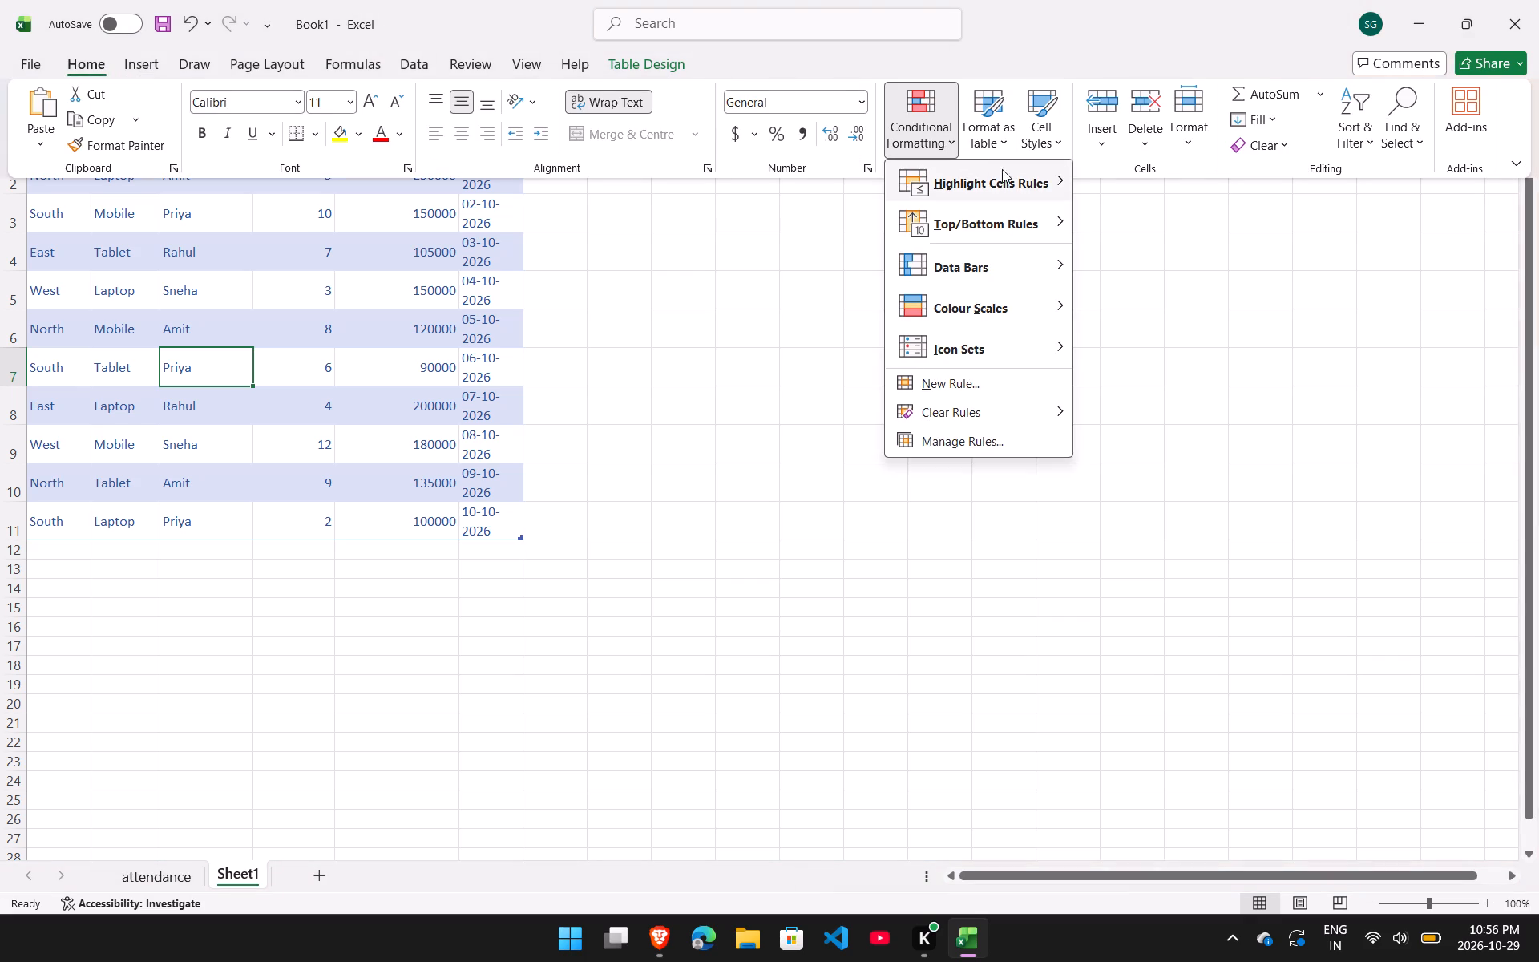
{"action": "left_click", "coordinate": [1013, 144]}
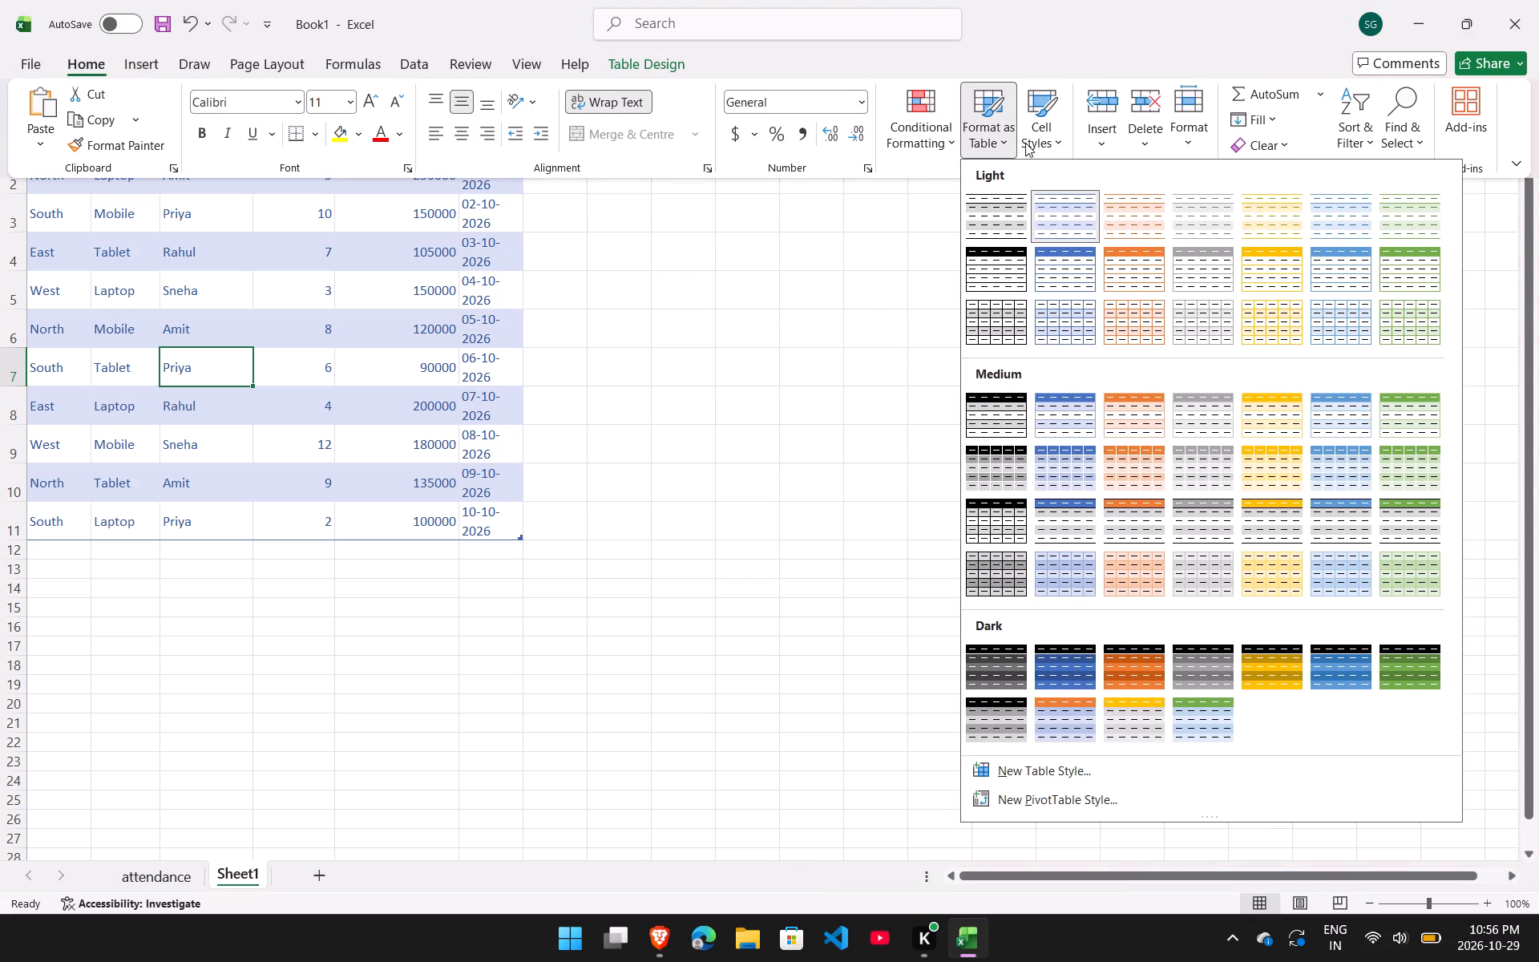
{"action": "left_click", "coordinate": [1039, 143]}
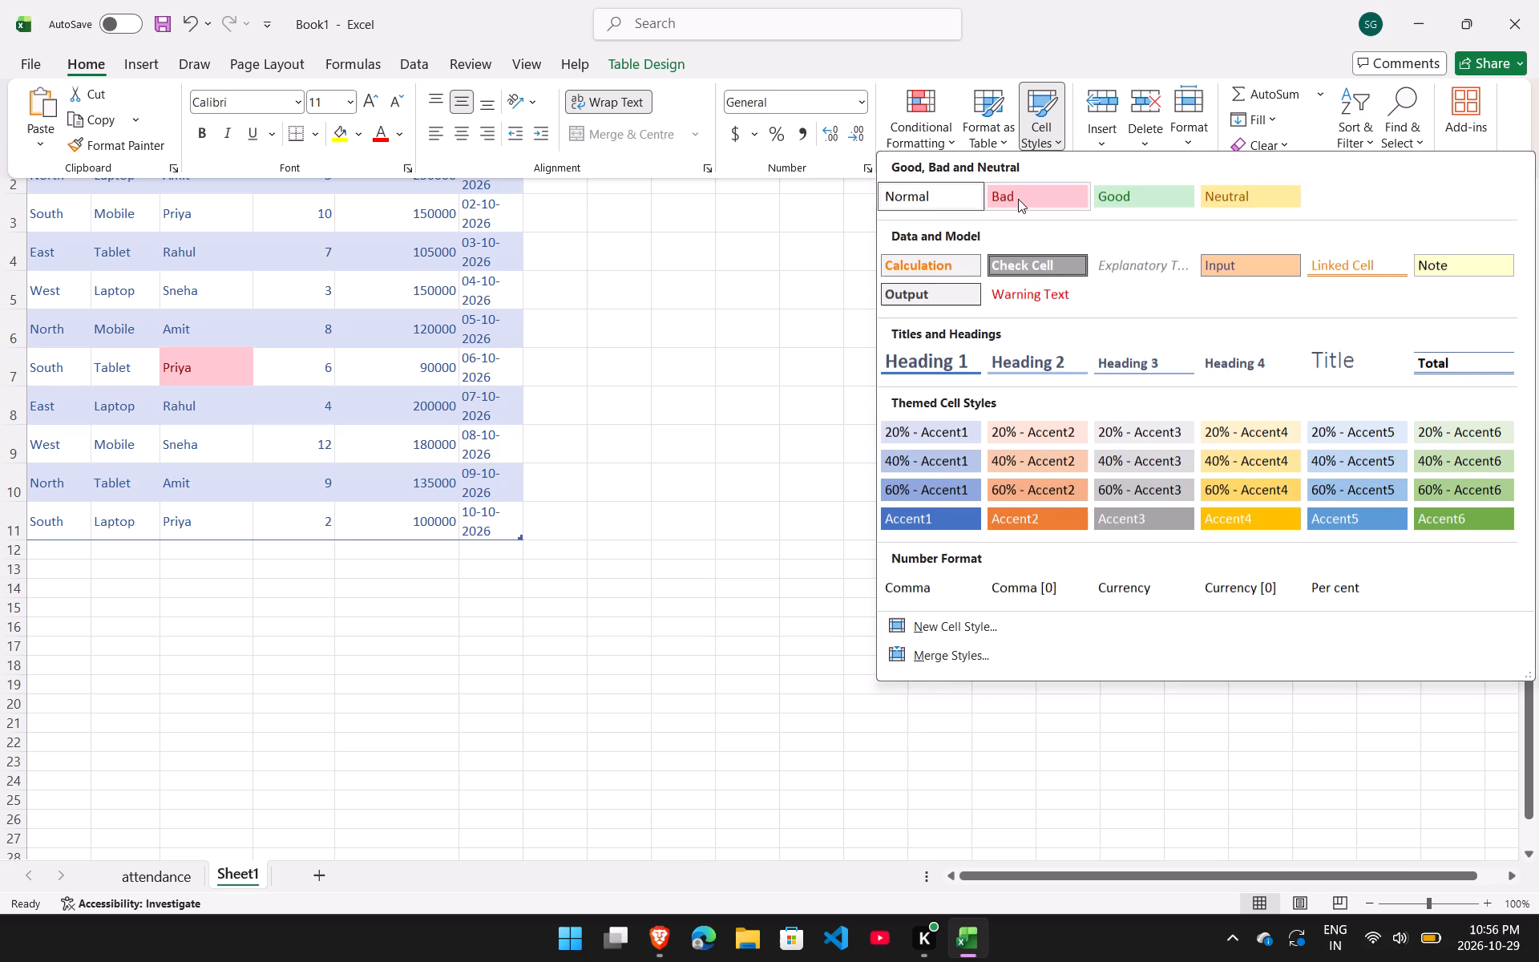
{"action": "left_click", "coordinate": [1064, 142]}
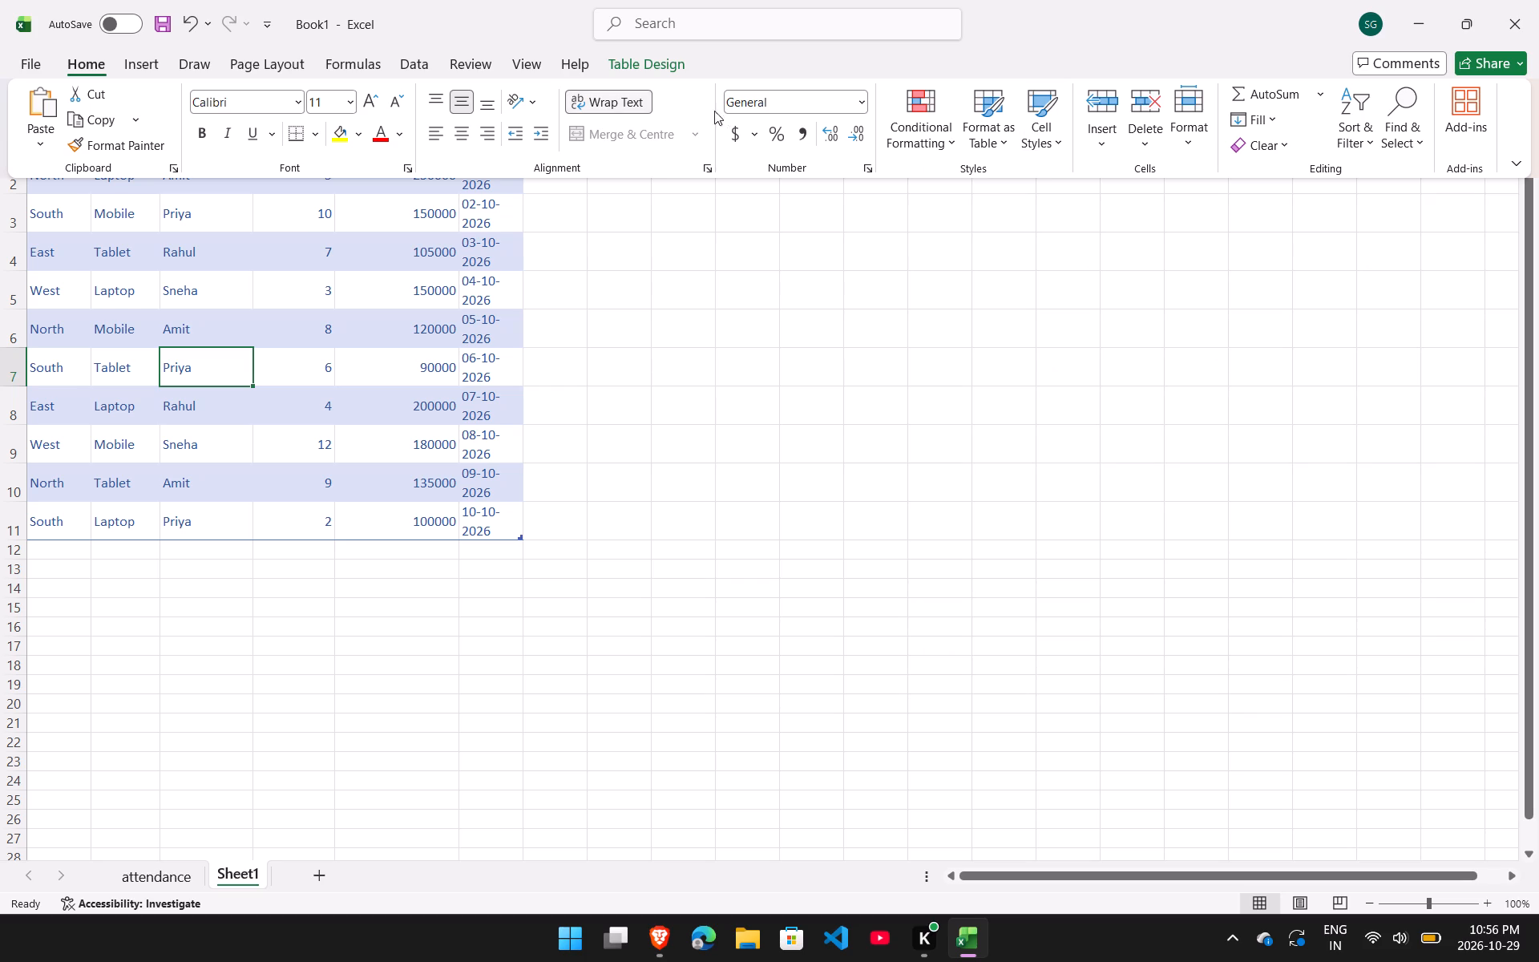
{"action": "left_click", "coordinate": [1456, 103]}
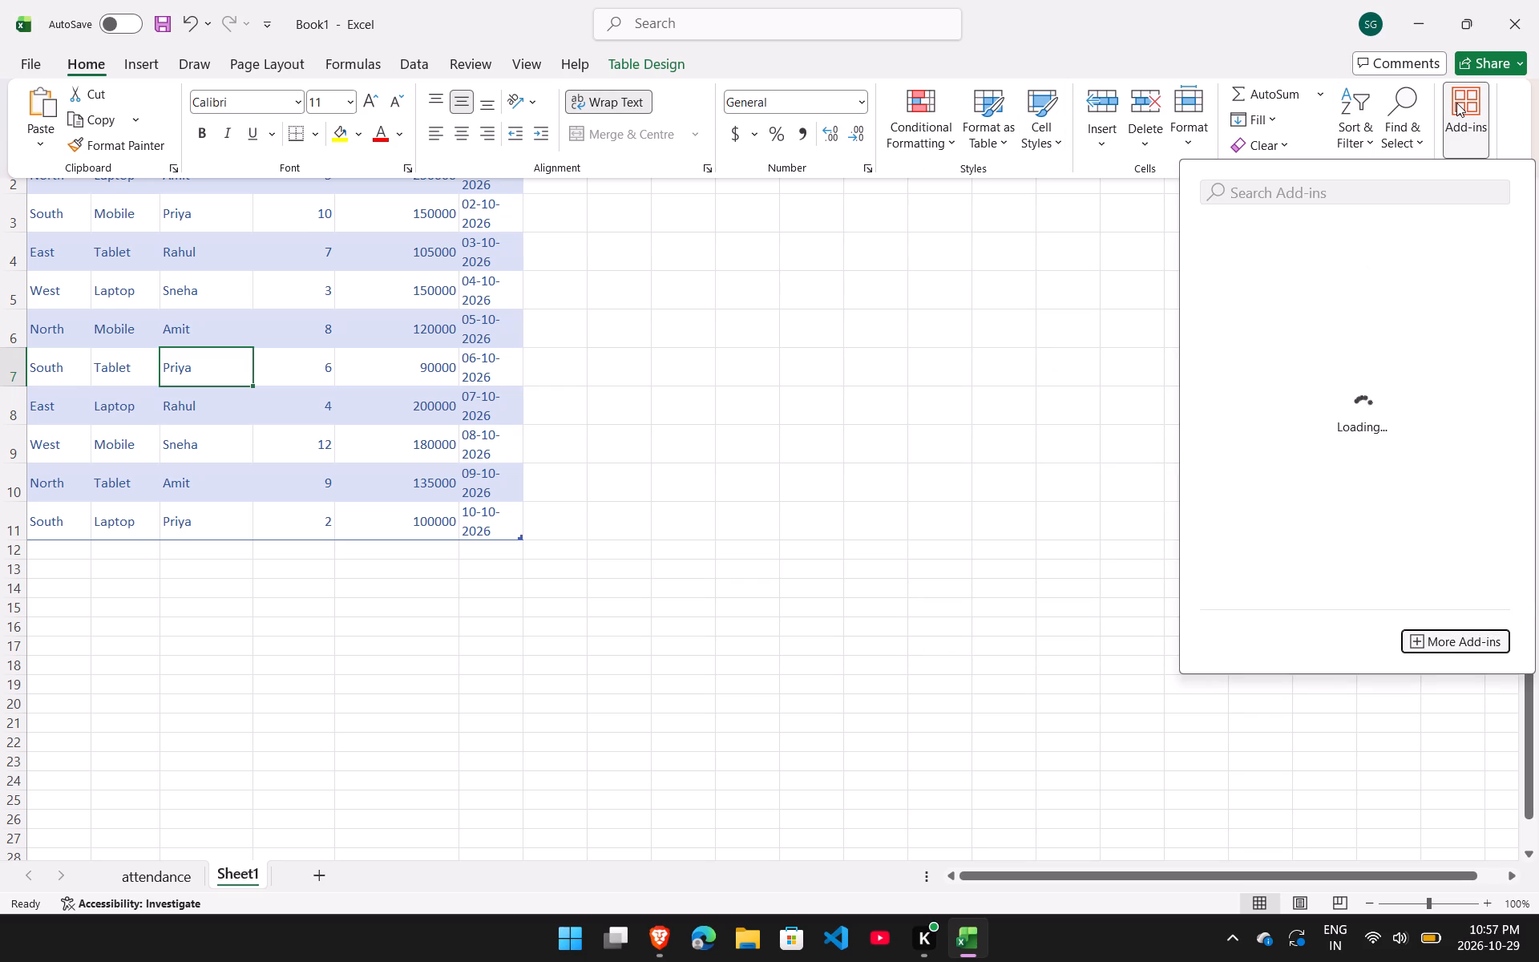
{"action": "left_click", "coordinate": [1130, 369]}
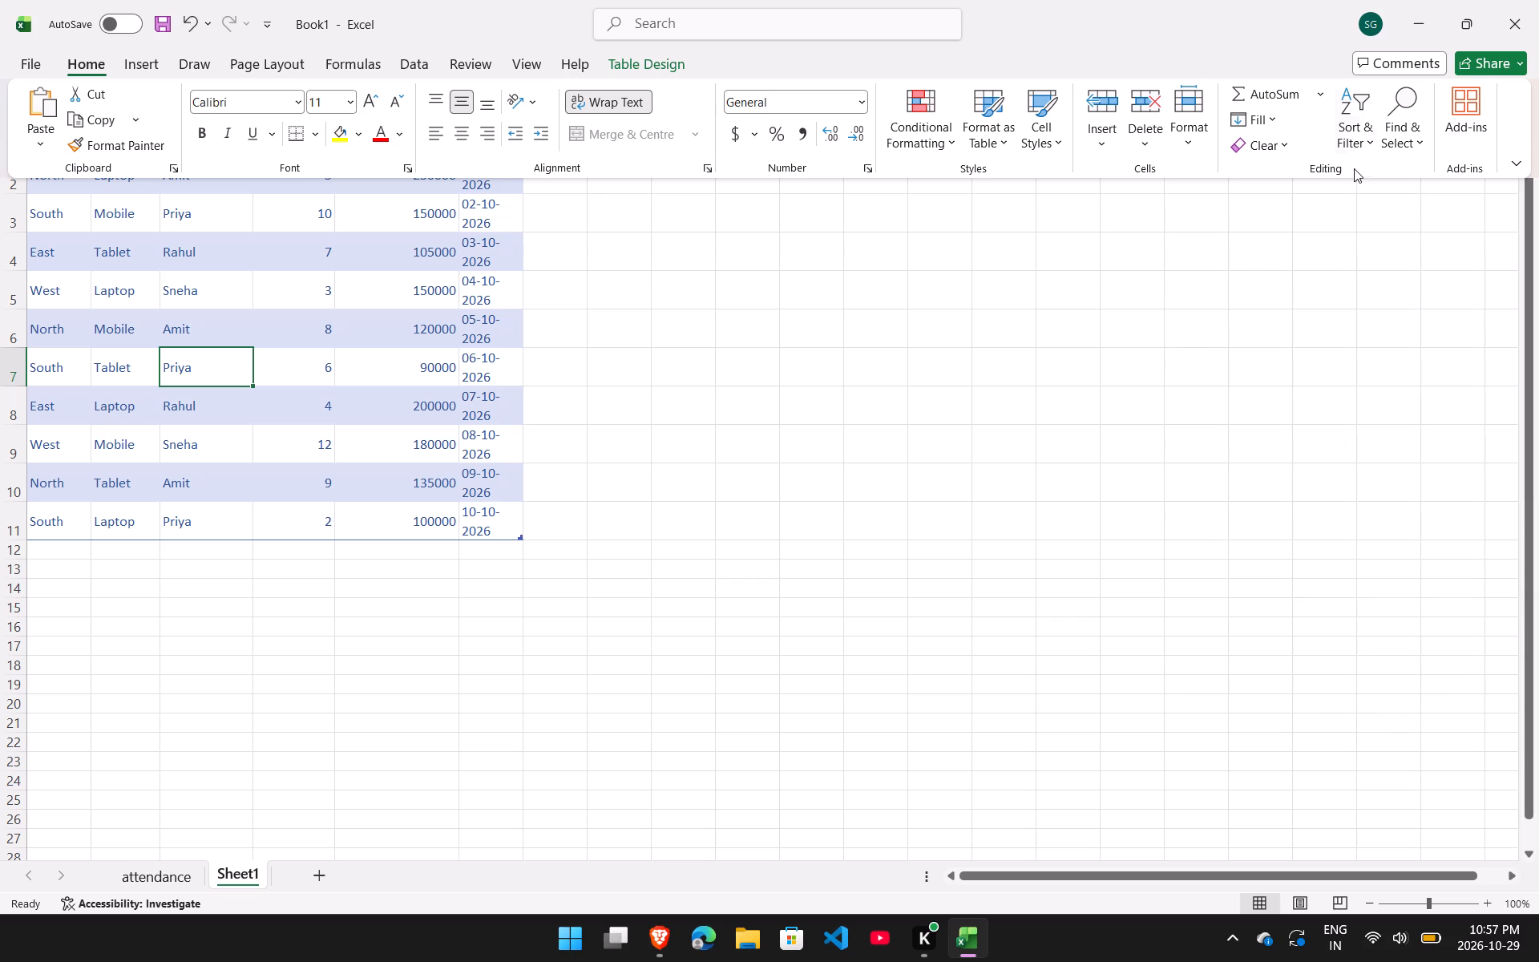
Fill cell C7 in the Salesperson column down from the cell above it.
{"action": "left_click", "coordinate": [1270, 117]}
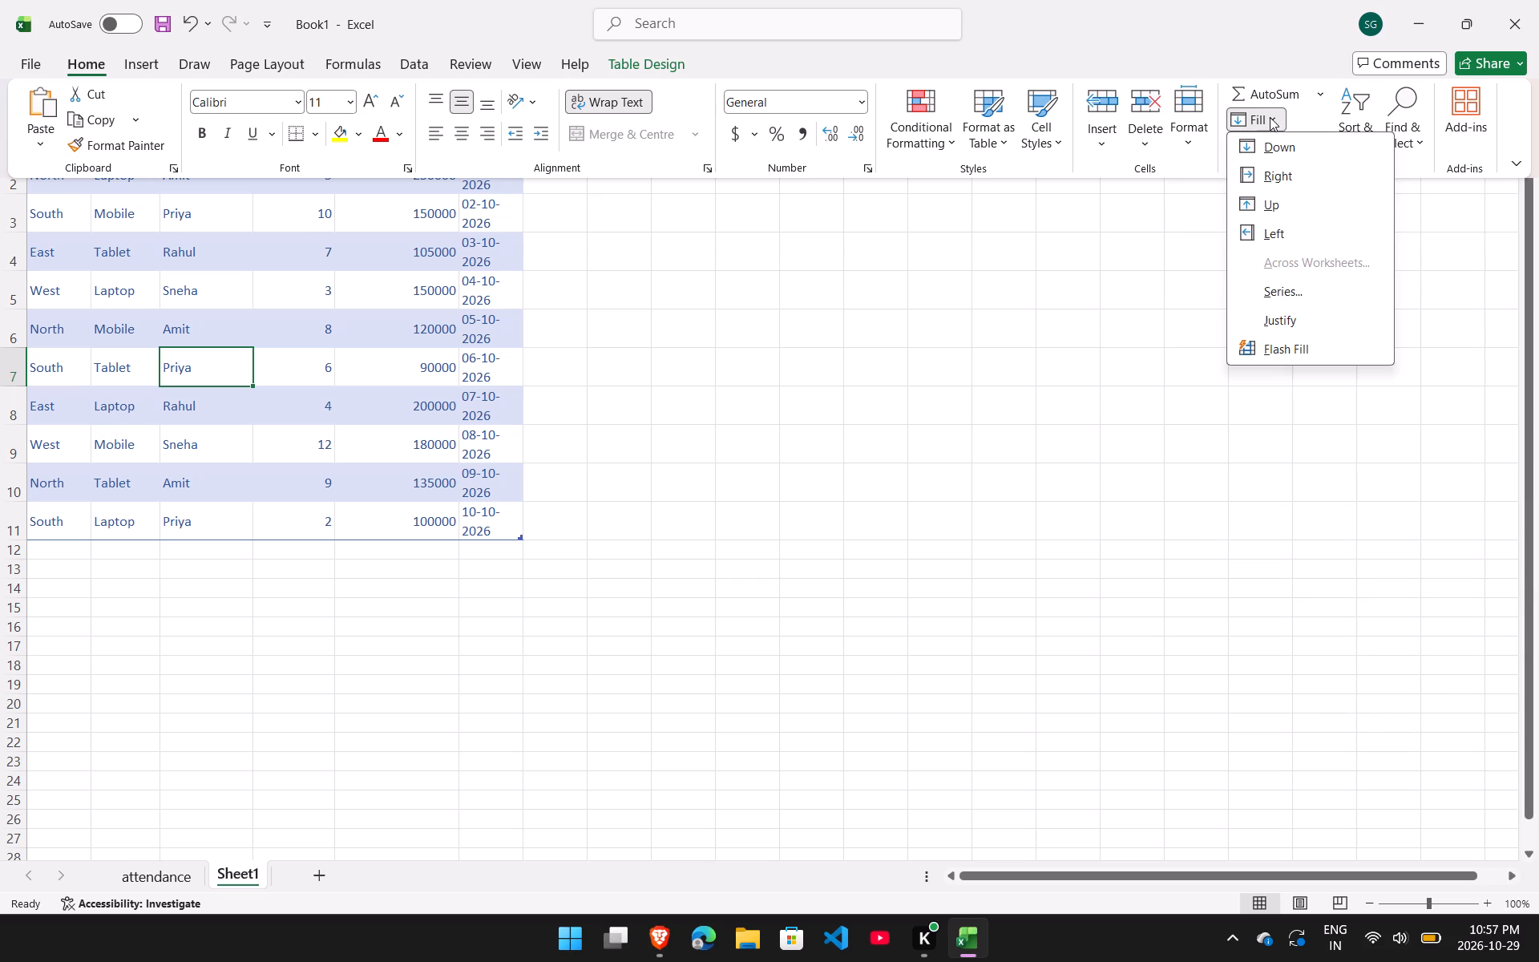
{"action": "left_click", "coordinate": [1263, 134]}
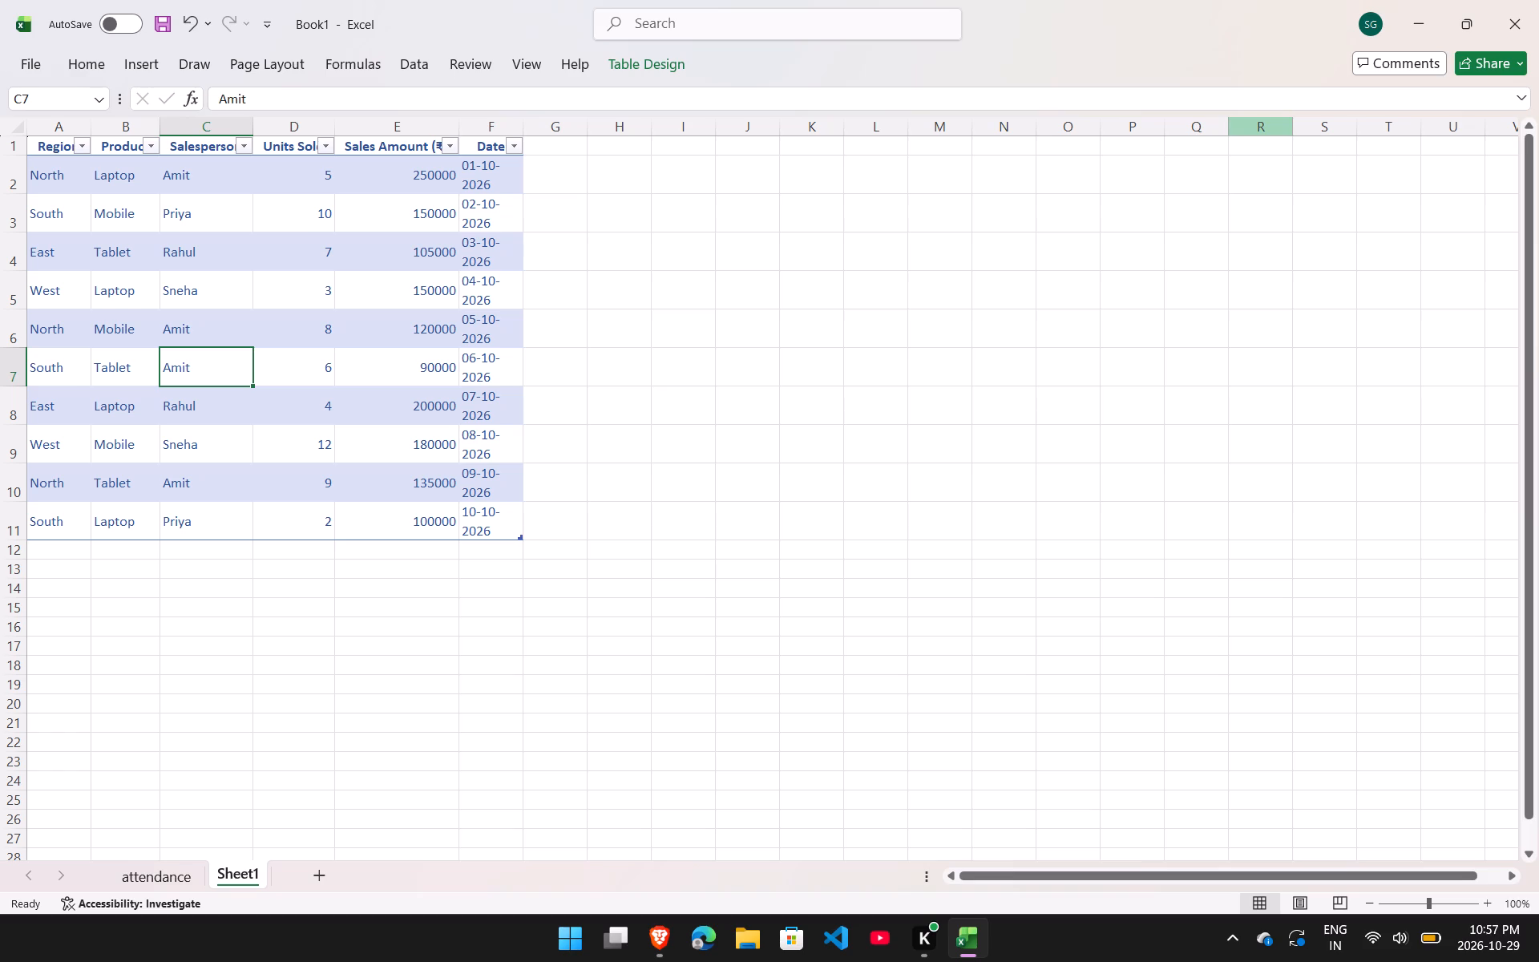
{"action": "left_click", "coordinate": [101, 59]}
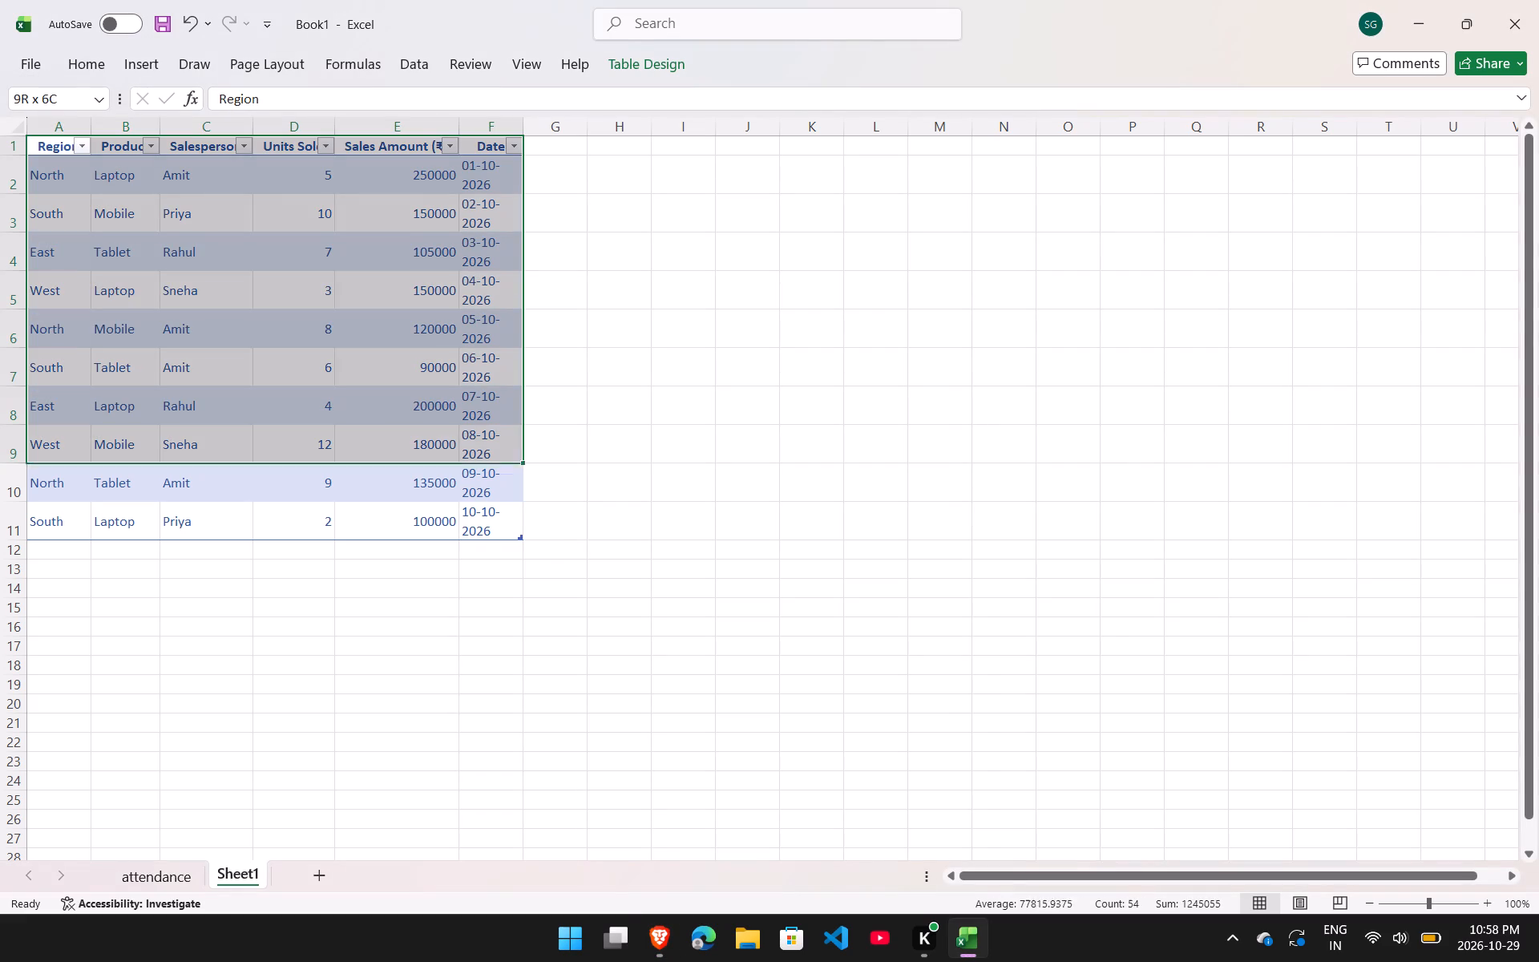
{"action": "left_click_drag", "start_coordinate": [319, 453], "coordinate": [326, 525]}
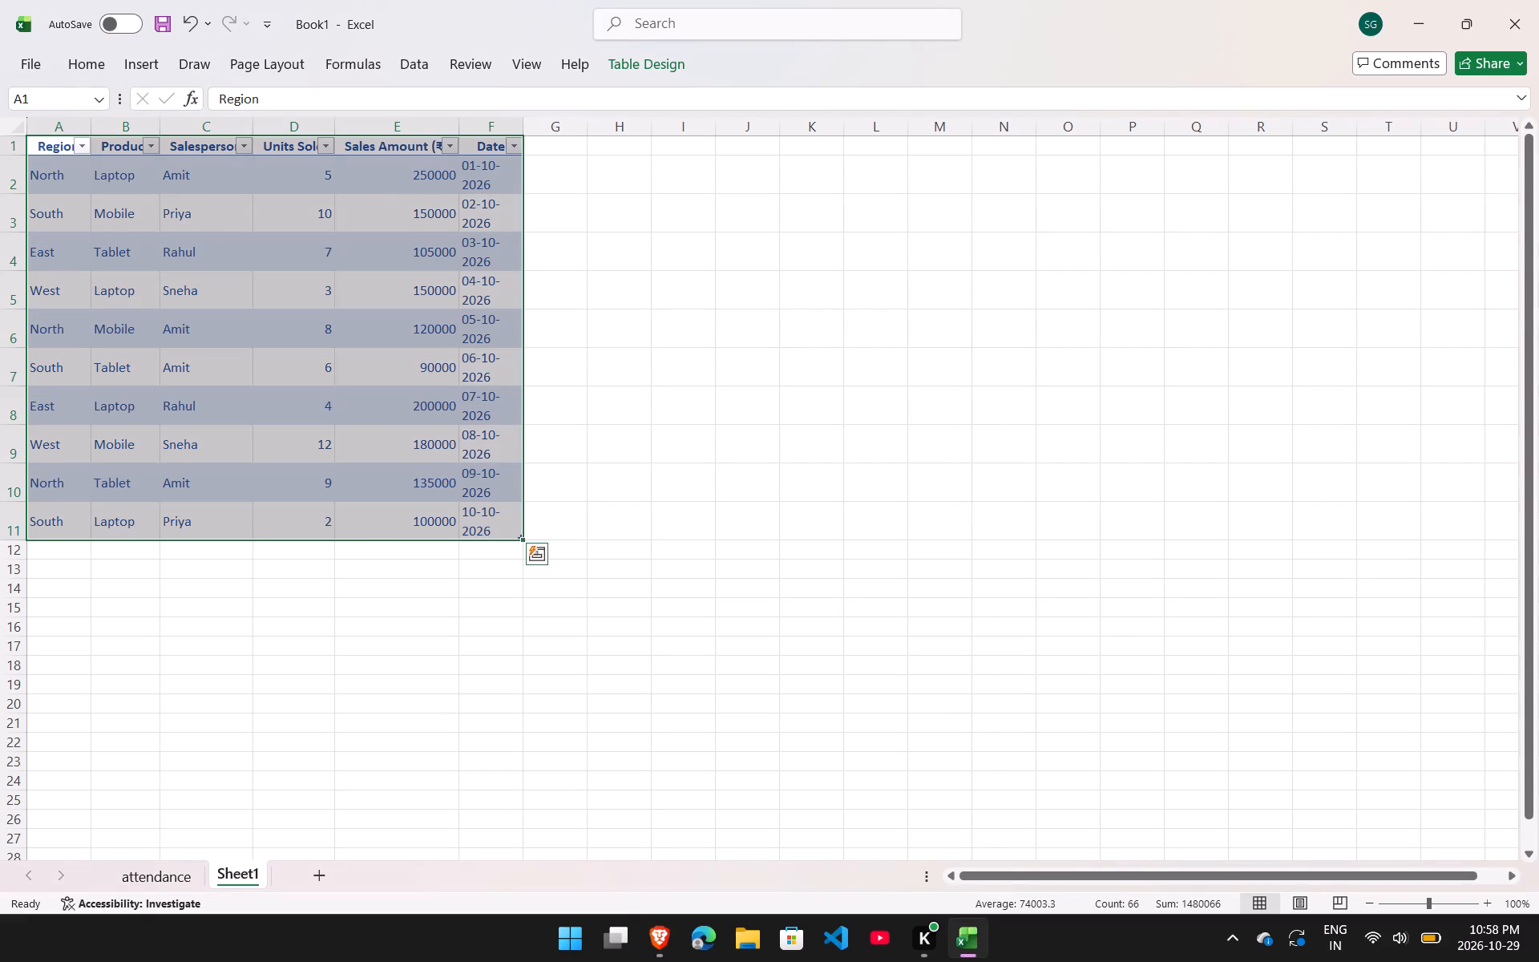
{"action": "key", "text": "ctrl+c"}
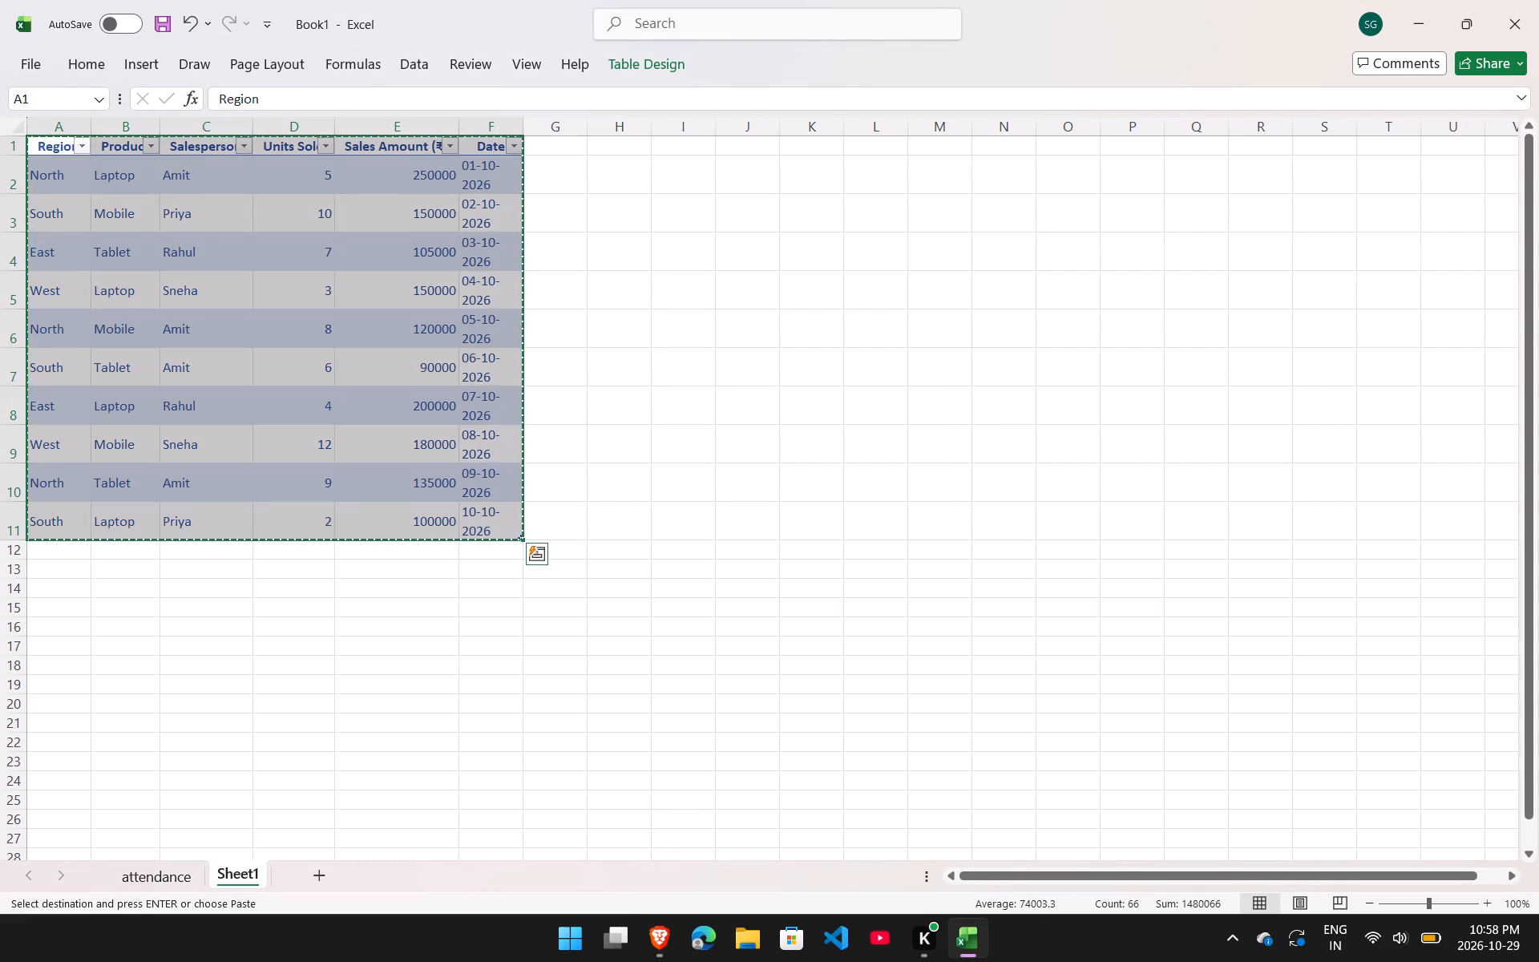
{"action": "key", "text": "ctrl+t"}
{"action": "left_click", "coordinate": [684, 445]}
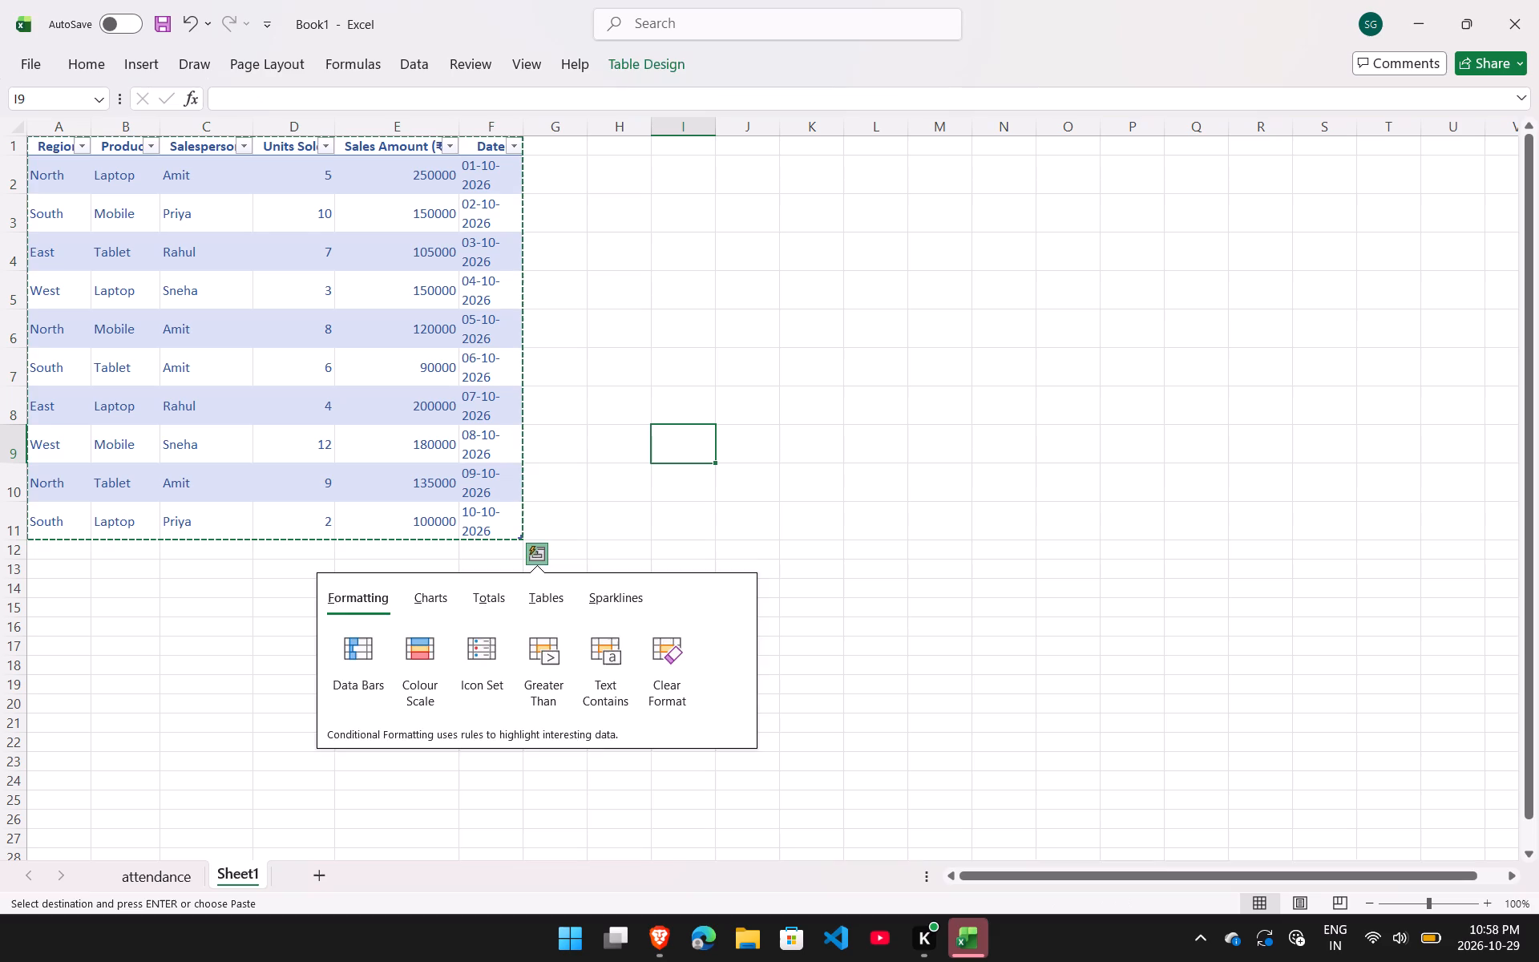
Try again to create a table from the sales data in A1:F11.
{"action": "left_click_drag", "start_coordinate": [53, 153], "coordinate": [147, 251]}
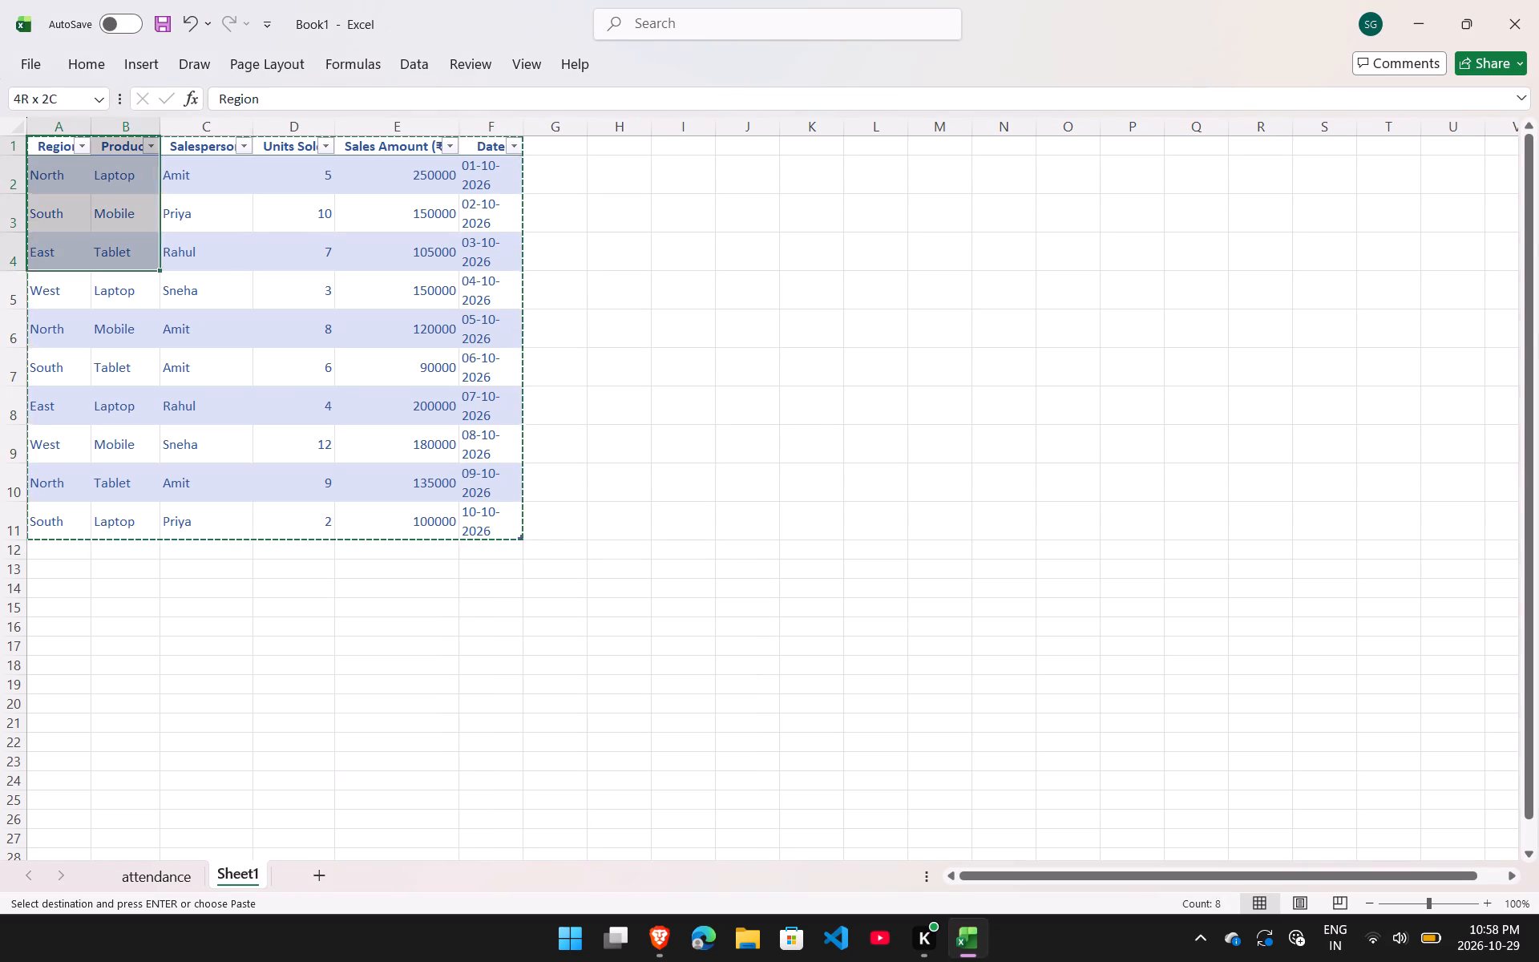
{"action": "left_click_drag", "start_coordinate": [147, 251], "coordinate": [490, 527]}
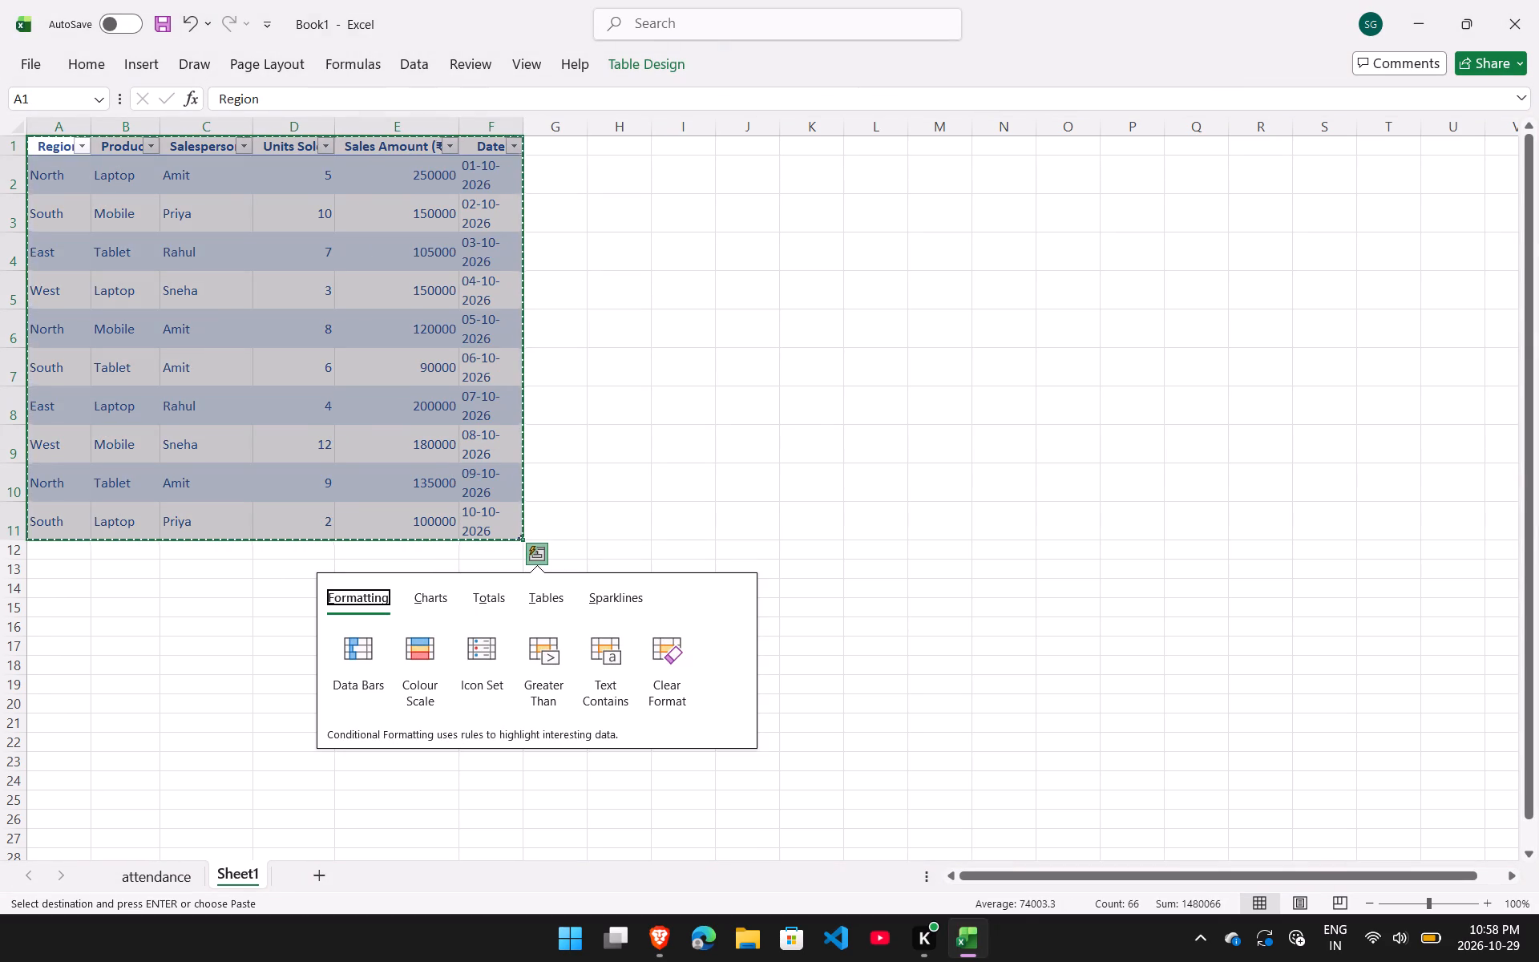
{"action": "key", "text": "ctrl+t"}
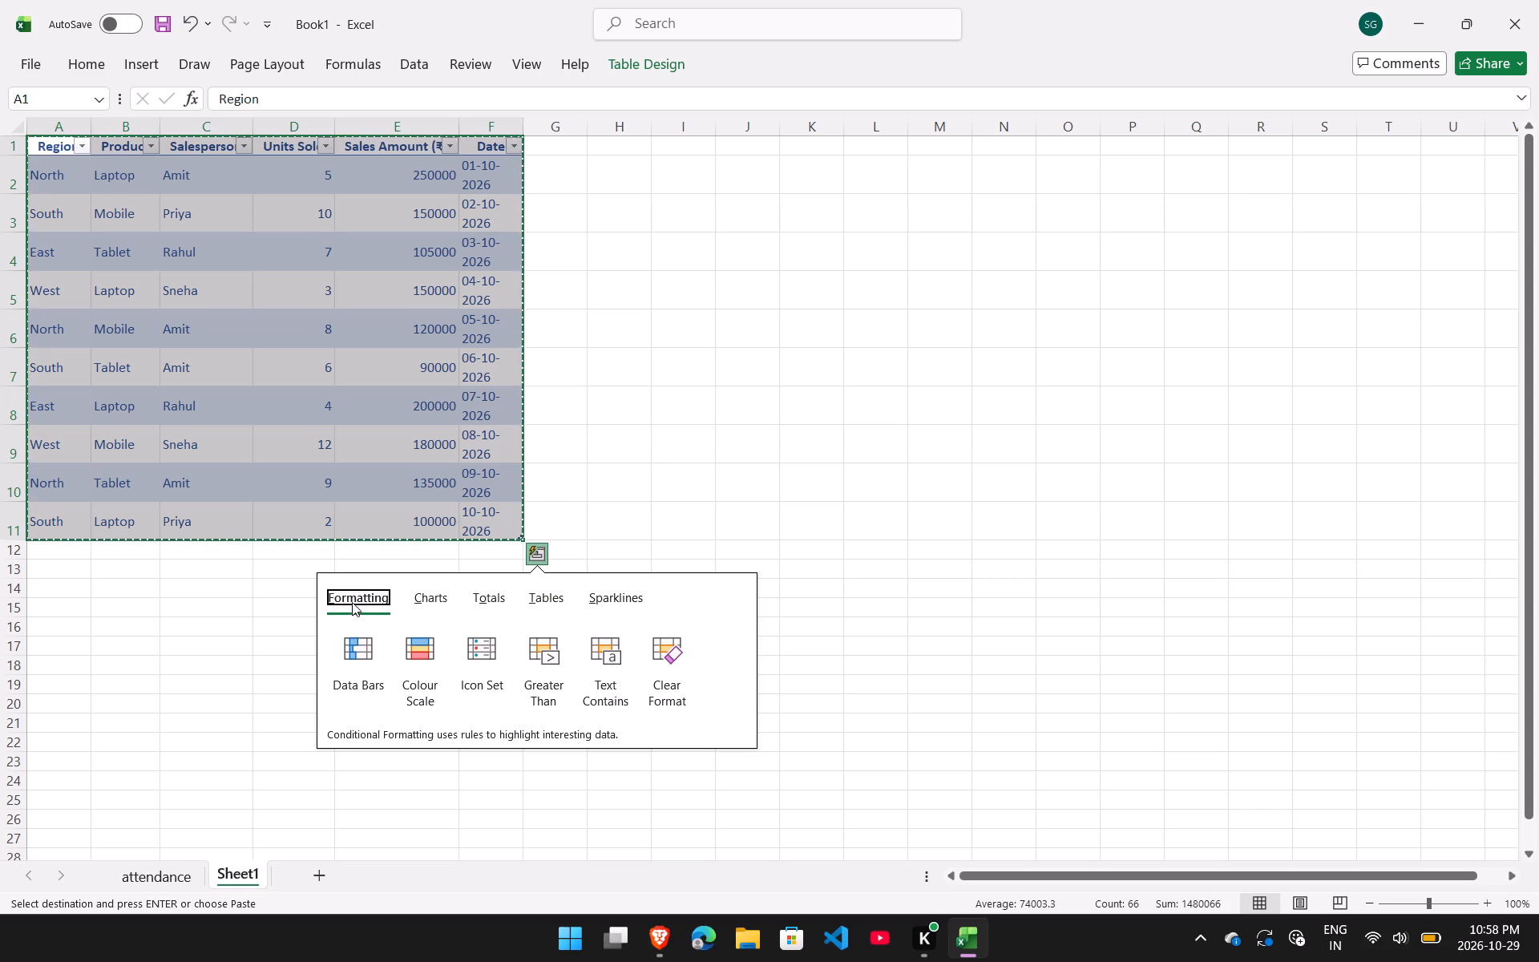
Examine the Quick Analysis options for the sales table A1:F11, covering charts, totals, tables, sparklines and formatting, for a way to add a heading.
{"action": "left_click", "coordinate": [417, 590]}
{"action": "left_click", "coordinate": [487, 600]}
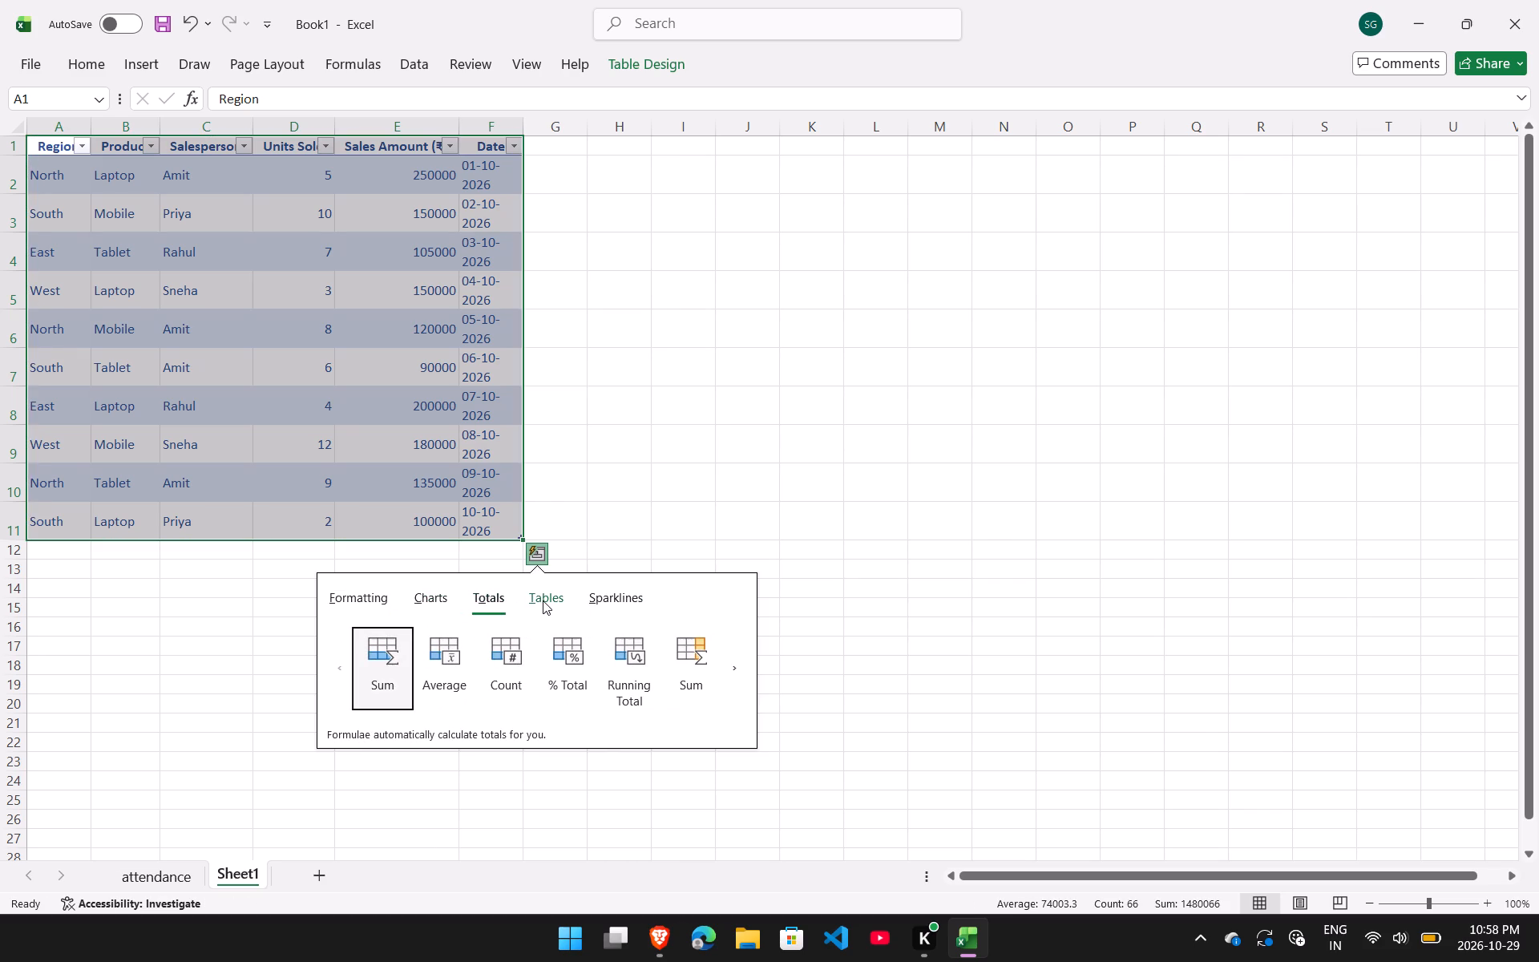
{"action": "left_click", "coordinate": [543, 600]}
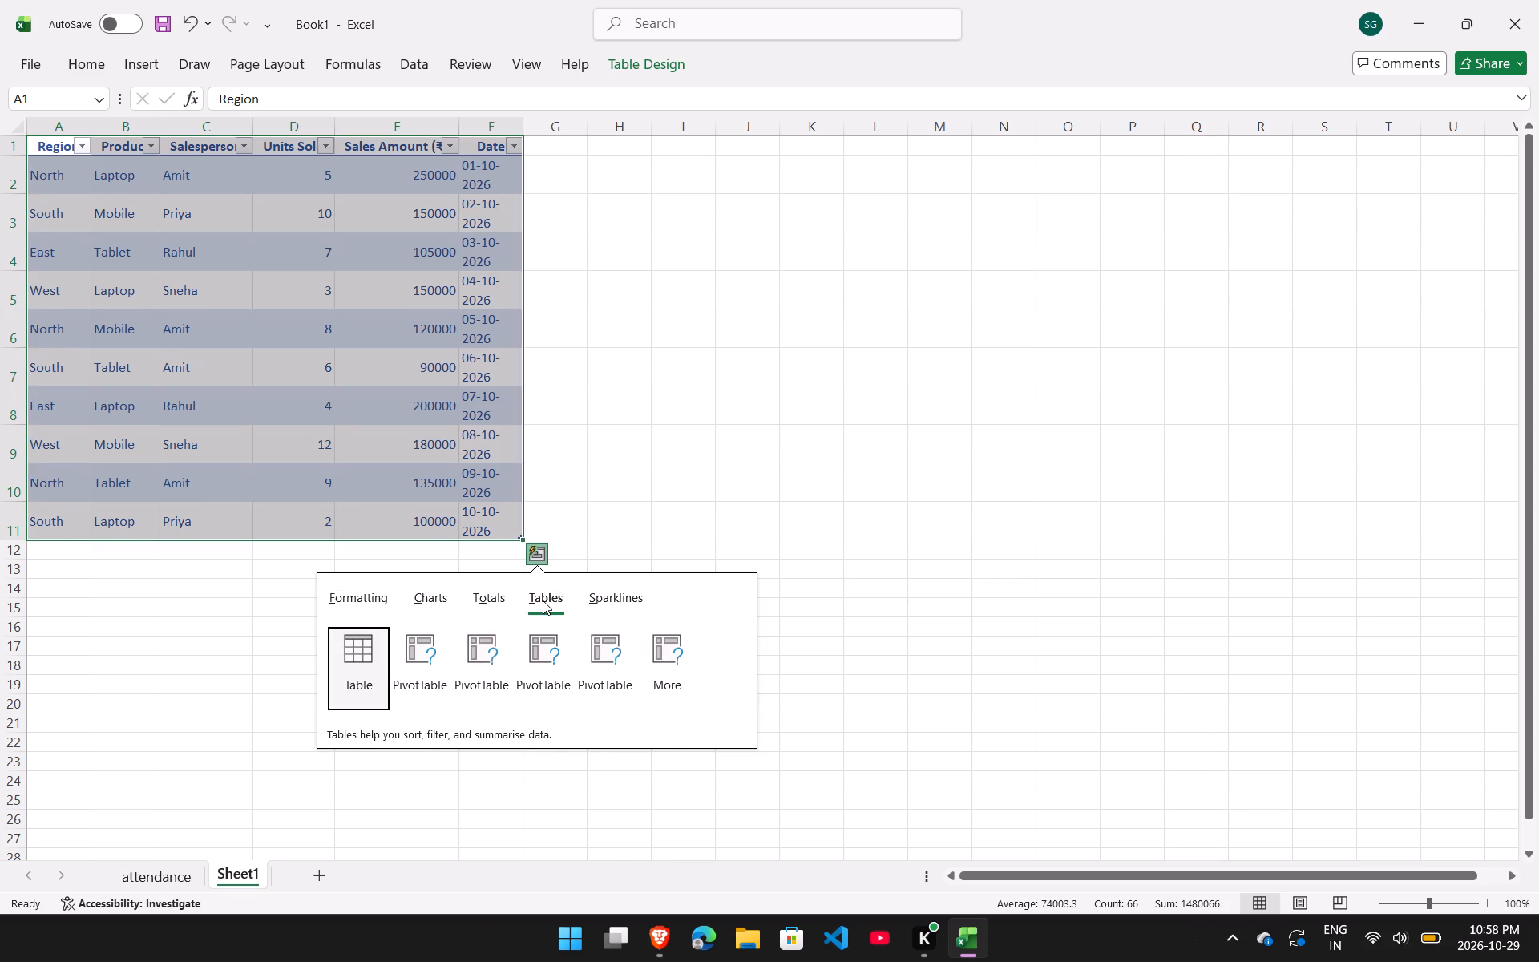
{"action": "left_click", "coordinate": [602, 600]}
{"action": "left_click", "coordinate": [567, 602]}
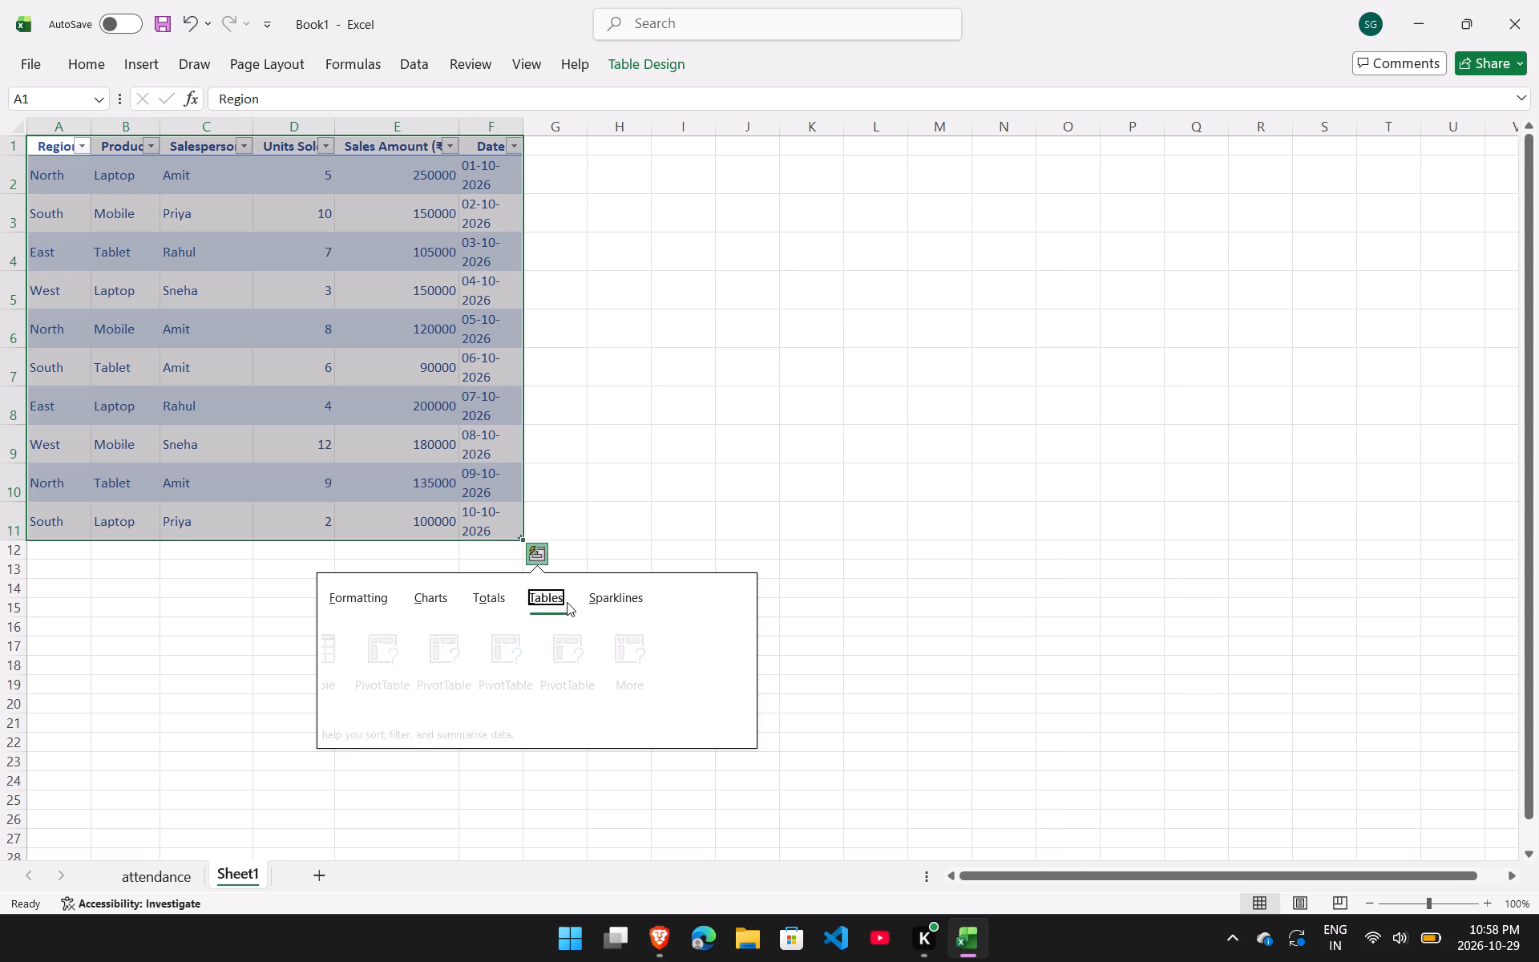
{"action": "left_click", "coordinate": [501, 596]}
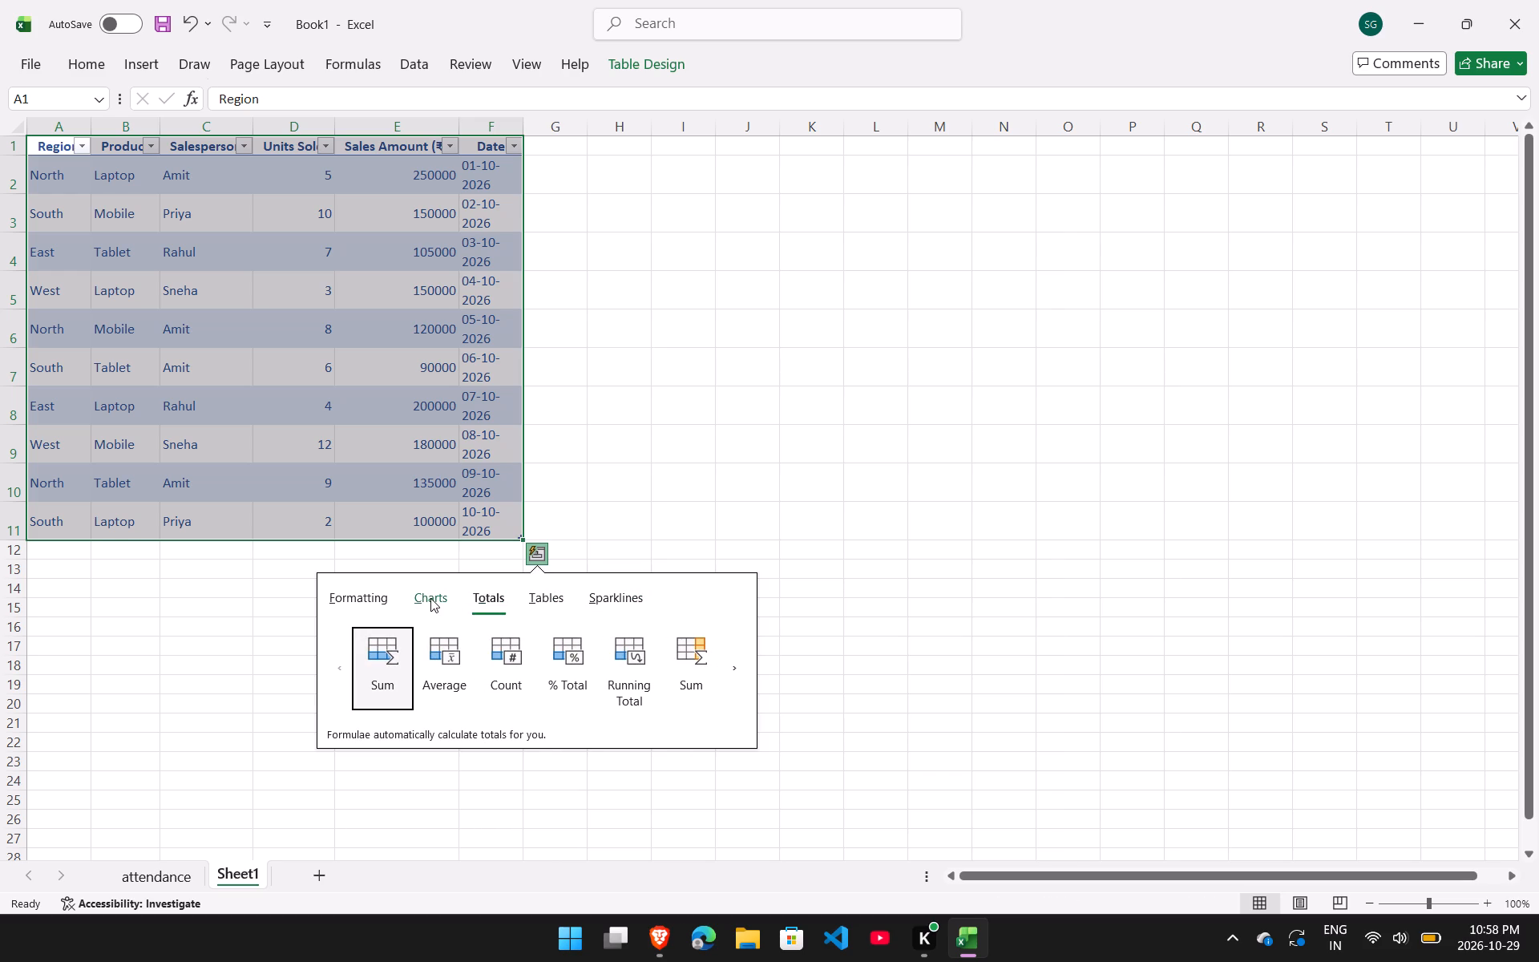
{"action": "left_click", "coordinate": [430, 598]}
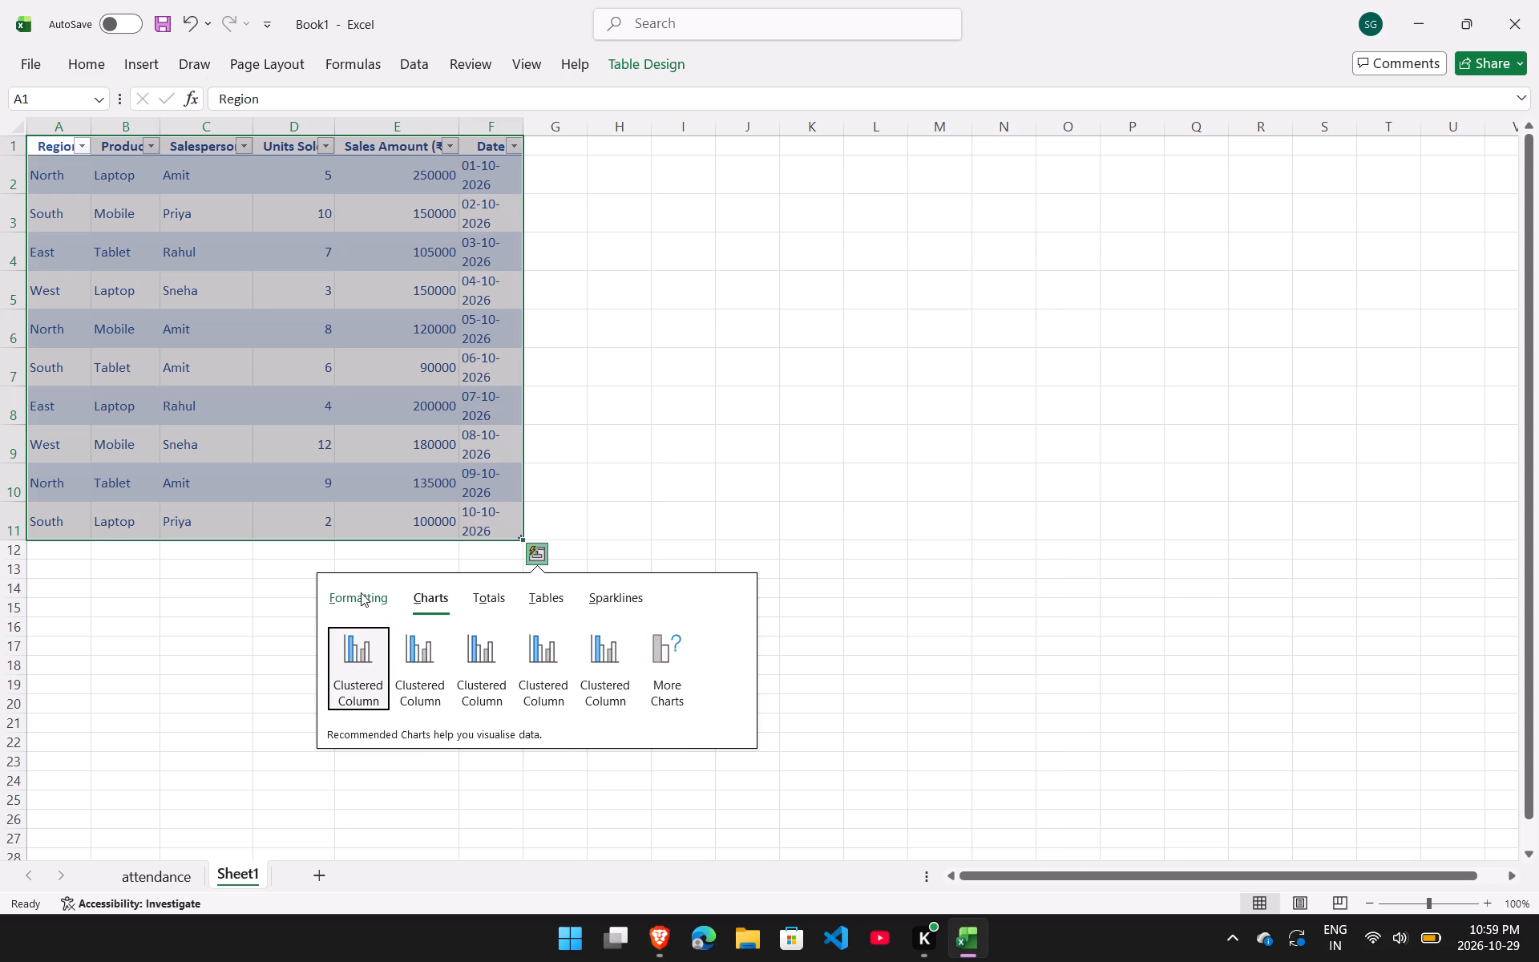
{"action": "left_click", "coordinate": [360, 590]}
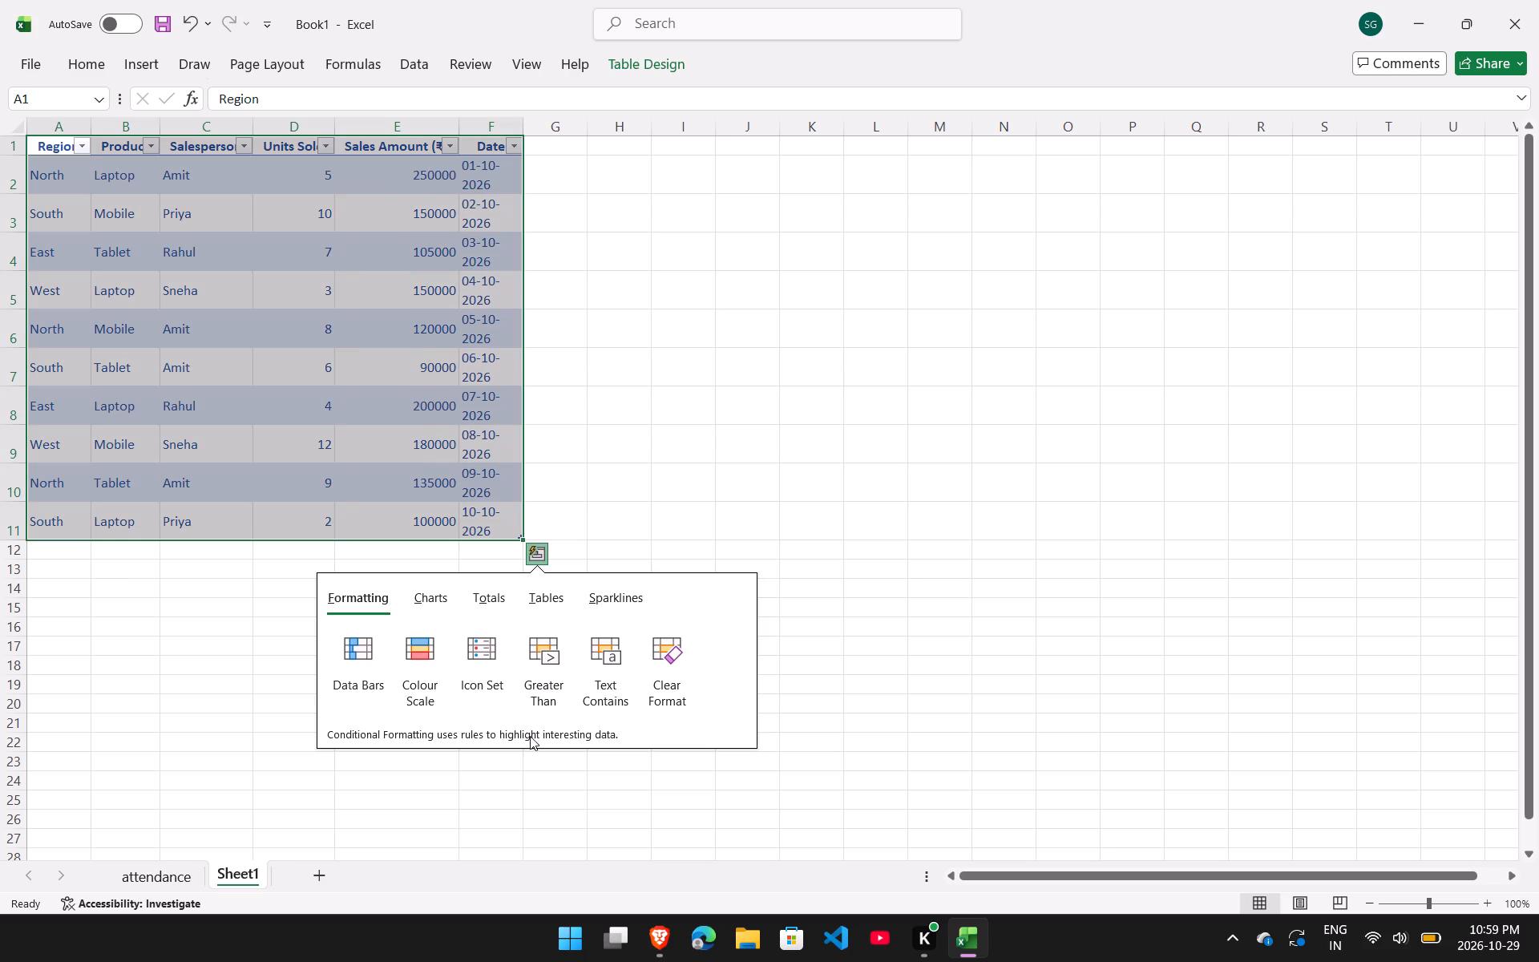
{"action": "left_click", "coordinate": [858, 689]}
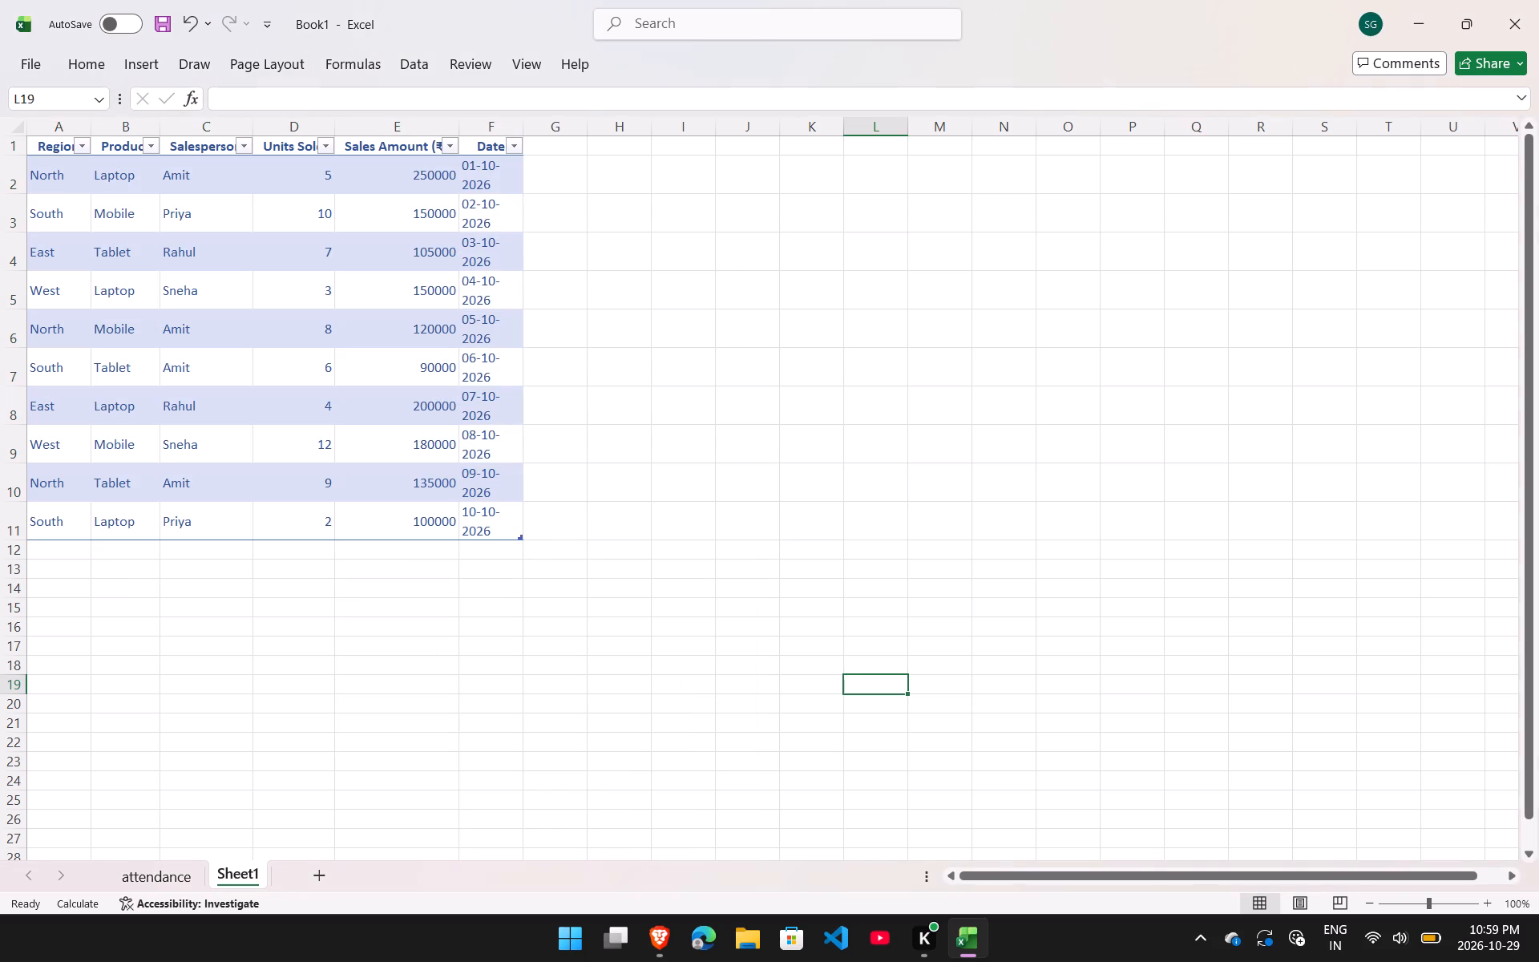
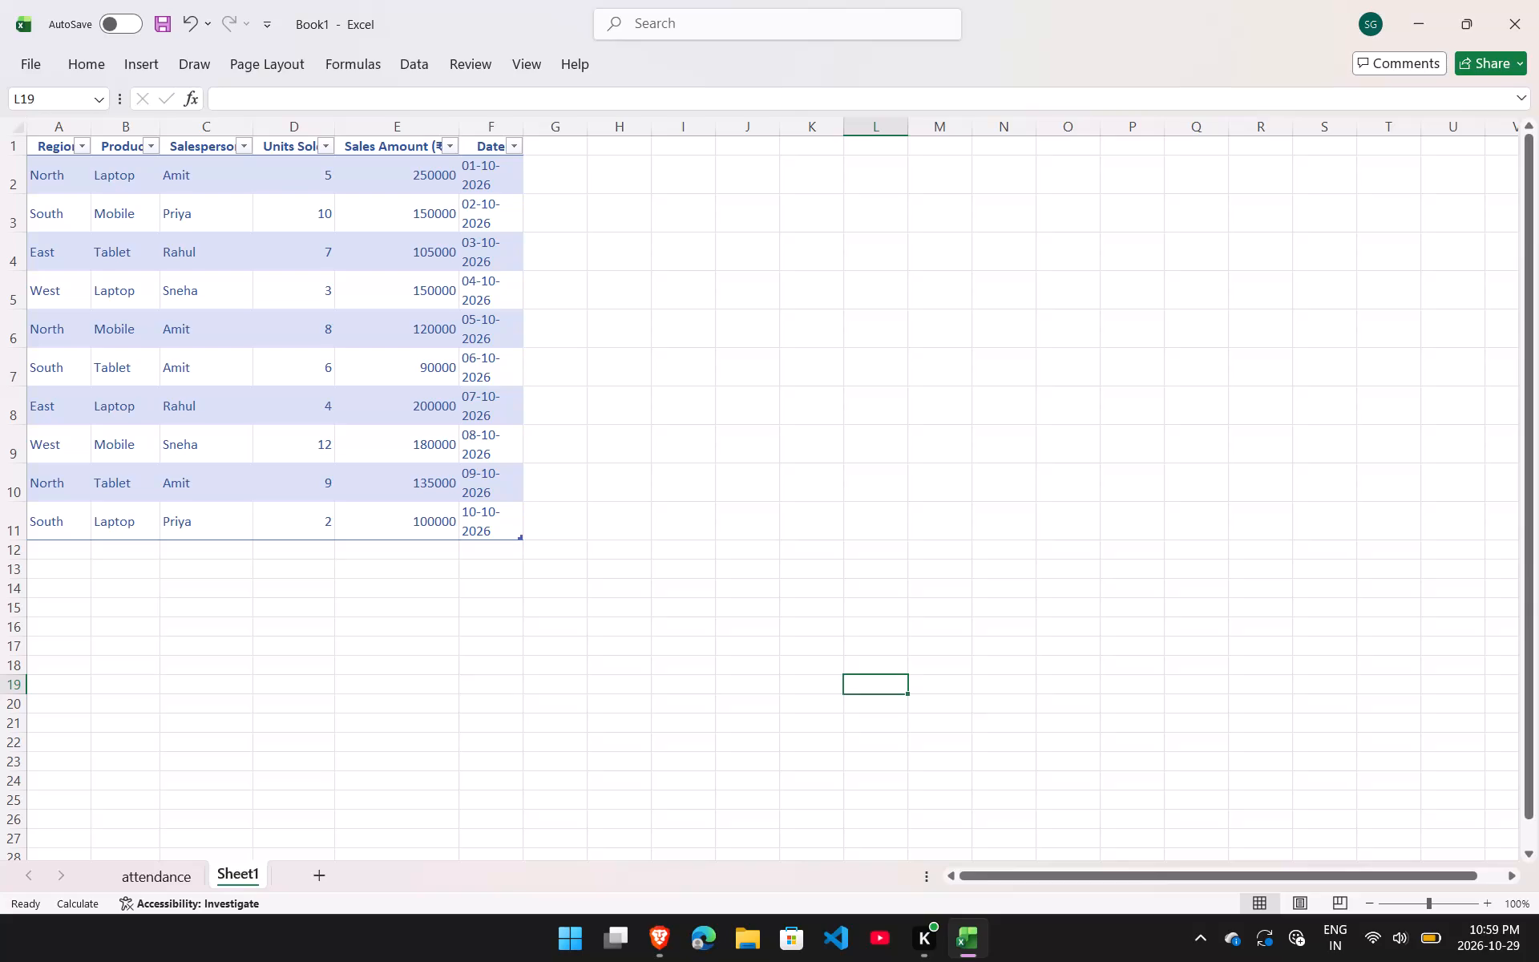
Switch to the lab manual in the browser and read Experiment 3's instructions on the dashboard sheet and its calculations.
{"action": "left_click", "coordinate": [655, 930]}
{"action": "left_click", "coordinate": [953, 954]}
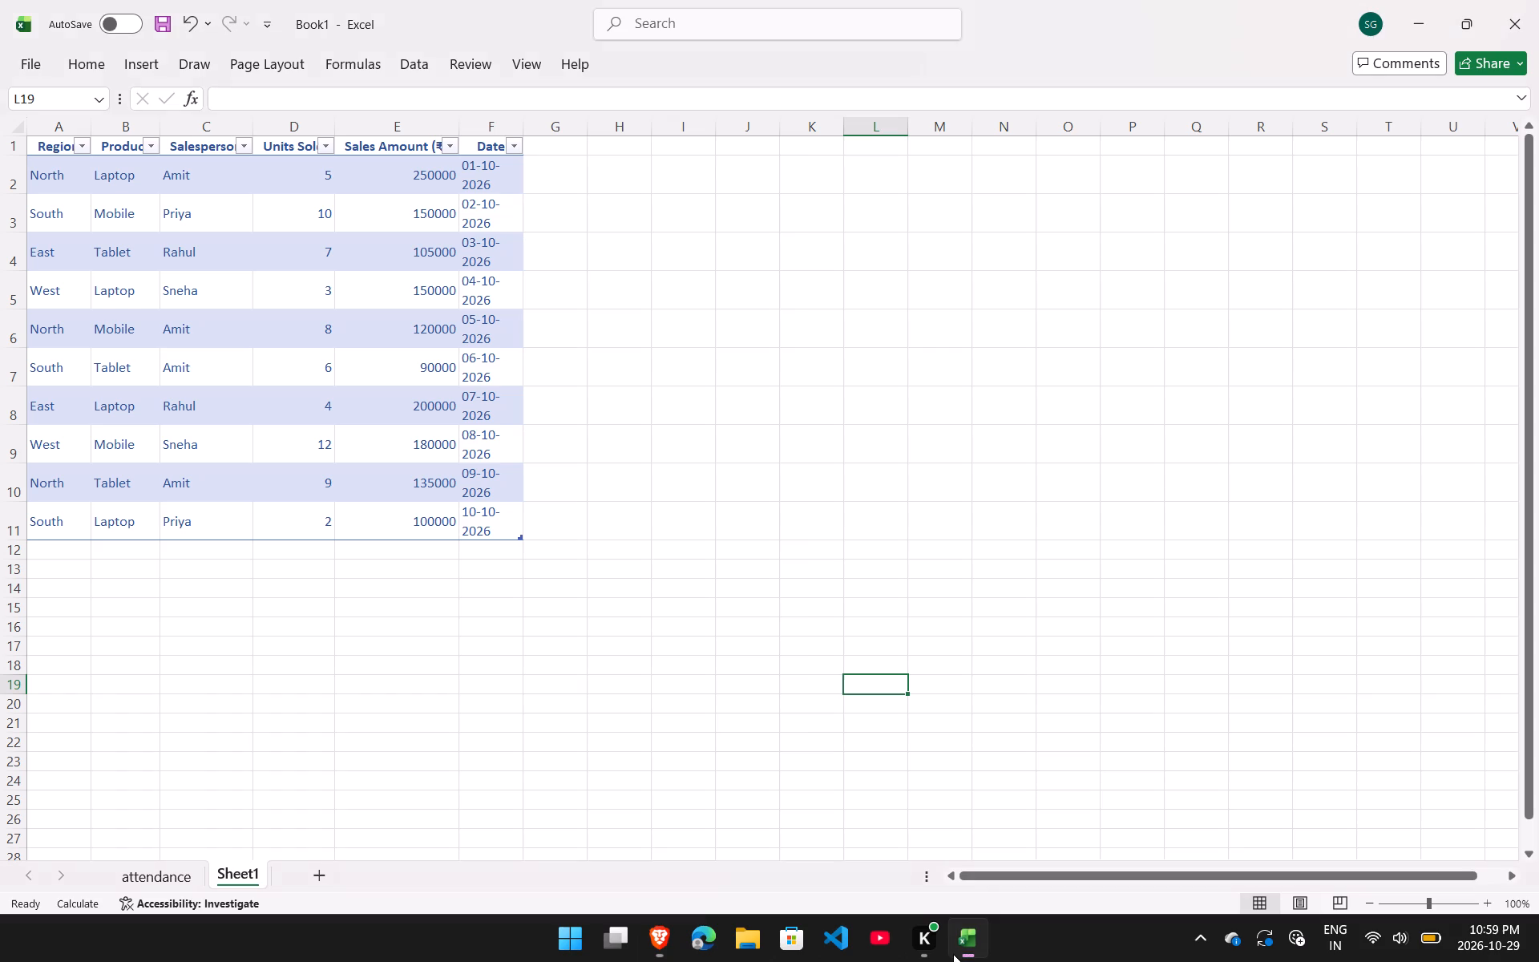
{"action": "left_click", "coordinate": [660, 930]}
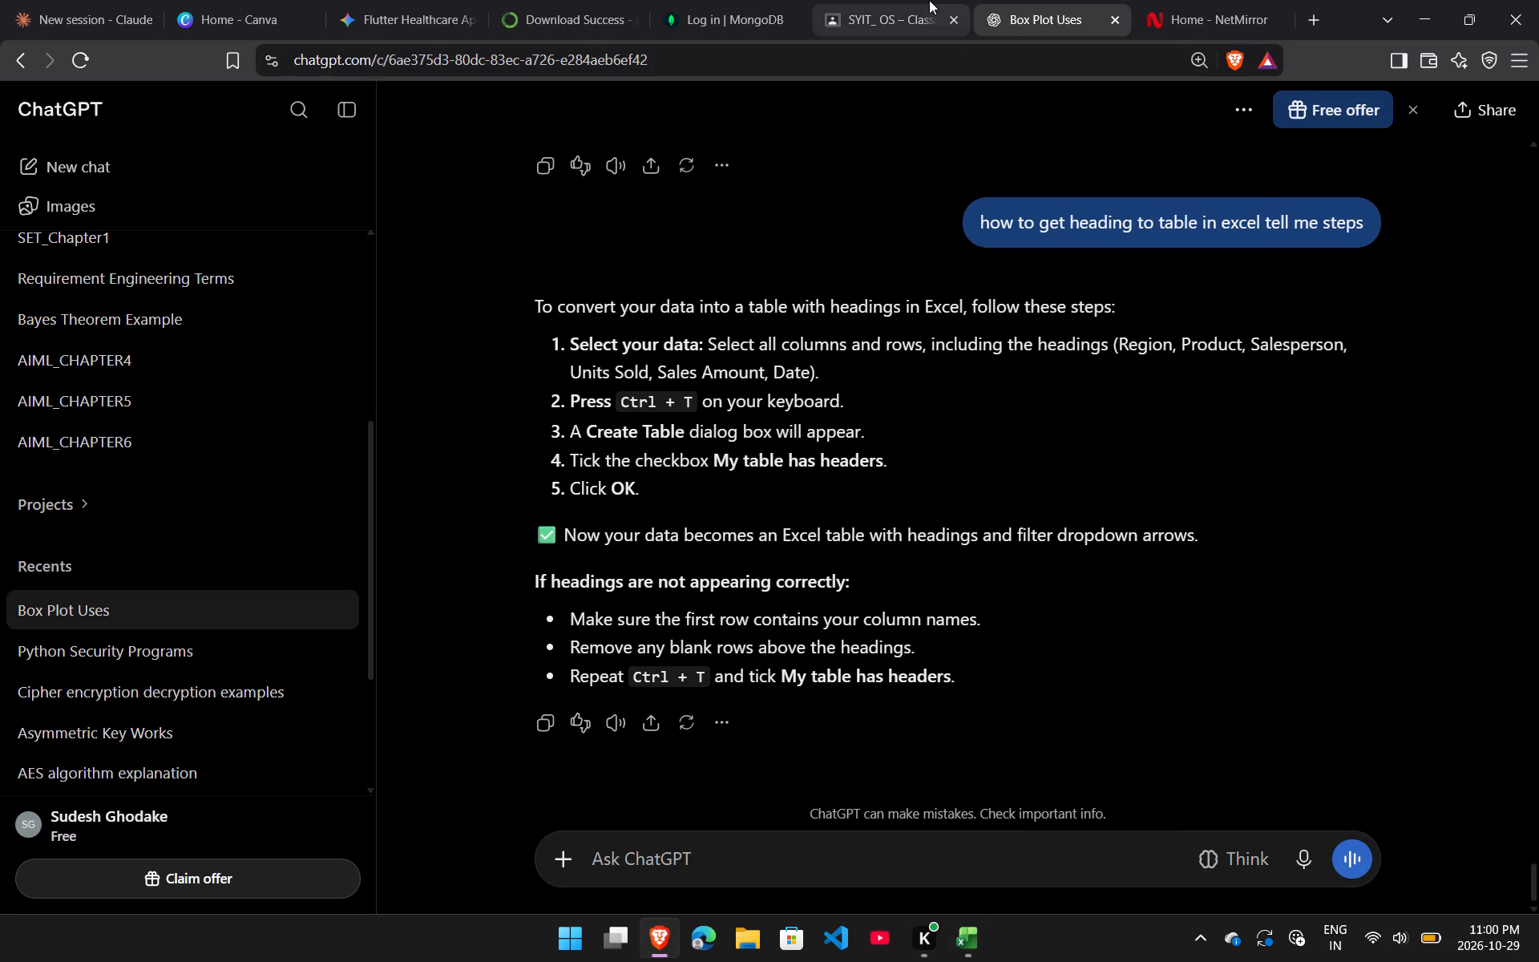
{"action": "left_click", "coordinate": [926, 0]}
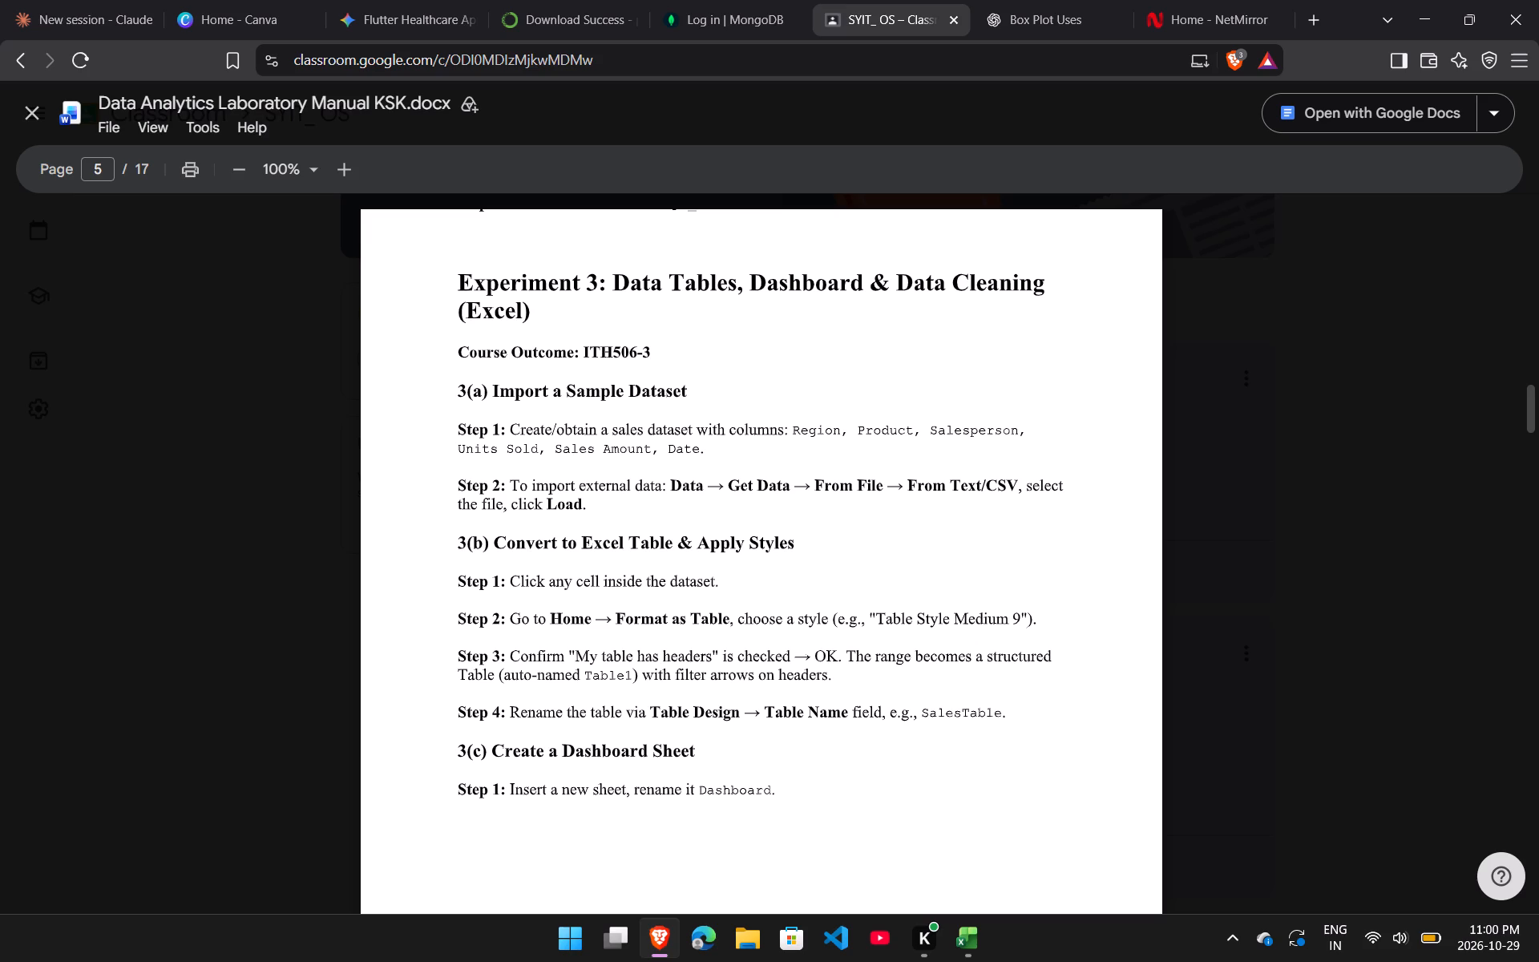
{"action": "scroll", "coordinate": [531, 780], "scroll_direction": "down", "scroll_amount": 4}
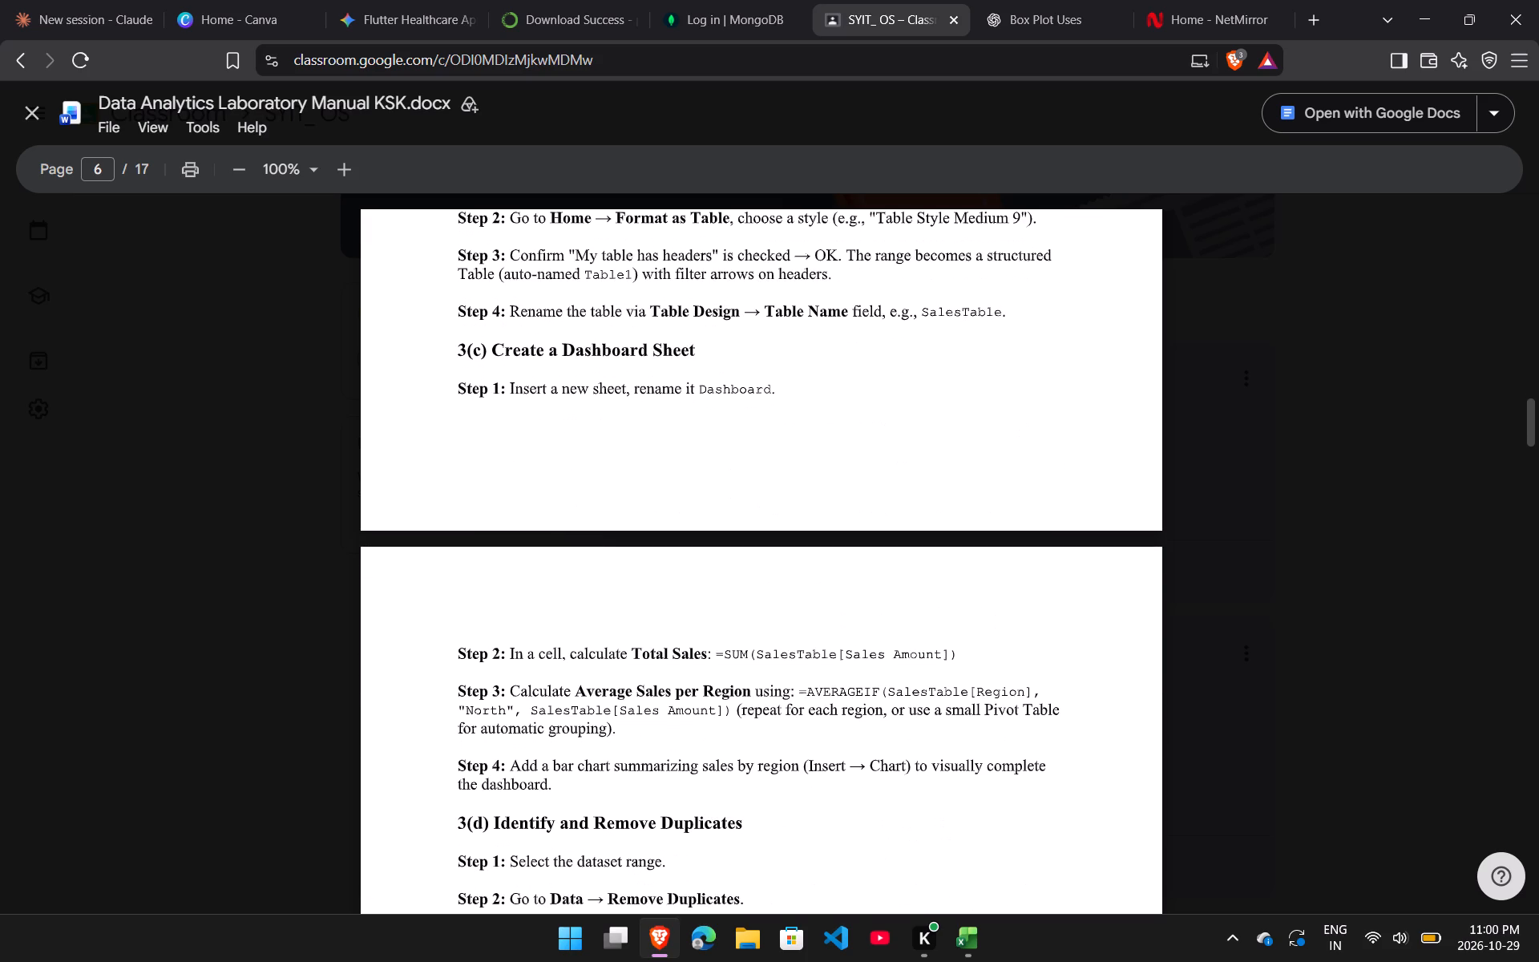
{"action": "scroll", "coordinate": [644, 791], "scroll_direction": "down", "scroll_amount": 1}
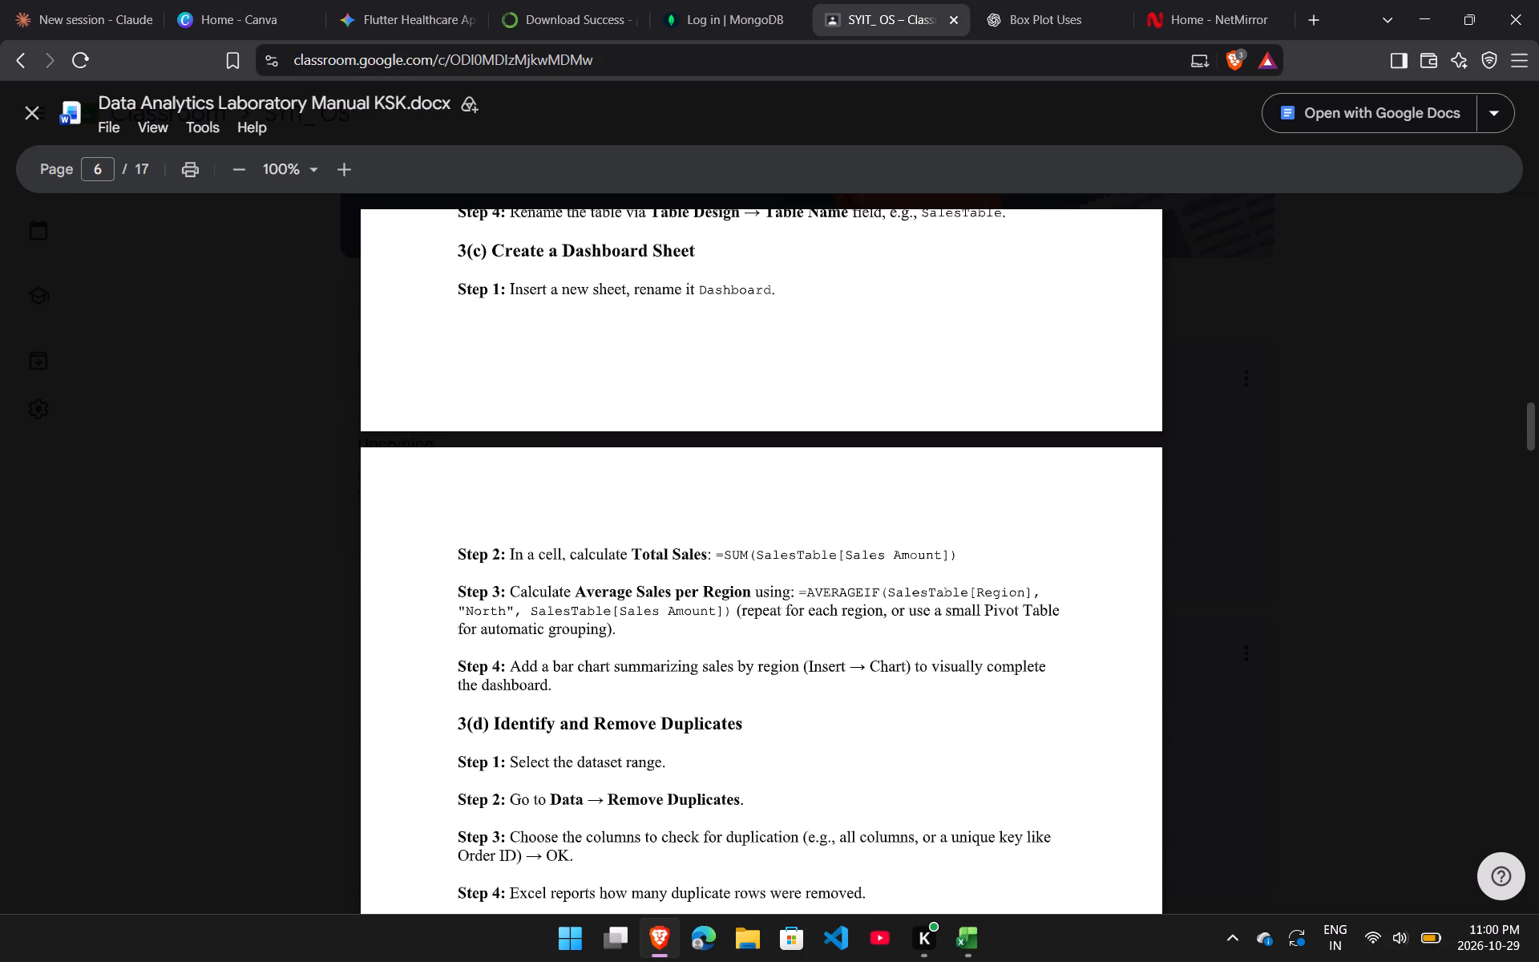
{"action": "scroll", "coordinate": [644, 791], "scroll_direction": "up", "scroll_amount": 1}
{"action": "scroll", "coordinate": [644, 791], "scroll_direction": "down", "scroll_amount": 1}
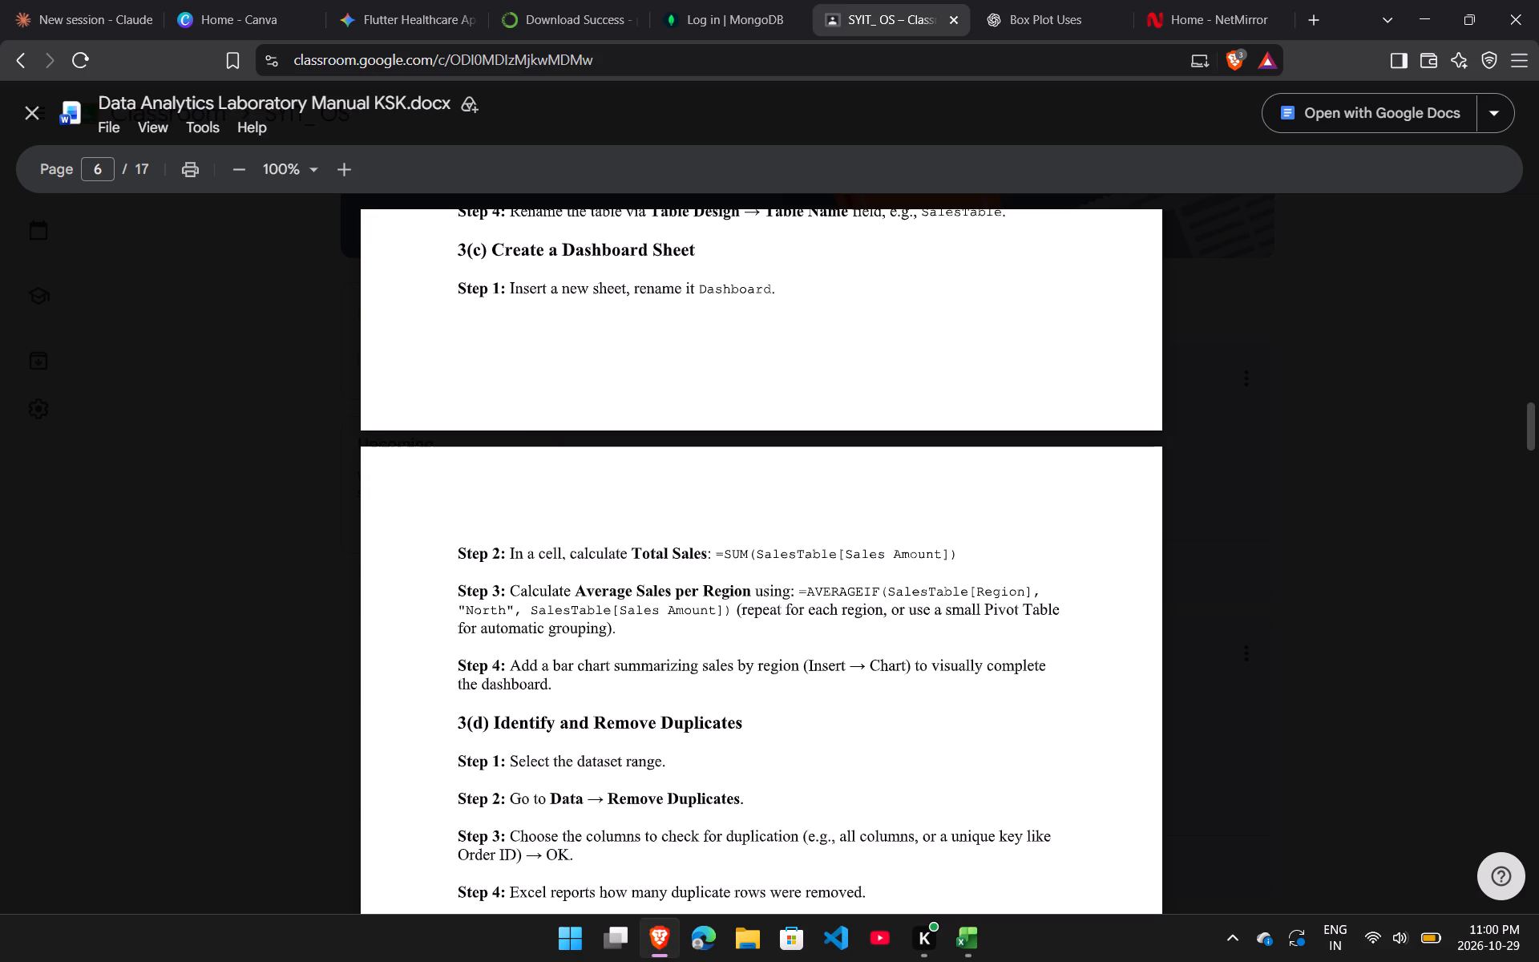
Switch back to Excel, insert a new sheet and name it dashboard.
{"action": "left_click", "coordinate": [965, 949]}
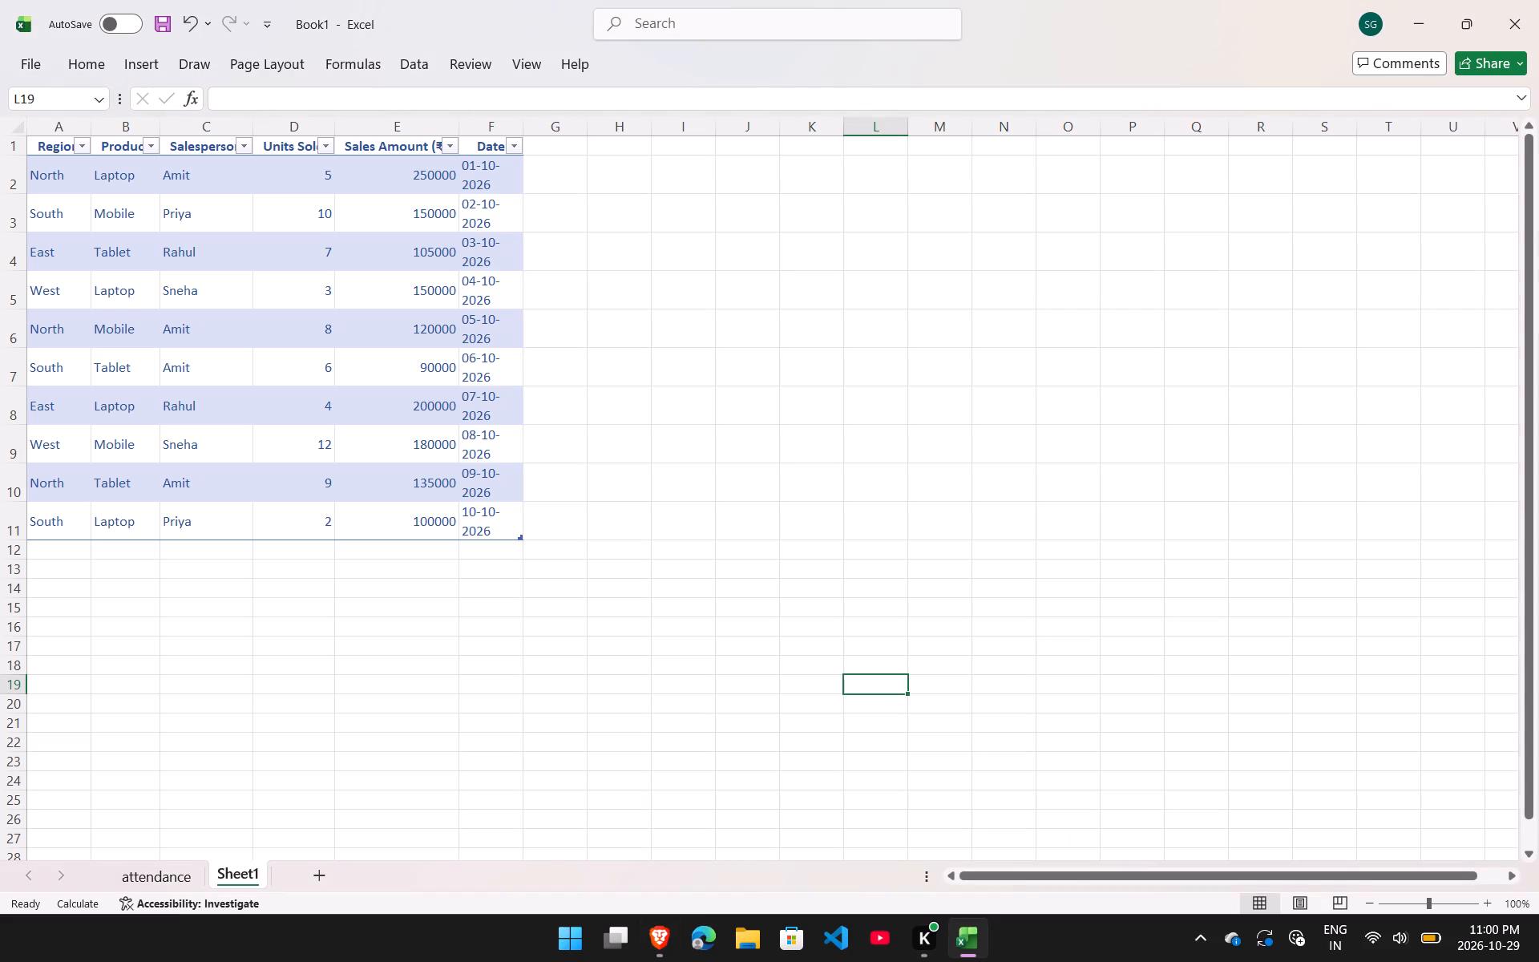
{"action": "left_click", "coordinate": [323, 879]}
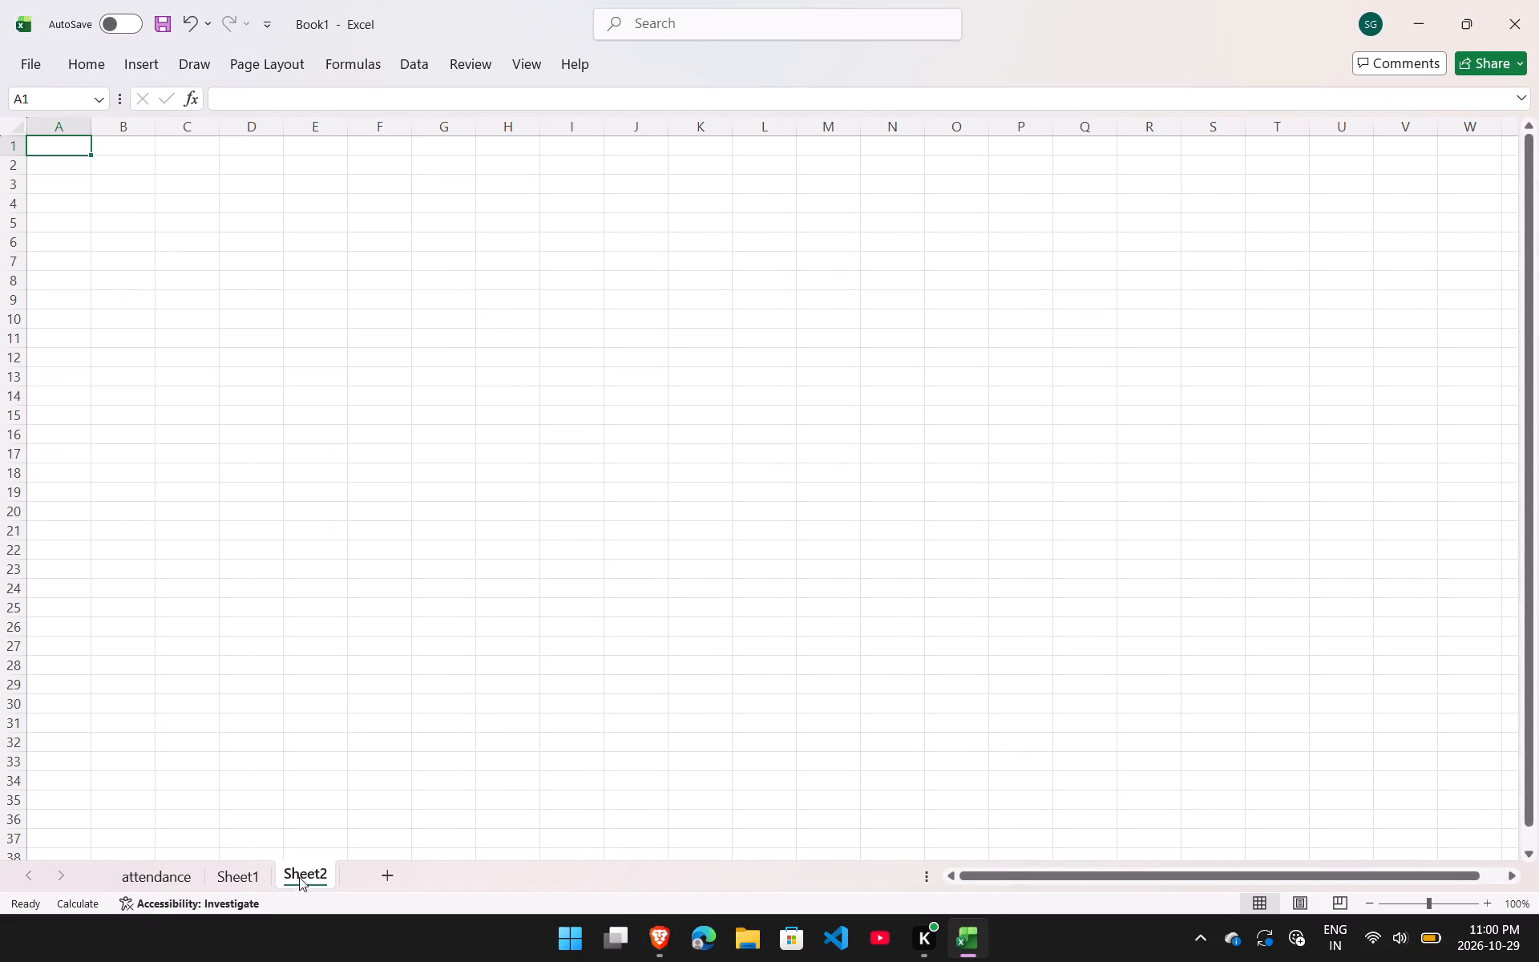
{"action": "double_click", "coordinate": [299, 871]}
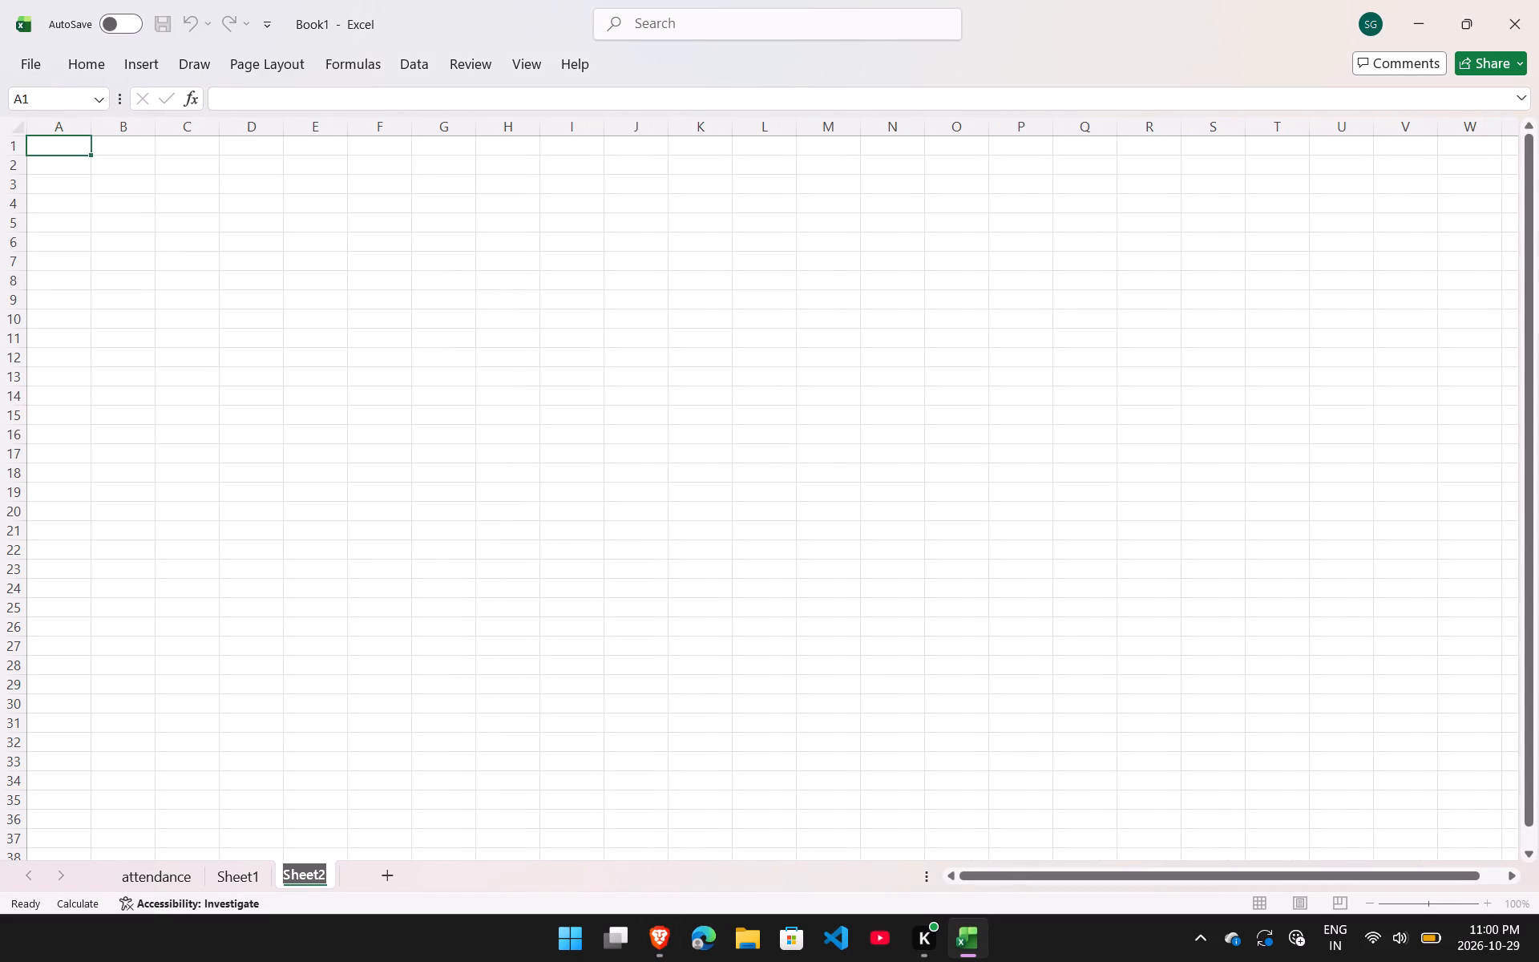
{"action": "key", "text": "BackSpace"}
{"action": "type", "text": "dashboard"}
{"action": "key", "text": "Return"}
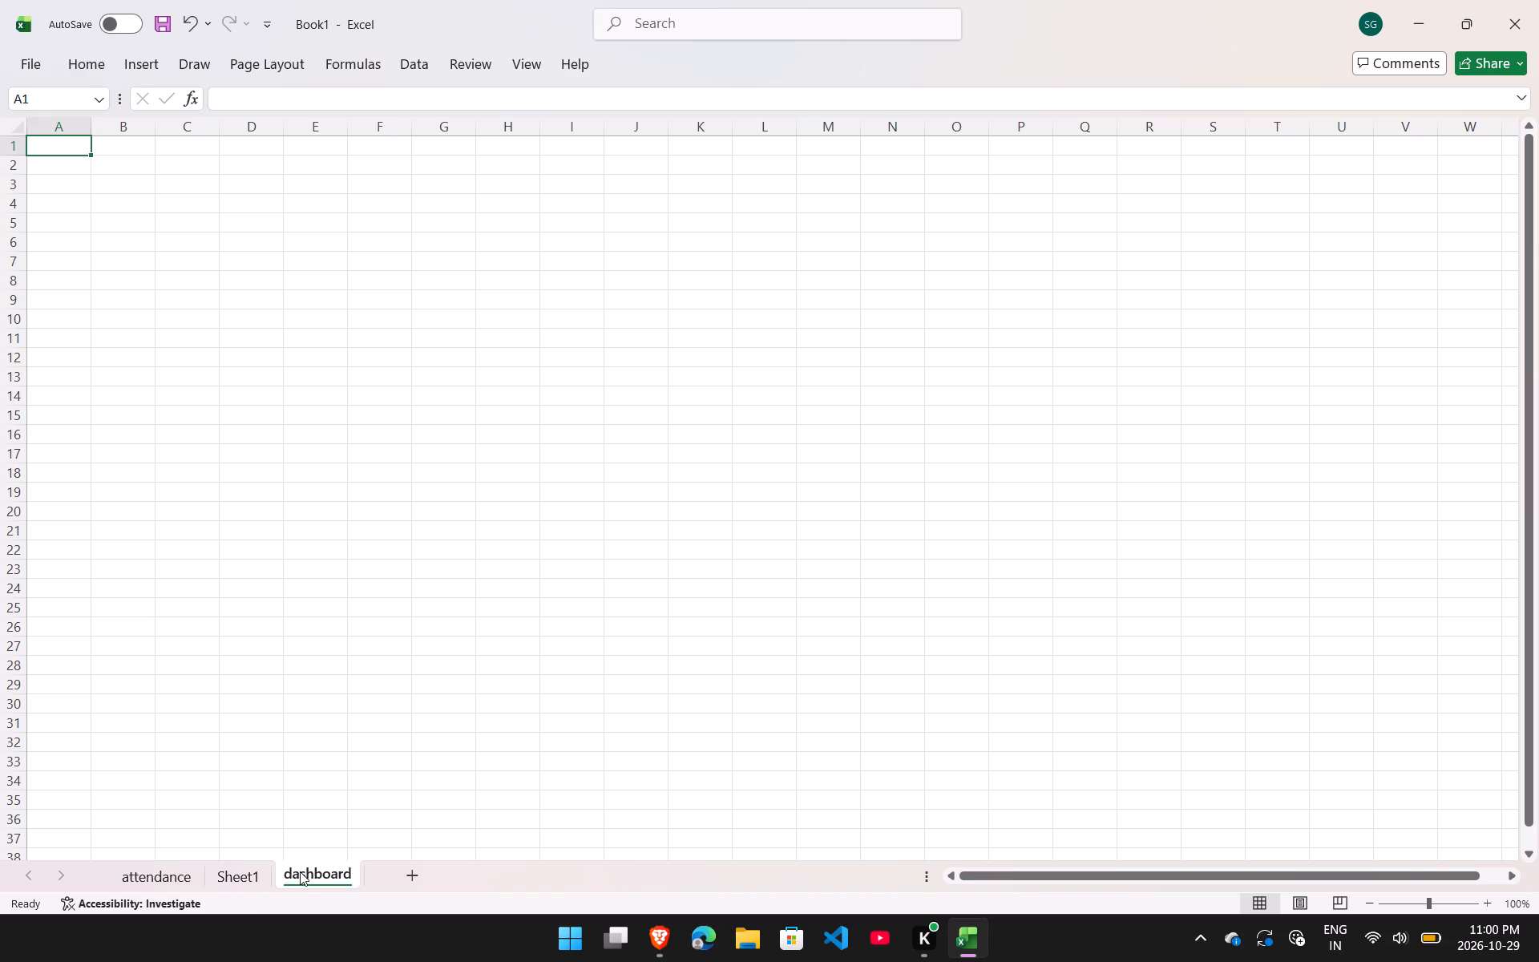
Write a SUM formula referring to salestable in cell A2 of the dashboard sheet, following the manual's Total Sales formula.
{"action": "left_click", "coordinate": [71, 161]}
{"action": "key", "text": "alt+Tab"}
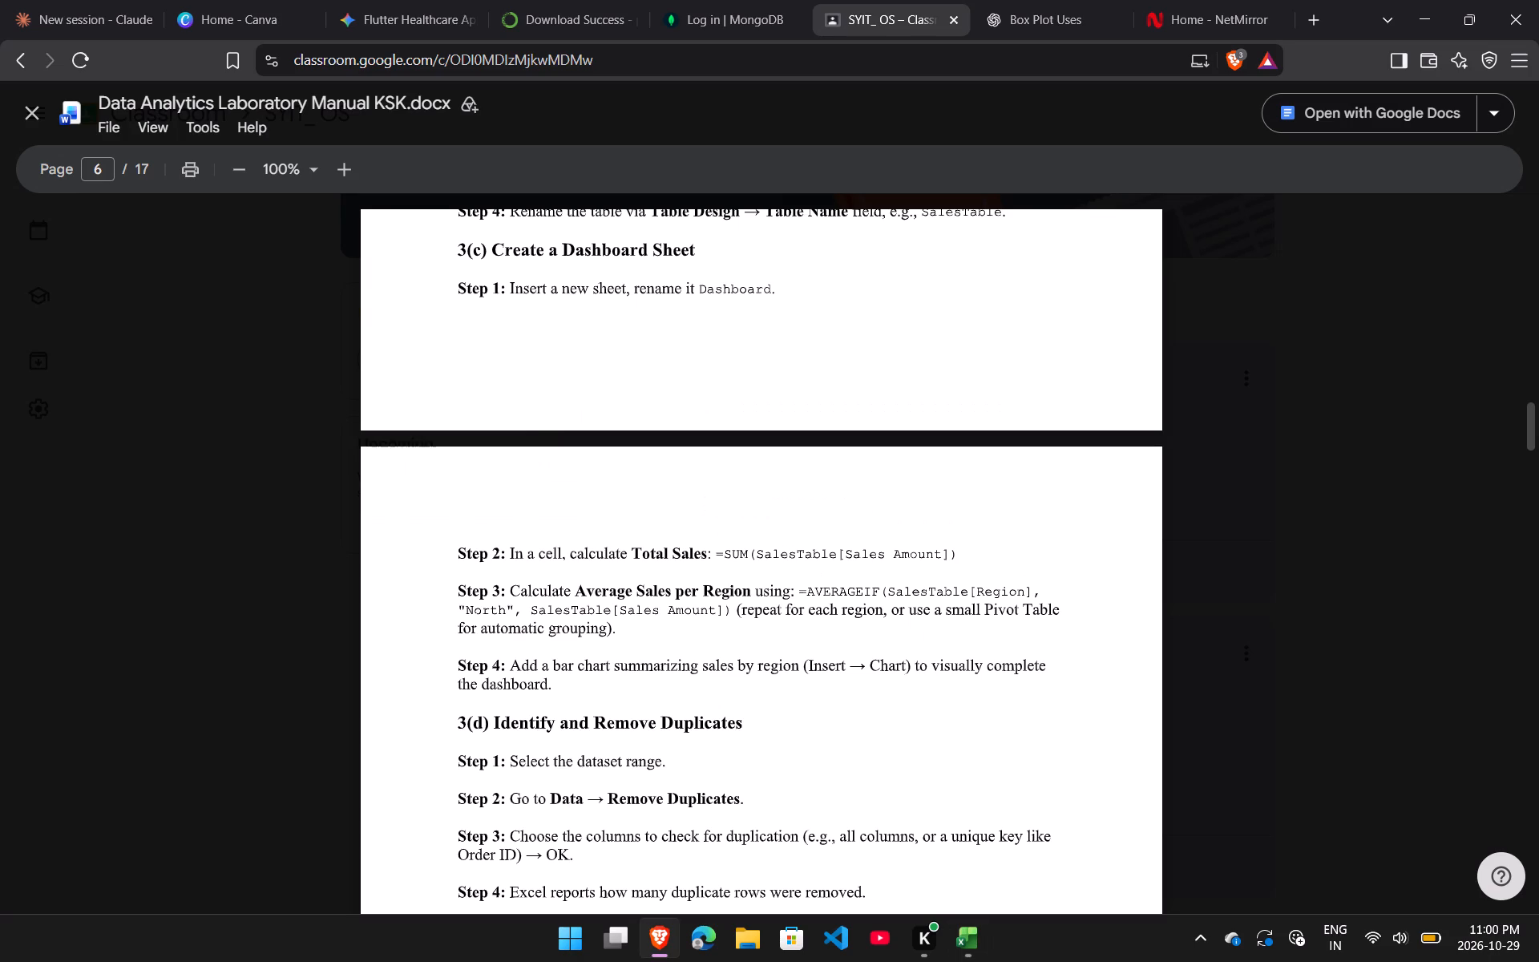
{"action": "key", "text": "alt+Tab"}
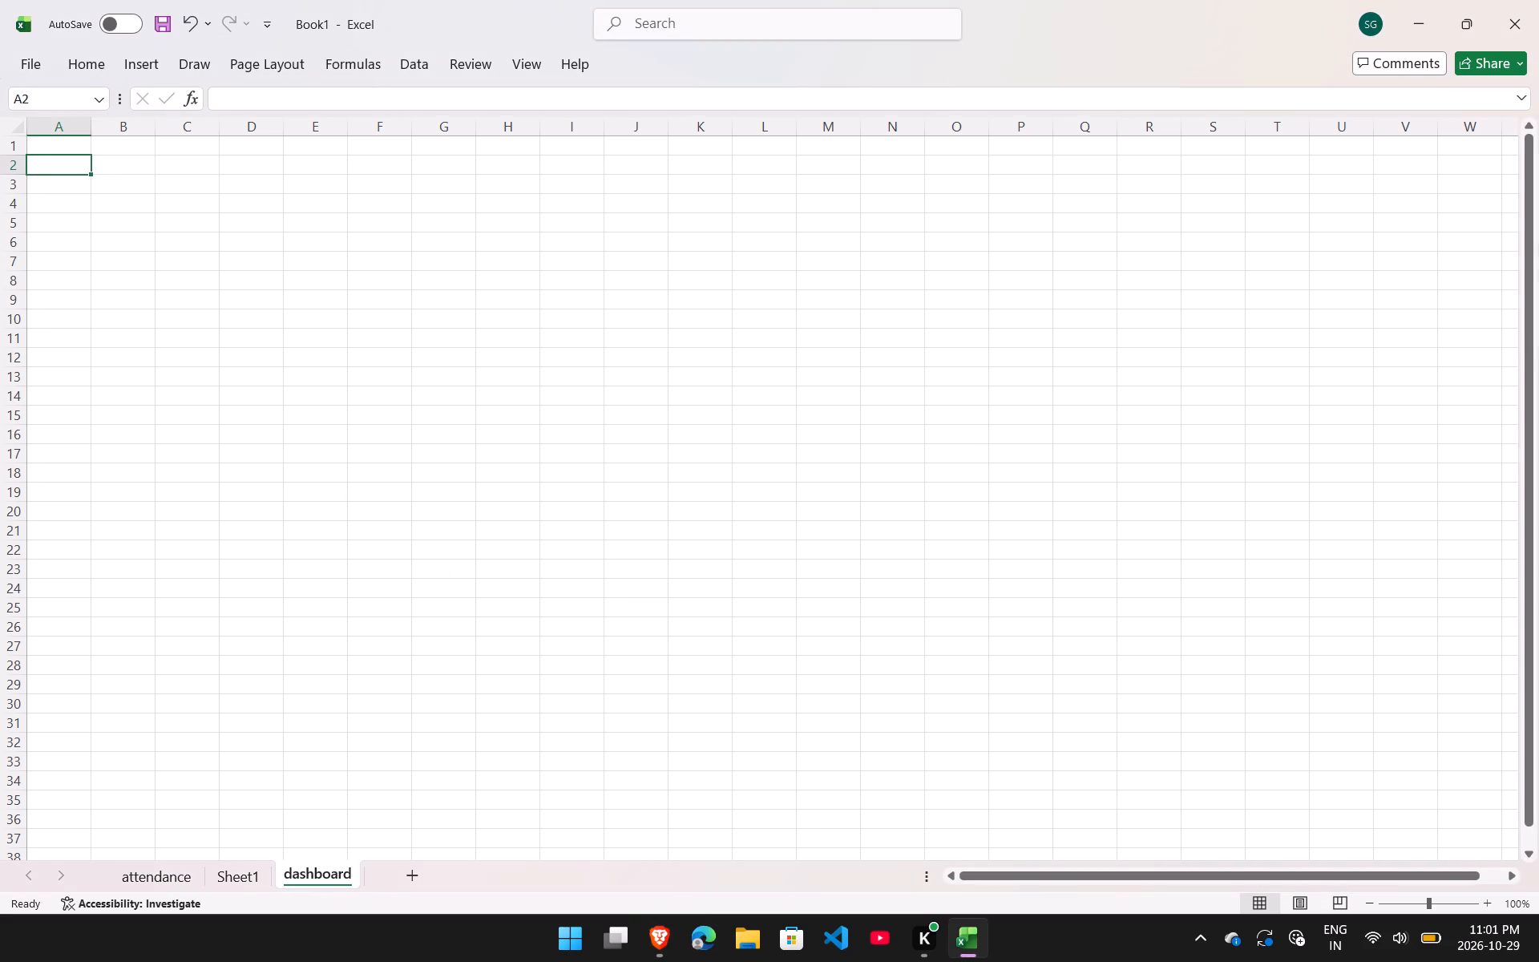
{"action": "key", "text": "equal"}
{"action": "type", "text": "su"}
{"action": "key", "text": "m"}
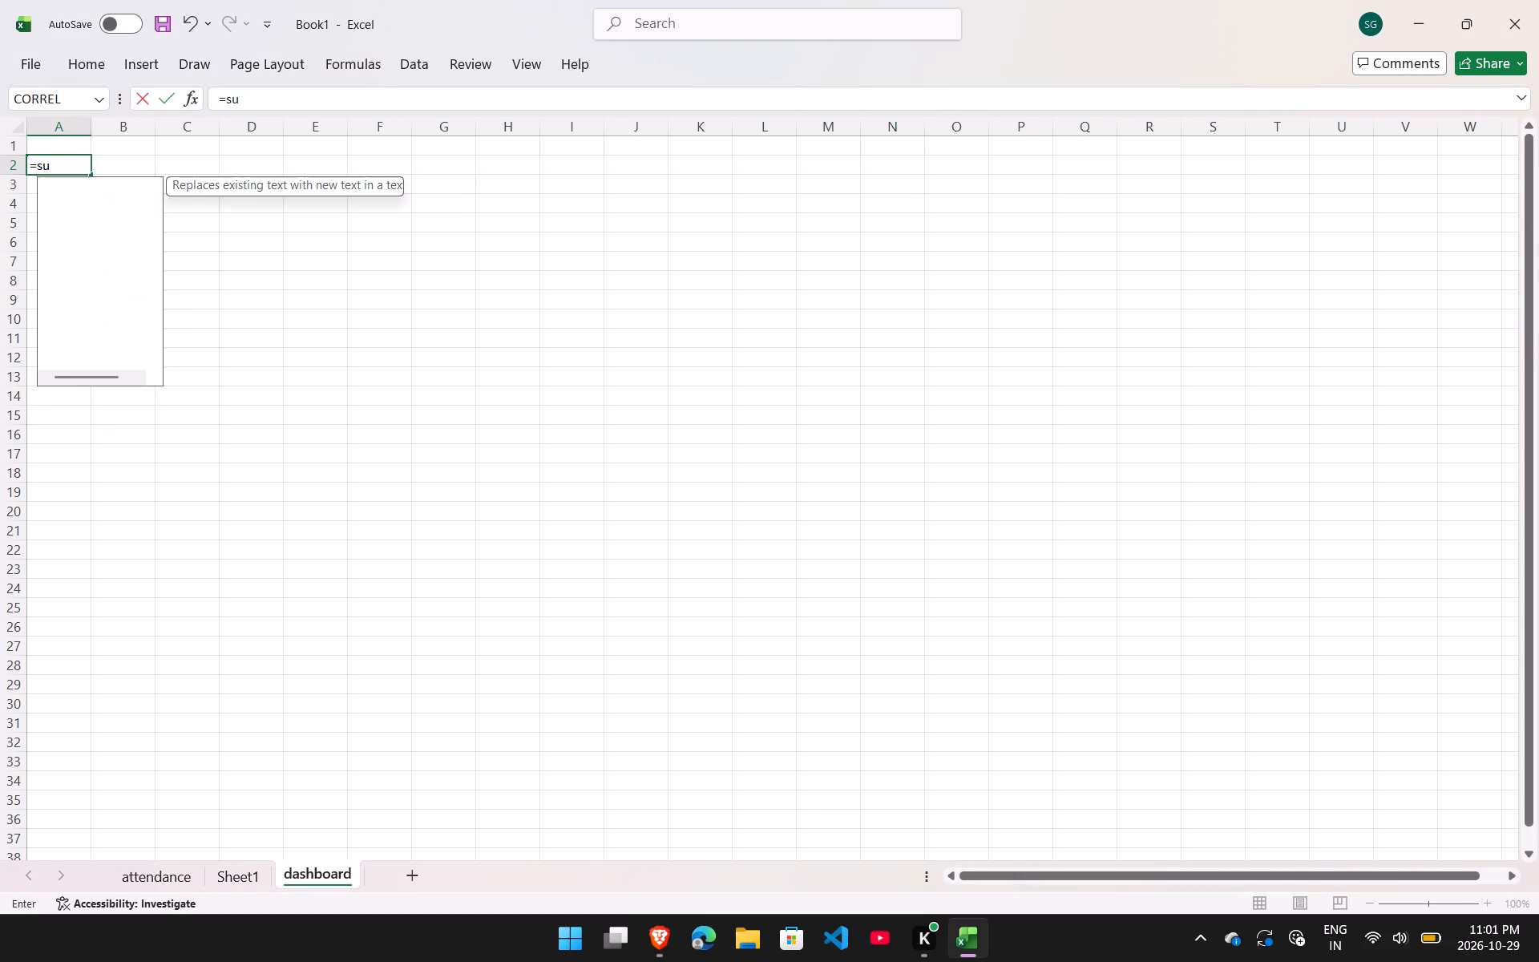
{"action": "key", "text": "alt+Tab"}
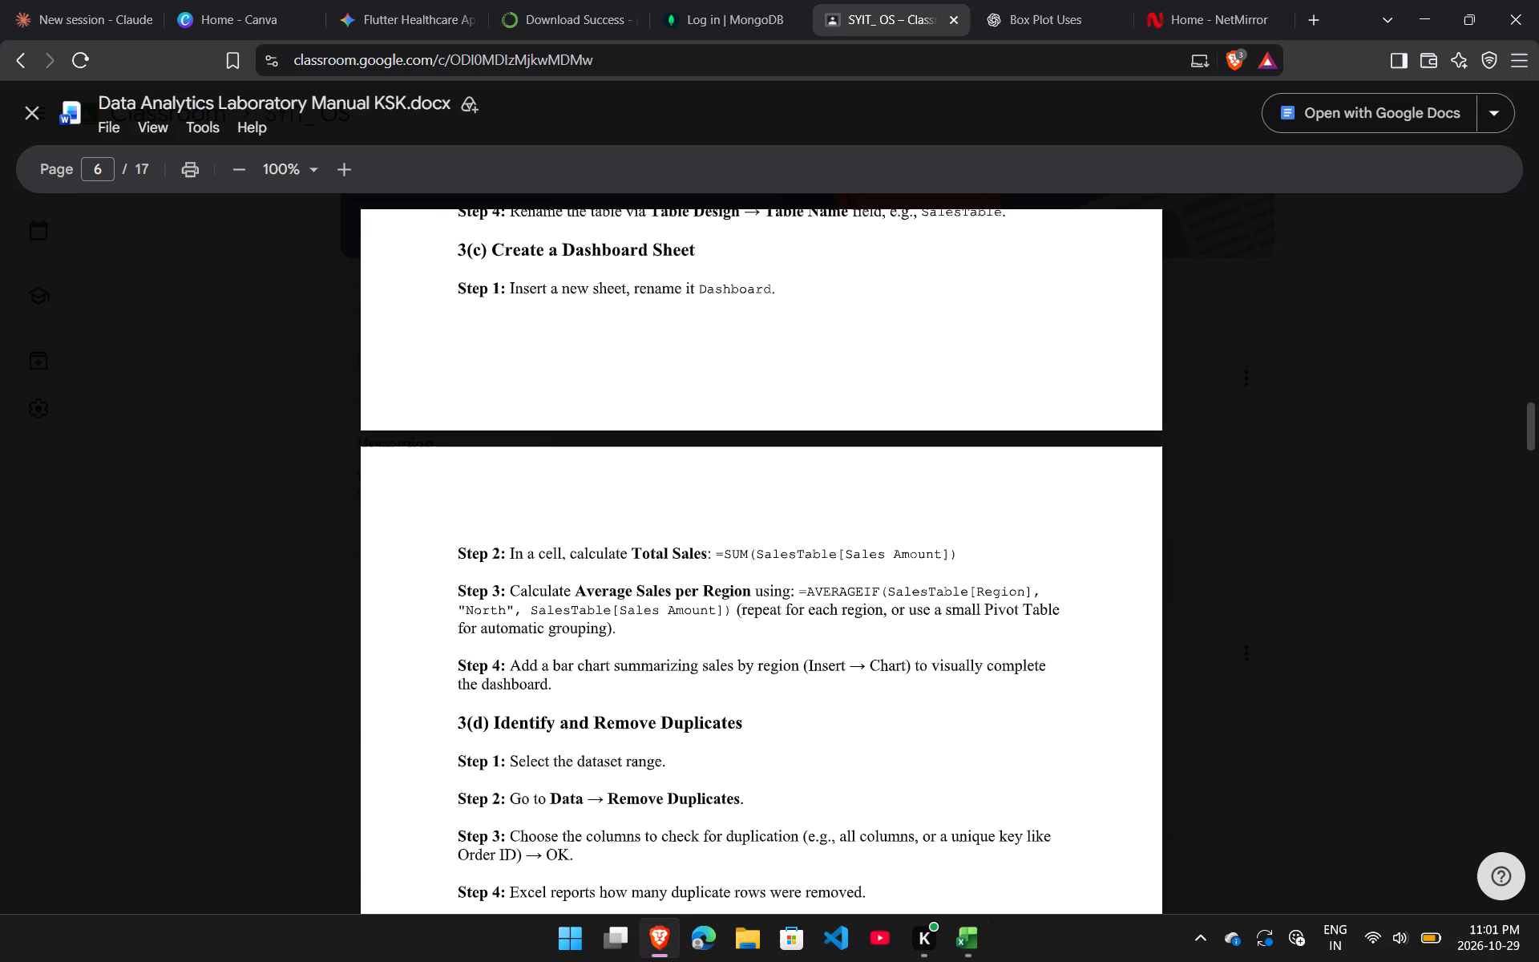
{"action": "key", "text": "alt+Tab"}
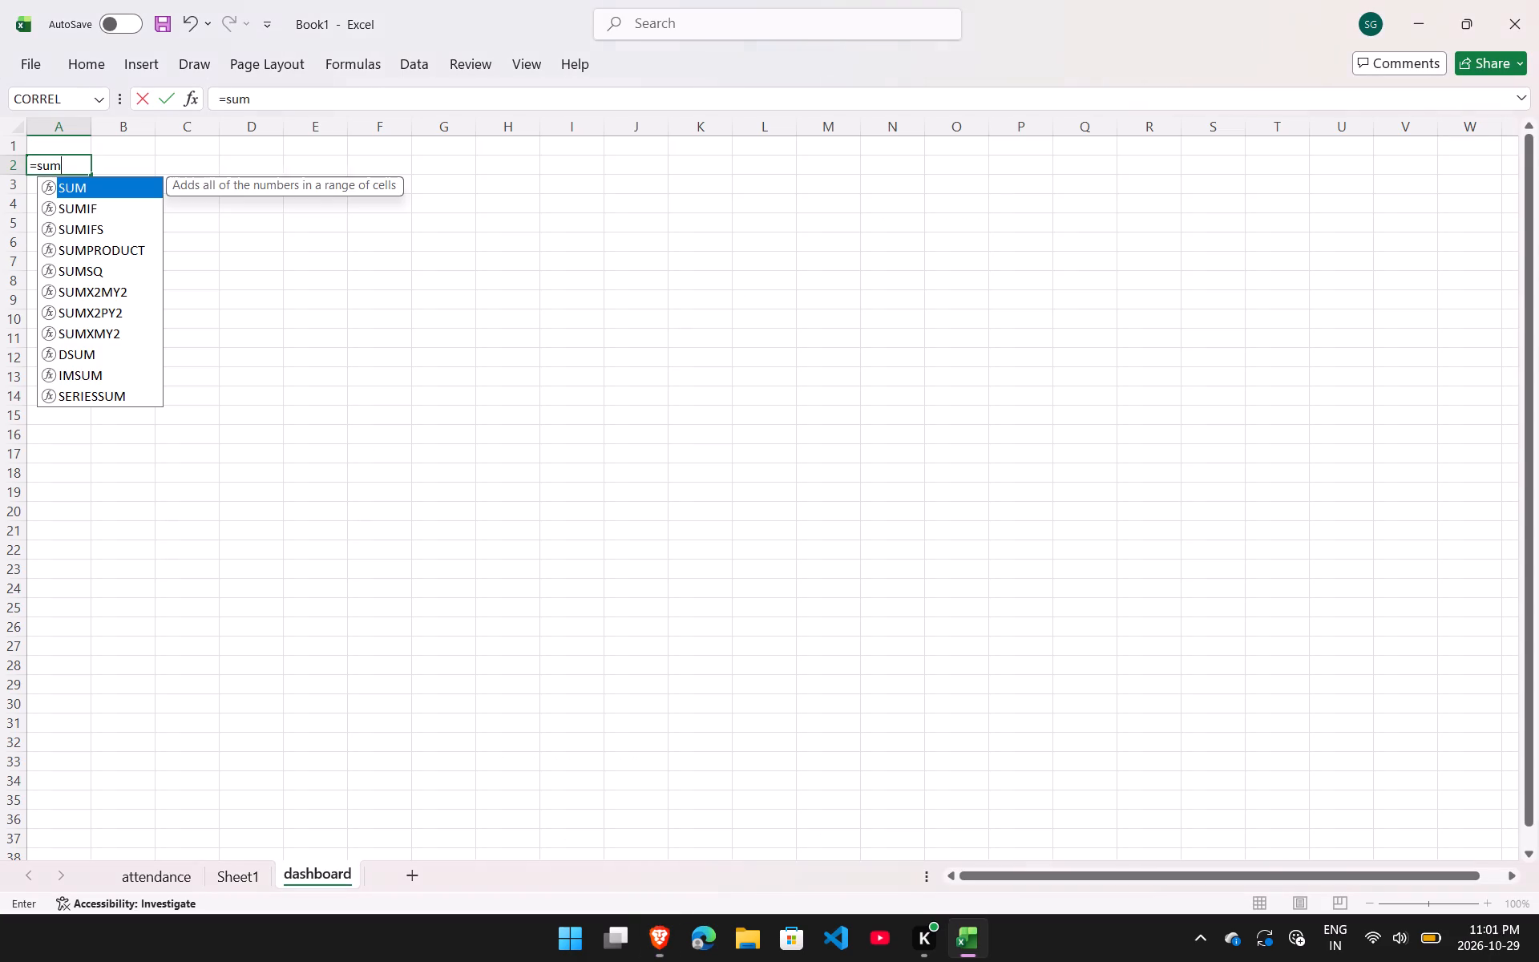
{"action": "key", "text": "shift+parenleft"}
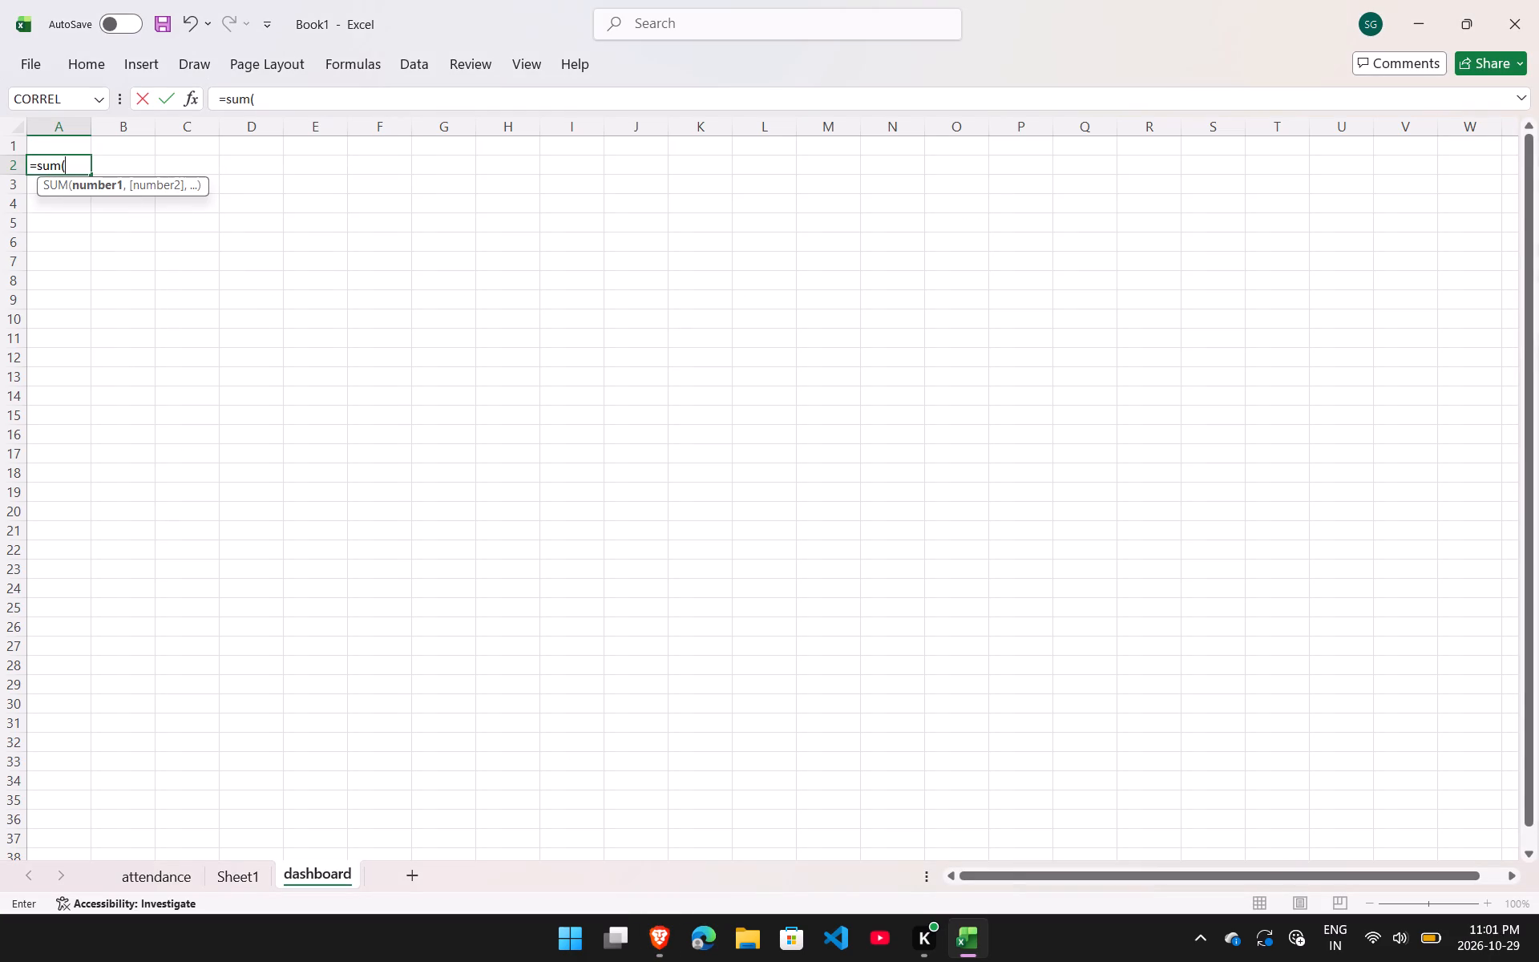
{"action": "type", "text": "sal"}
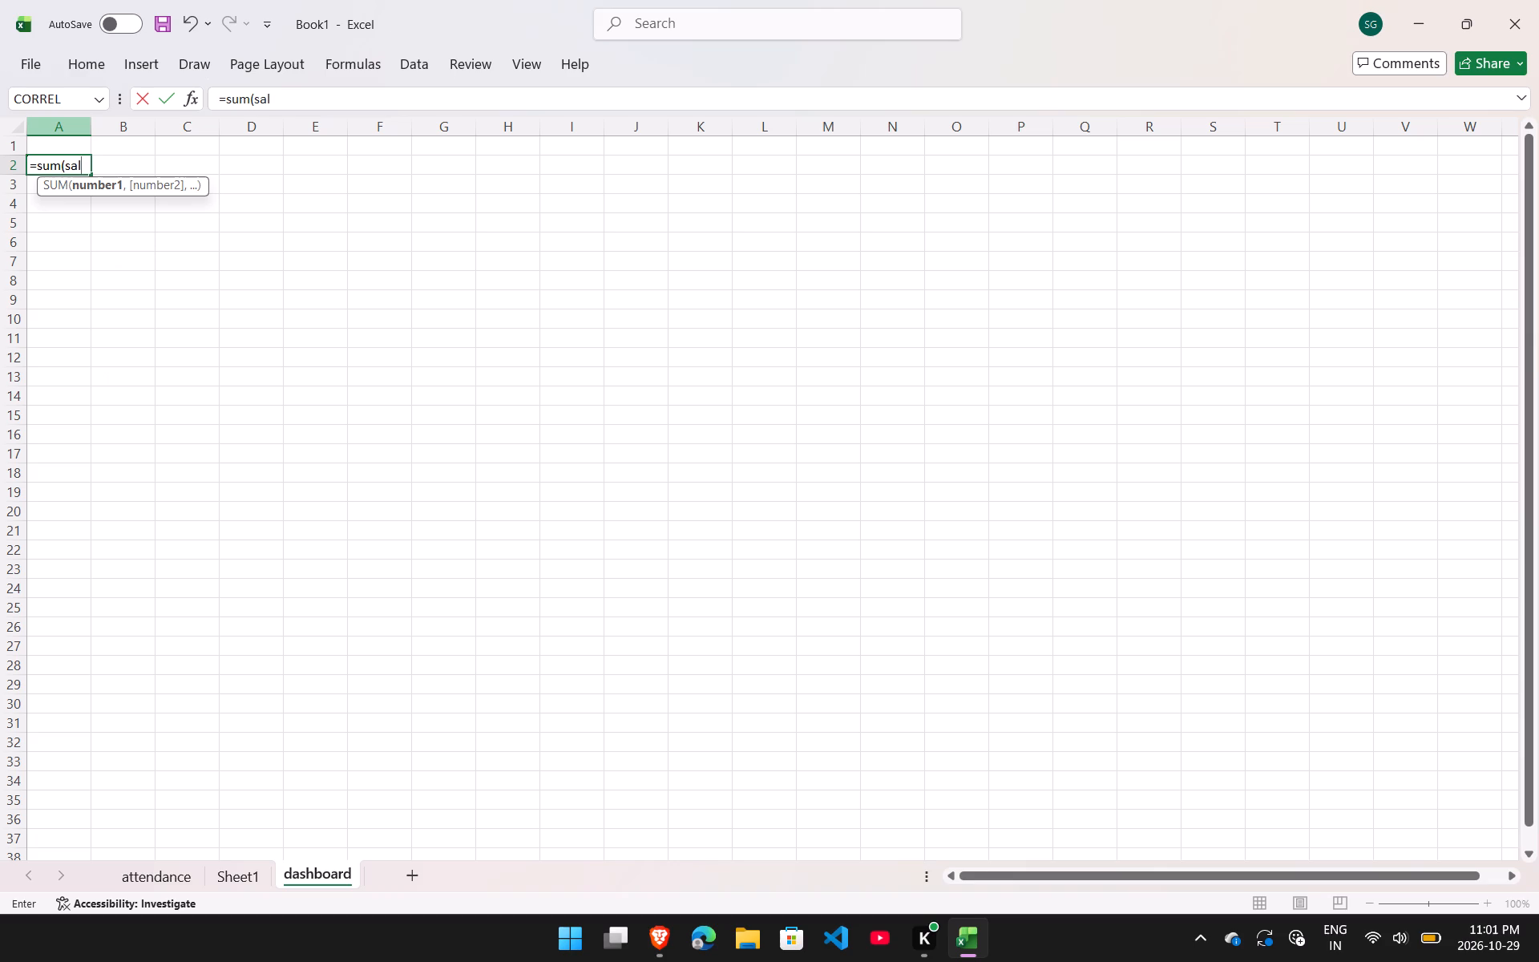
{"action": "type", "text": "es"}
{"action": "type", "text": "table"}
Rename Sheet1, which holds the sales data, as salestable.
{"action": "left_click", "coordinate": [232, 881]}
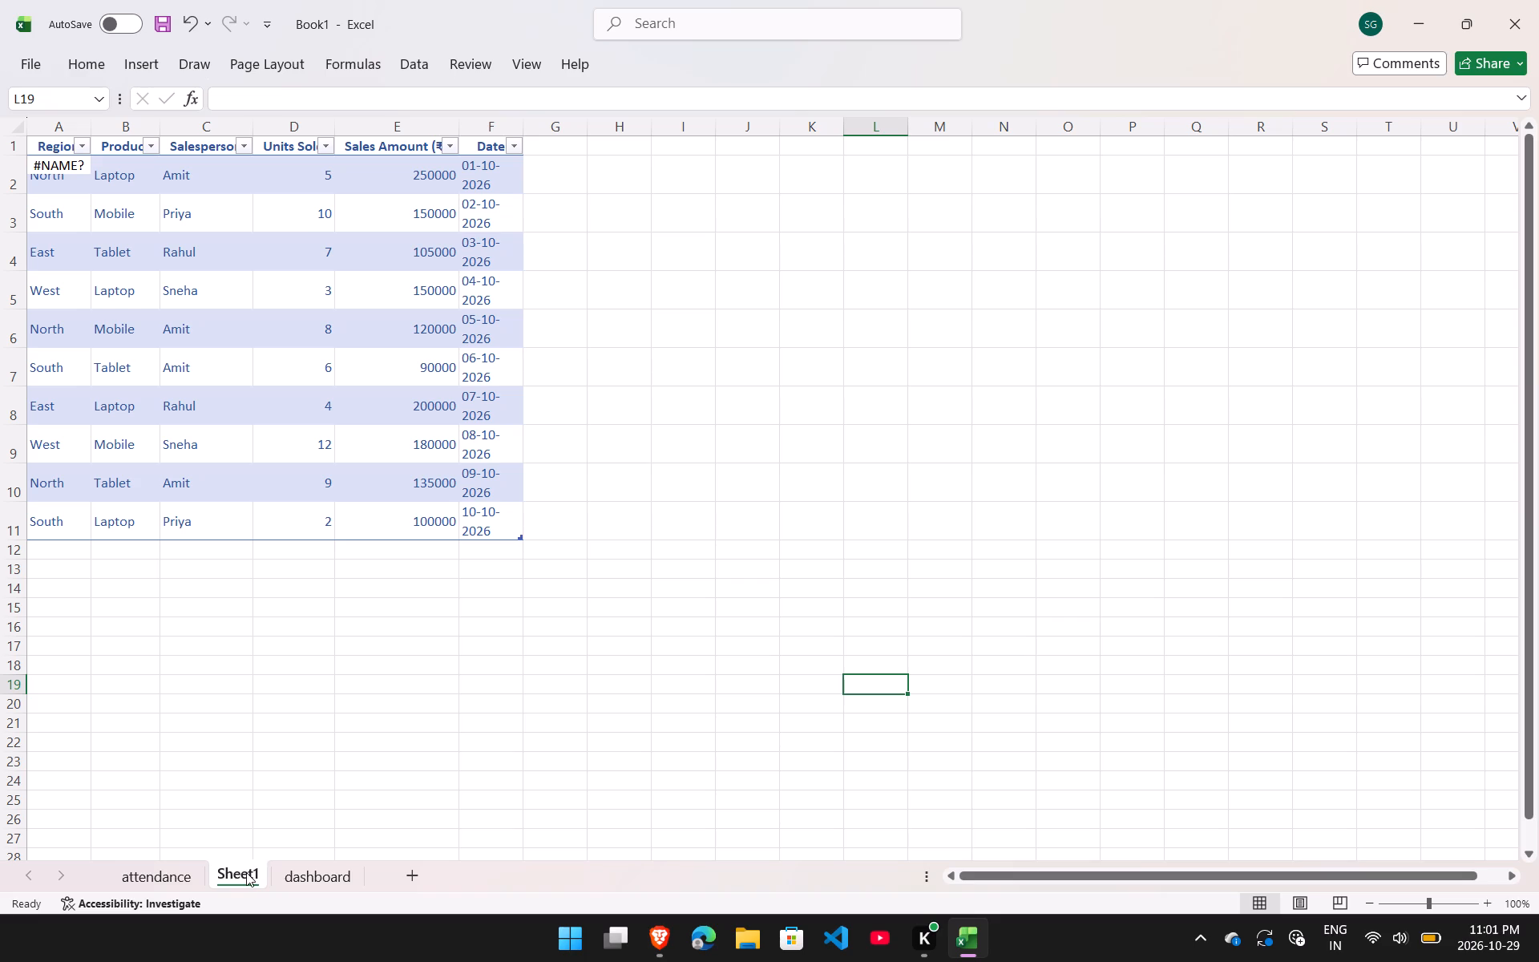
{"action": "double_click", "coordinate": [246, 872]}
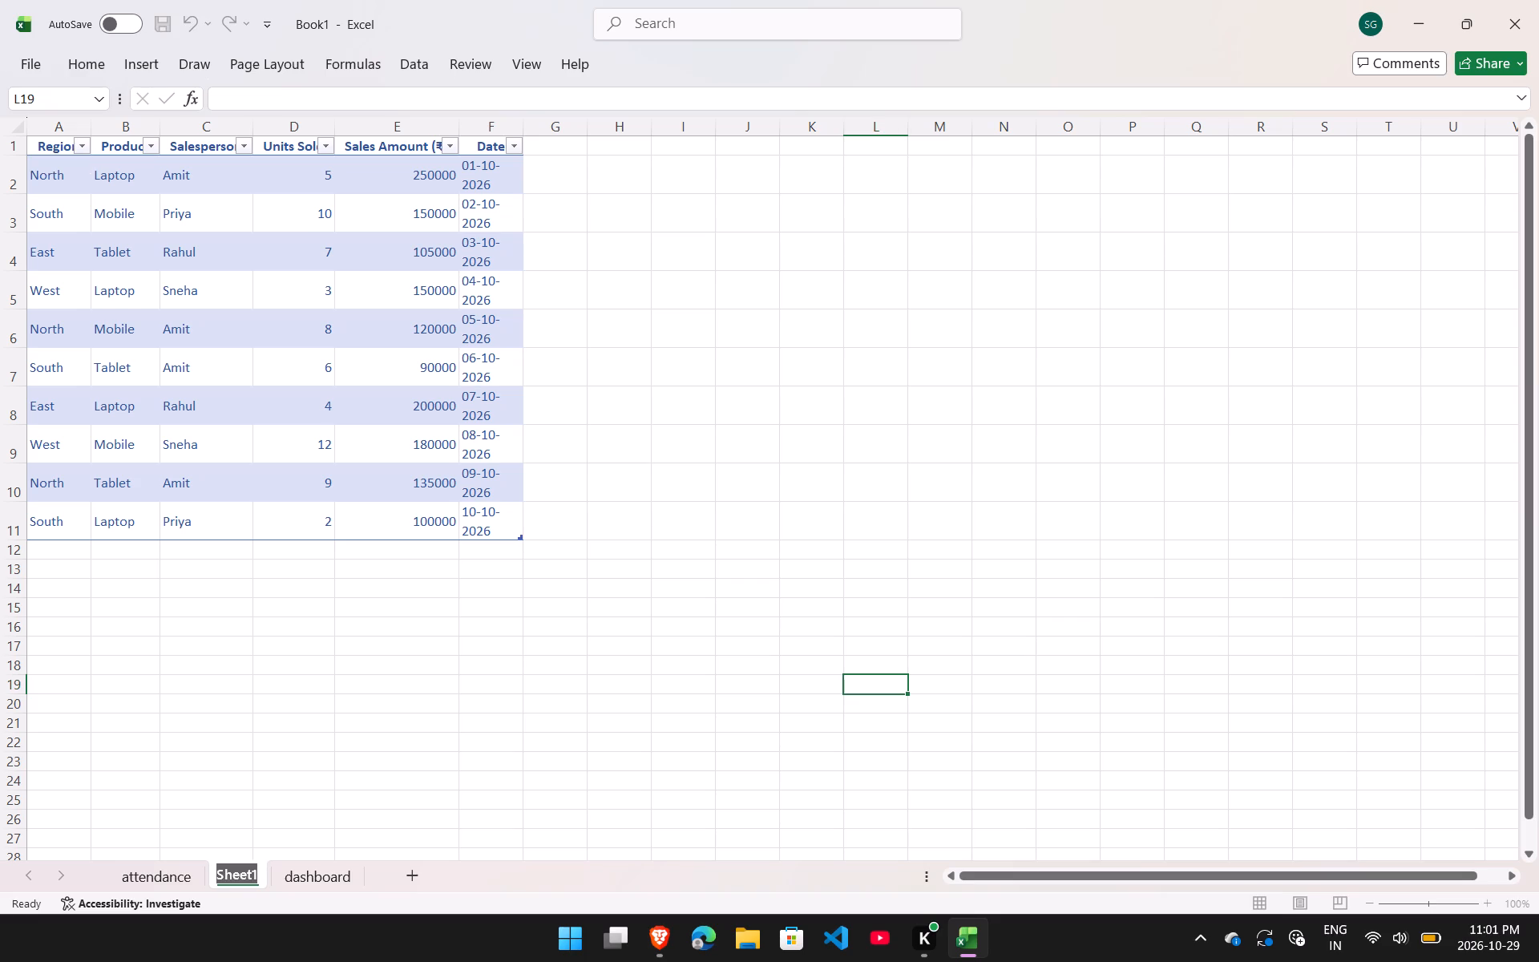
{"action": "key", "text": "BackSpace"}
{"action": "type", "text": "sales"}
{"action": "type", "text": "table"}
{"action": "key", "text": "Return"}
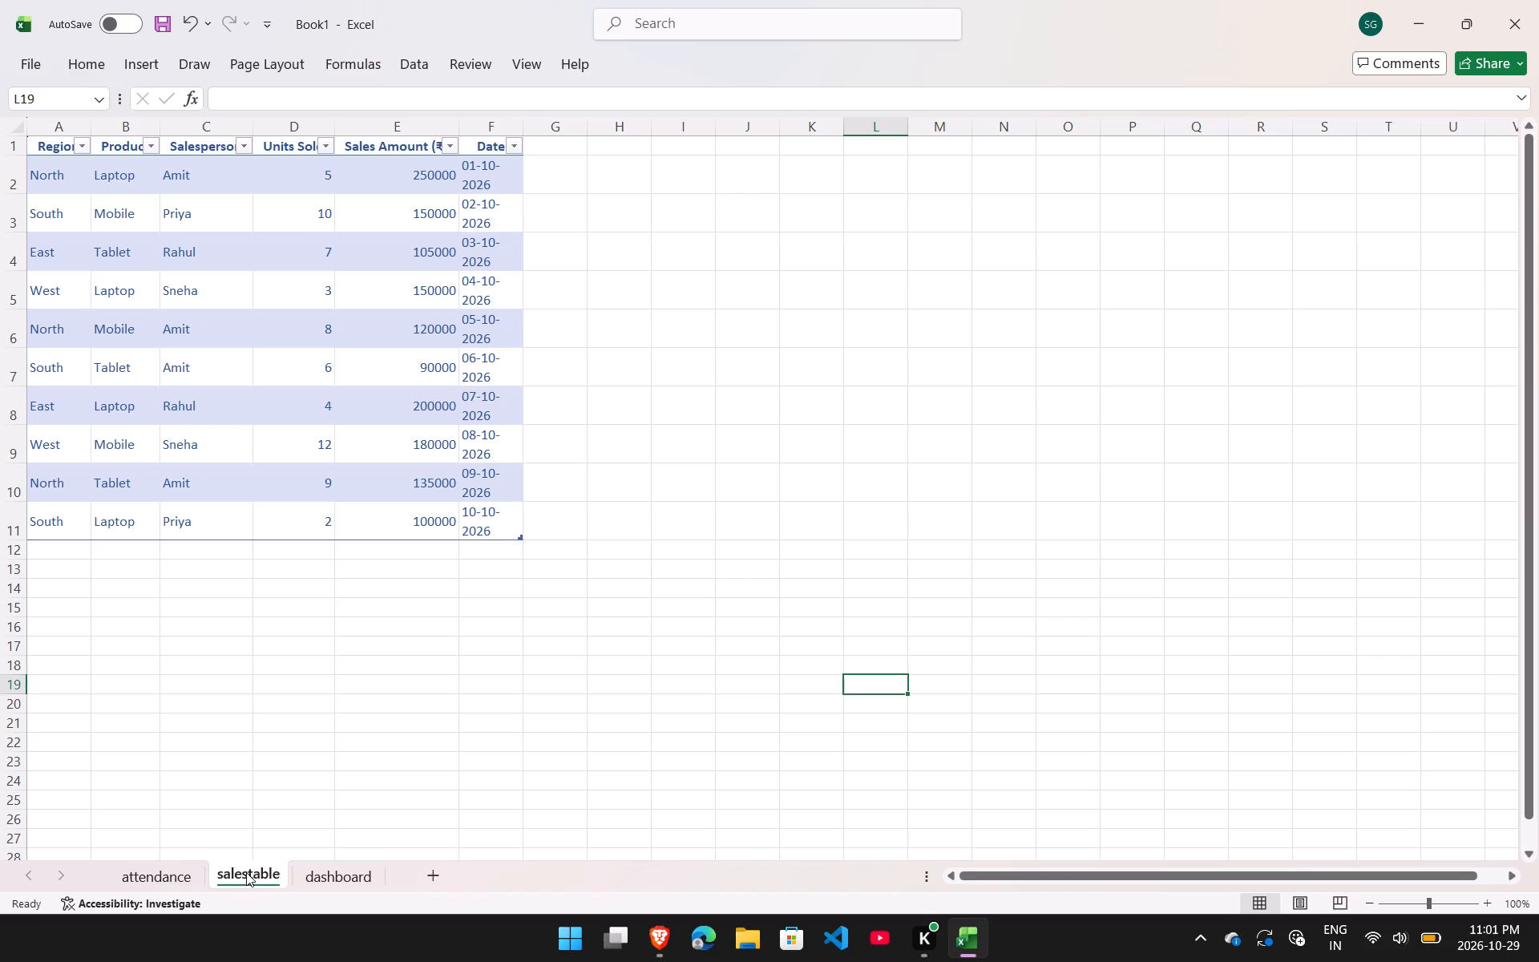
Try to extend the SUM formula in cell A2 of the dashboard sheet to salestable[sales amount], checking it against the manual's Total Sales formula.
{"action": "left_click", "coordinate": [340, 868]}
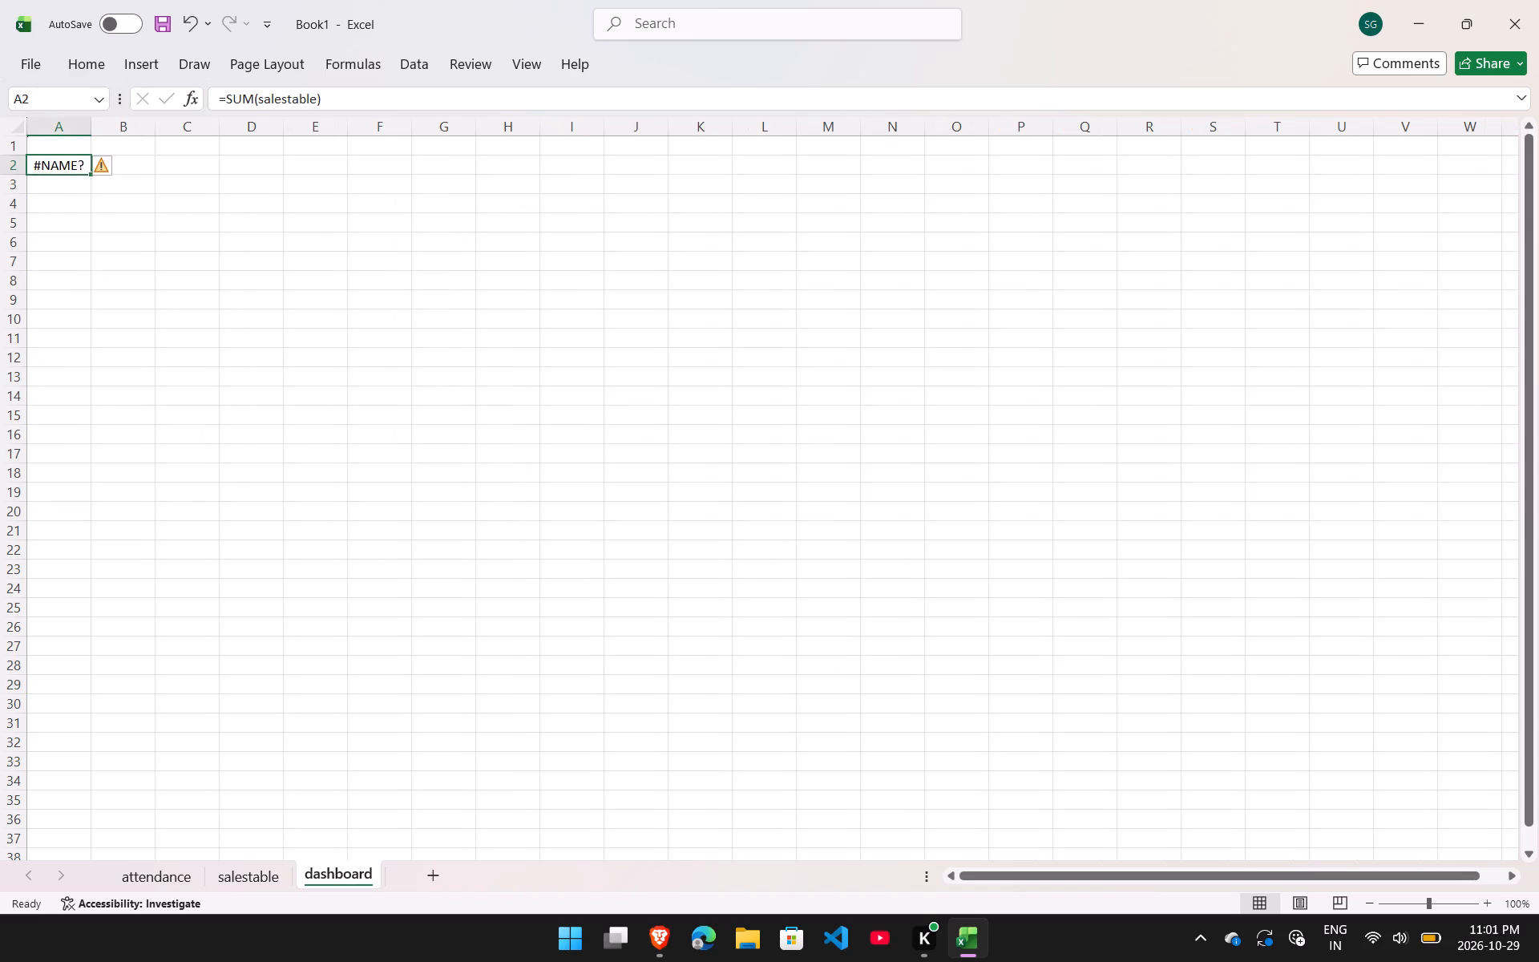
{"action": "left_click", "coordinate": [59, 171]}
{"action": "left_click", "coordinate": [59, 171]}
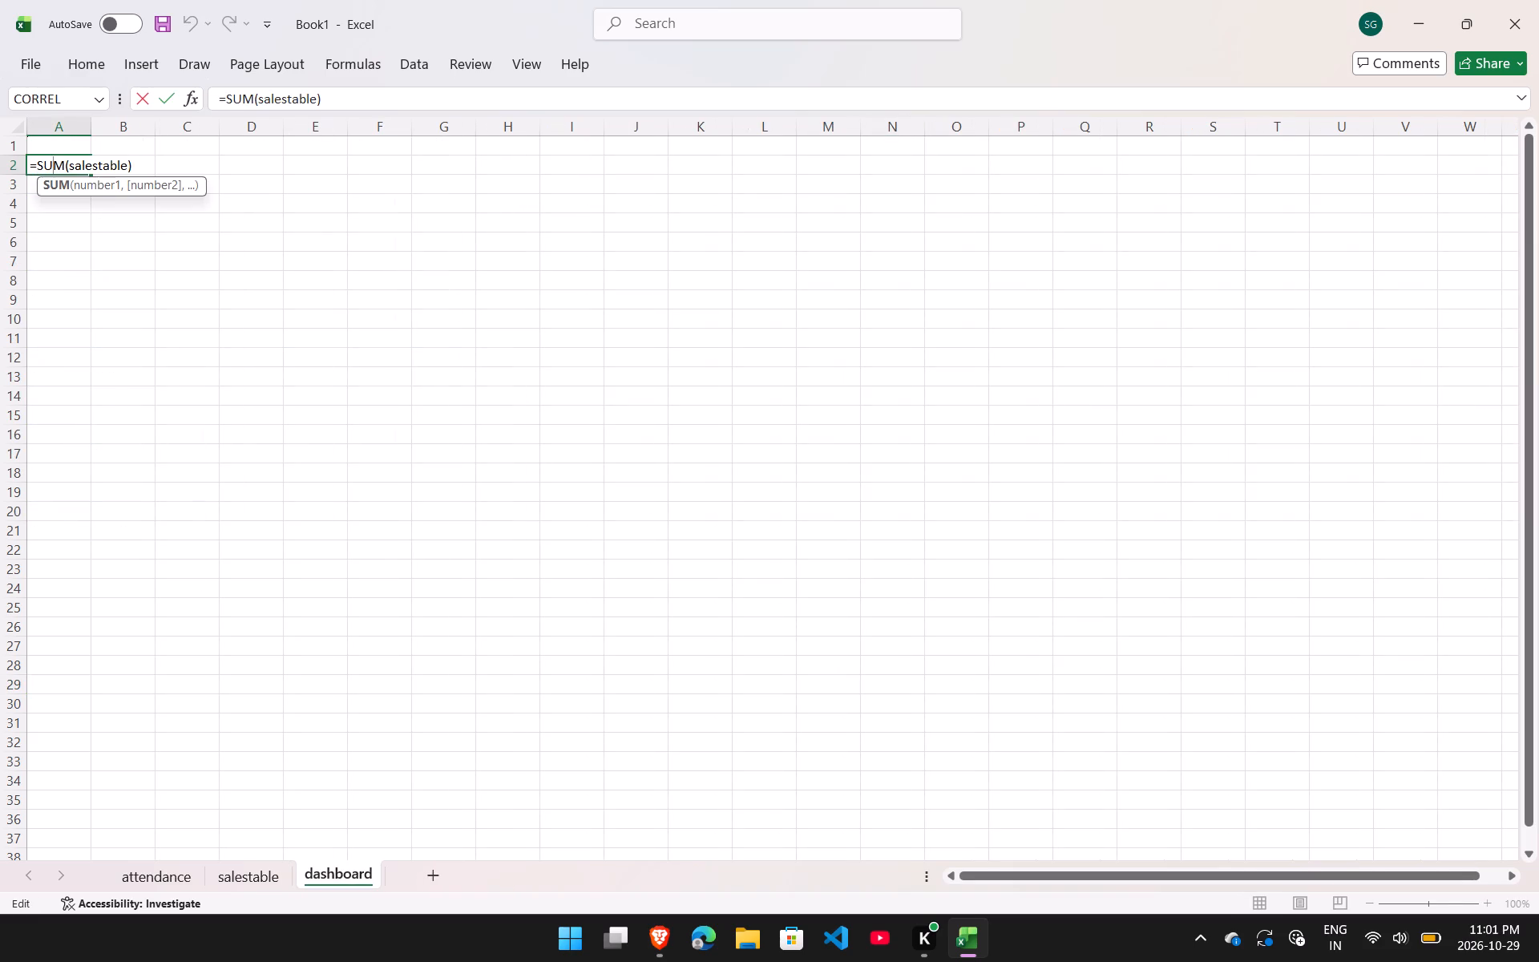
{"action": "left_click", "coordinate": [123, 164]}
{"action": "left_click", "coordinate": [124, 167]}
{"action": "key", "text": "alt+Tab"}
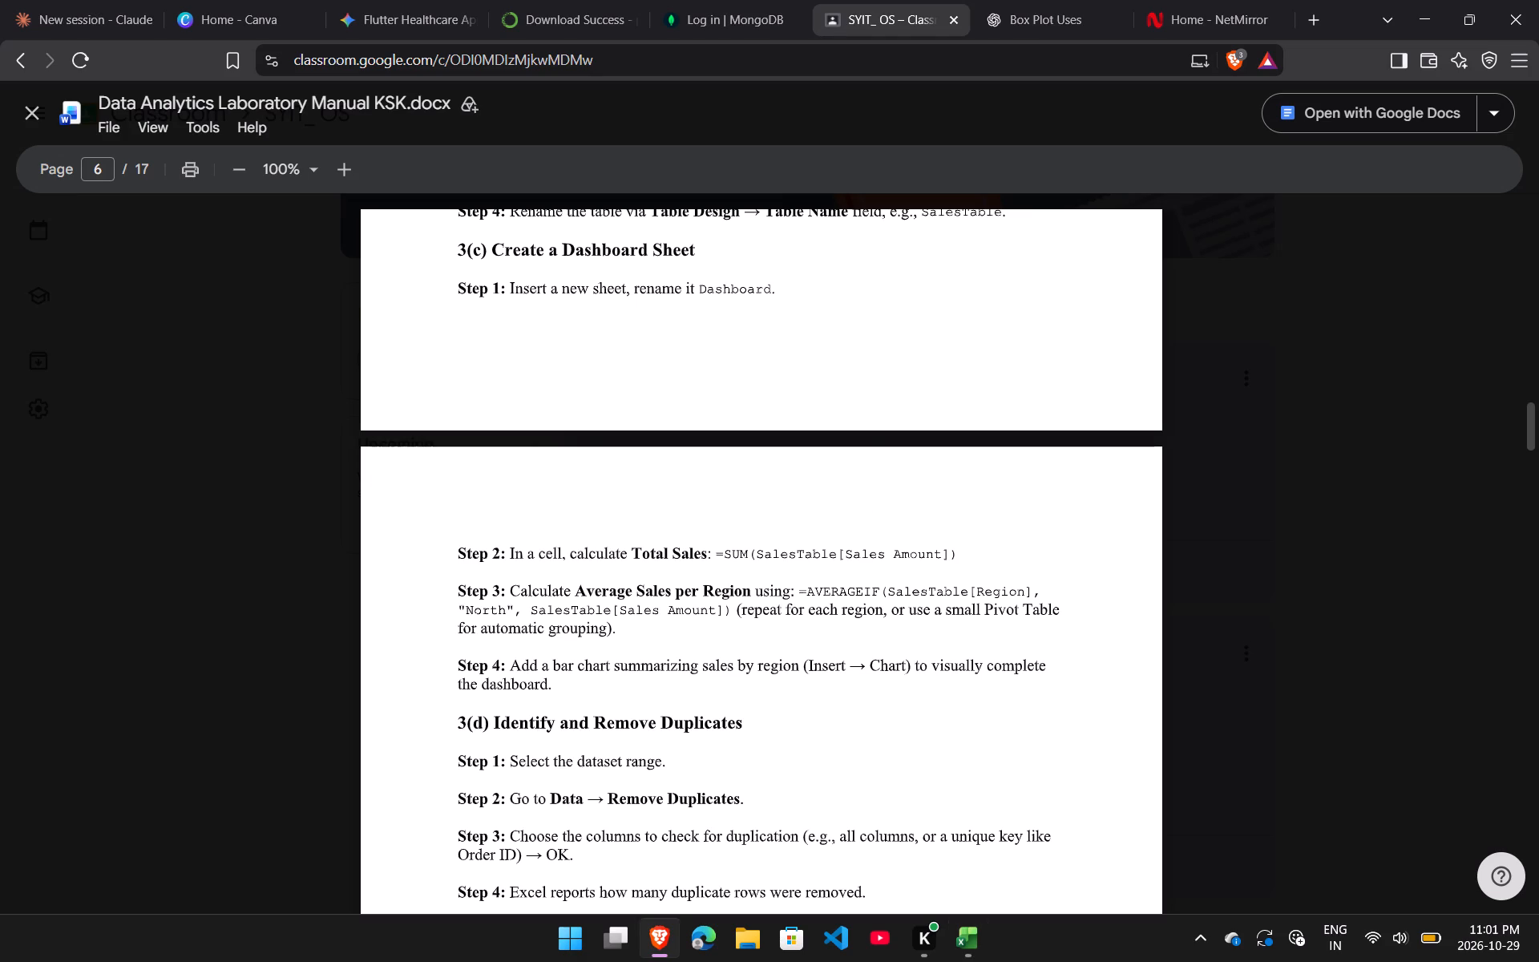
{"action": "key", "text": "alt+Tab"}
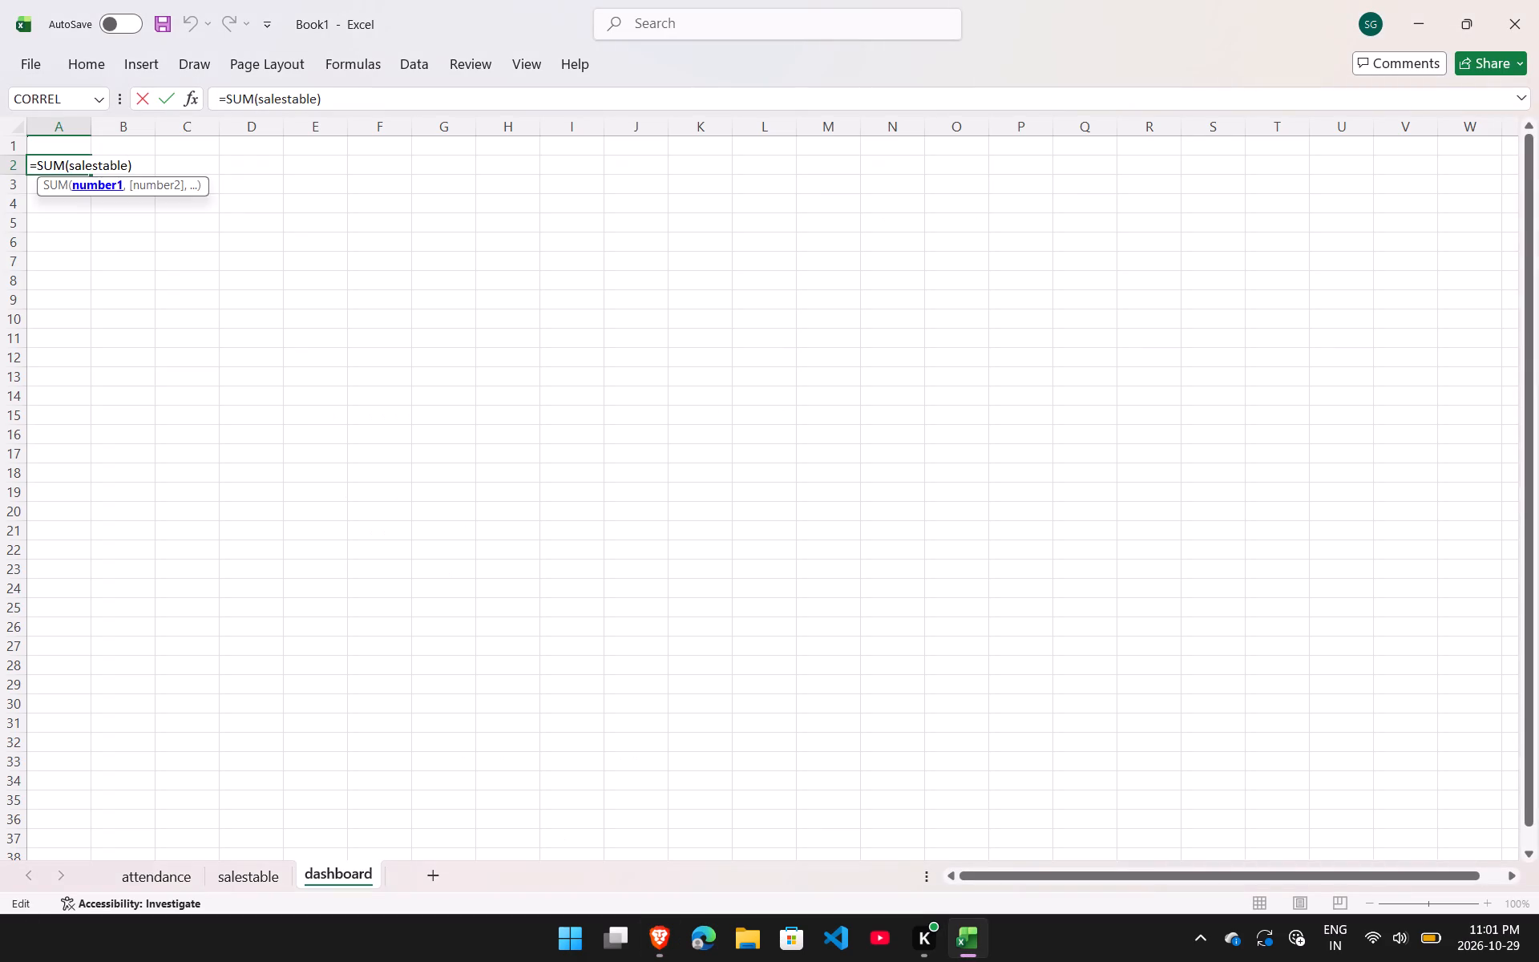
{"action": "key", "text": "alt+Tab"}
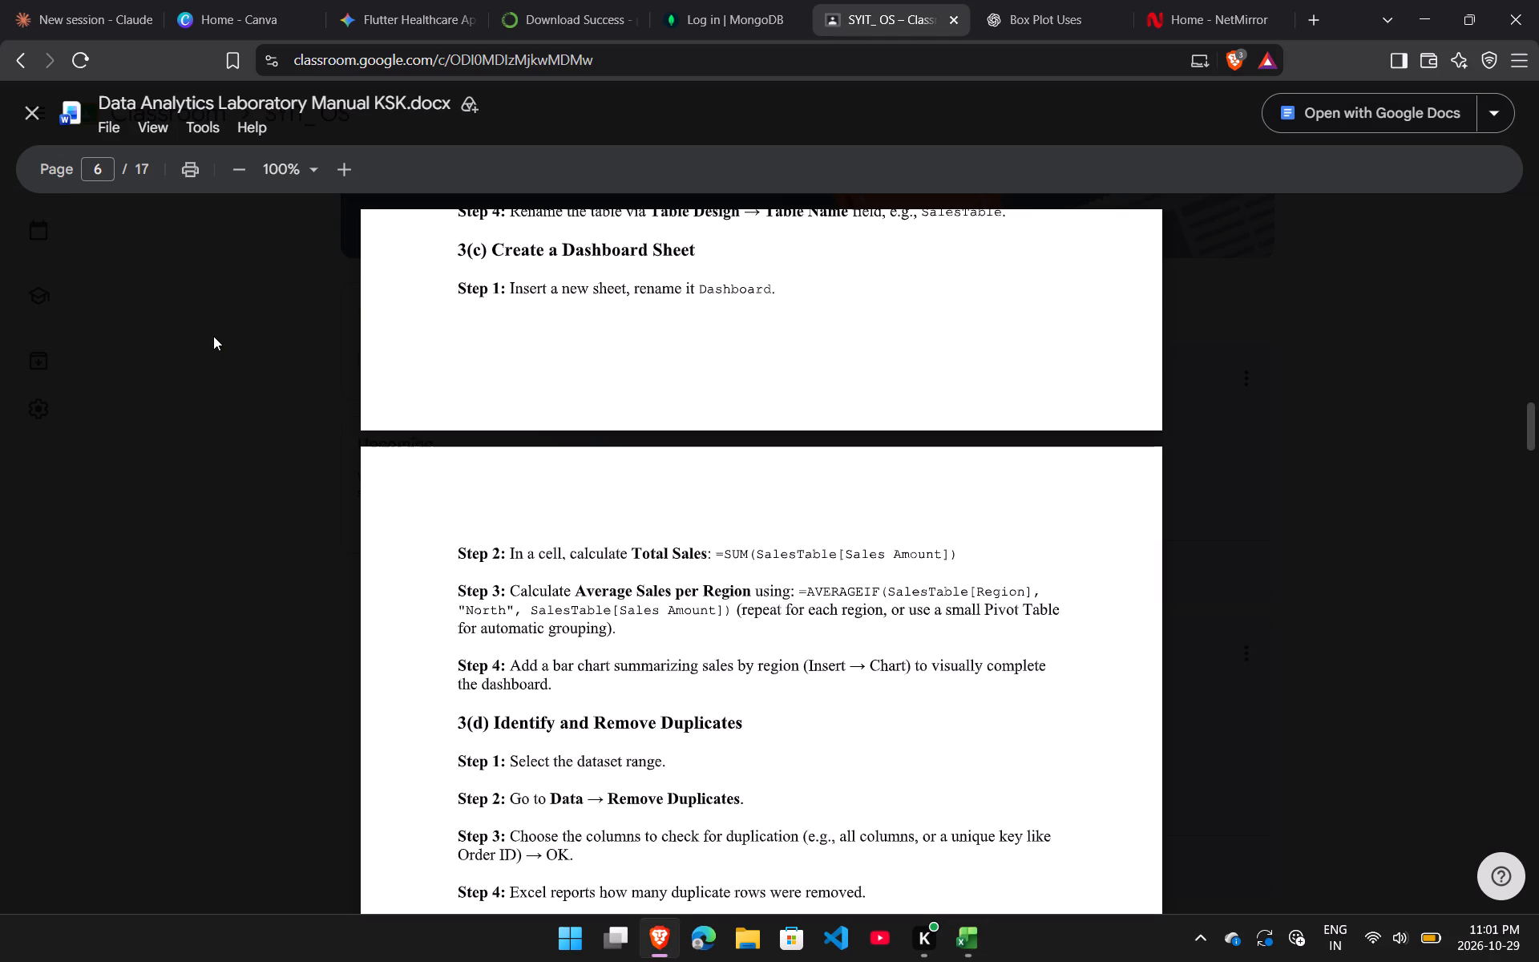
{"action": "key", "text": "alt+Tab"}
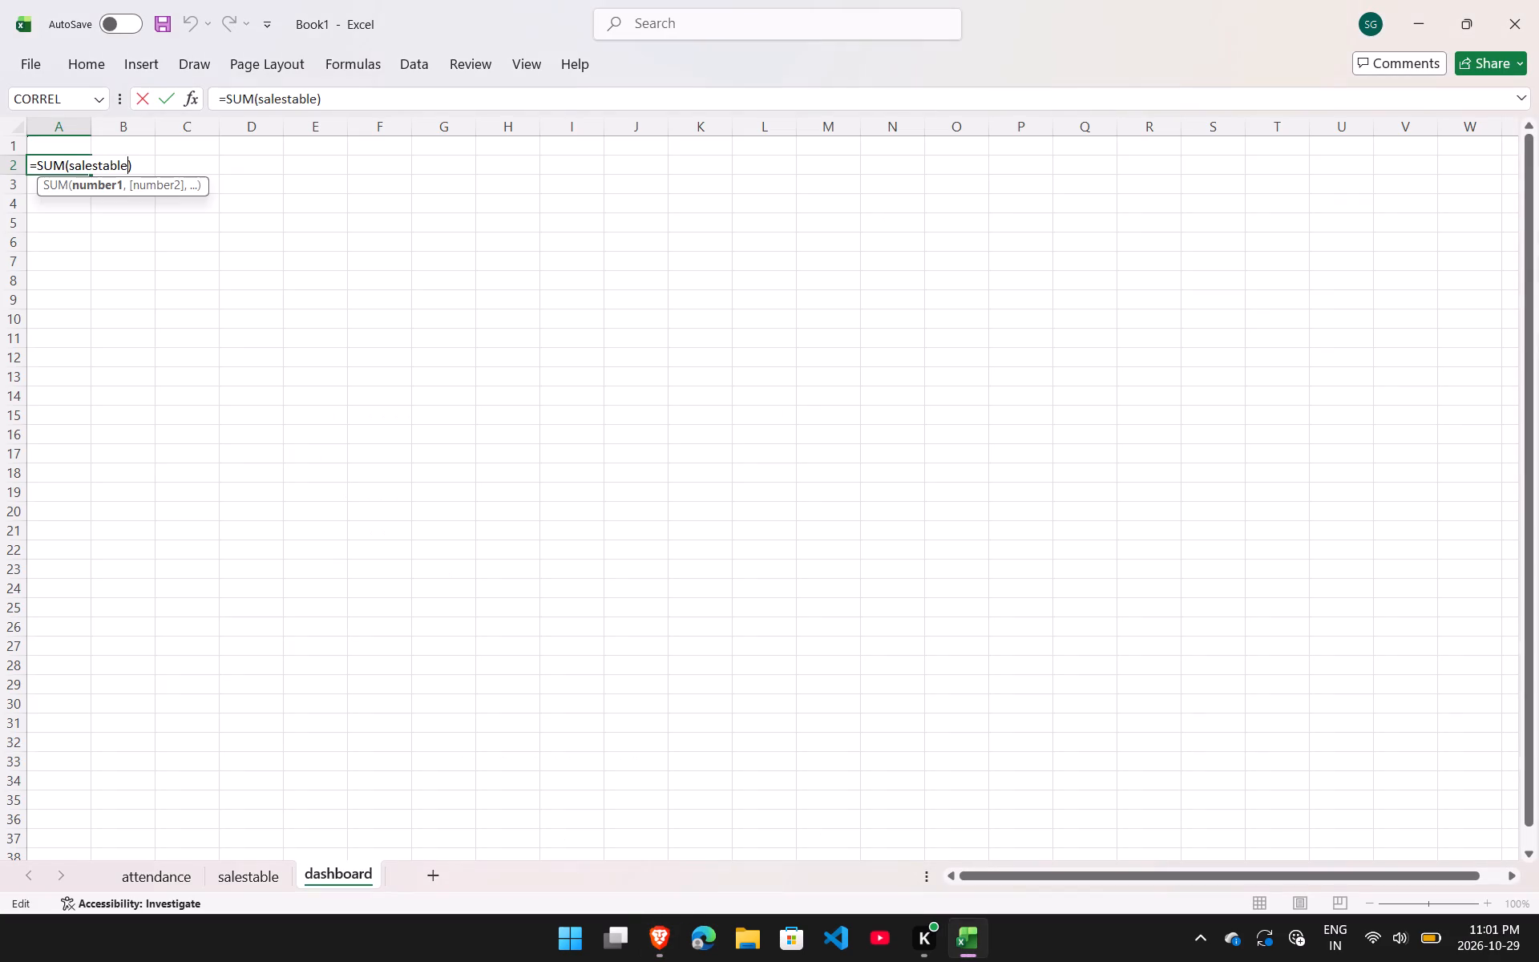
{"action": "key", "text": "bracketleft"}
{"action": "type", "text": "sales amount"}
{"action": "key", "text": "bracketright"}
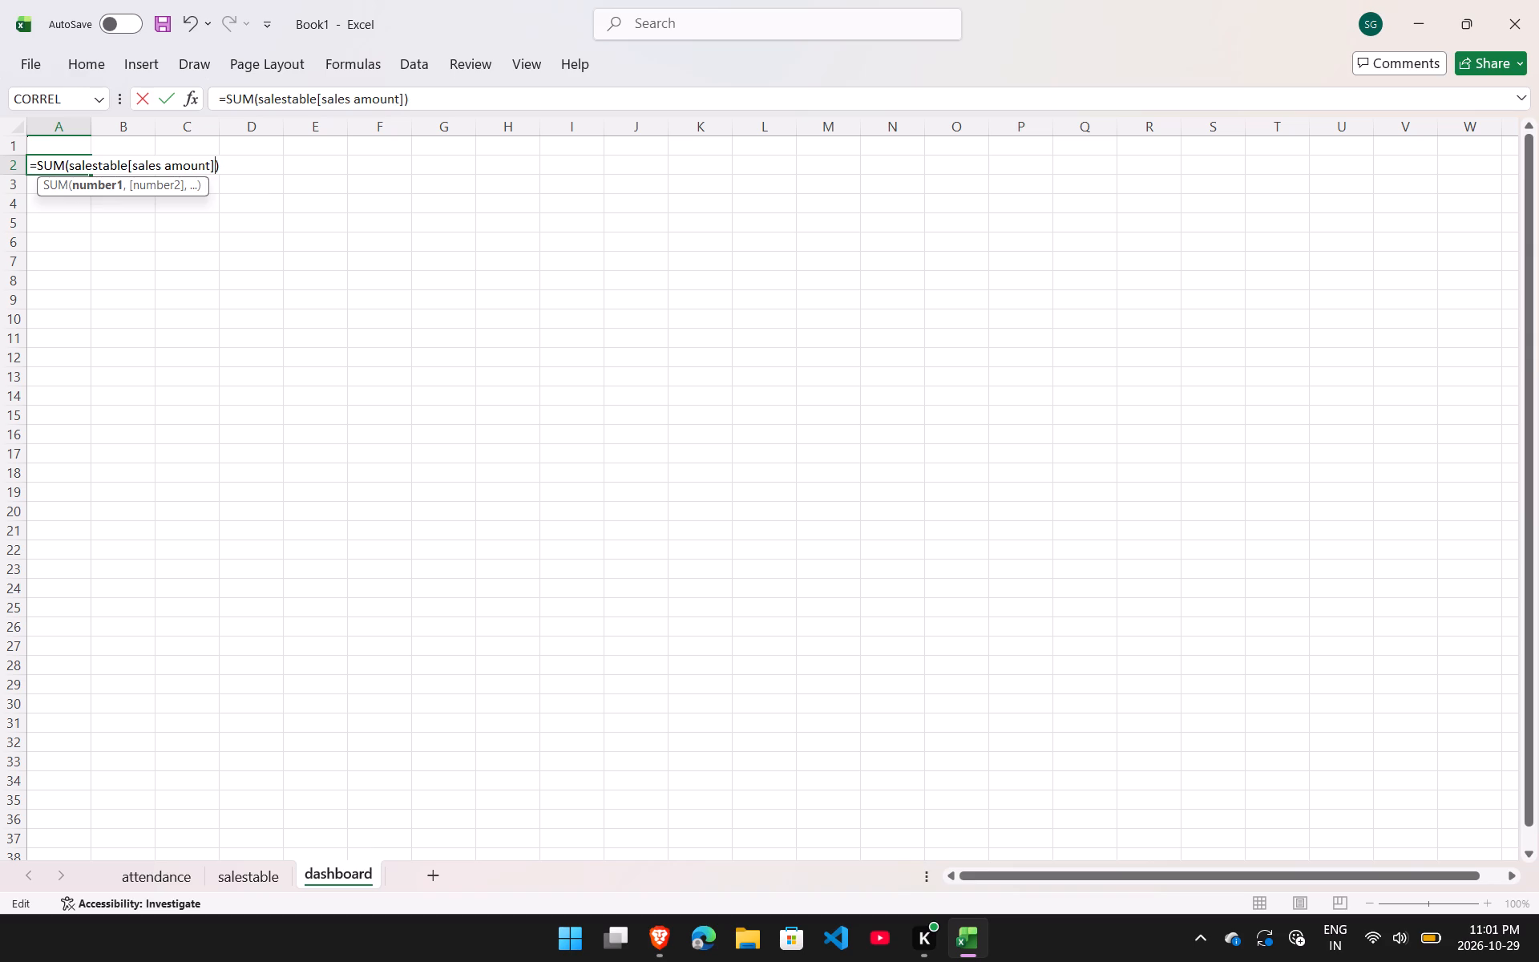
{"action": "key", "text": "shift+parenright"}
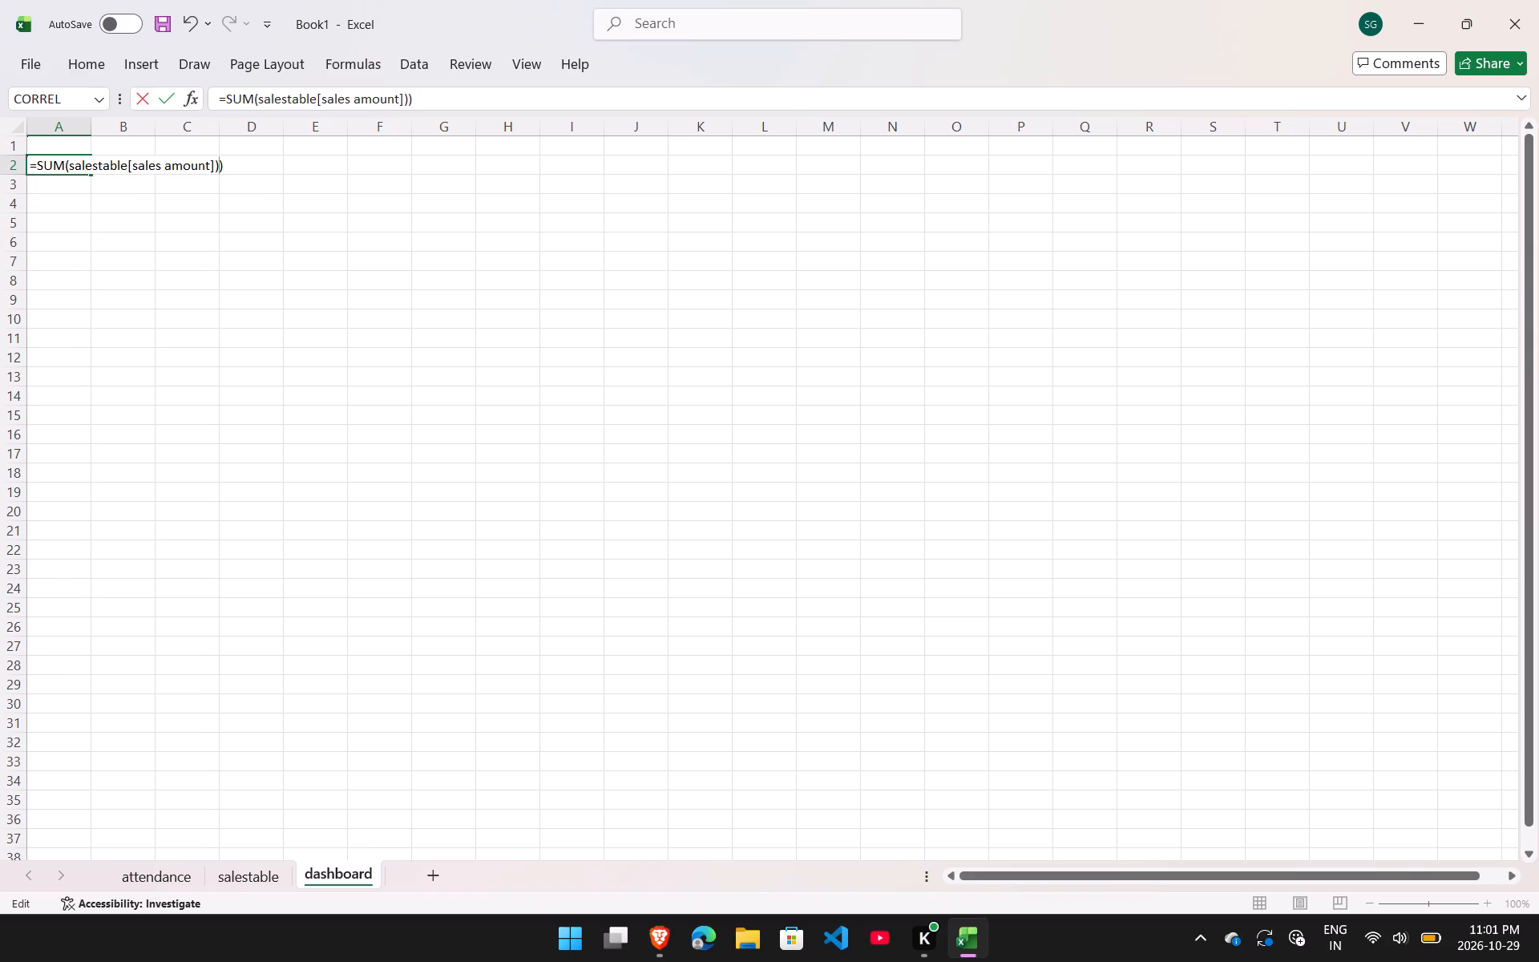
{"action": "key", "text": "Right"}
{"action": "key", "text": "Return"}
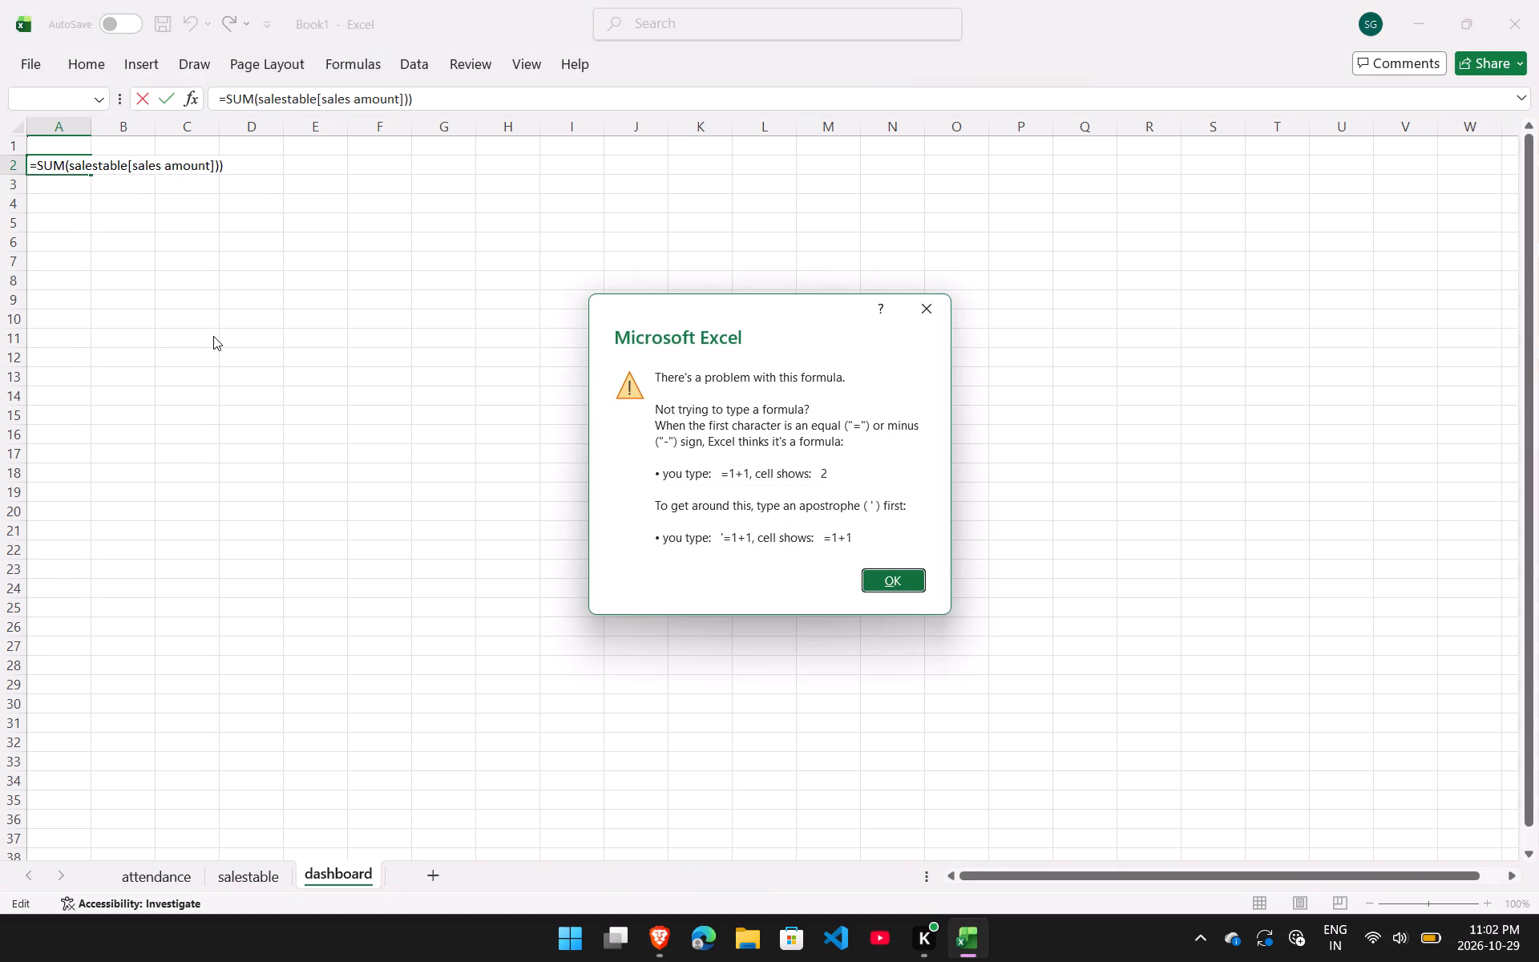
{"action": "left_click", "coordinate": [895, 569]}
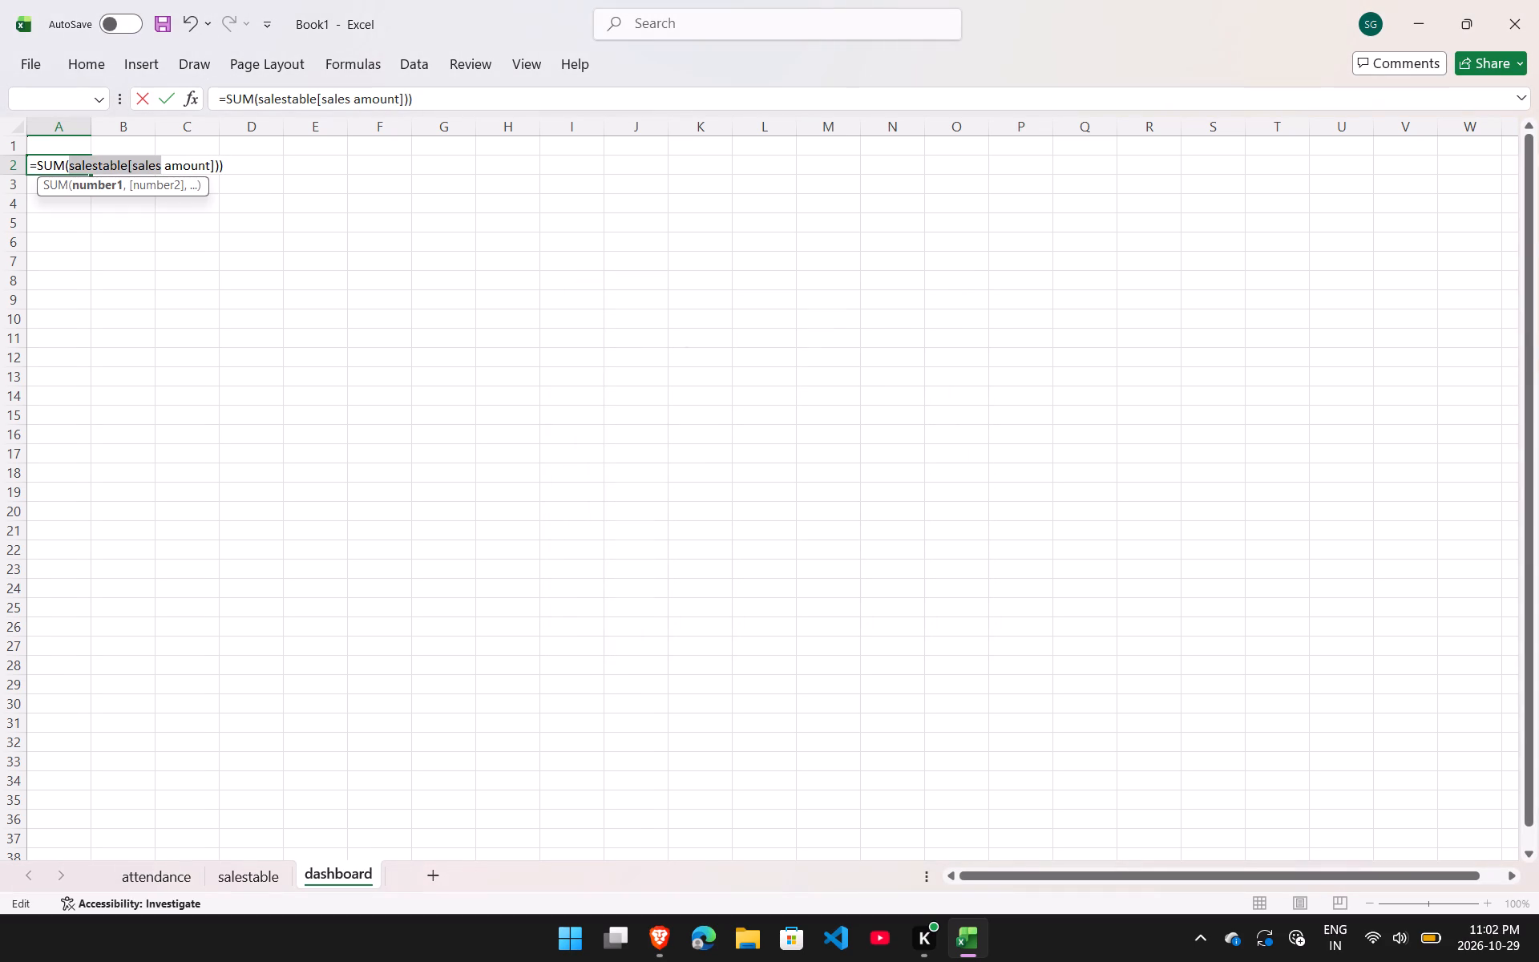
Erase the entire formula from cell A2 of the dashboard sheet.
{"action": "left_click", "coordinate": [187, 240]}
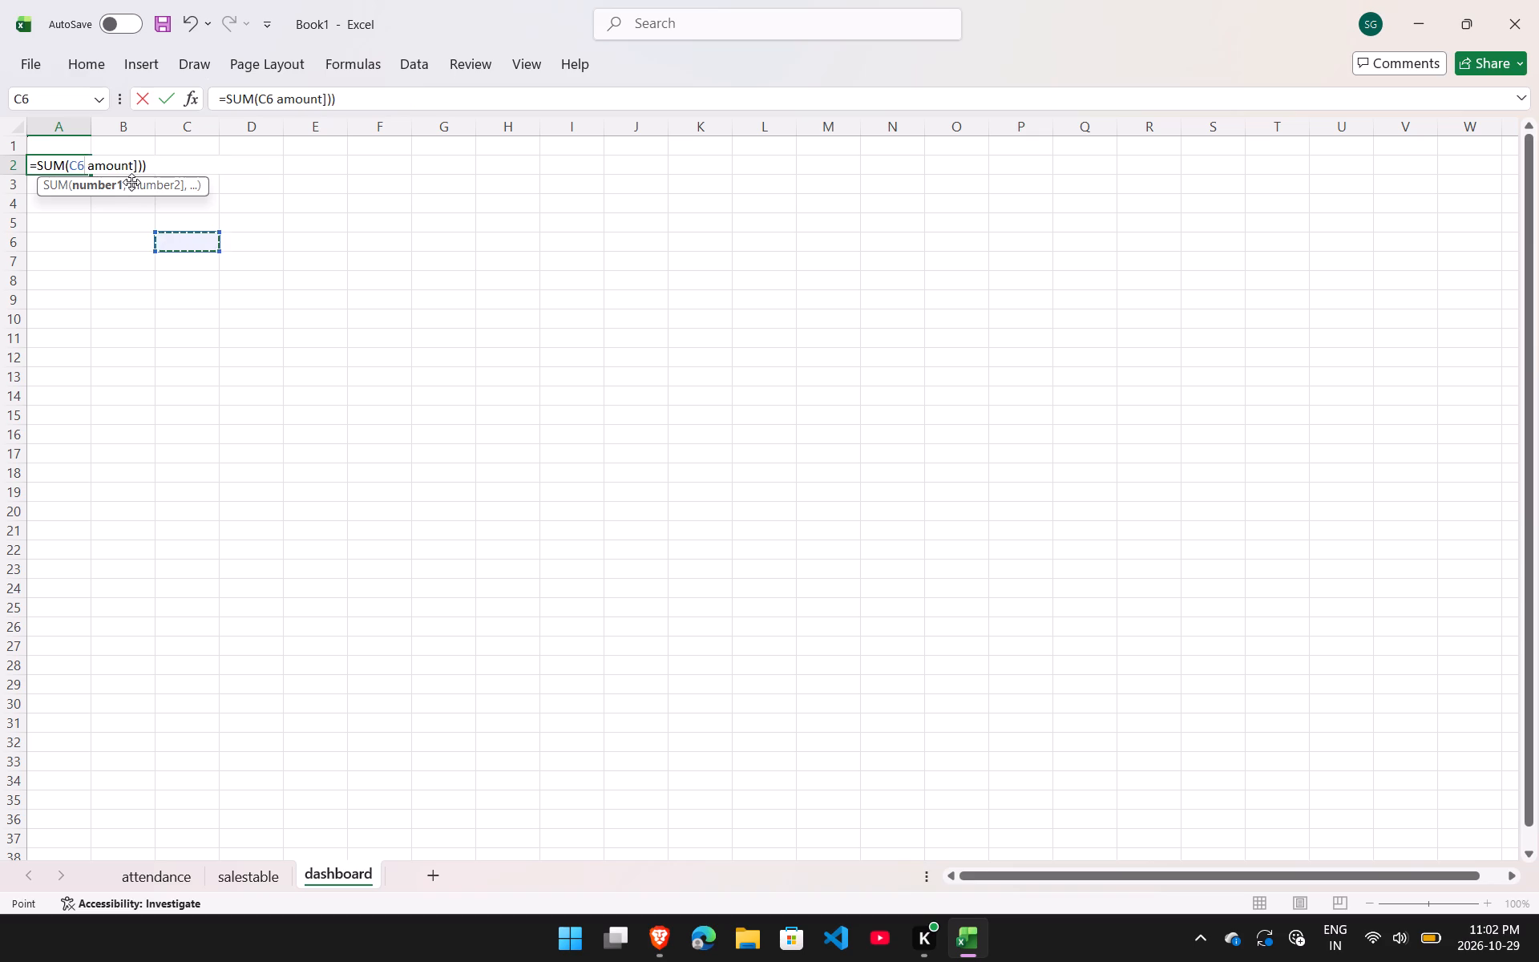
{"action": "left_click", "coordinate": [154, 171]}
{"action": "left_click", "coordinate": [154, 171]}
{"action": "type", "text": "\\]"}
{"action": "key", "text": "BackSpace"}
{"action": "key", "text": "BackSpace"}
{"action": "key", "text": "BackSpace"}
{"action": "key", "text": "BackSpace"}
{"action": "key", "text": "BackSpace"}
{"action": "key", "text": "BackSpace"}
{"action": "key", "text": "BackSpace"}
{"action": "key", "text": "BackSpace"}
{"action": "key", "text": "BackSpace"}
{"action": "key", "text": "BackSpace"}
{"action": "key", "text": "BackSpace"}
{"action": "key", "text": "BackSpace"}
{"action": "key", "text": "BackSpace"}
{"action": "key", "text": "BackSpace"}
{"action": "key", "text": "BackSpace"}
{"action": "key", "text": "BackSpace"}
{"action": "key", "text": "BackSpace"}
{"action": "key", "text": "BackSpace"}
{"action": "key", "text": "BackSpace"}
{"action": "key", "text": "BackSpace"}
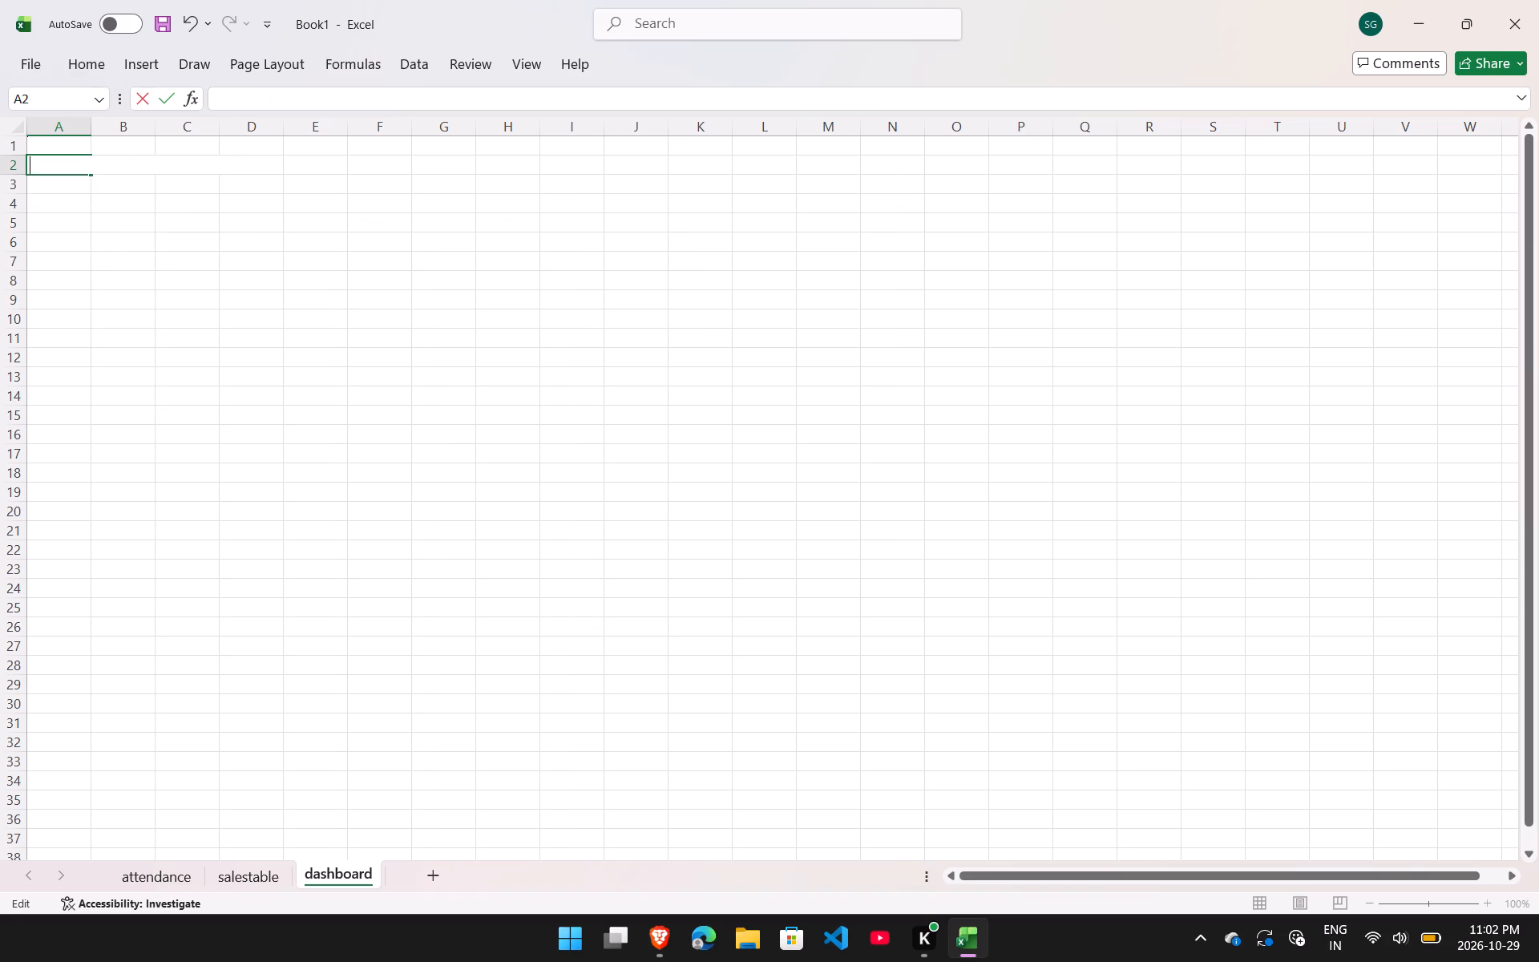
On the salestable sheet, turn off text wrapping for the Salesperson header cell.
{"action": "left_click", "coordinate": [249, 879]}
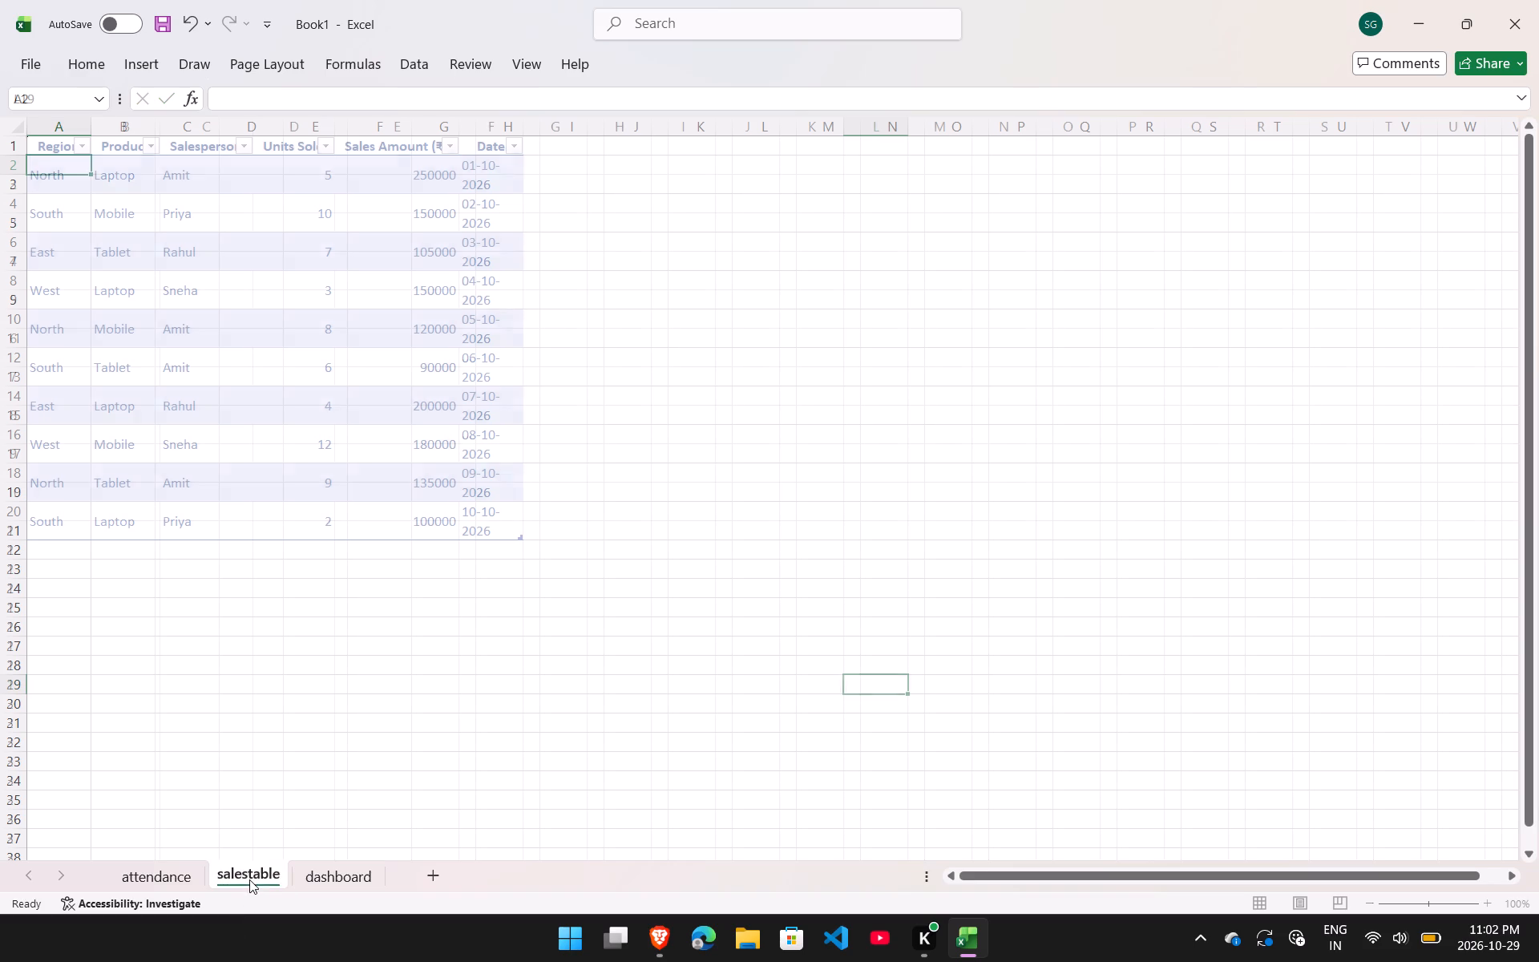
{"action": "scroll", "coordinate": [641, 273], "scroll_direction": "up", "scroll_amount": 1}
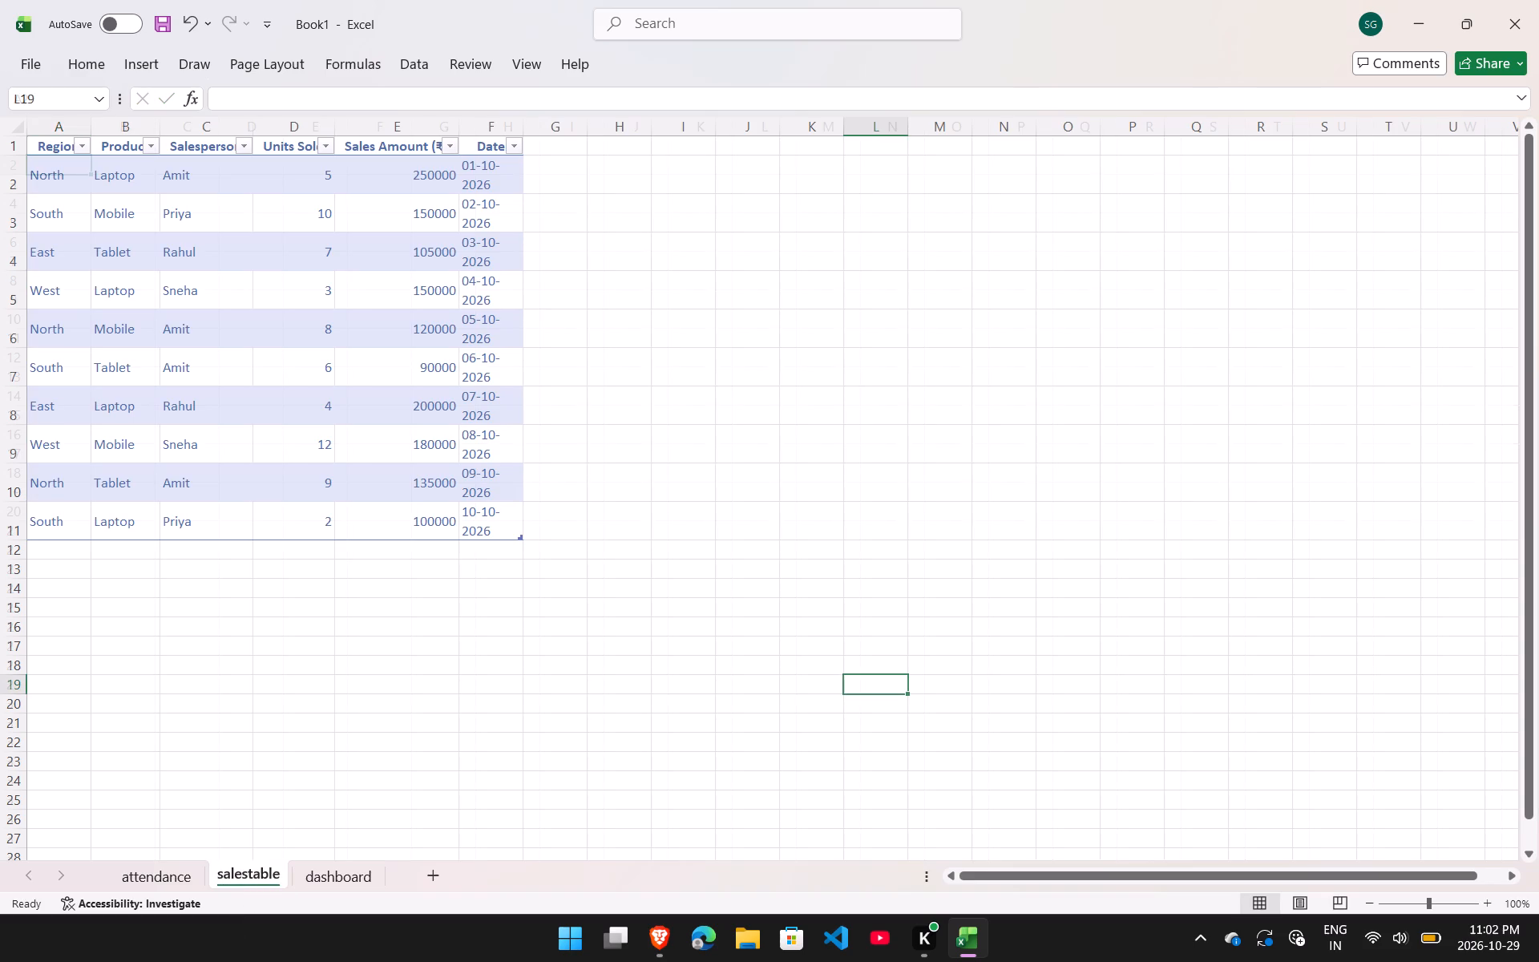
{"action": "scroll", "coordinate": [641, 273], "scroll_direction": "up", "scroll_amount": 4}
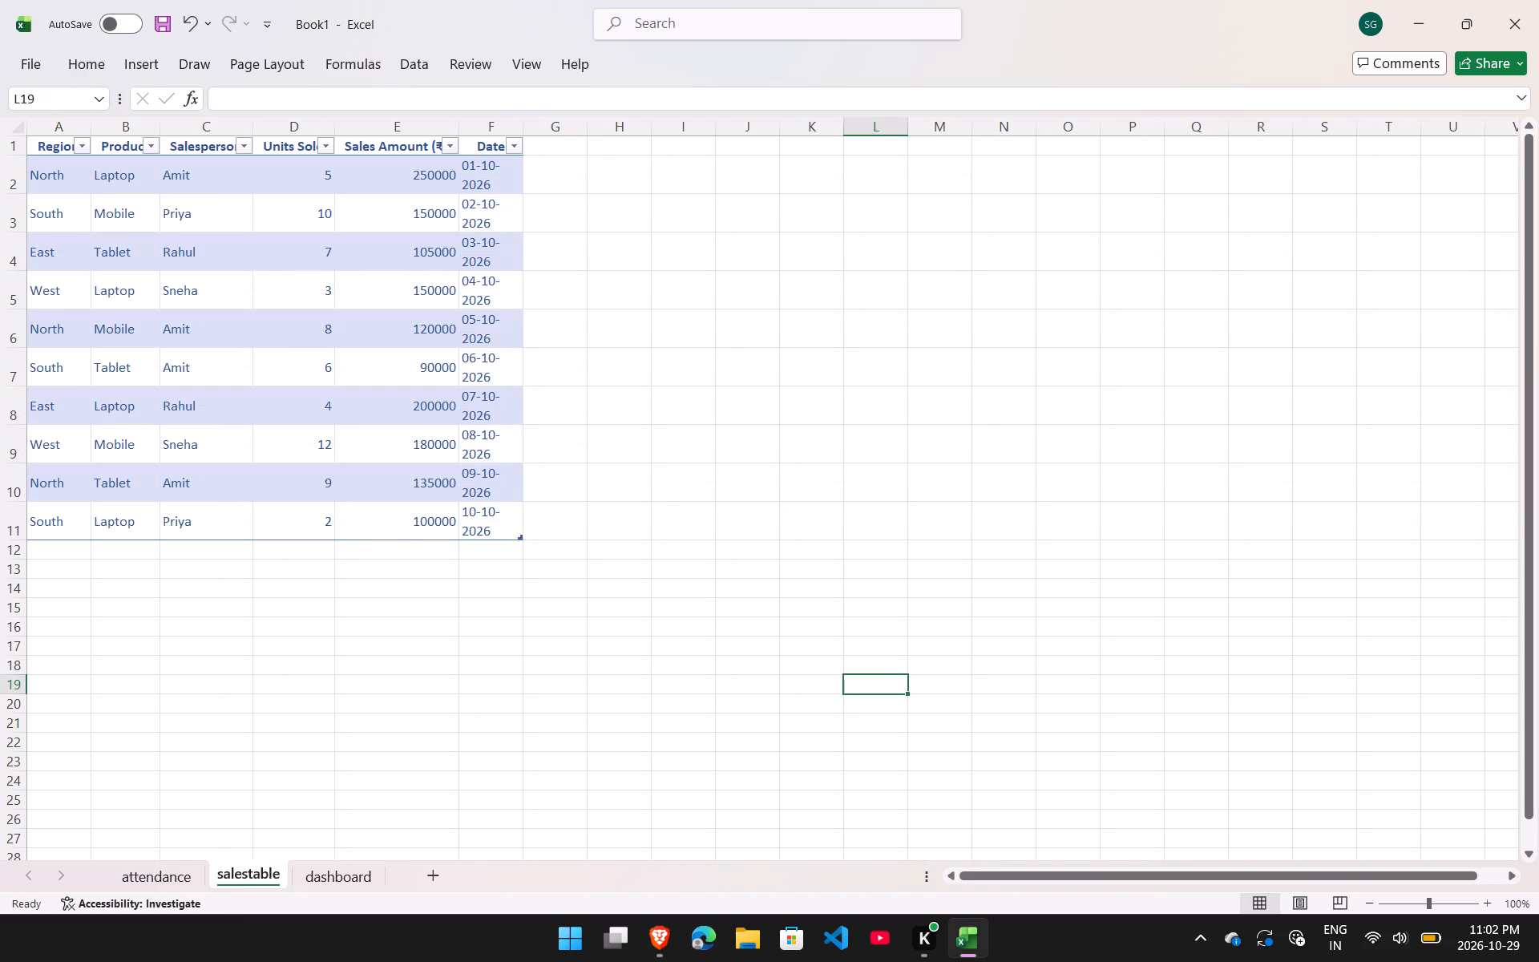
{"action": "left_click", "coordinate": [171, 277]}
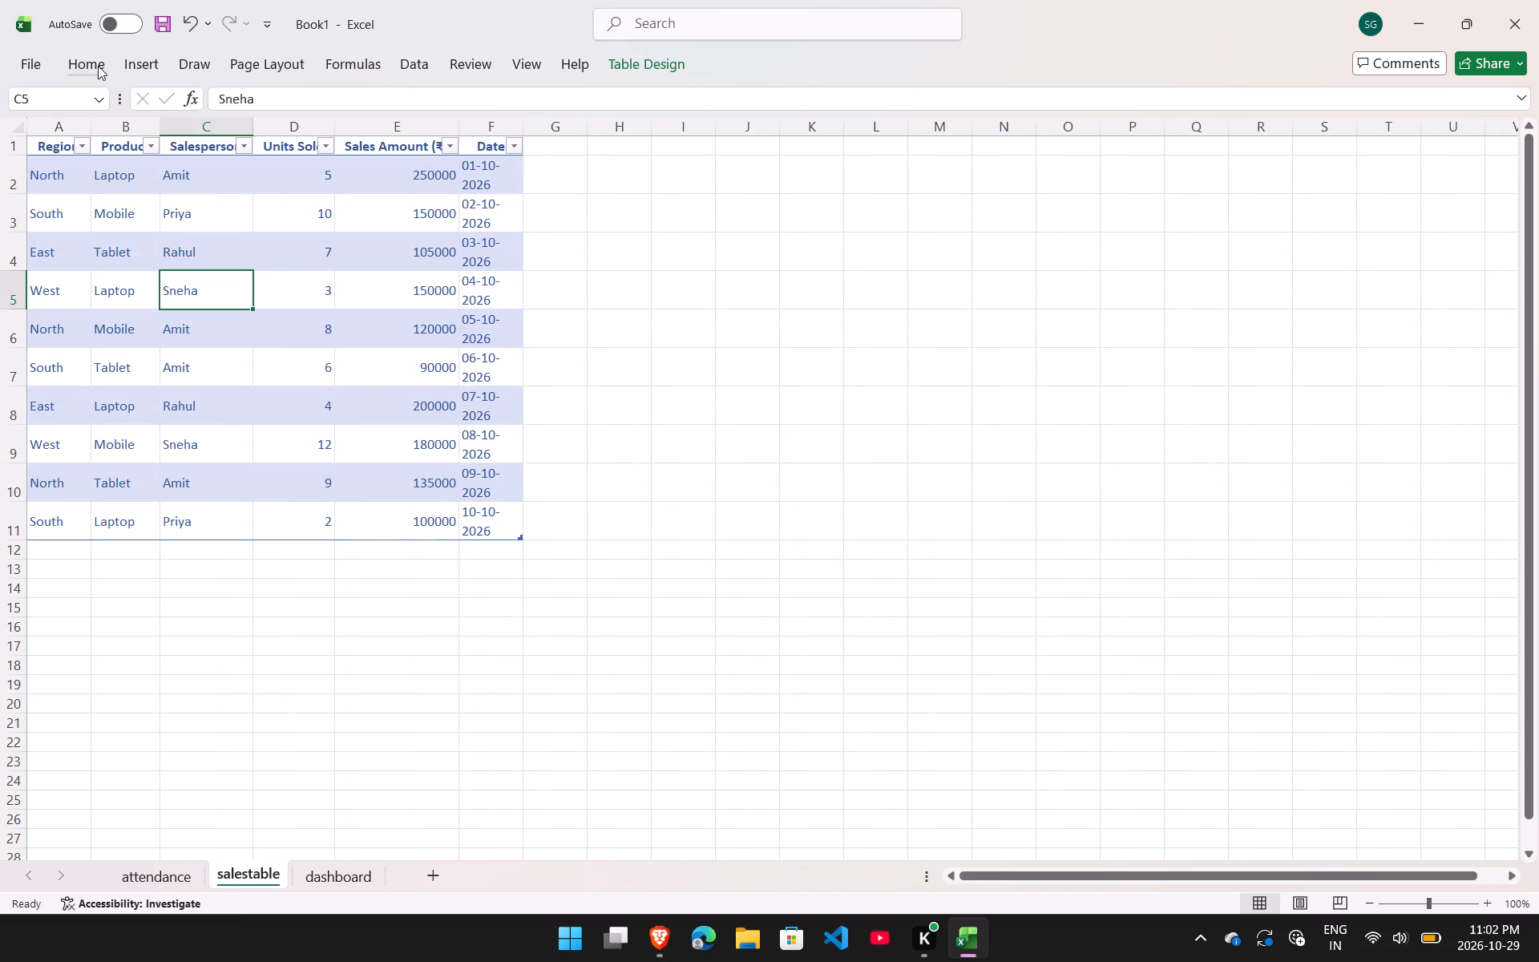
{"action": "left_click", "coordinate": [192, 150]}
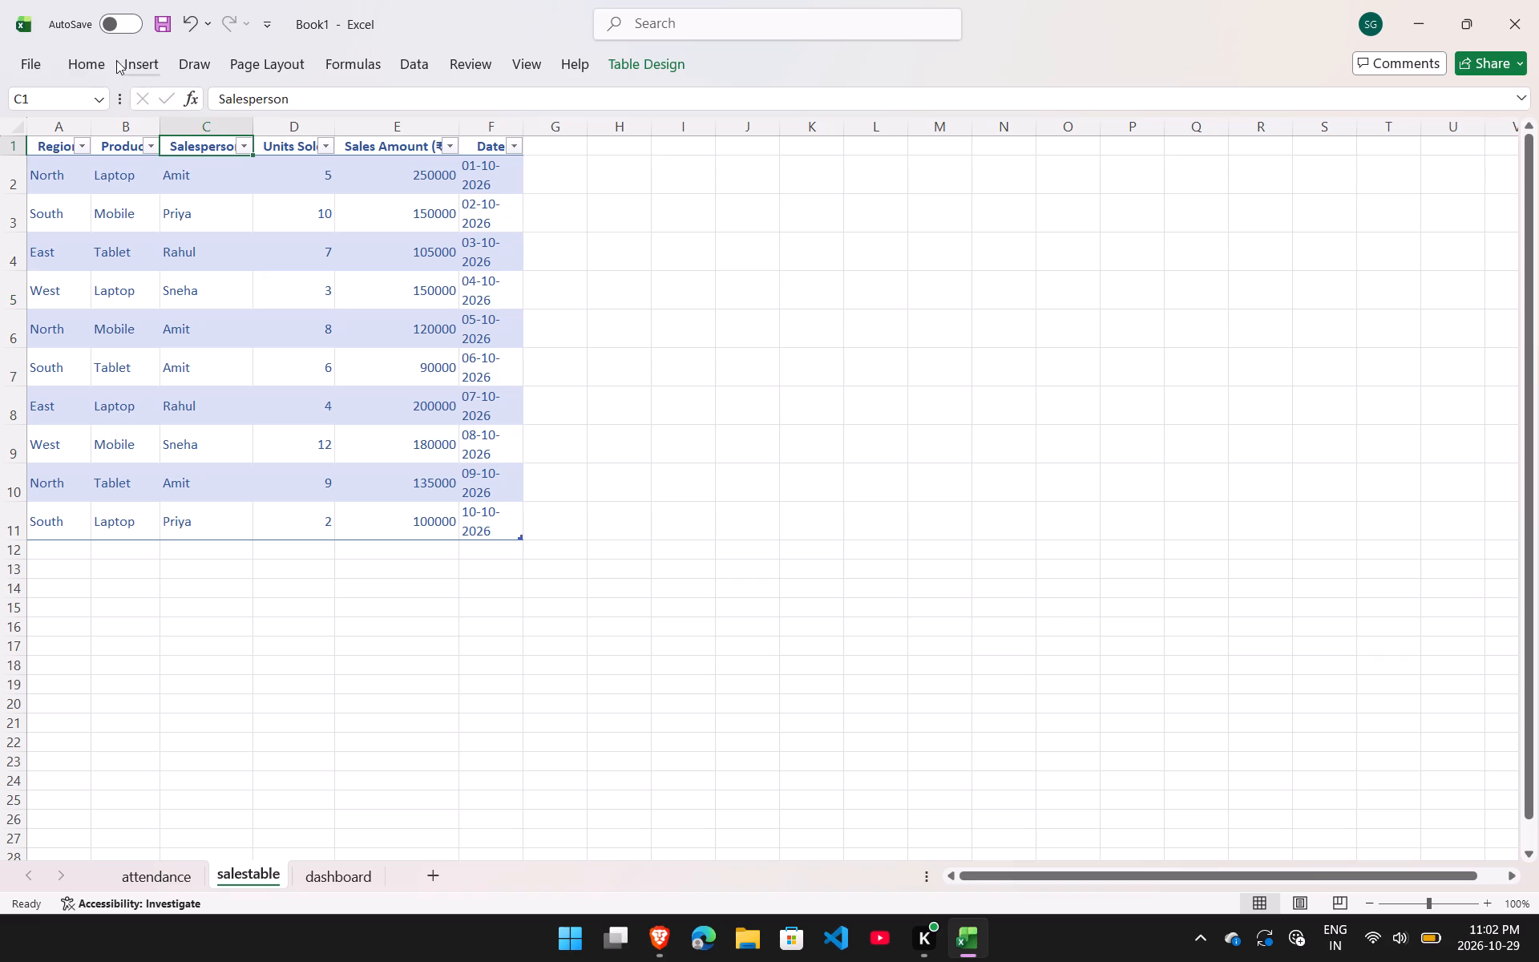
{"action": "left_click", "coordinate": [109, 56]}
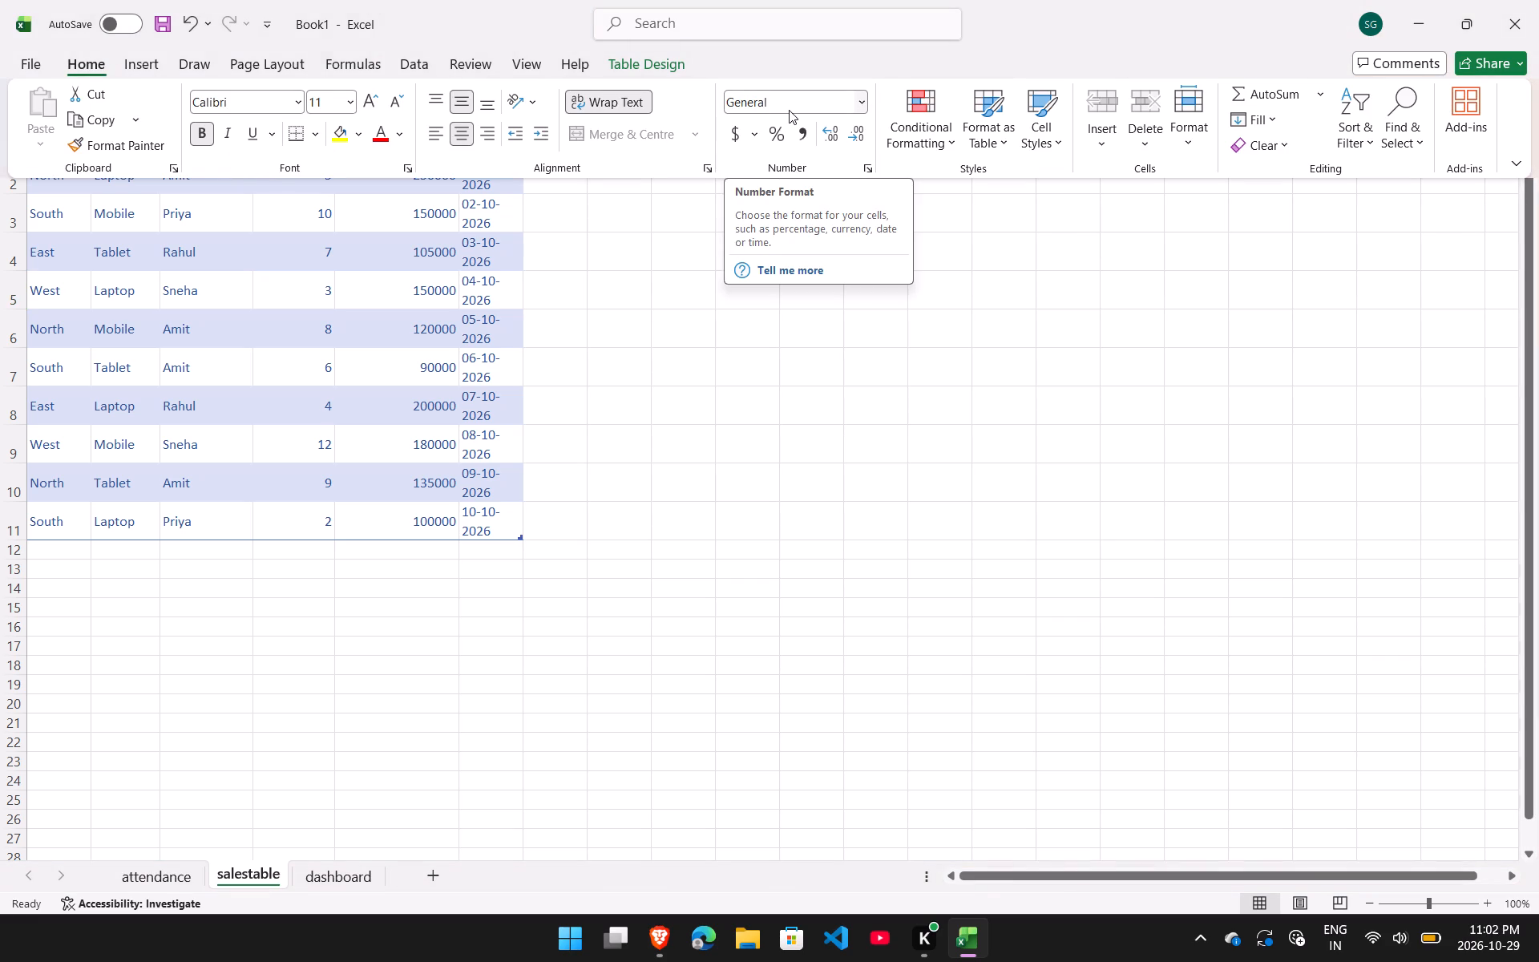
{"action": "left_click", "coordinate": [608, 111]}
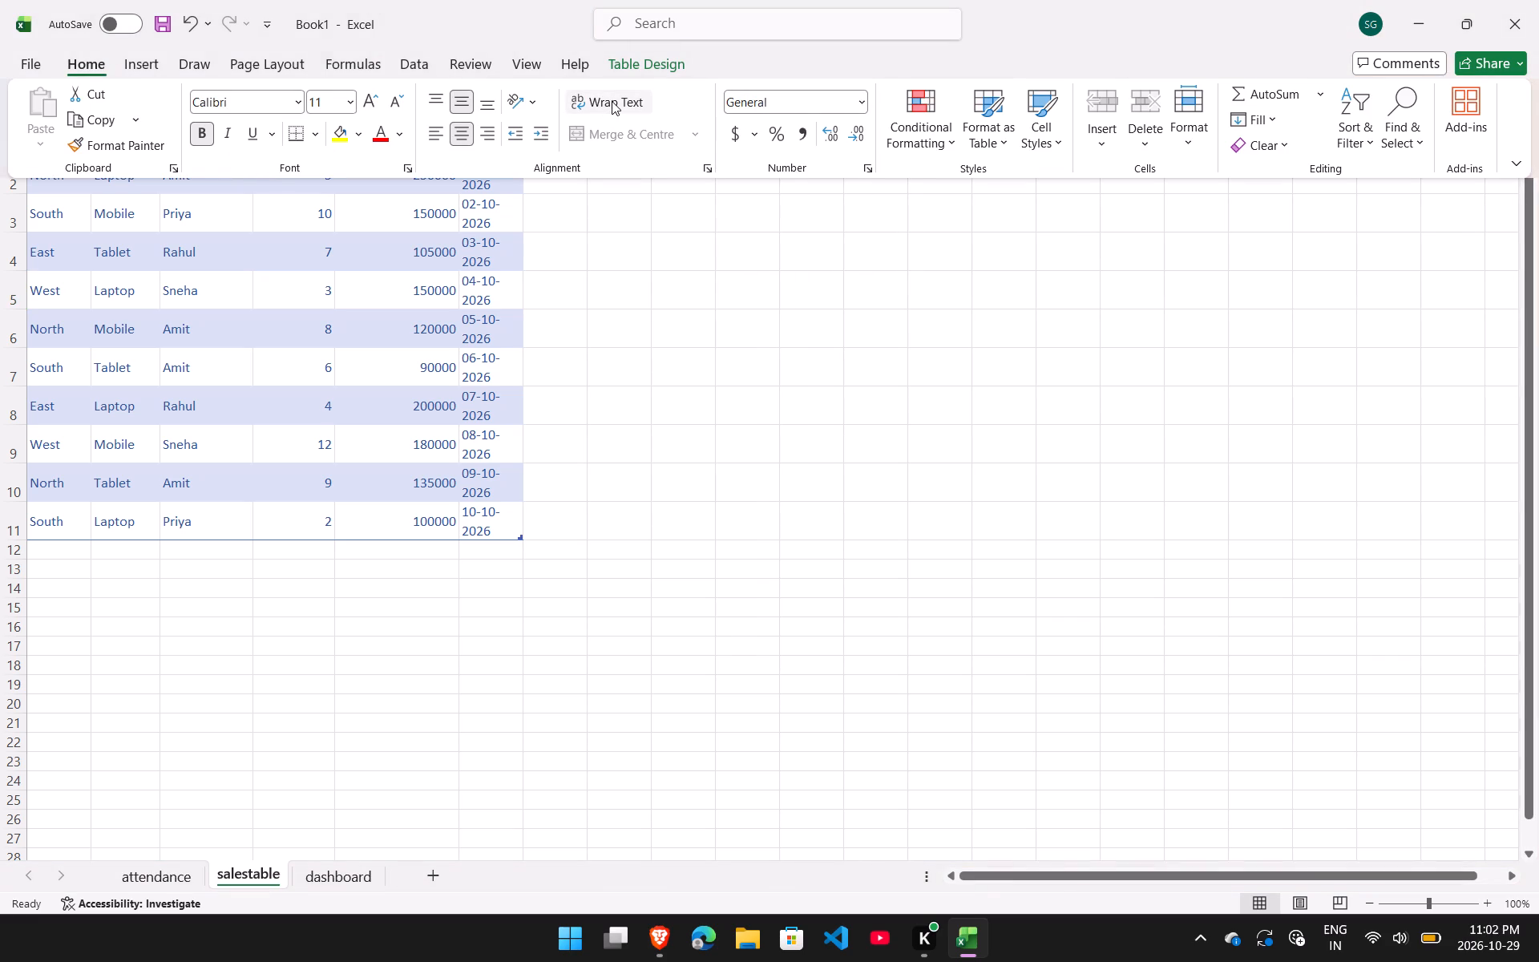
{"action": "left_click", "coordinate": [612, 100]}
{"action": "left_click", "coordinate": [612, 100]}
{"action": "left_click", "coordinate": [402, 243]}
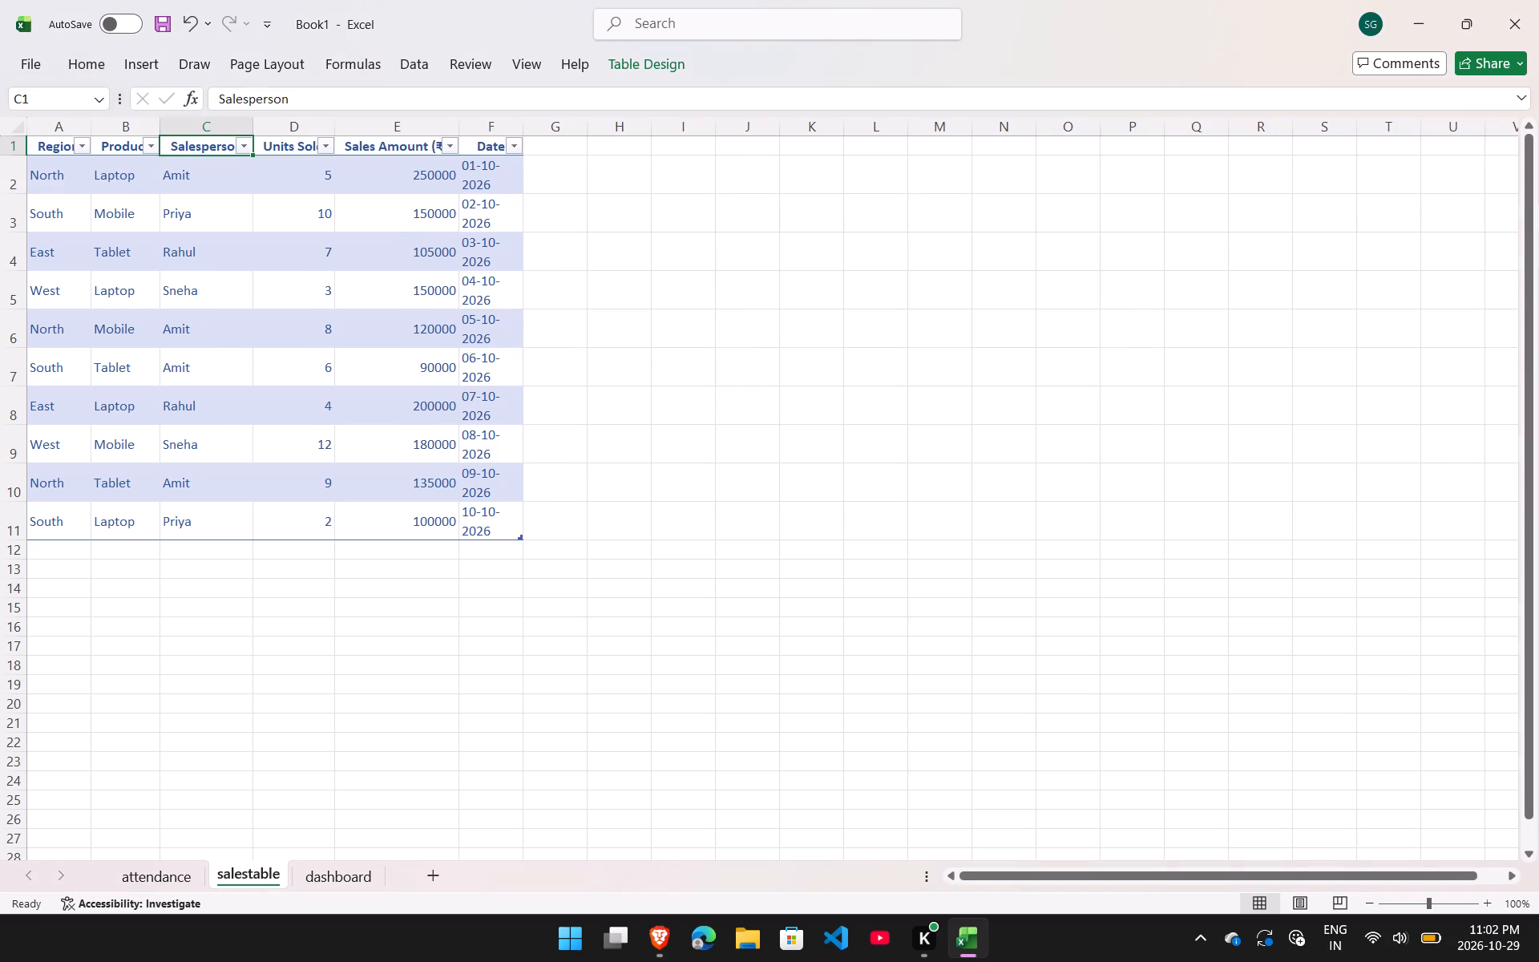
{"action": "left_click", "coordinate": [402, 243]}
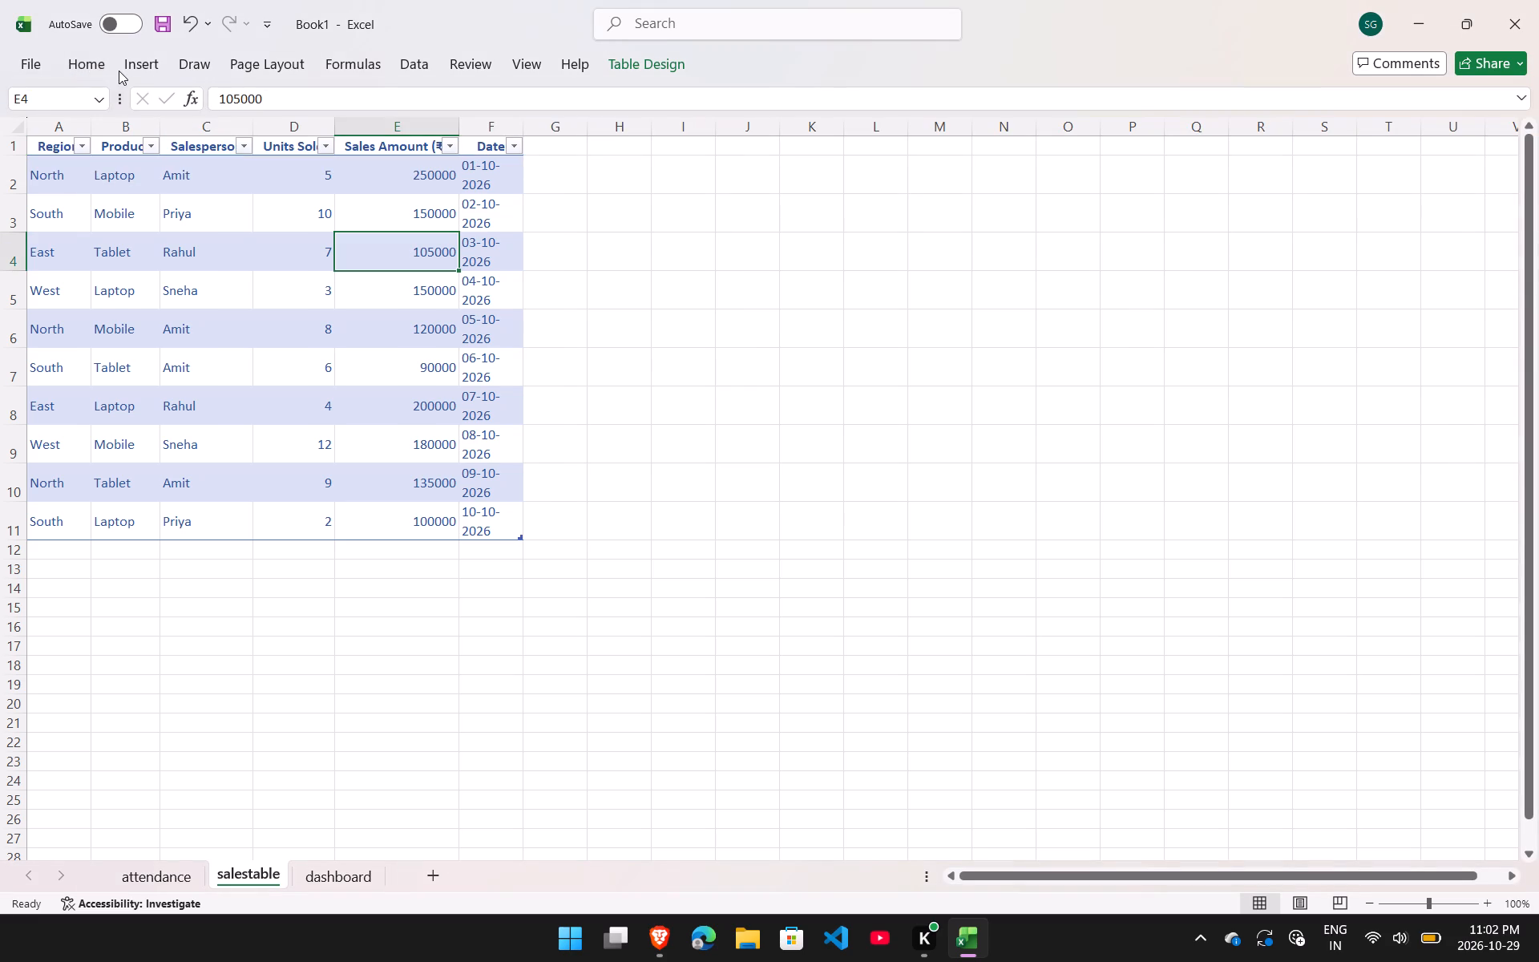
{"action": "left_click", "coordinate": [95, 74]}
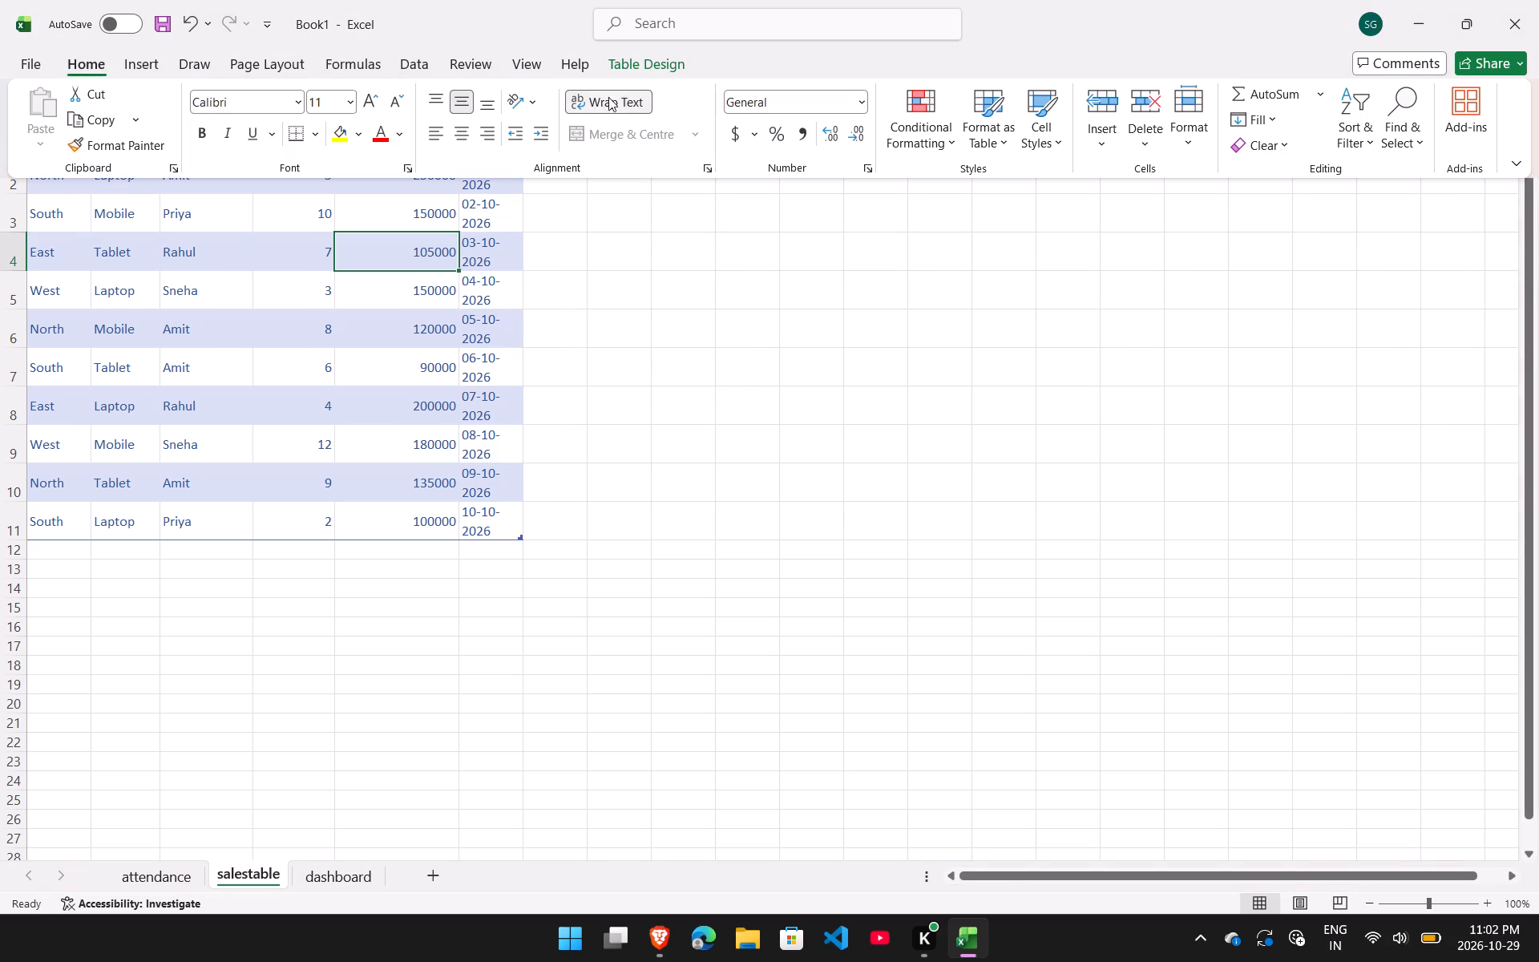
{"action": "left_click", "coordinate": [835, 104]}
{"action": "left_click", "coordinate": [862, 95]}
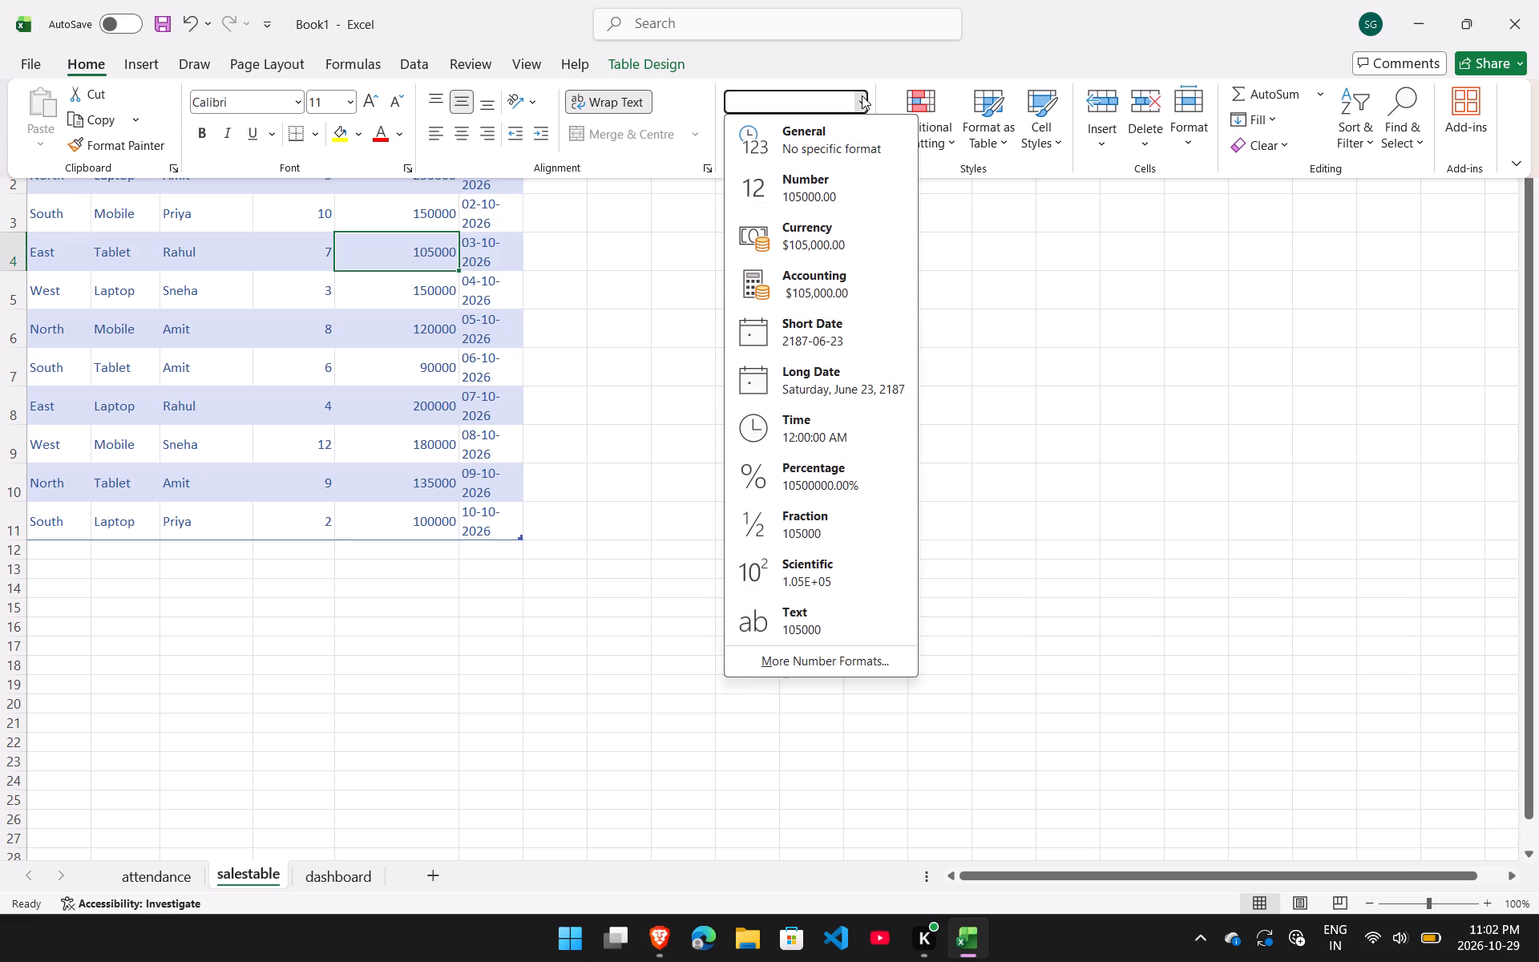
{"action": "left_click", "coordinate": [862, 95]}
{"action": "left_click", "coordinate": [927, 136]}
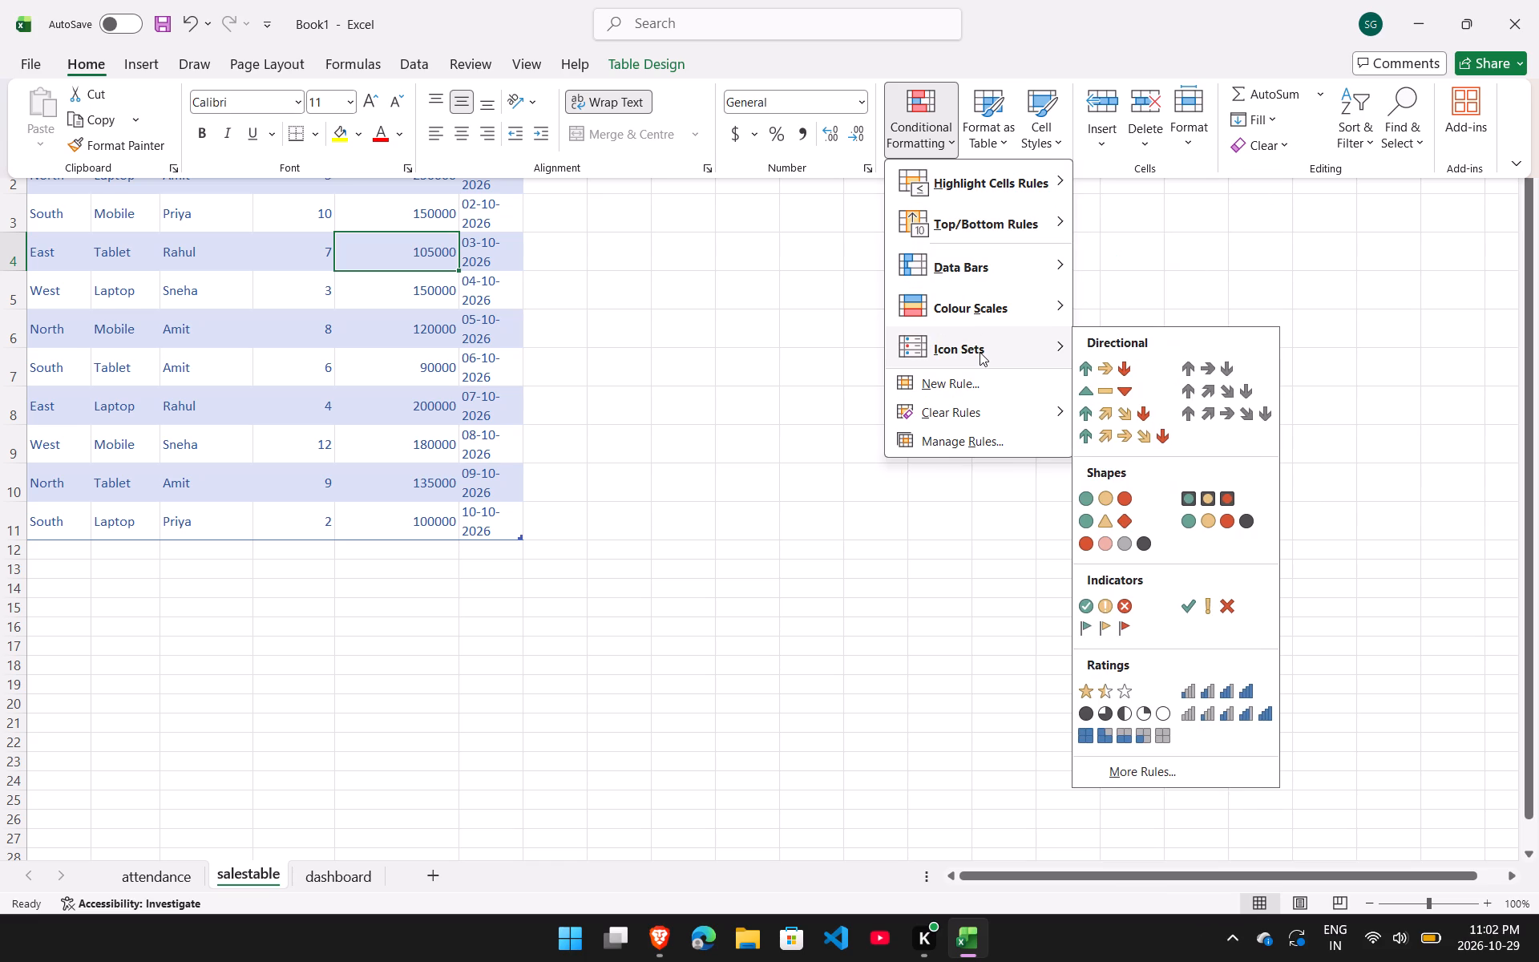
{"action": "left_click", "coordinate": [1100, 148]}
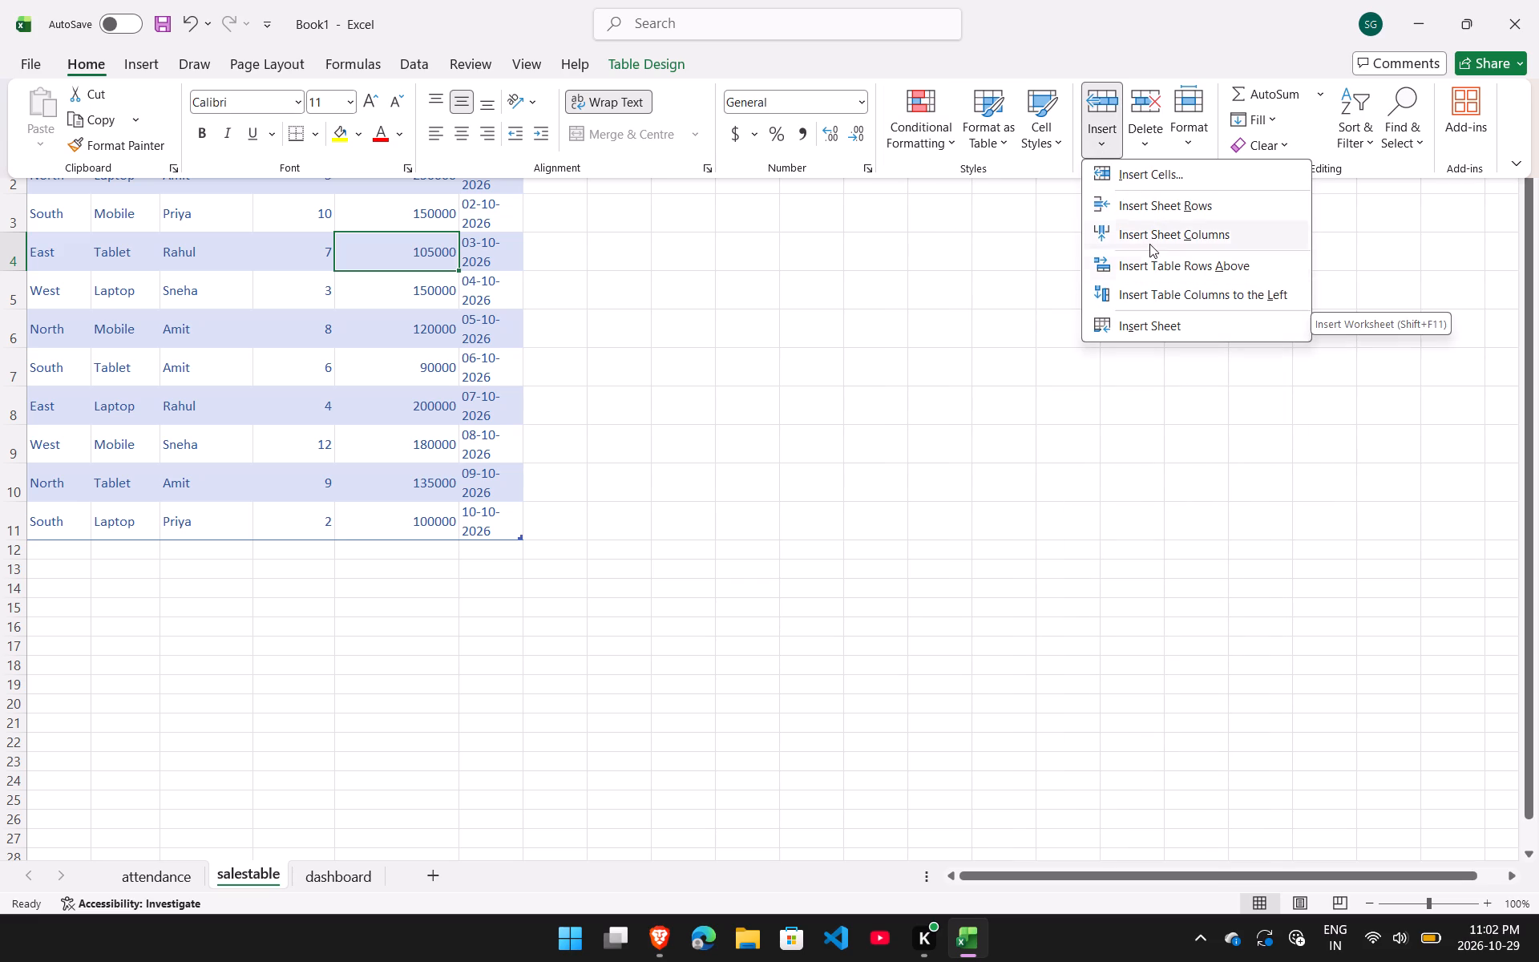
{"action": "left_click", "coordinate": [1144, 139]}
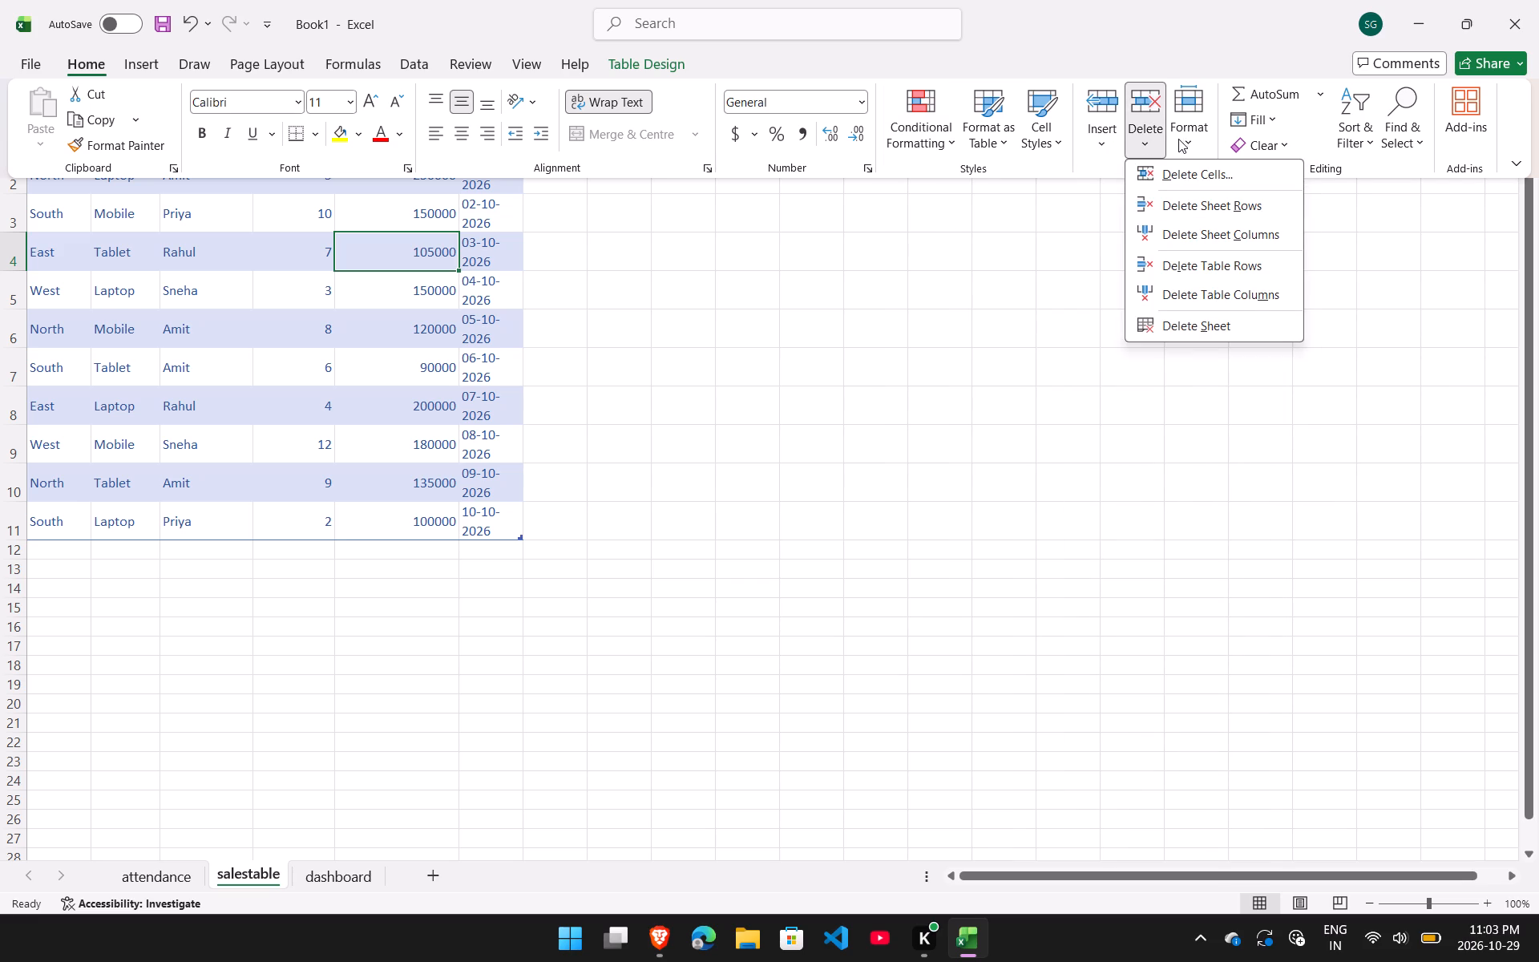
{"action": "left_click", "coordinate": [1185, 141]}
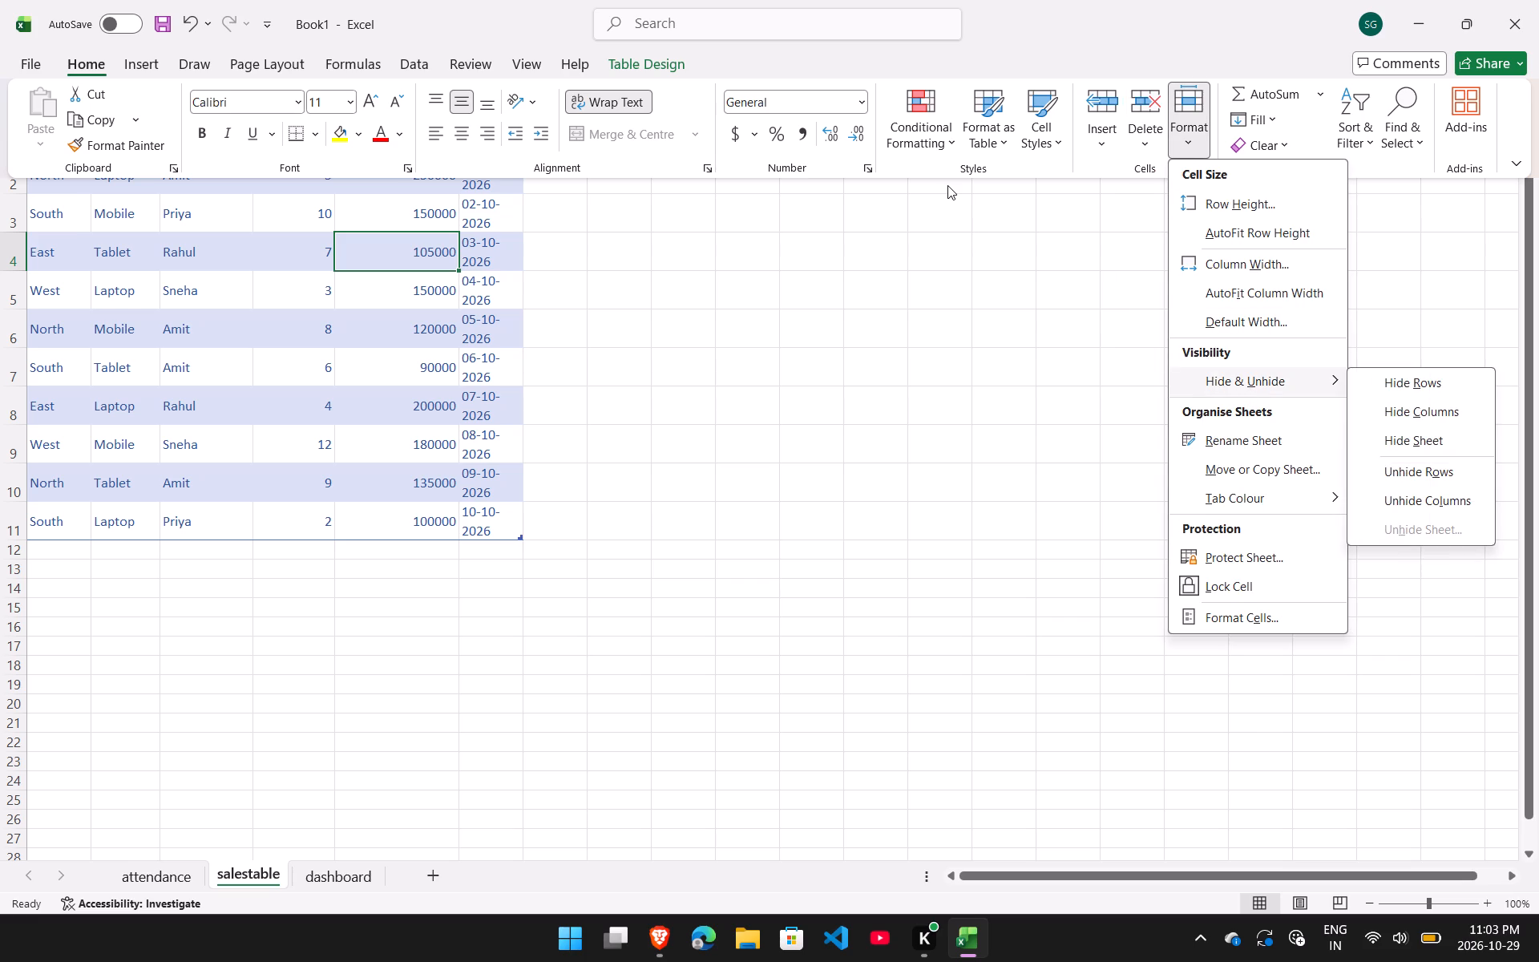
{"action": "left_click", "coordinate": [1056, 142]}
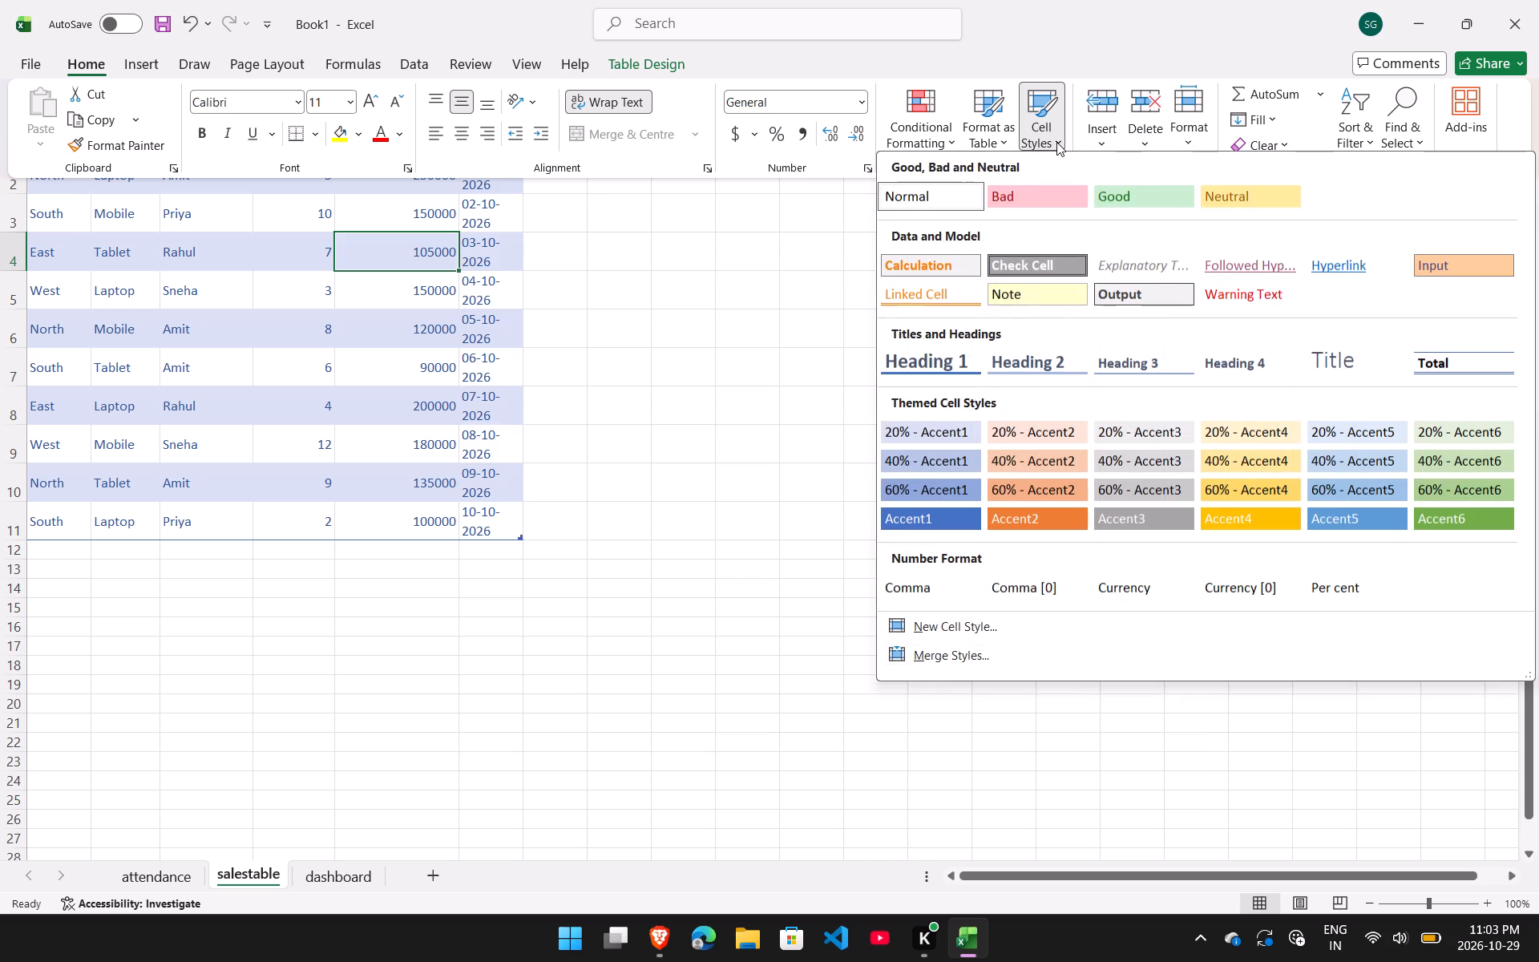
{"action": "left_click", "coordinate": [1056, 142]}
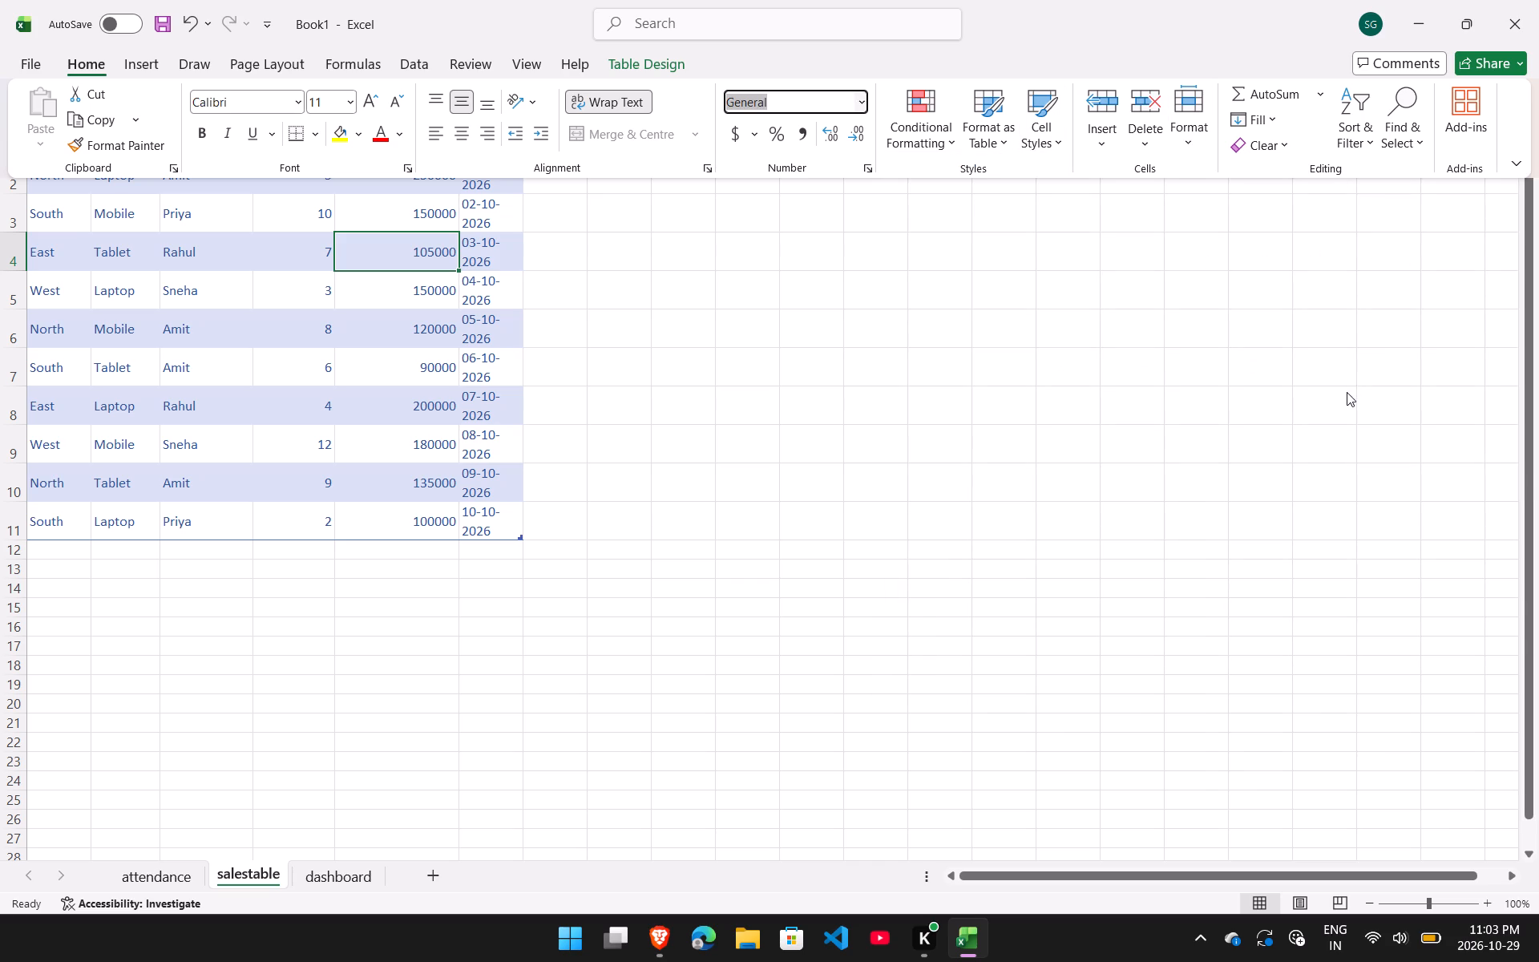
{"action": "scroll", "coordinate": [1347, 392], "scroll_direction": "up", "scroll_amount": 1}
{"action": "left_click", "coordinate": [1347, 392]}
Rename the sales data table on the salestable sheet as salestable.
{"action": "left_click", "coordinate": [362, 214]}
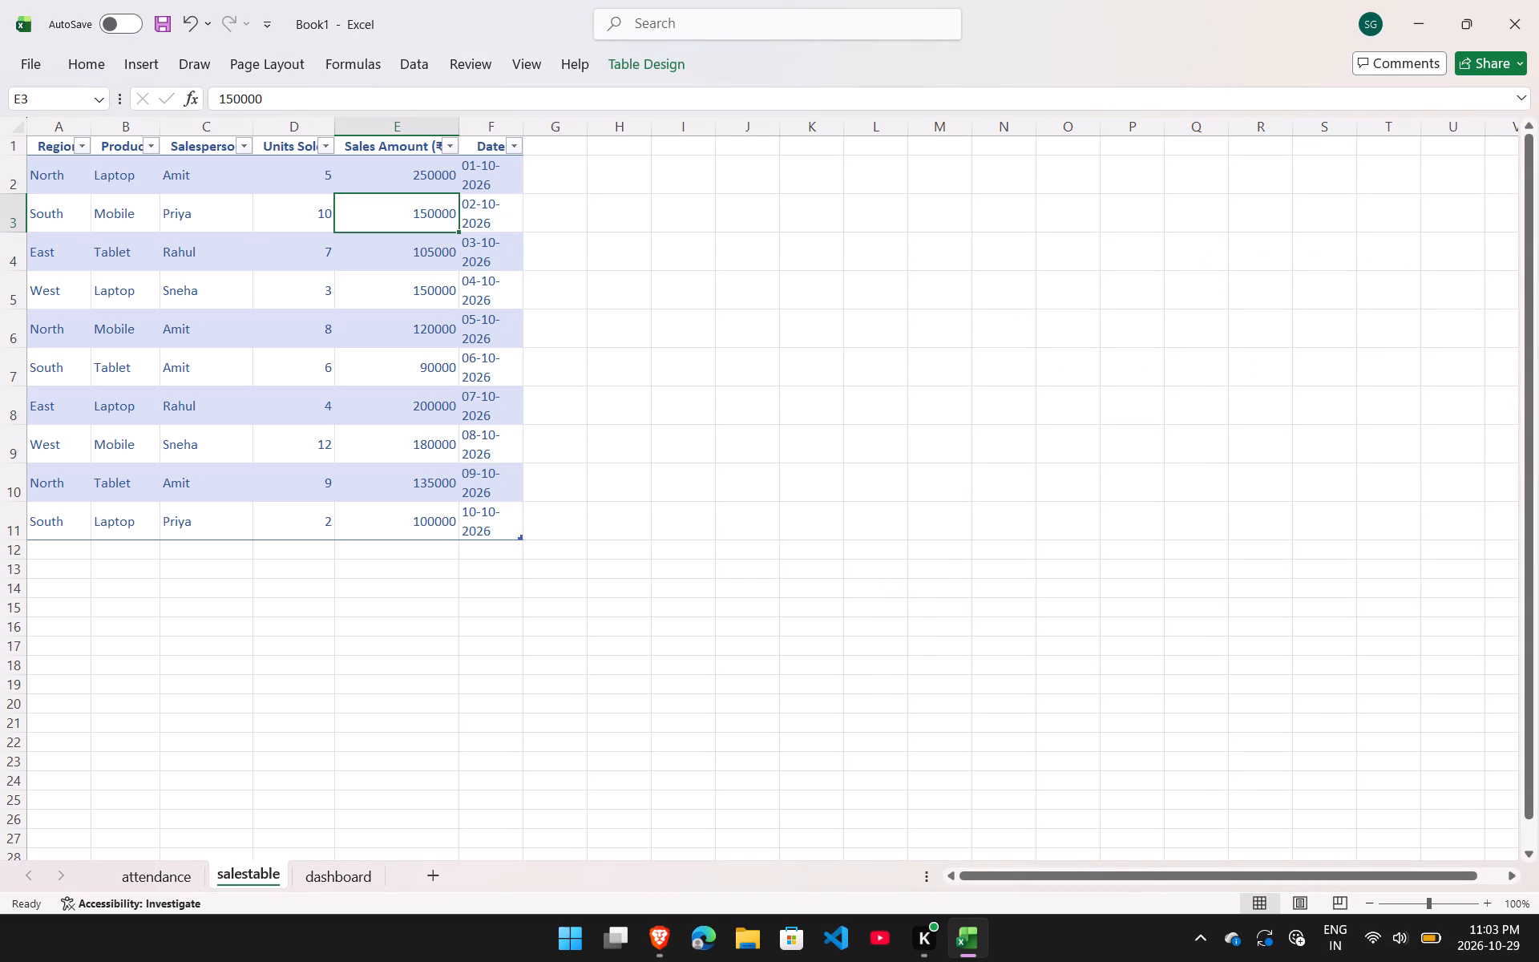
{"action": "left_click", "coordinate": [672, 74]}
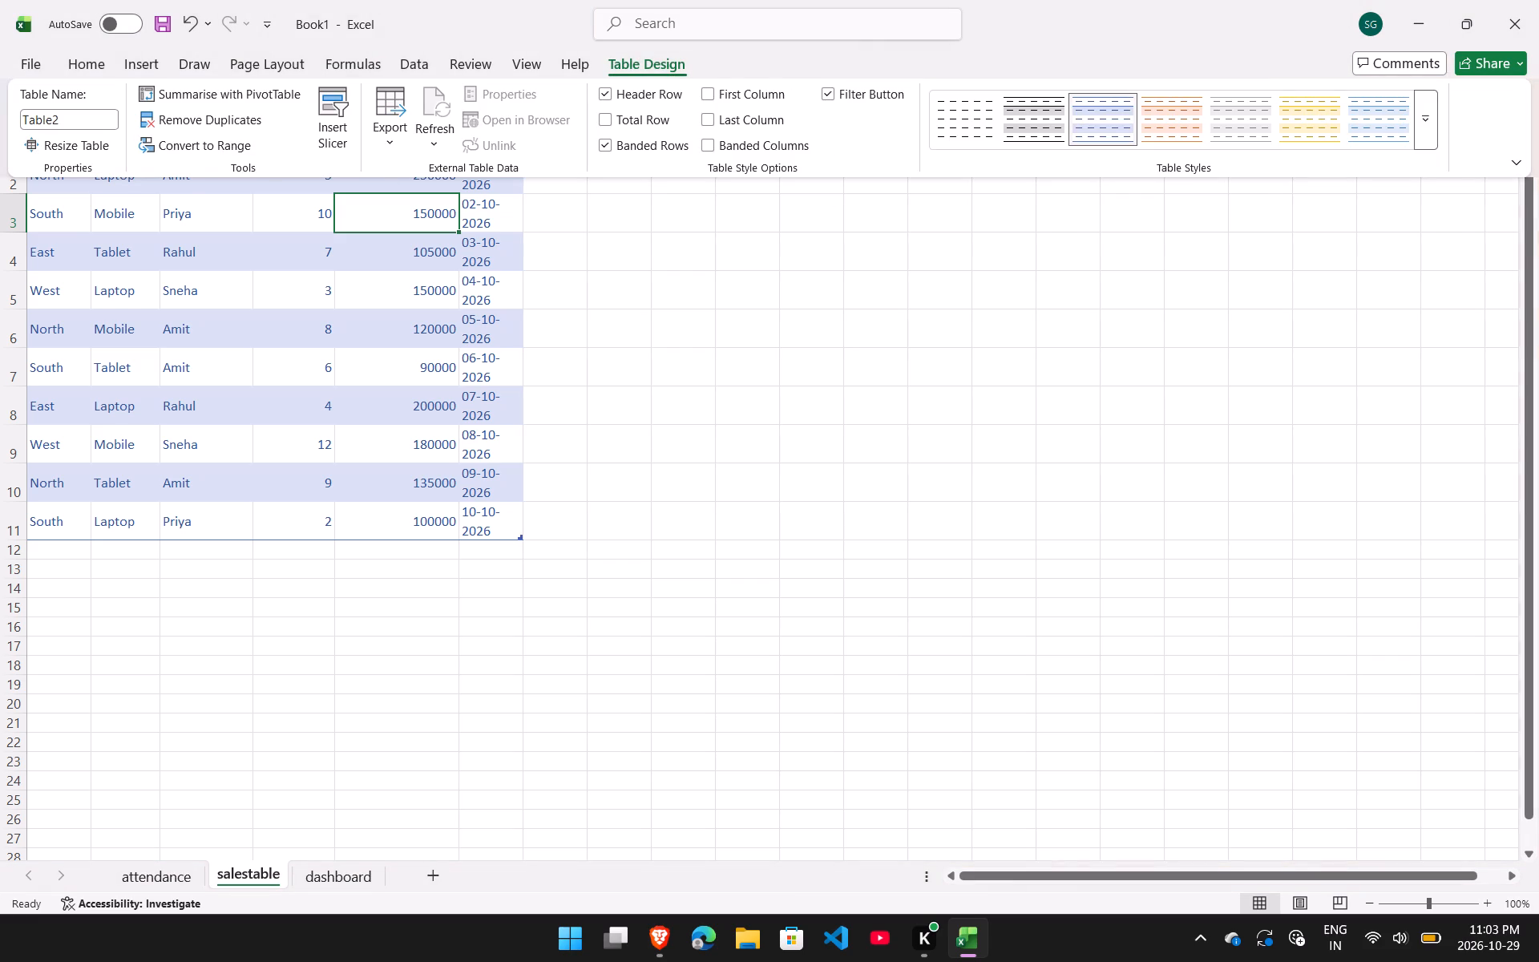
{"action": "left_click", "coordinate": [67, 116]}
{"action": "key", "text": "BackSpace"}
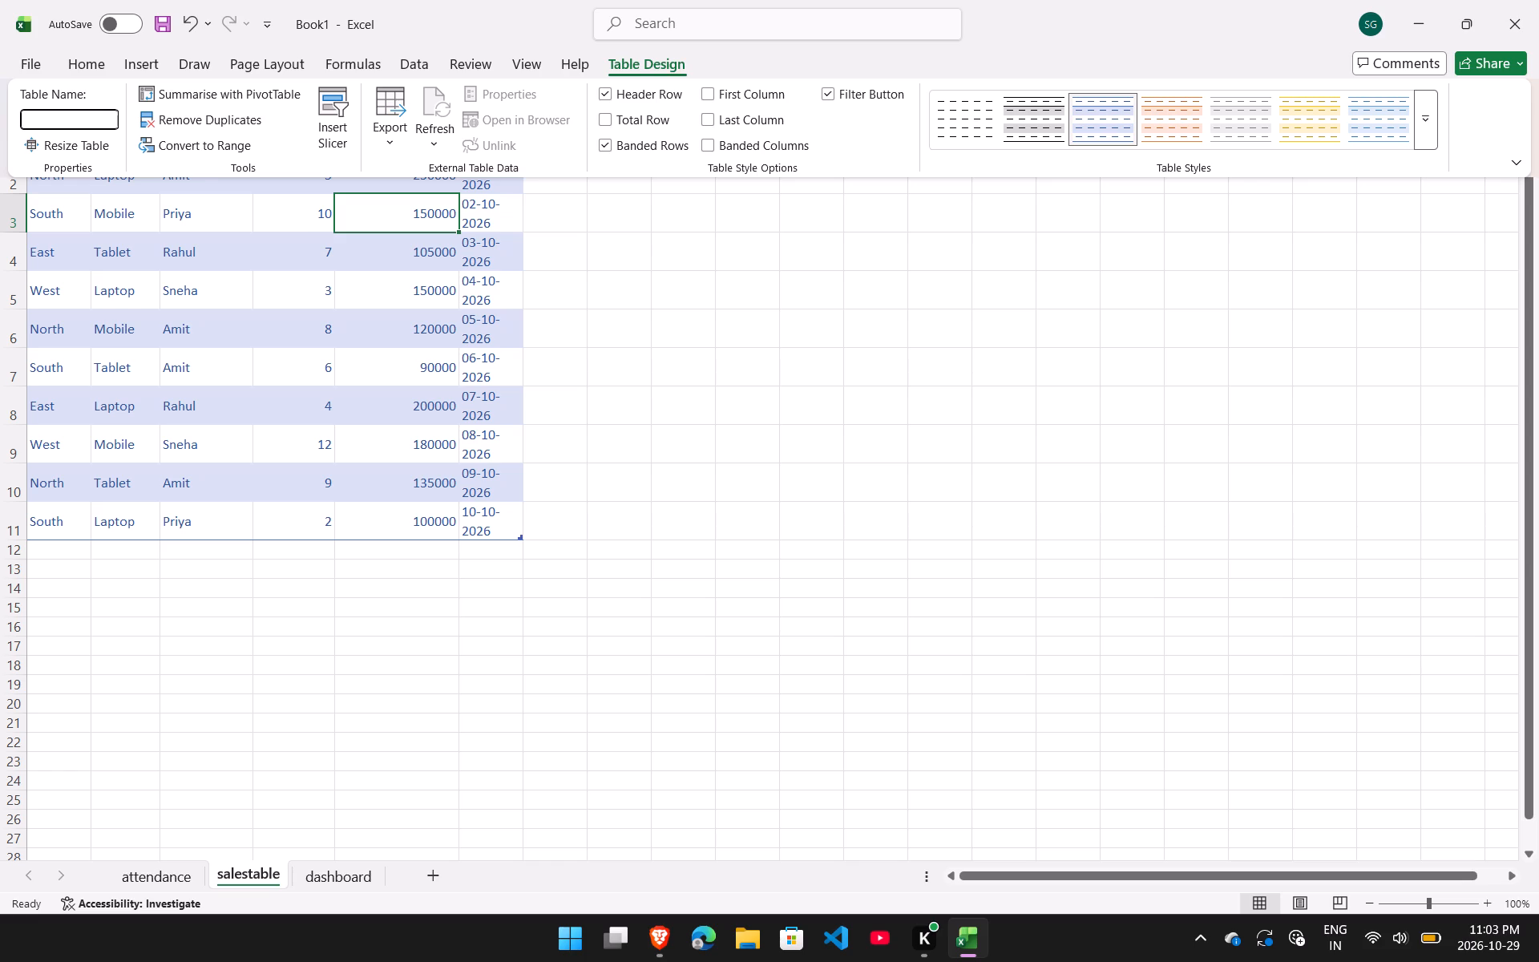
{"action": "type", "text": "sales"}
{"action": "type", "text": "tablw"}
{"action": "type", "text": "=="}
{"action": "key", "text": "BackSpace"}
{"action": "key", "text": "BackSpace"}
{"action": "key", "text": "BackSpace"}
{"action": "key", "text": "BackSpace"}
{"action": "type", "text": "le"}
{"action": "key", "text": "Return"}
{"action": "key", "text": "Return"}
{"action": "key", "text": "Return"}
{"action": "key", "text": "Return"}
{"action": "key", "text": "Return"}
{"action": "left_click", "coordinate": [616, 383]}
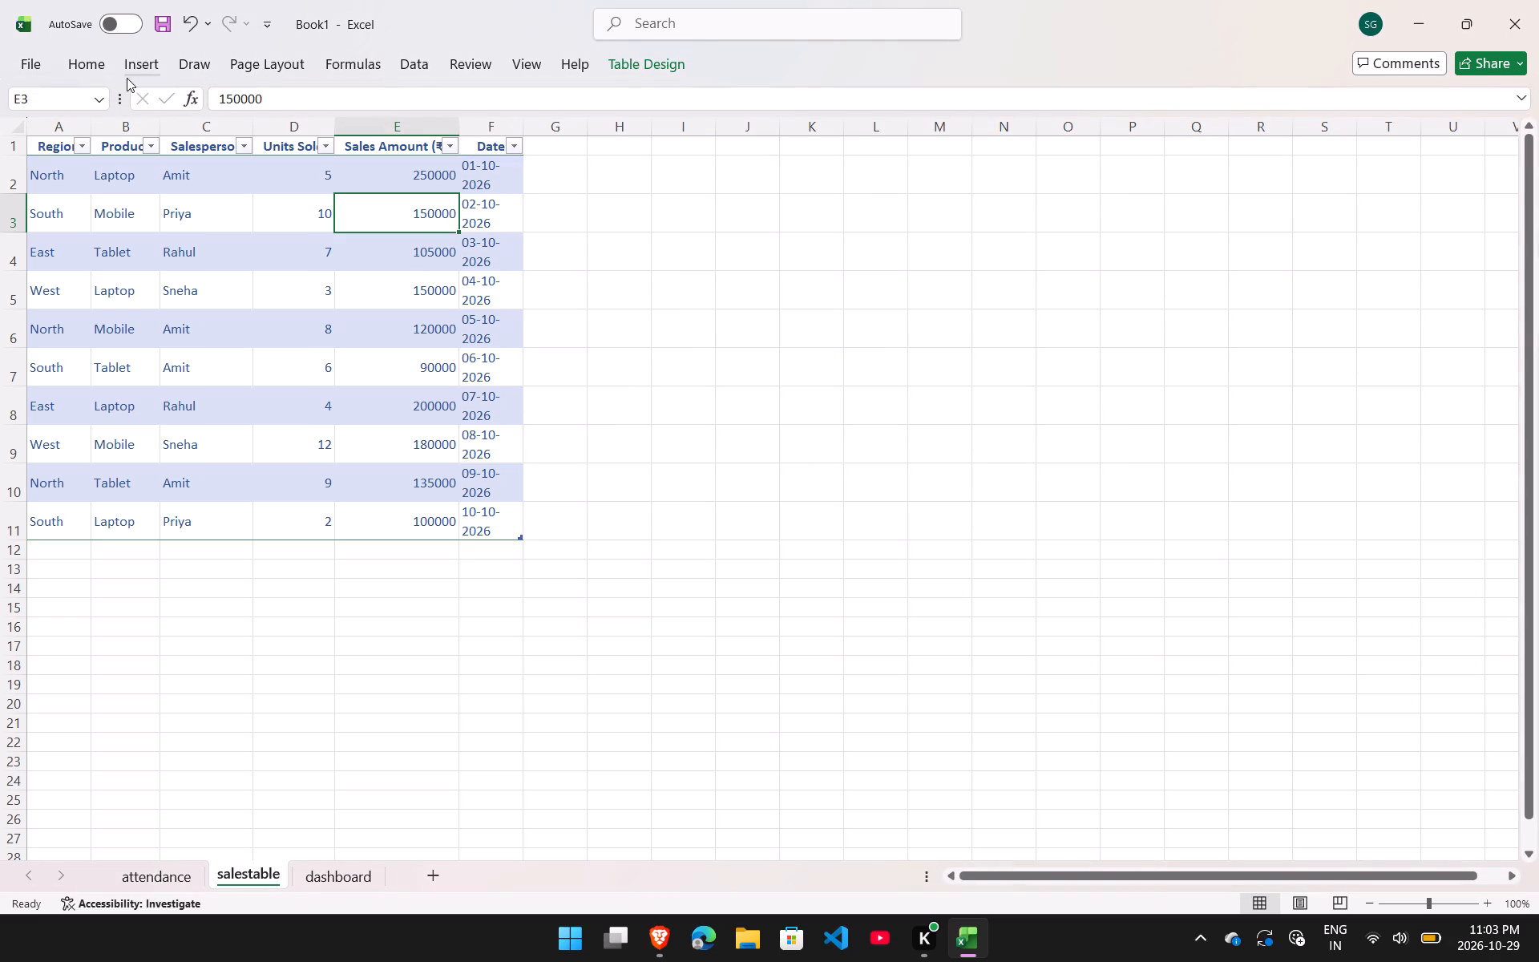
{"action": "left_click", "coordinate": [656, 75]}
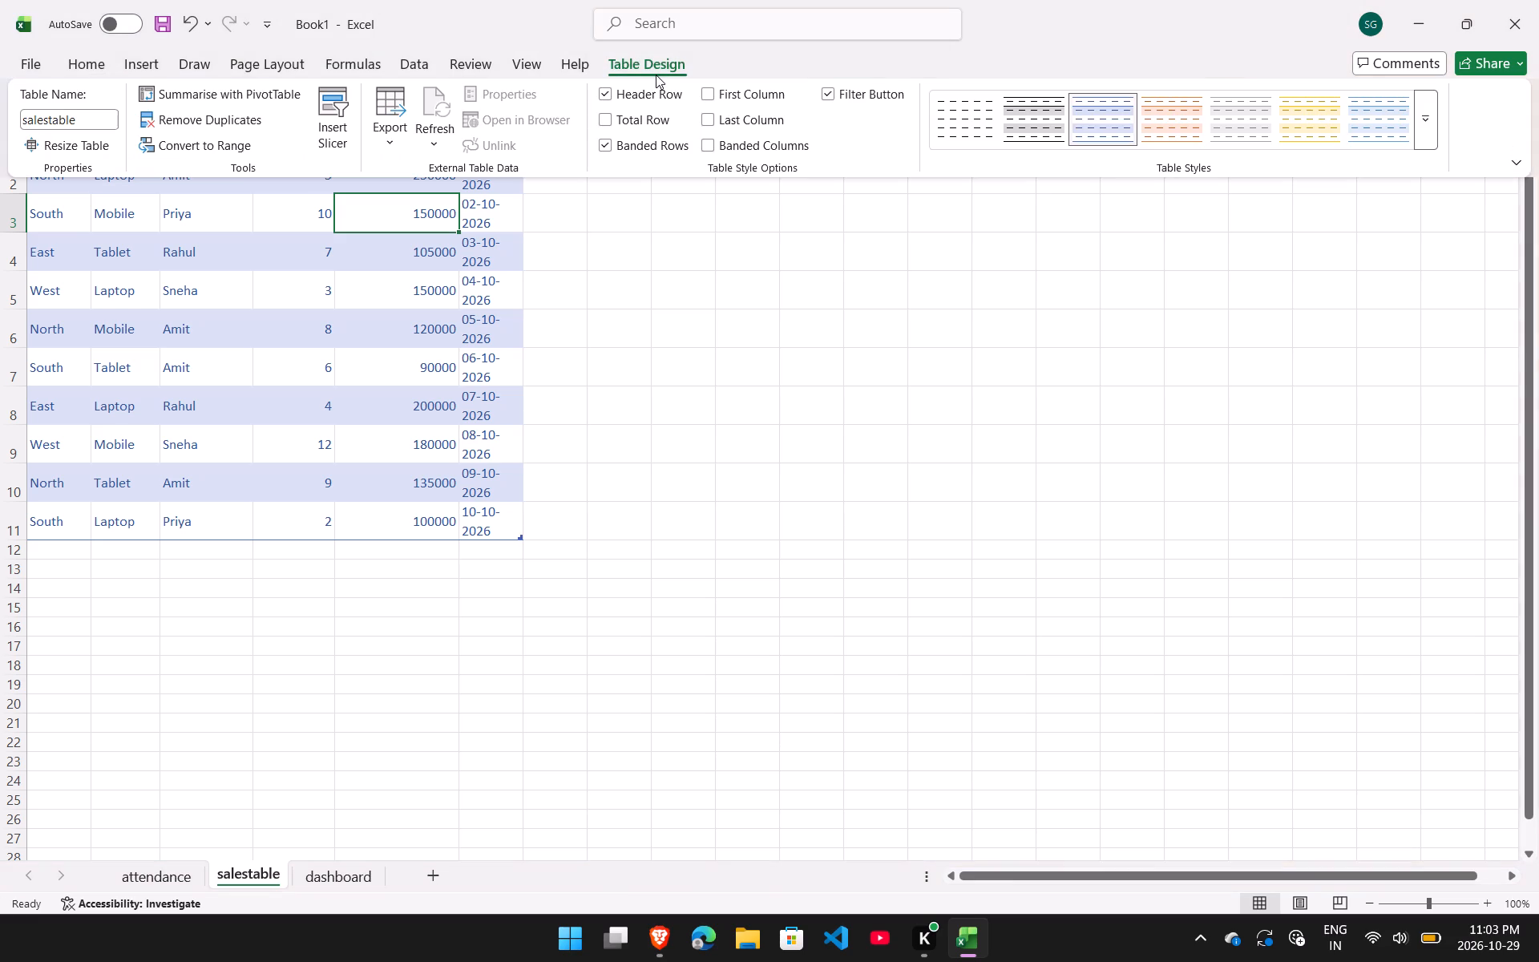
{"action": "left_click", "coordinate": [103, 123]}
{"action": "left_click", "coordinate": [103, 123]}
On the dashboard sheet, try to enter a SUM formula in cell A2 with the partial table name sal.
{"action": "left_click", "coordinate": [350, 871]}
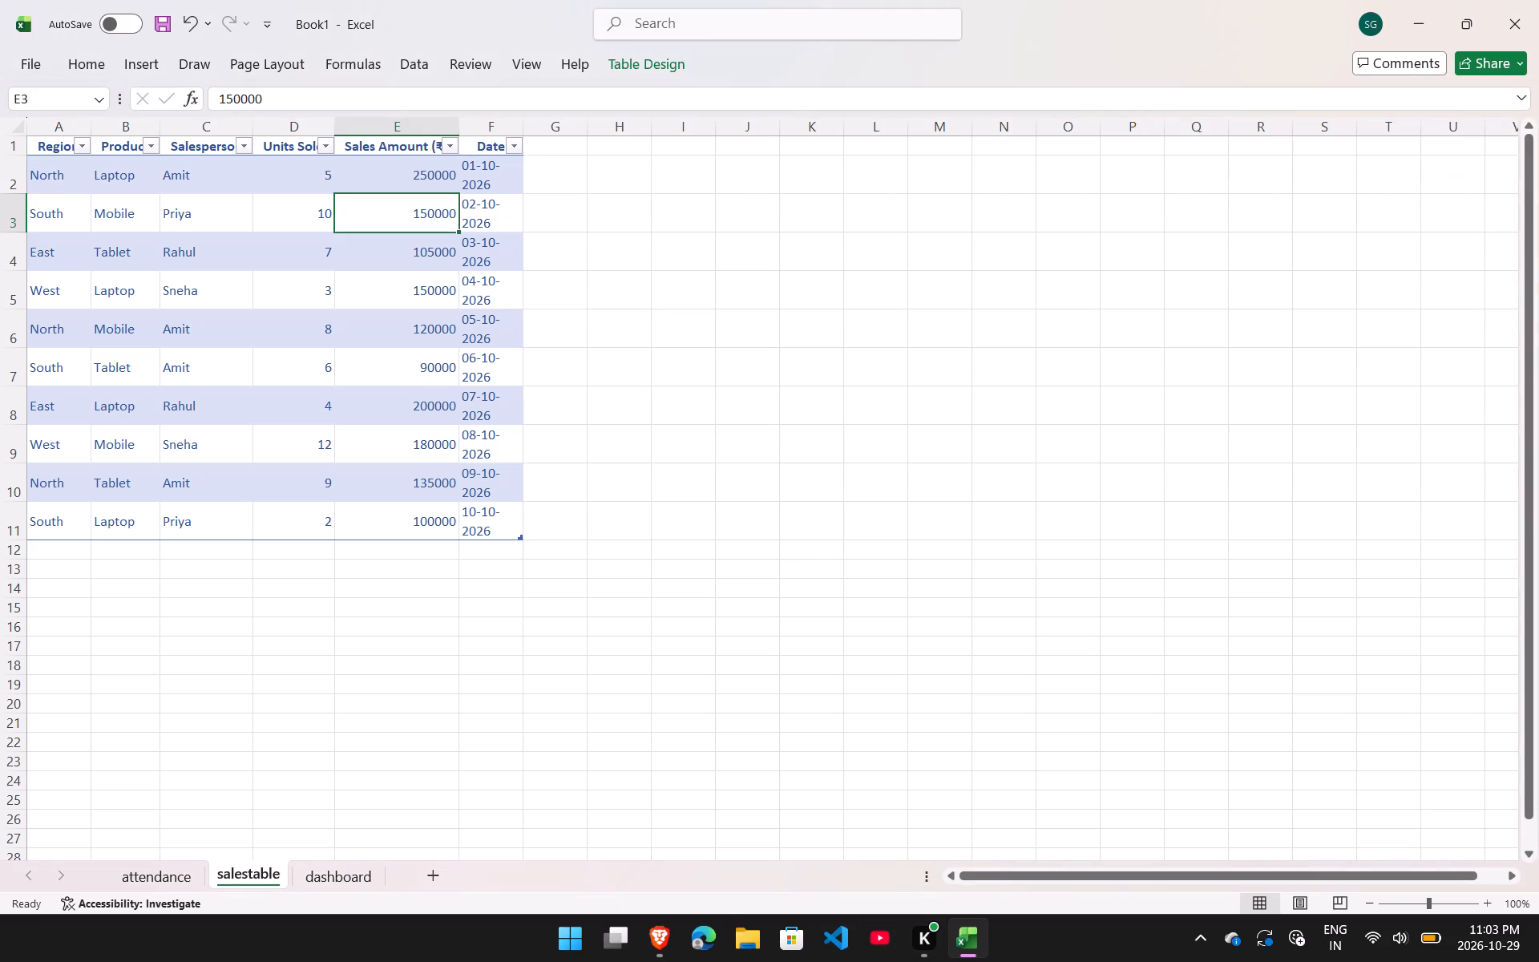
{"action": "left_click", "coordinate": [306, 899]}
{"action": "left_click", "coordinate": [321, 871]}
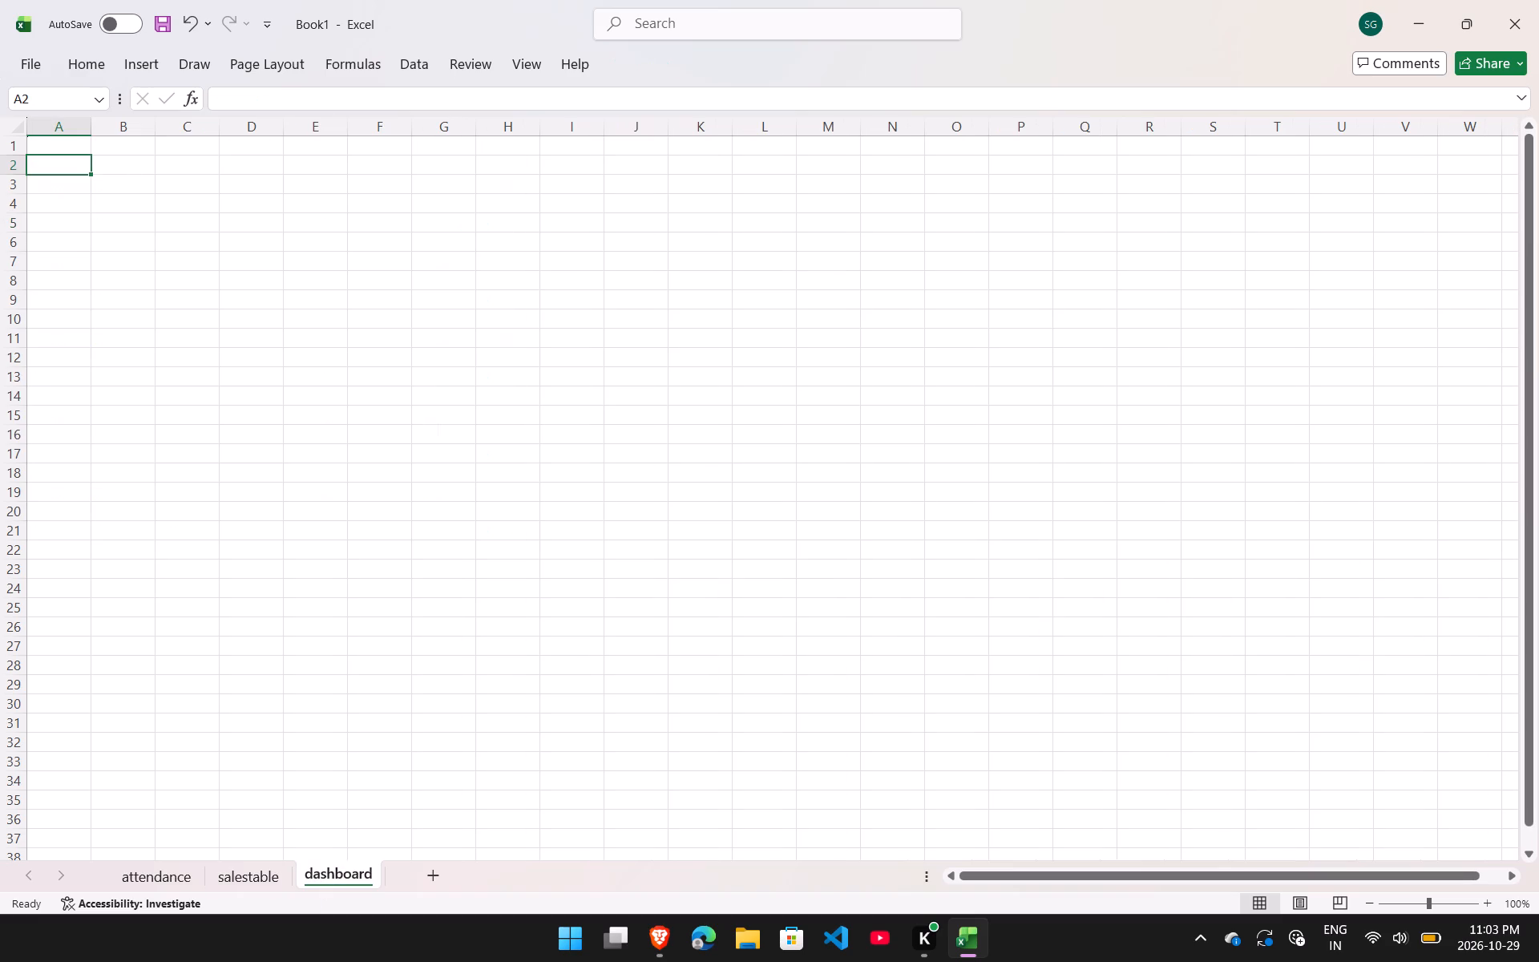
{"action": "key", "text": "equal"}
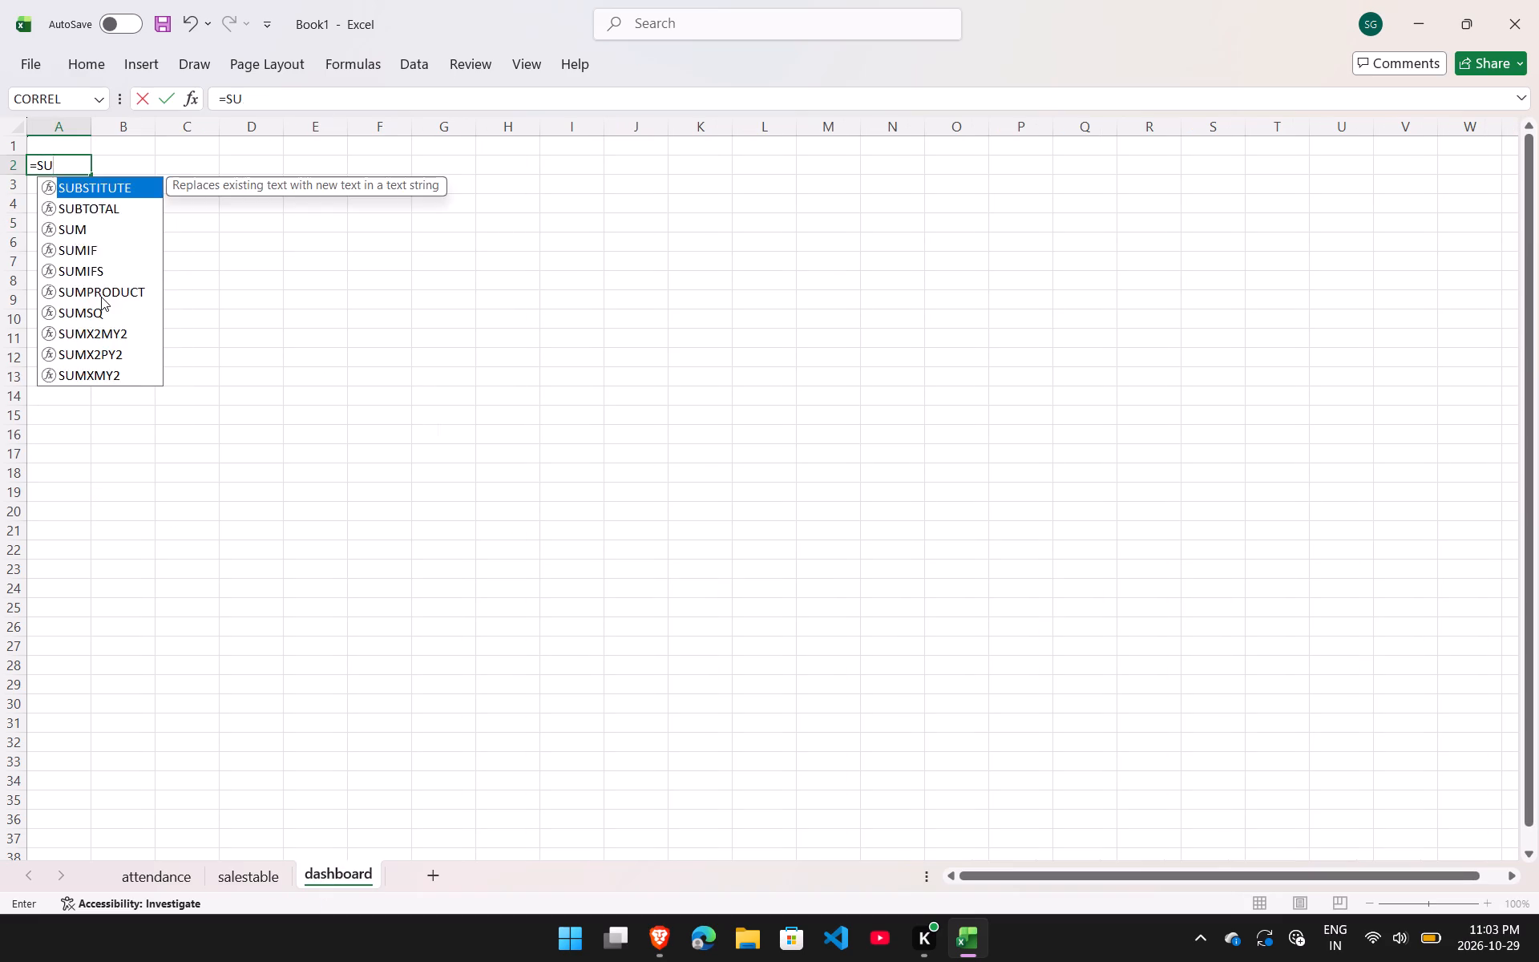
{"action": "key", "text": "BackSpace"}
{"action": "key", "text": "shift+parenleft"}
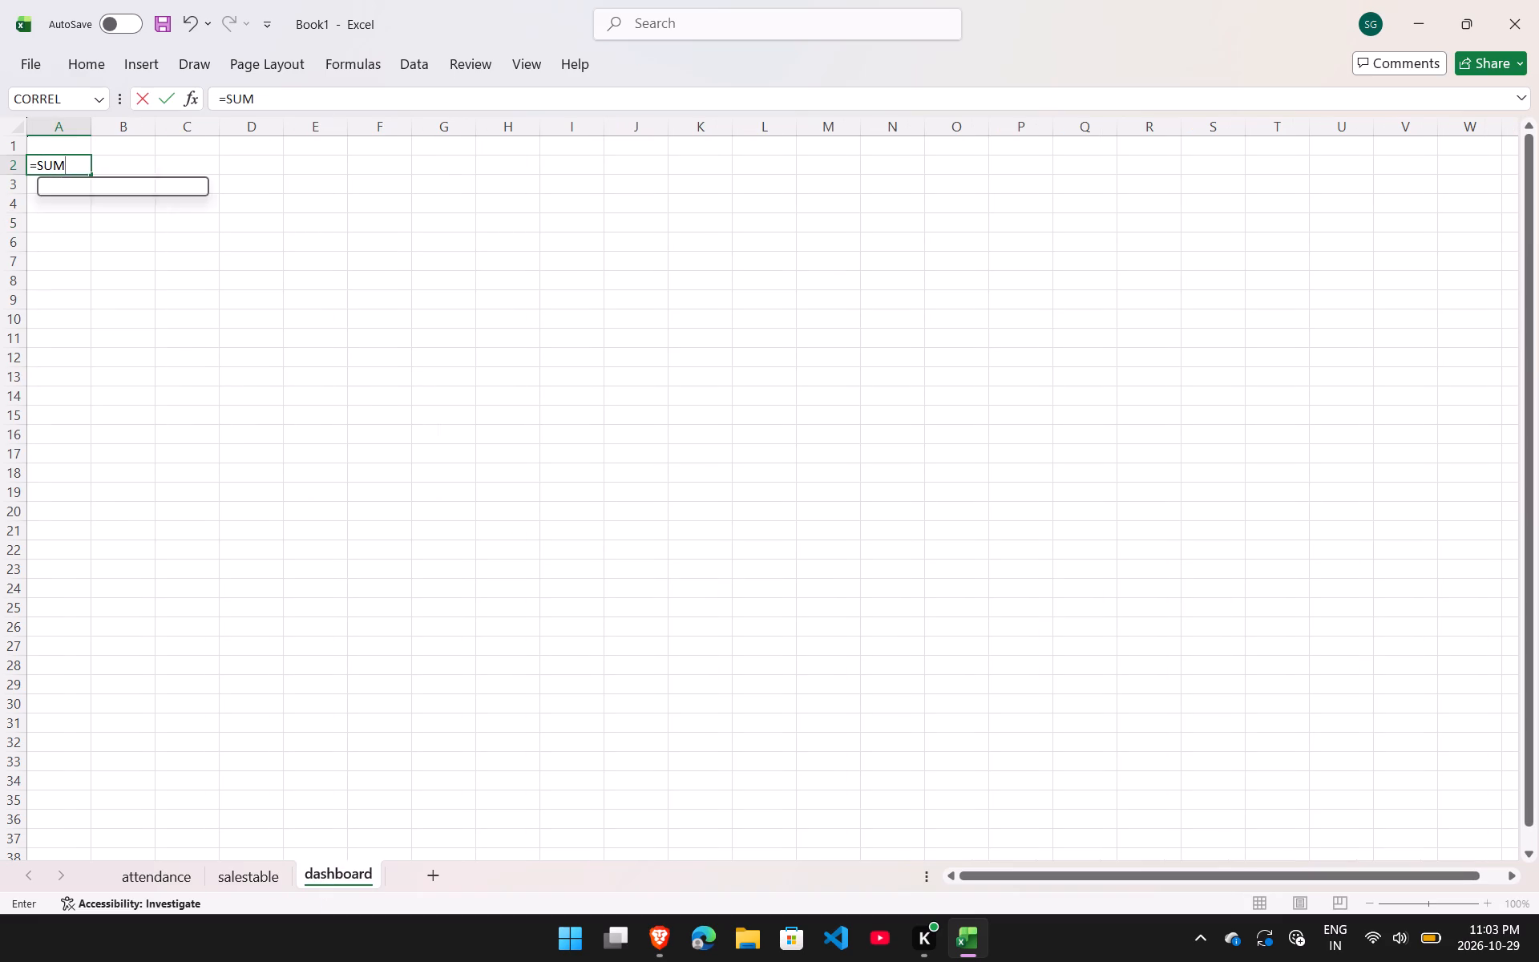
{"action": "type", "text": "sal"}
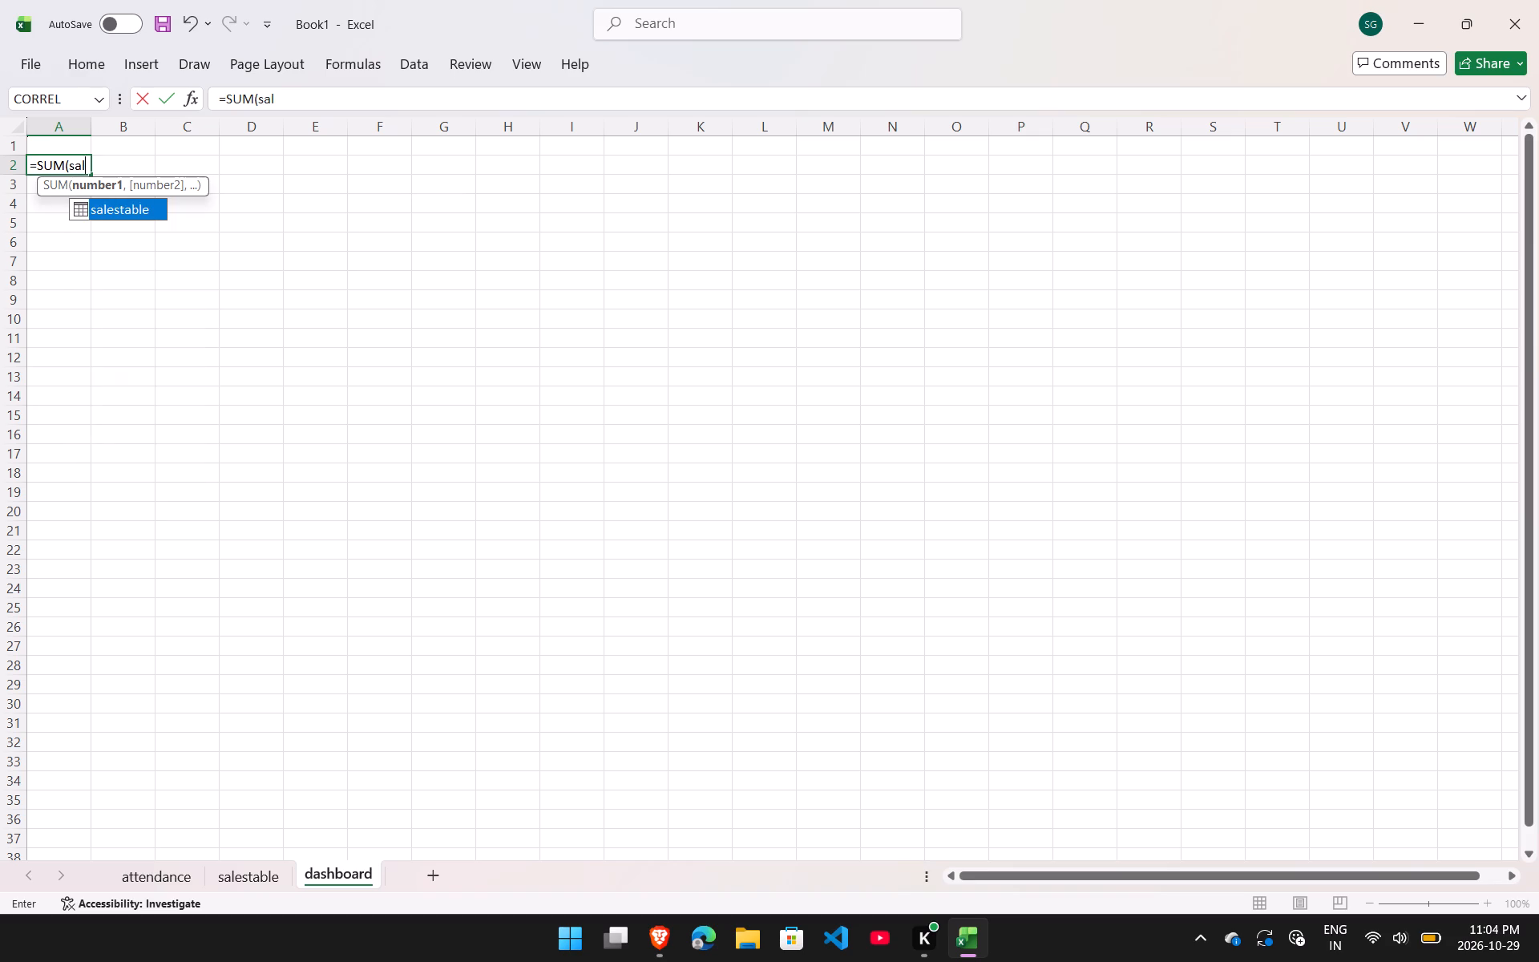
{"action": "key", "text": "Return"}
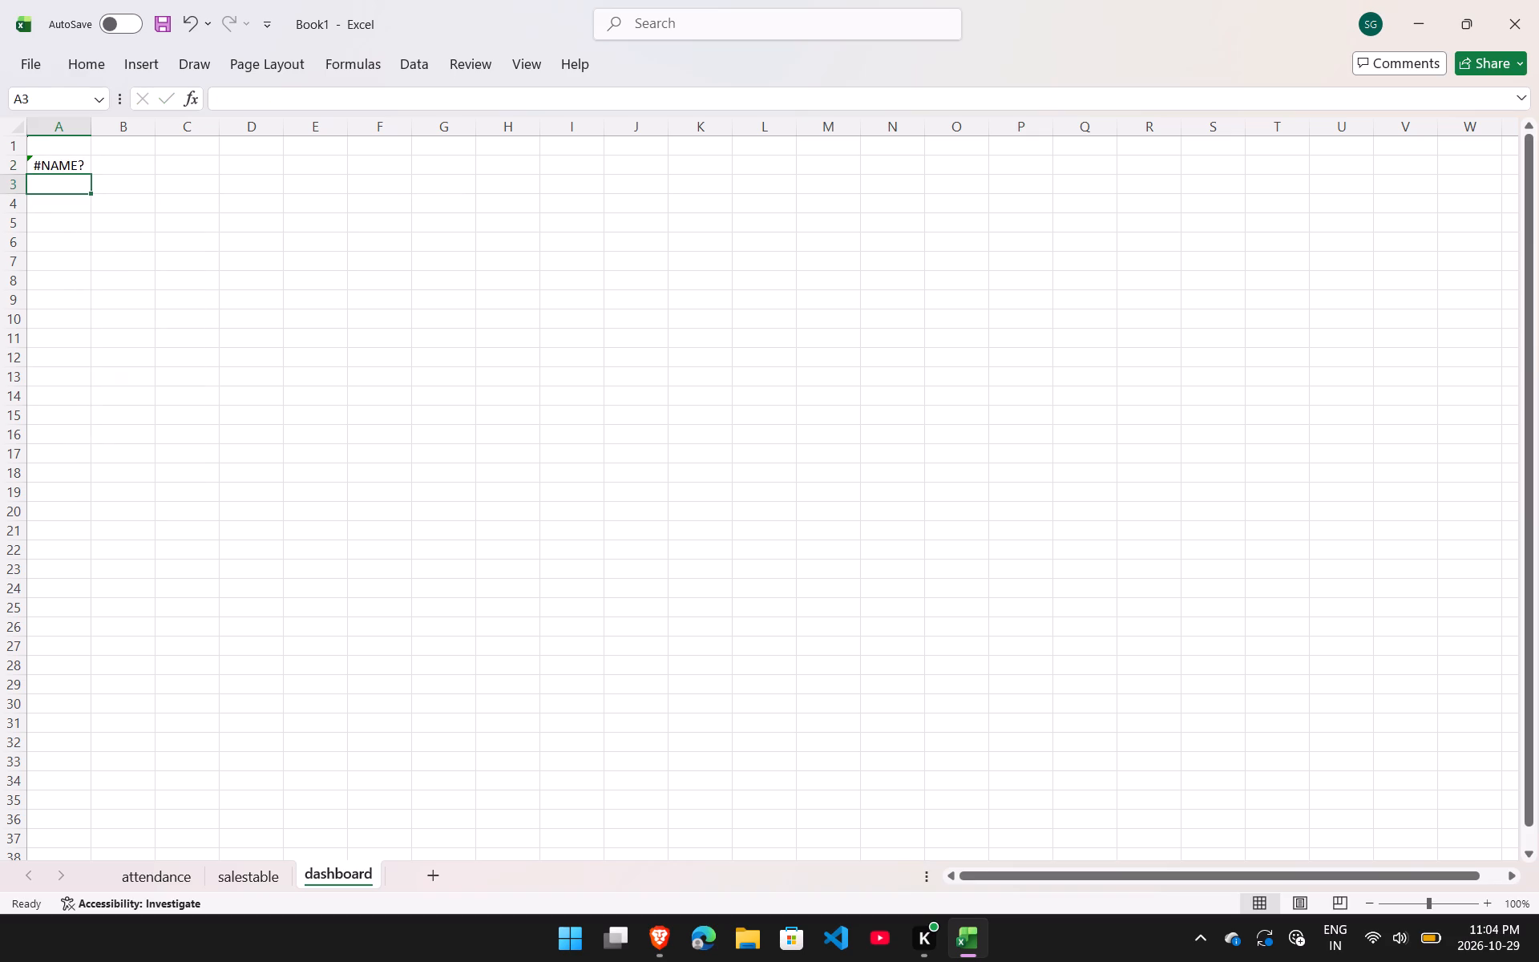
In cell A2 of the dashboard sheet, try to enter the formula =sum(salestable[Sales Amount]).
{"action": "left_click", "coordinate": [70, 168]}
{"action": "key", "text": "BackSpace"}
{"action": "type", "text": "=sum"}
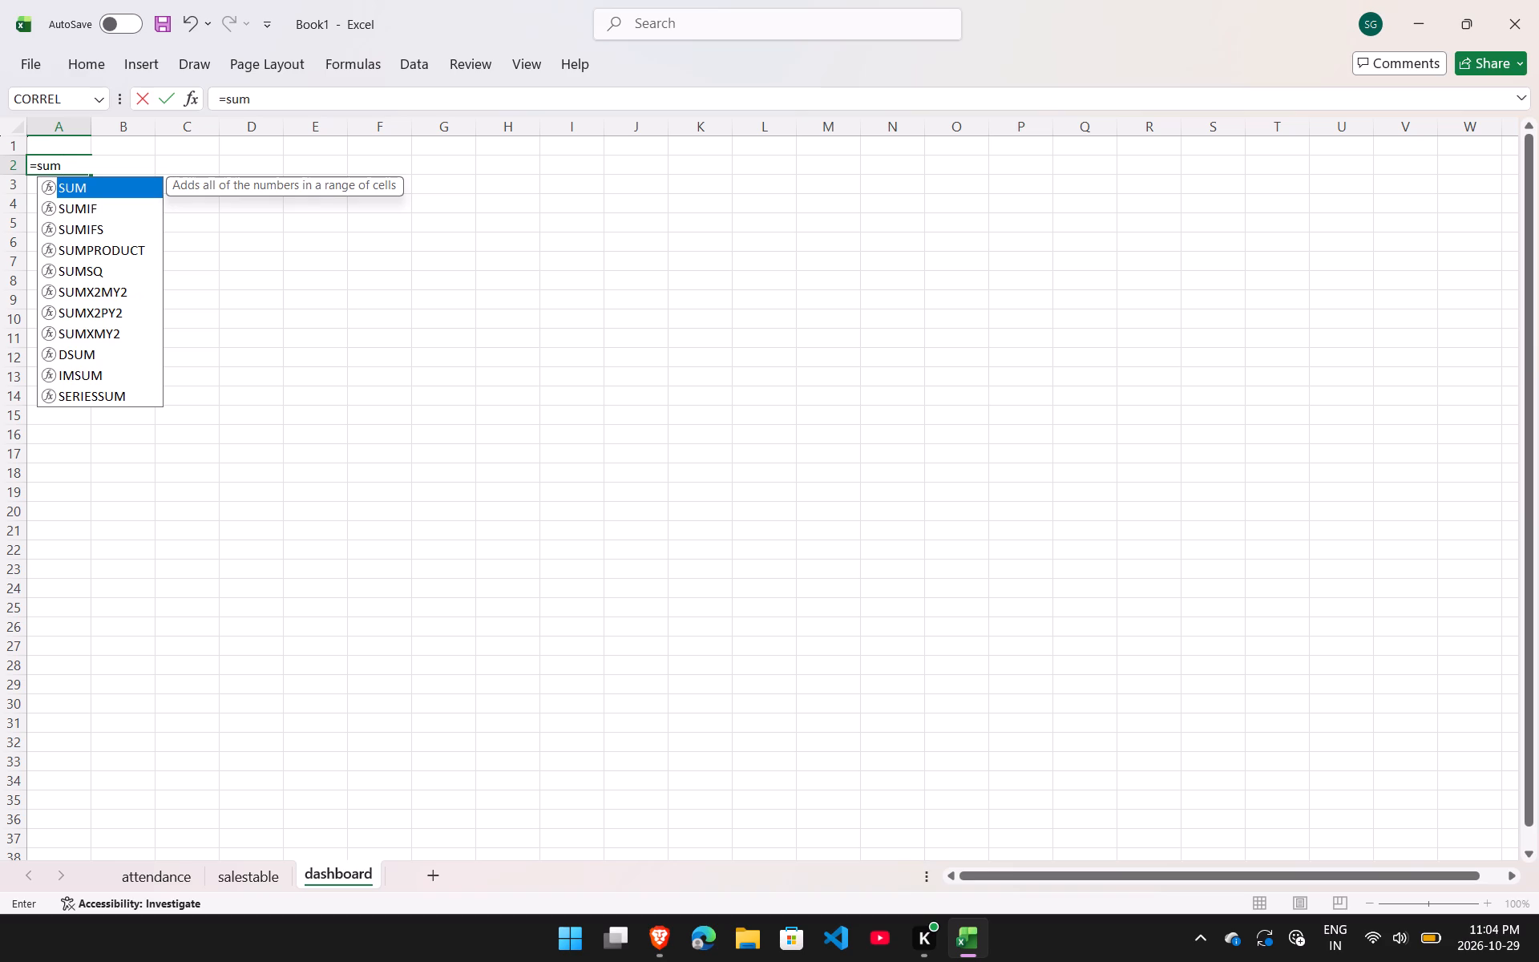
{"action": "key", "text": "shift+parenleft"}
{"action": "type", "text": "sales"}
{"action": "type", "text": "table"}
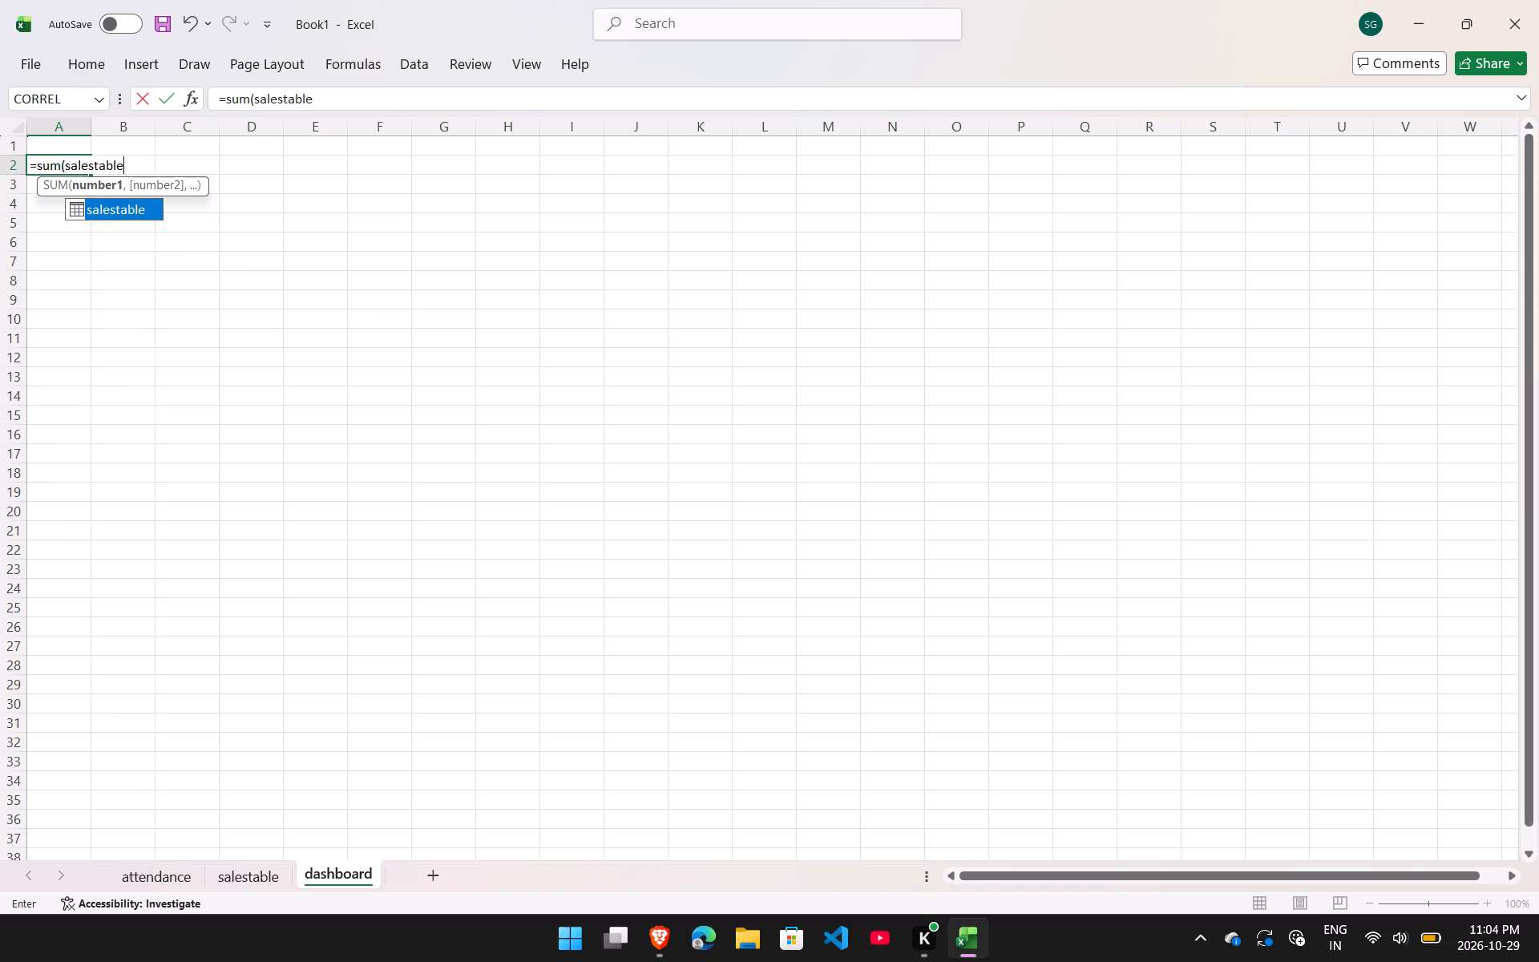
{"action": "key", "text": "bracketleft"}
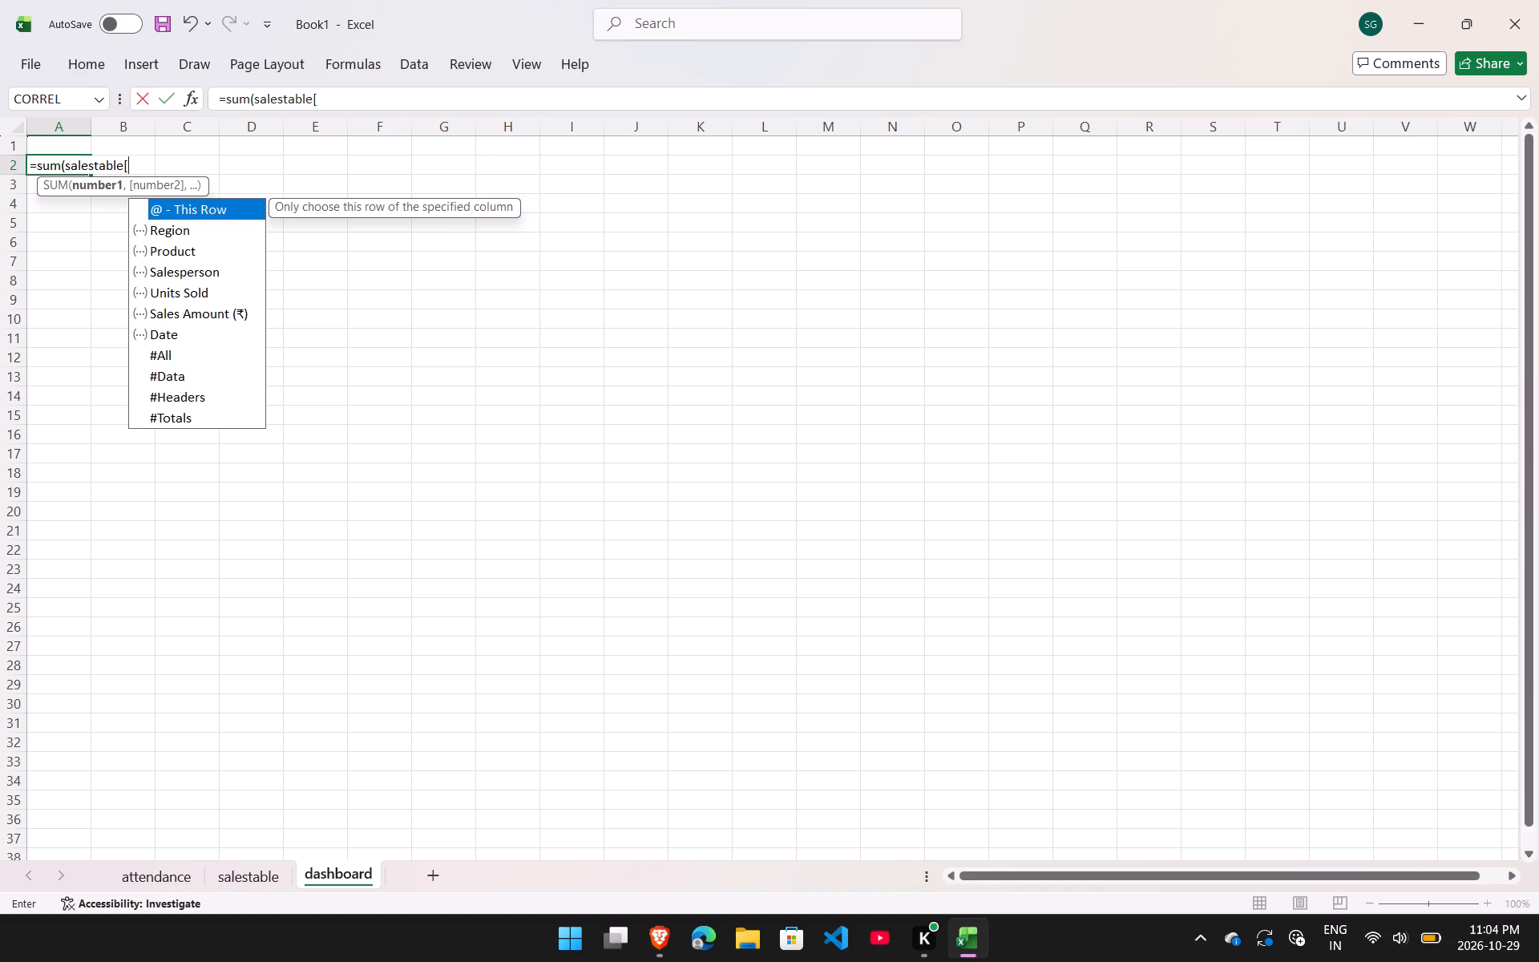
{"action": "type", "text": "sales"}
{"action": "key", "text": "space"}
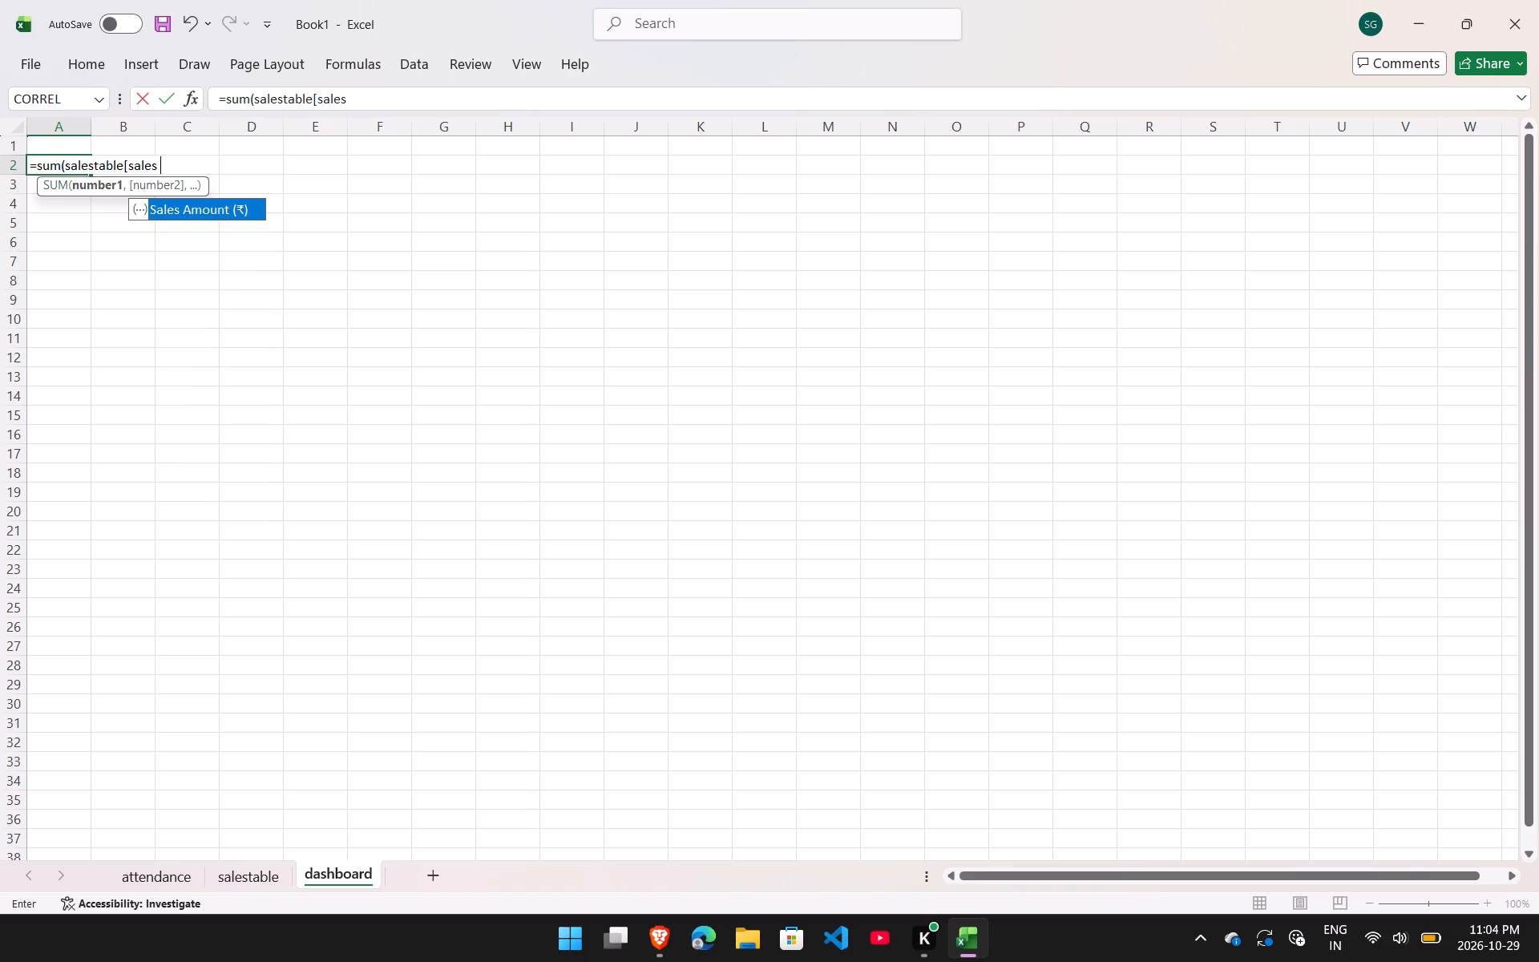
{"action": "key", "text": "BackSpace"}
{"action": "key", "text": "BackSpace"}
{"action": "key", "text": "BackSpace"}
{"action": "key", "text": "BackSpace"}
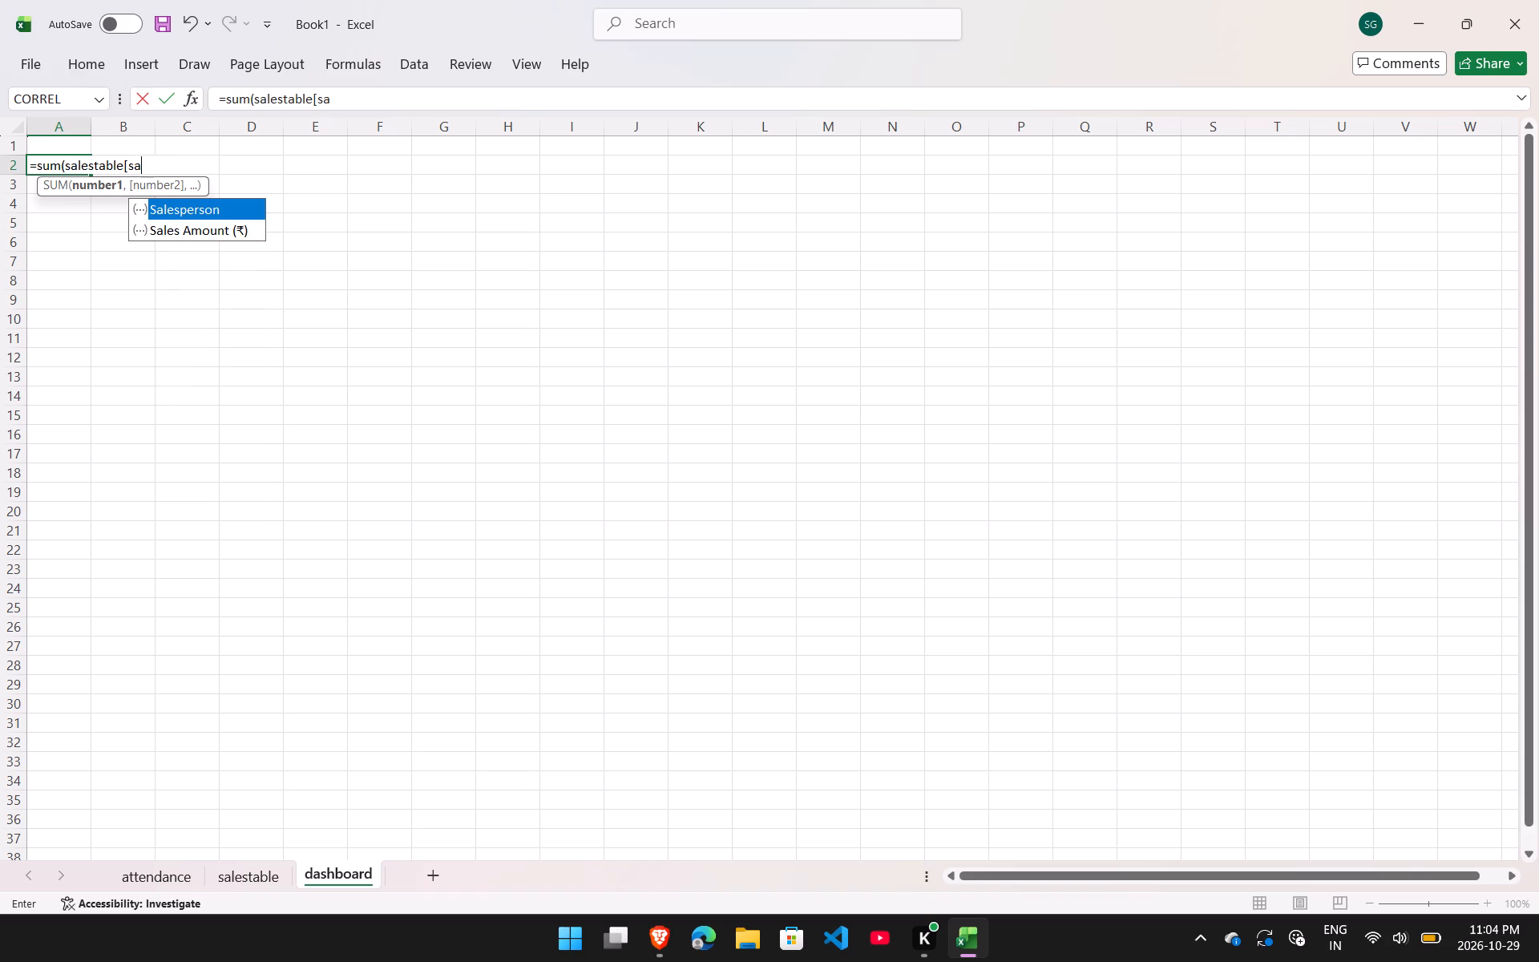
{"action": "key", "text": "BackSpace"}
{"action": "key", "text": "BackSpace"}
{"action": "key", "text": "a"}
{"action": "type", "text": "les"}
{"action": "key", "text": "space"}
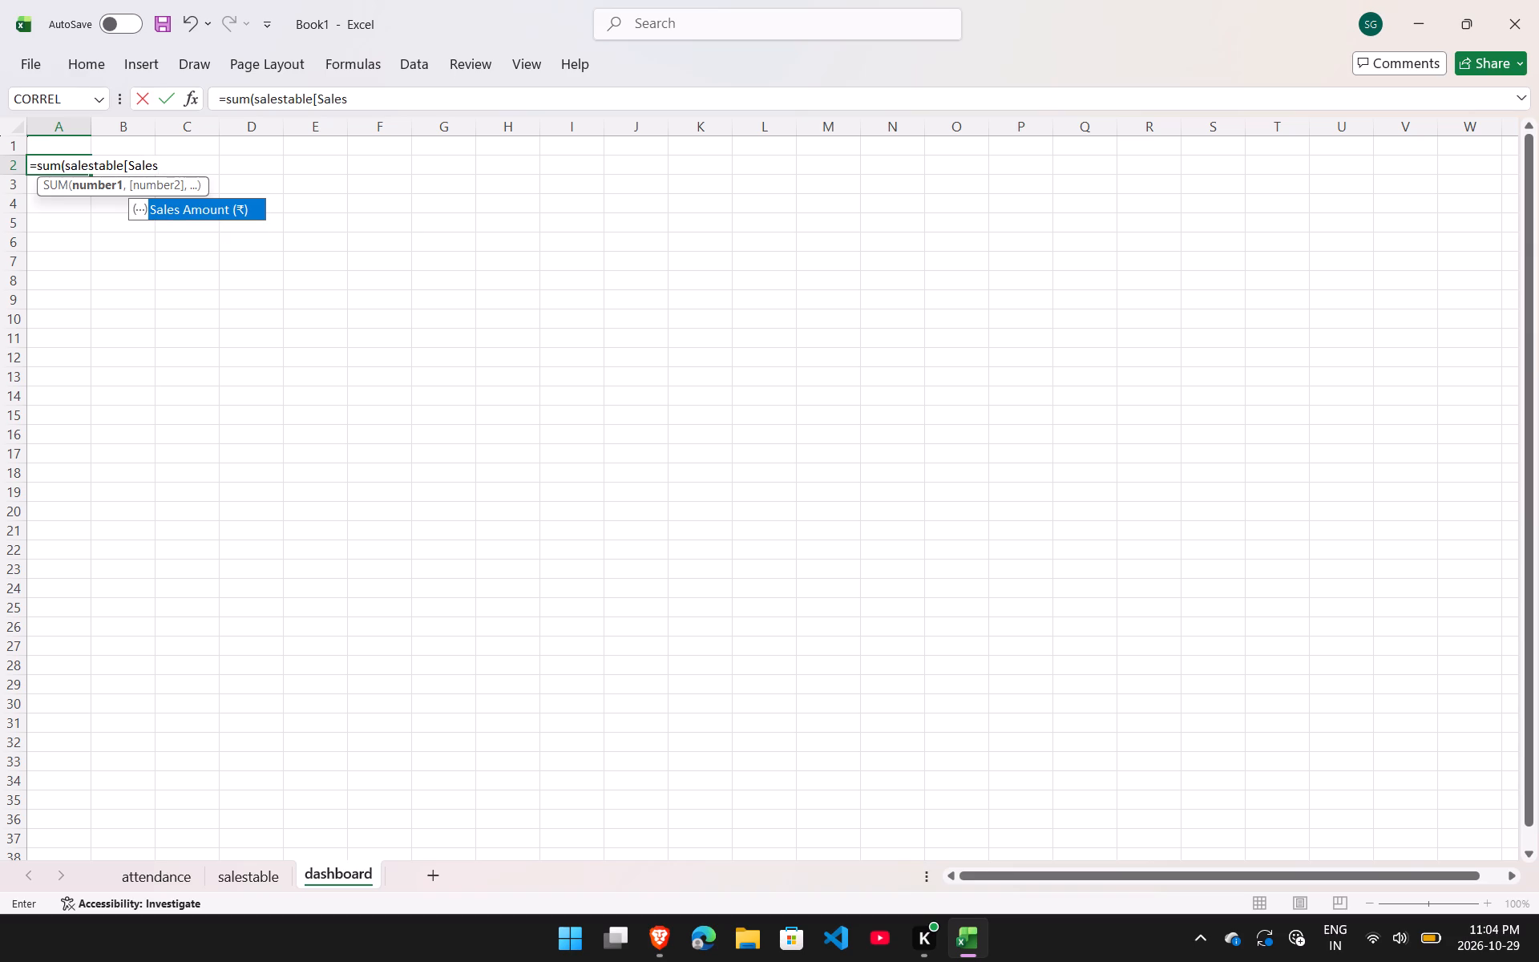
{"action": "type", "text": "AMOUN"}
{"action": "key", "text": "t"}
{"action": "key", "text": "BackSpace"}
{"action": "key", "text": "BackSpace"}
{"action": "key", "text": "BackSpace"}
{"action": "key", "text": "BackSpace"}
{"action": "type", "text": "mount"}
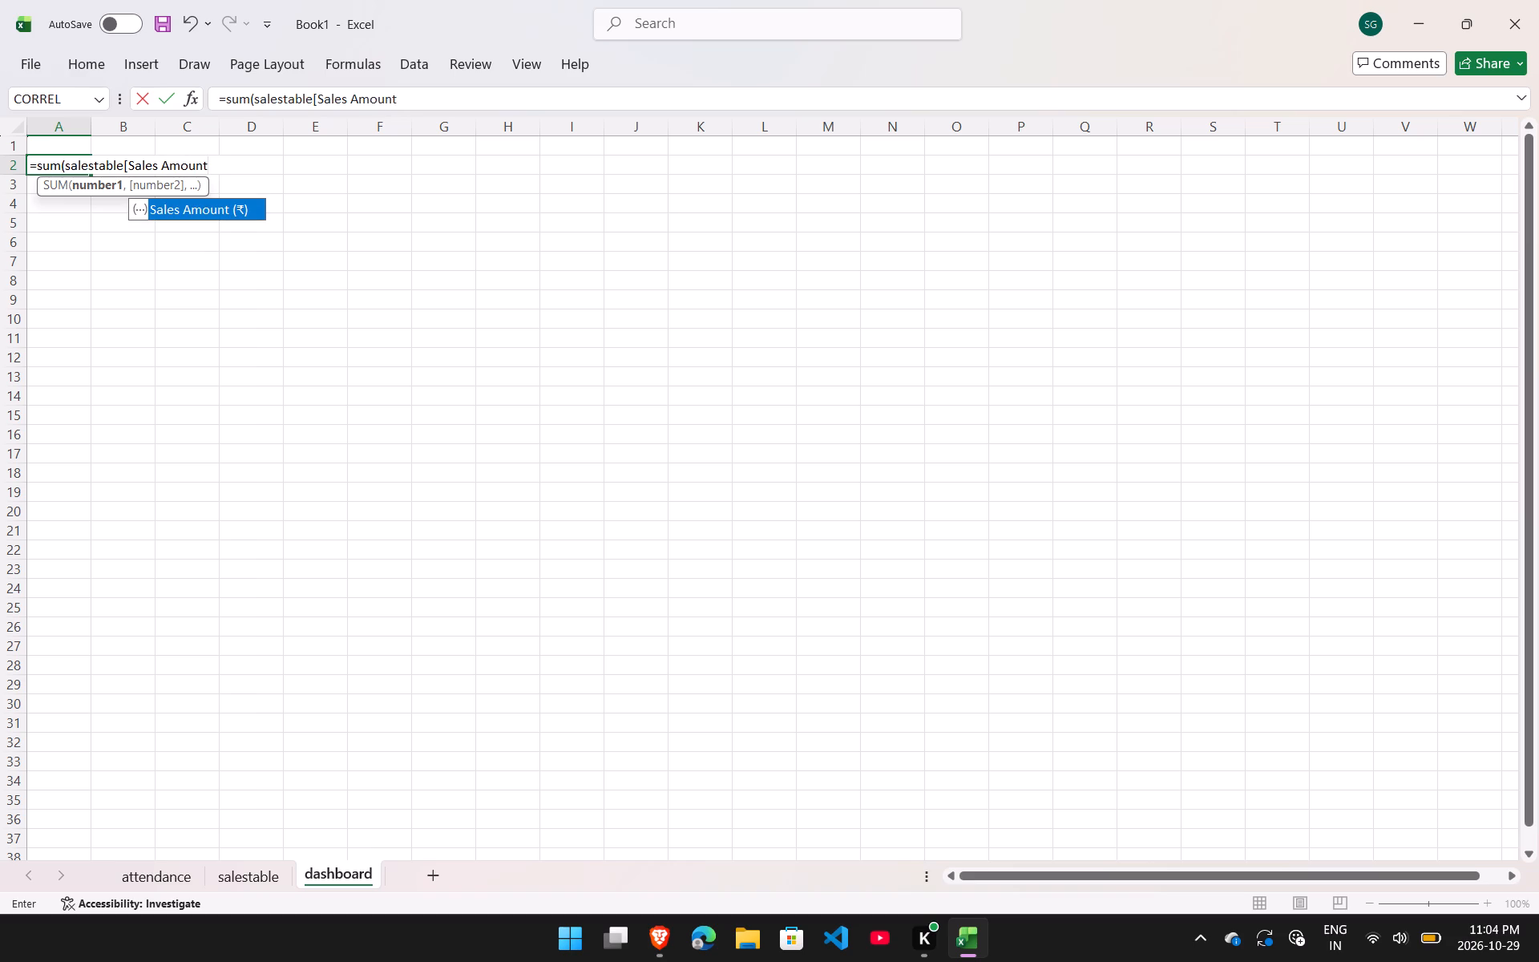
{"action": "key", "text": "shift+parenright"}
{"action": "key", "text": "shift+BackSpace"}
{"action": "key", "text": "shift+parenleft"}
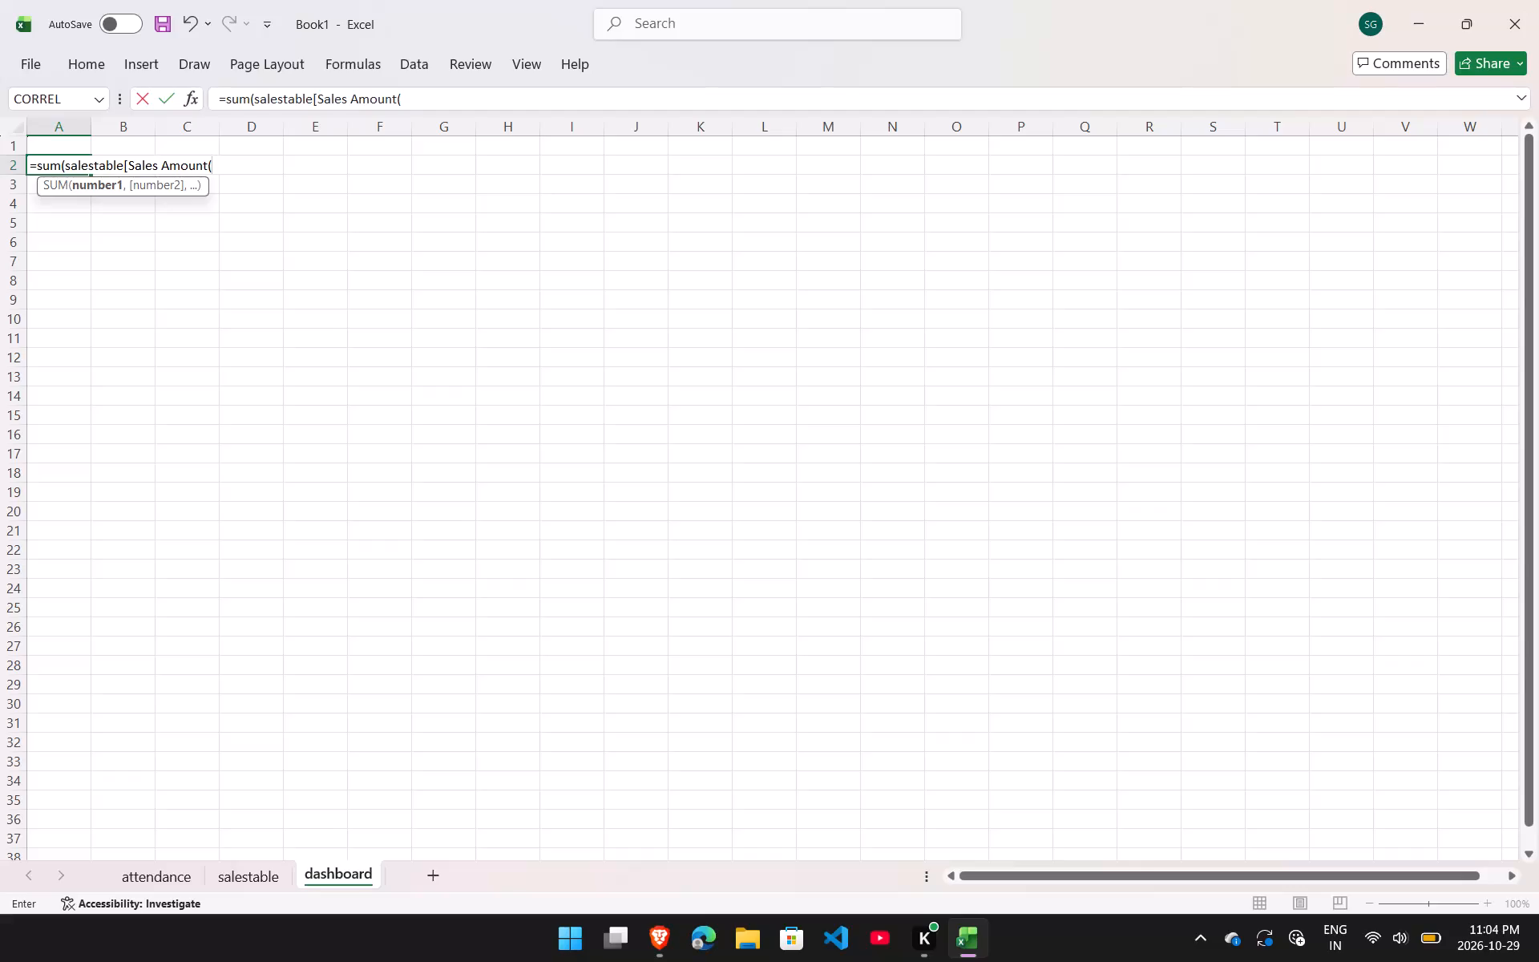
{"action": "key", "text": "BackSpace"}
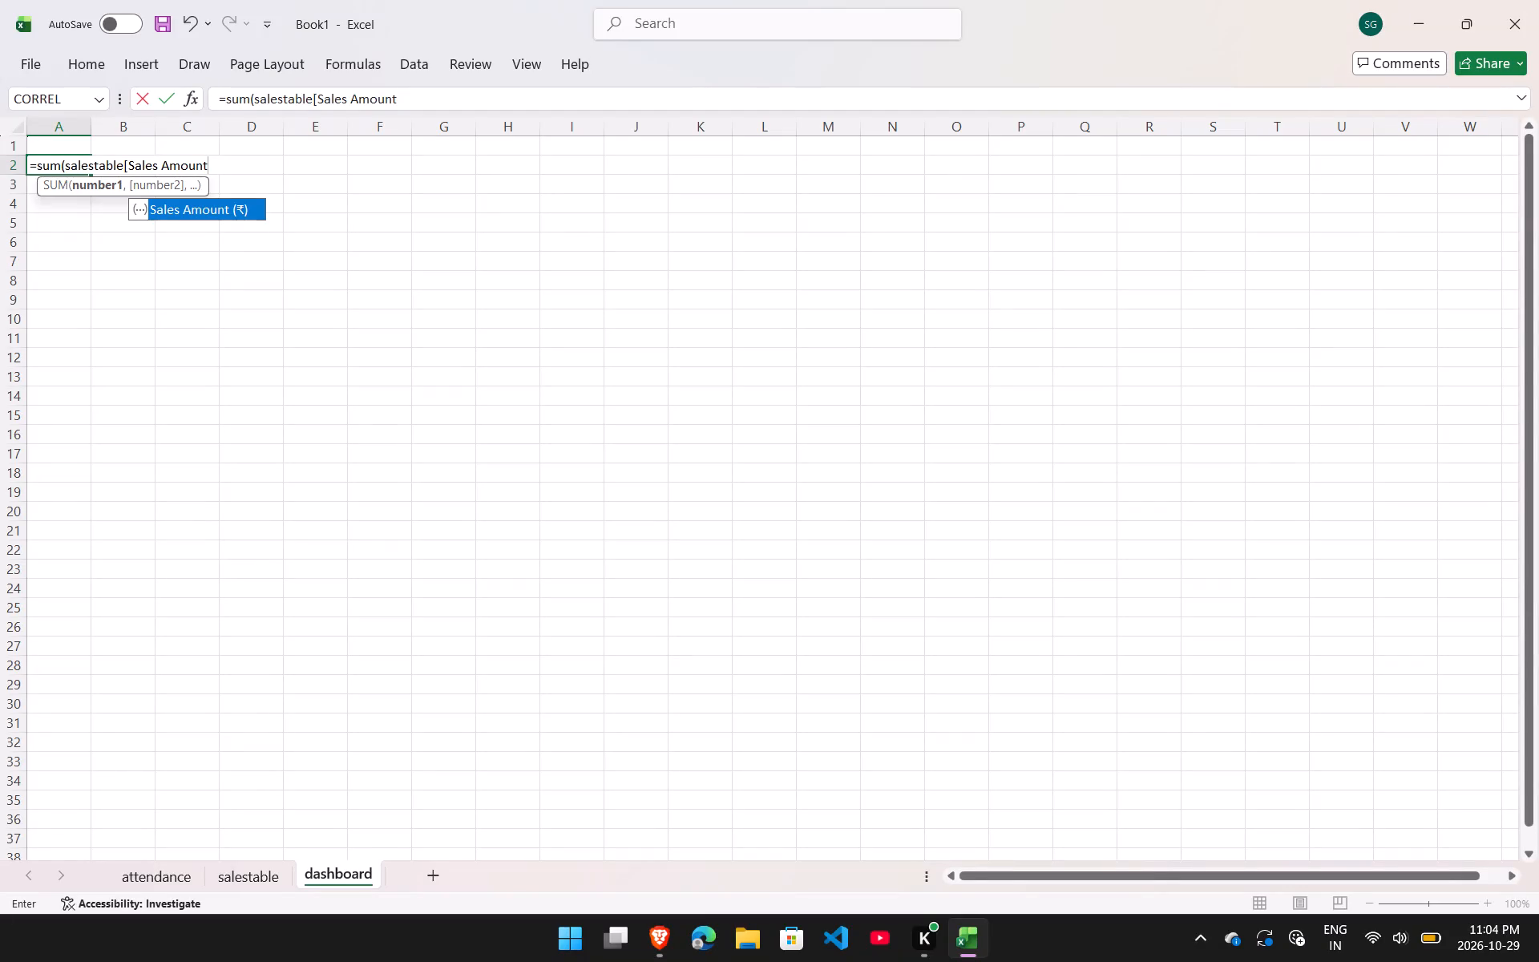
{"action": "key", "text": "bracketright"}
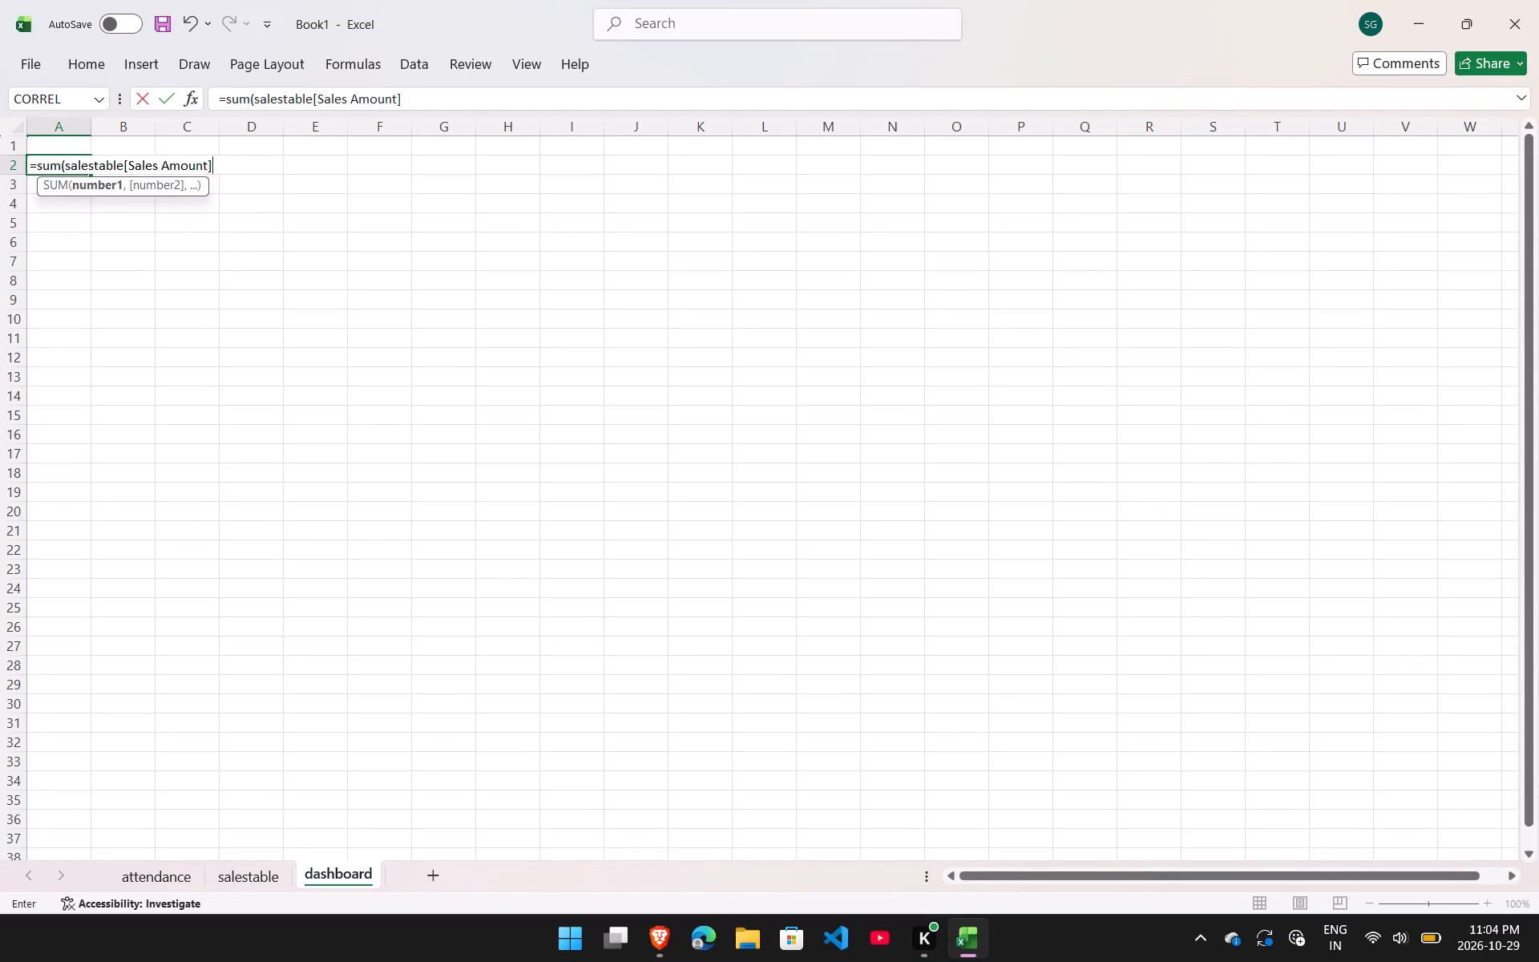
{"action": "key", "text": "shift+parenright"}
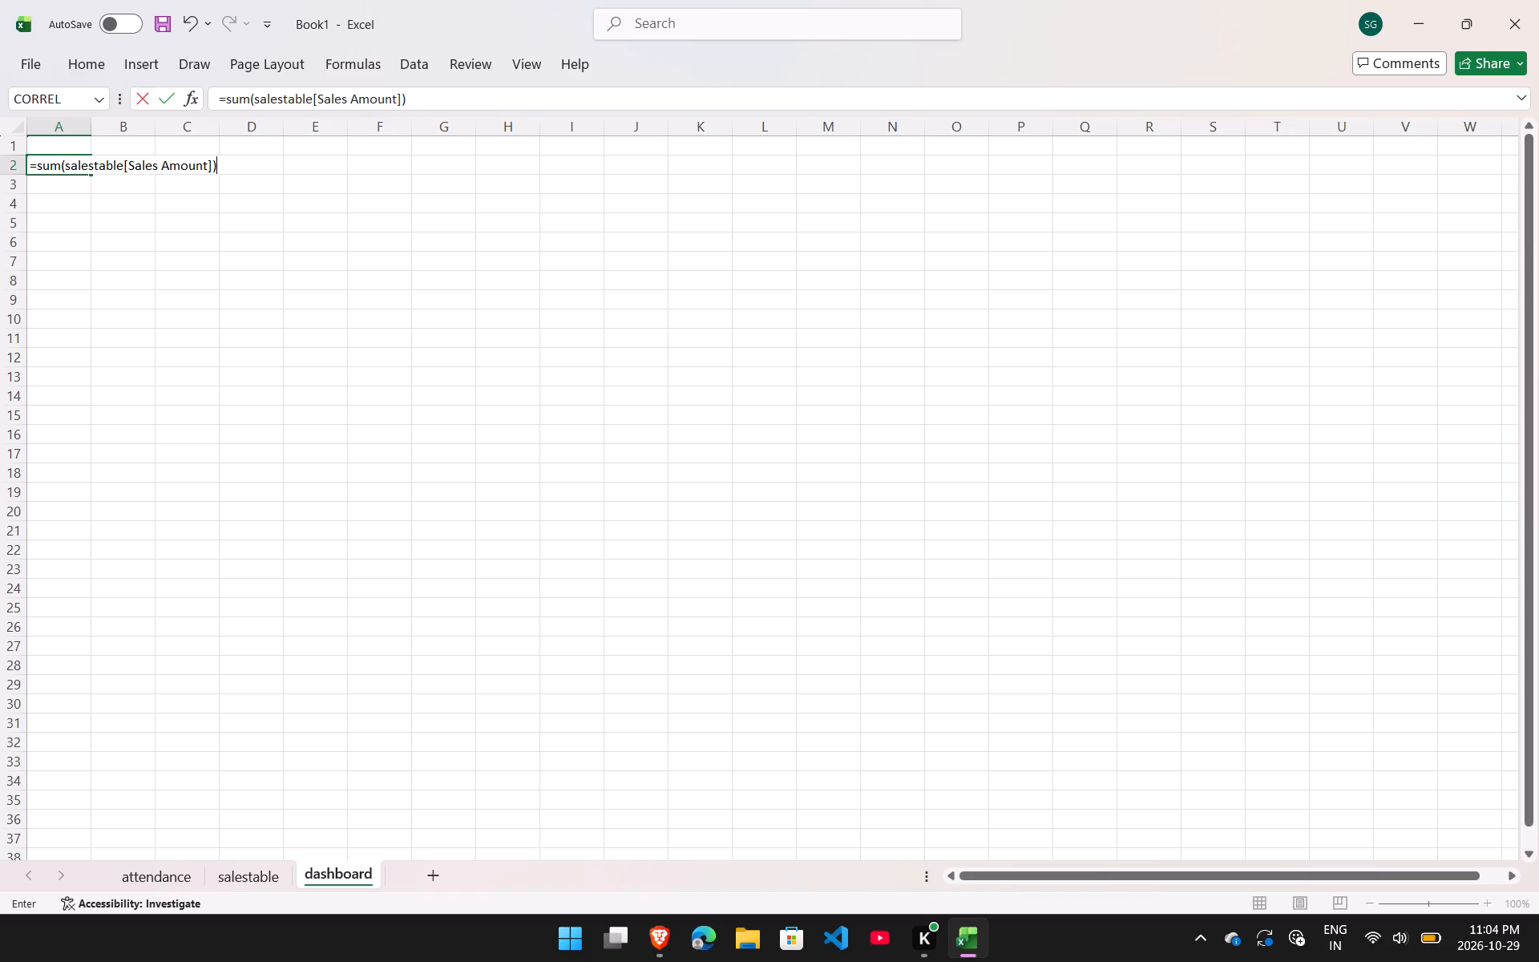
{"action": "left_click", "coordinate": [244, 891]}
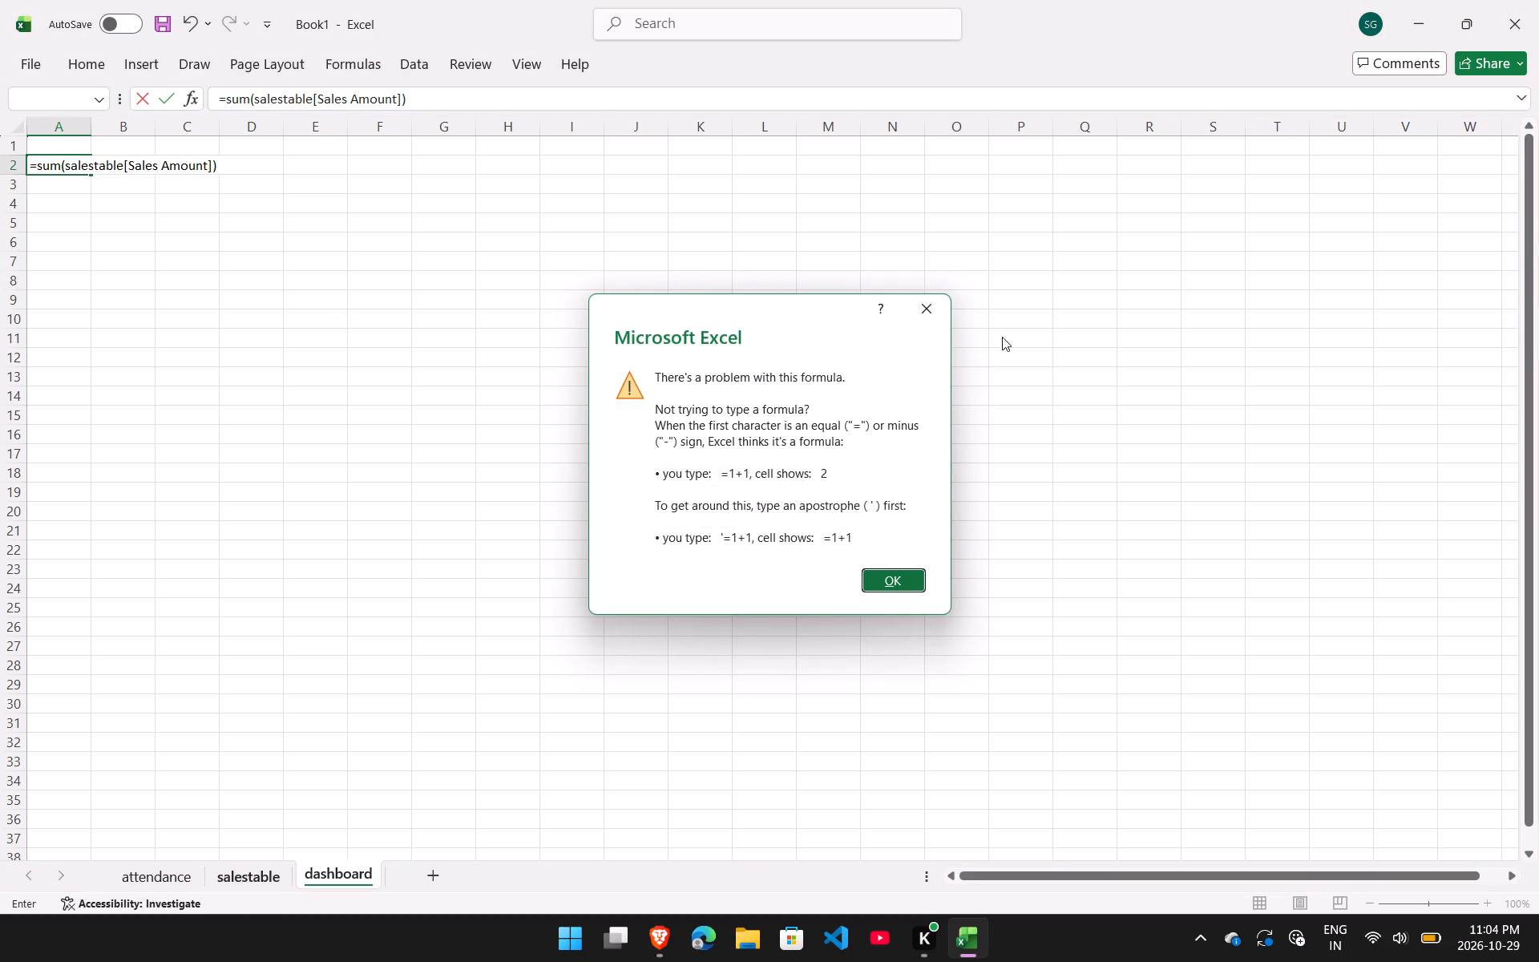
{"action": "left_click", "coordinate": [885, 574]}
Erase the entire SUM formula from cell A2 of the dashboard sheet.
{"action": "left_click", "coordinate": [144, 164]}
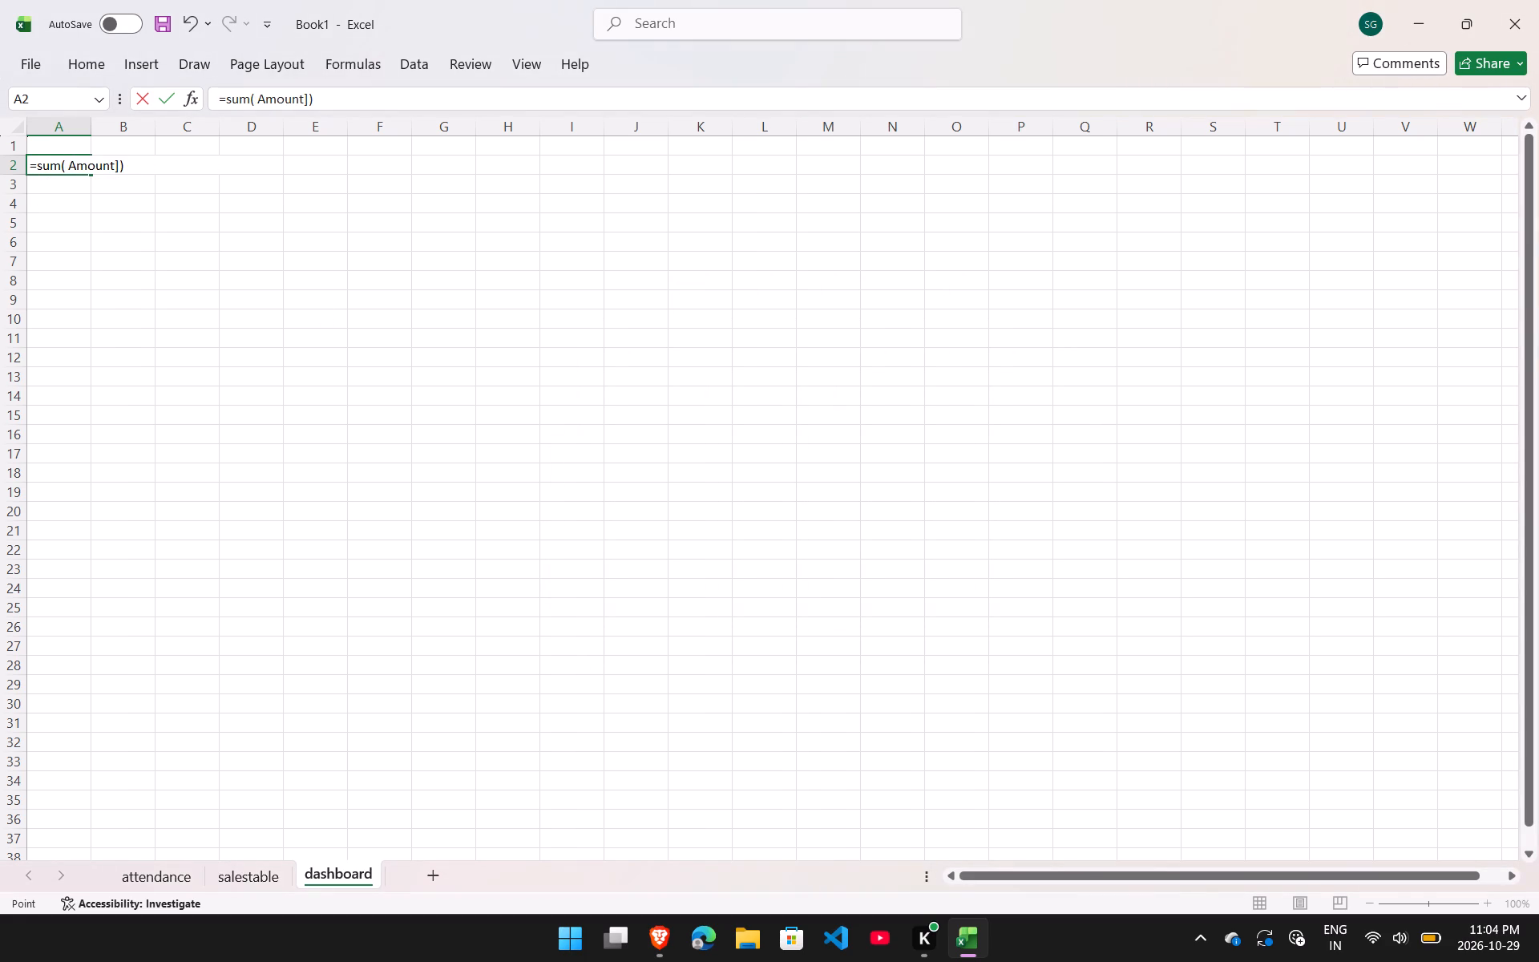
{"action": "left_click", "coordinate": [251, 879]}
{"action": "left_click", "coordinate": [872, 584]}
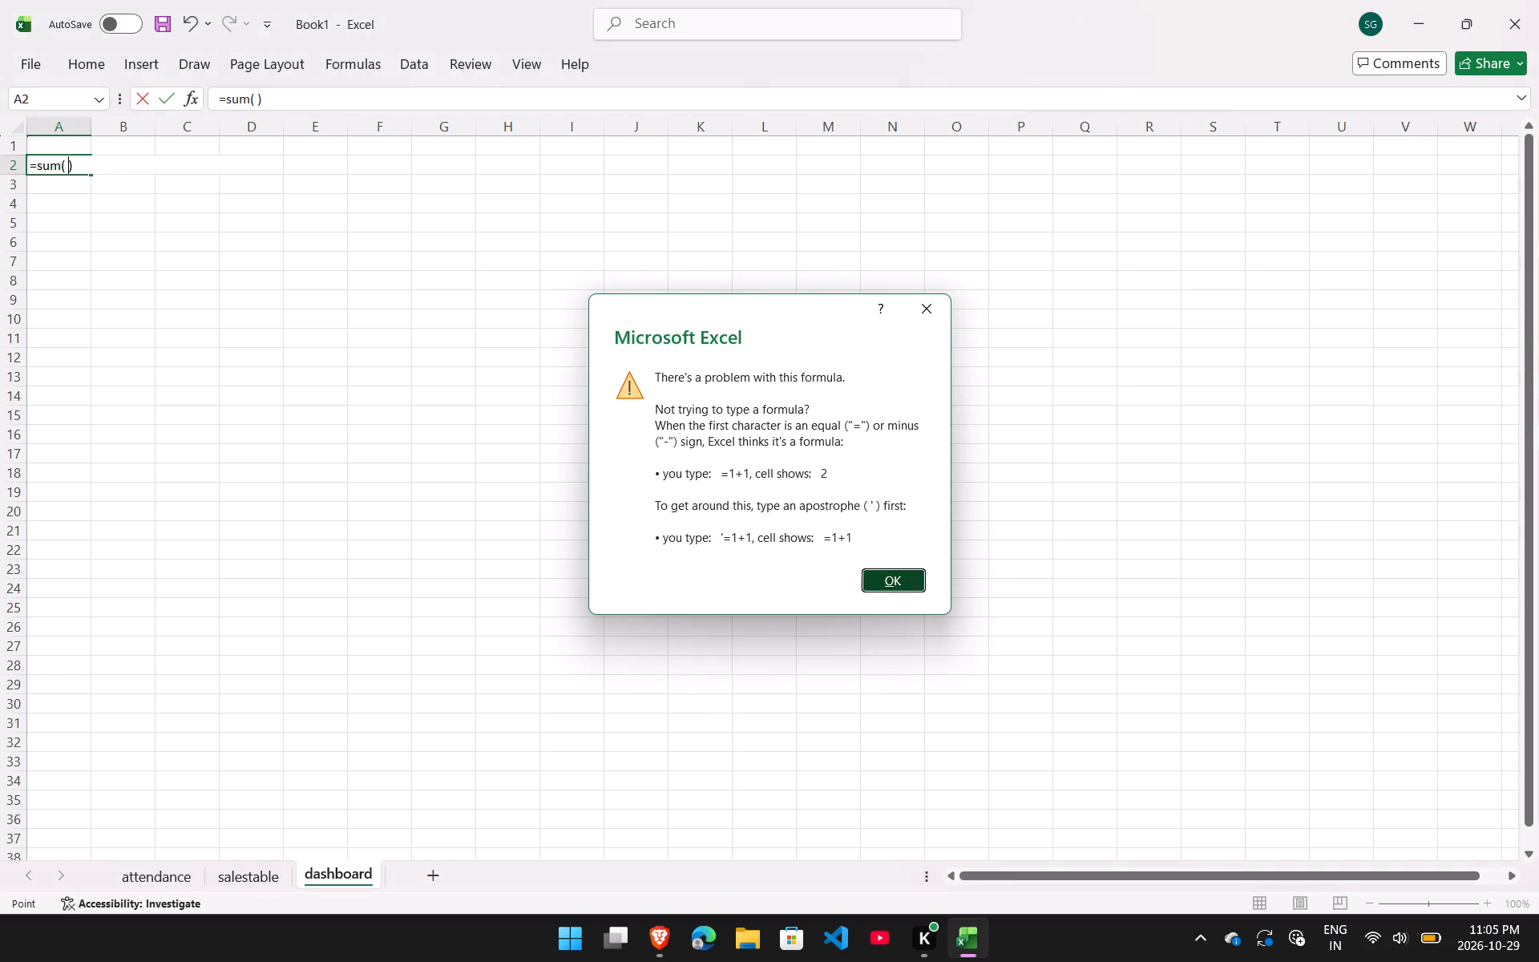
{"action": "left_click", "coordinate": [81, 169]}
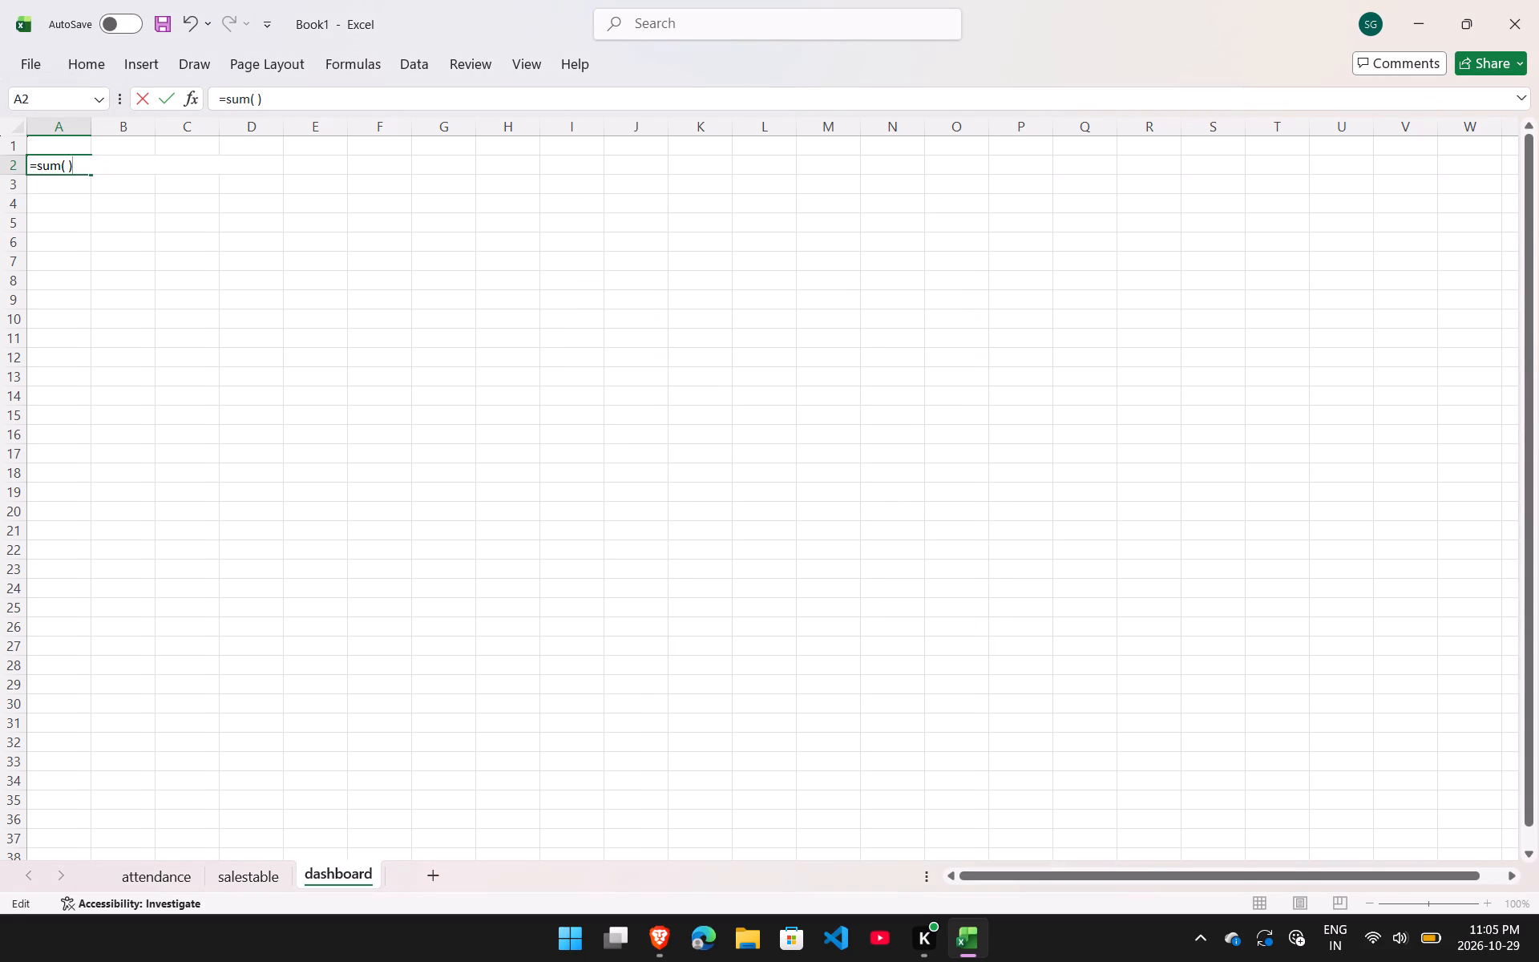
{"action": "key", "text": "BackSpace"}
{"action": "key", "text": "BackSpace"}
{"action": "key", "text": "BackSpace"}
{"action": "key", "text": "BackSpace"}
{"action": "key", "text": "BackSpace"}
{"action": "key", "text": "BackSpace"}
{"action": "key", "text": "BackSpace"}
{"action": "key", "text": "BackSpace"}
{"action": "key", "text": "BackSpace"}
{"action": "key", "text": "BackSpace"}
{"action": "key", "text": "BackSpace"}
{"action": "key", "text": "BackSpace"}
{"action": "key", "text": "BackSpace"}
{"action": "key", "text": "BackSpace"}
On the salestable sheet, rename the sales amount column header in cell E1 as Sales_Amount.
{"action": "left_click", "coordinate": [245, 876]}
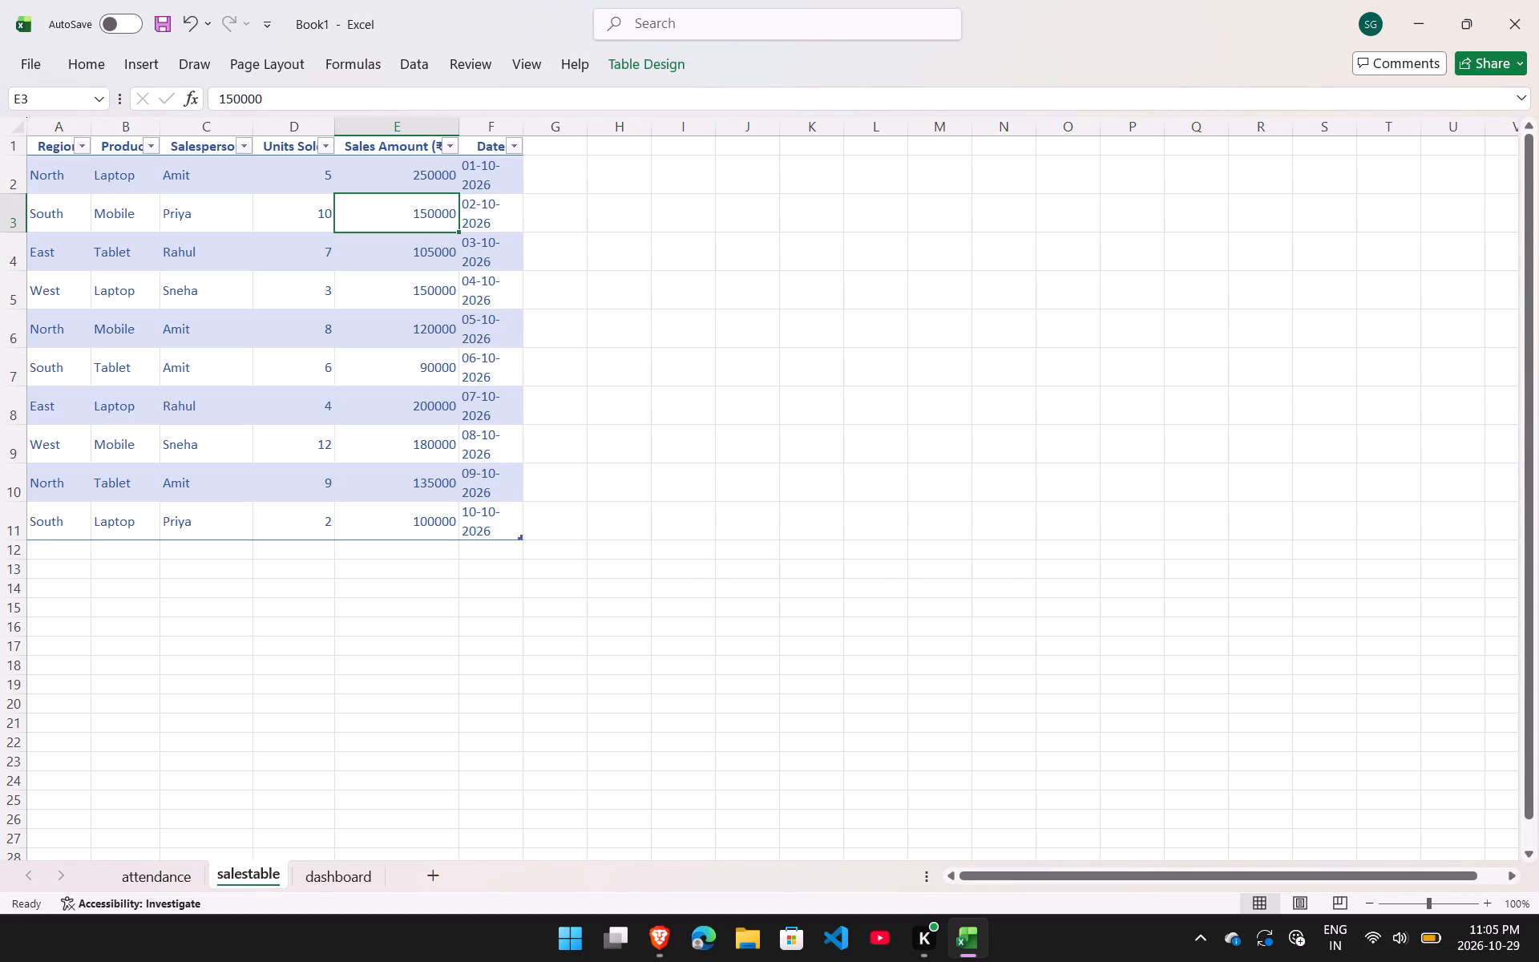
{"action": "left_click", "coordinate": [403, 154]}
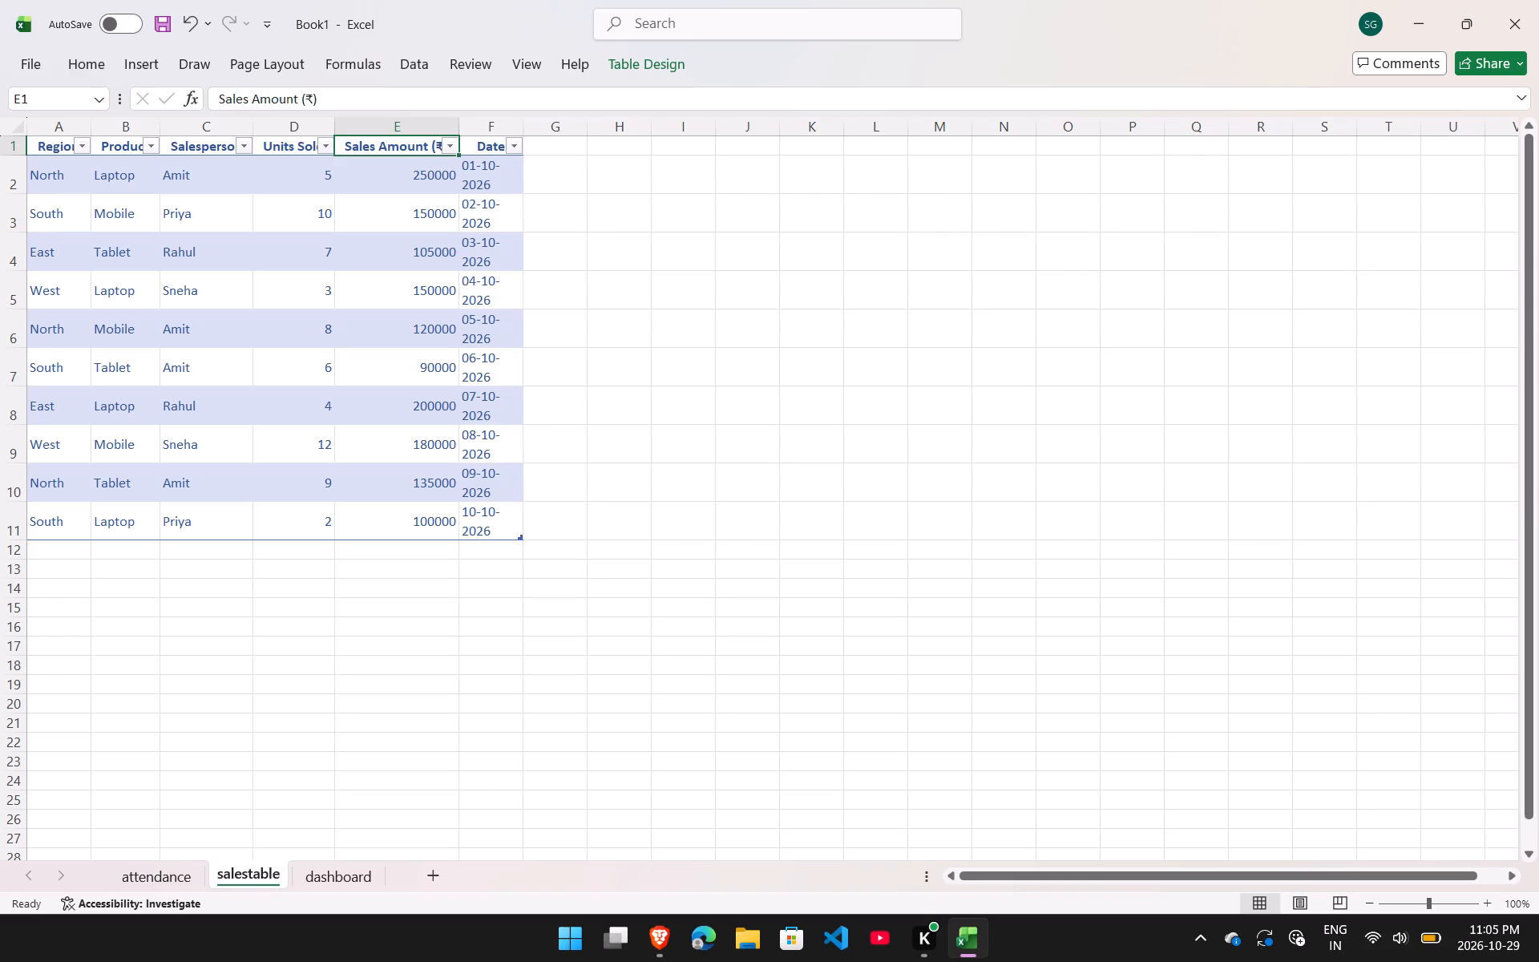
{"action": "left_click", "coordinate": [410, 145]}
{"action": "double_click", "coordinate": [414, 143]}
{"action": "left_click", "coordinate": [447, 146]}
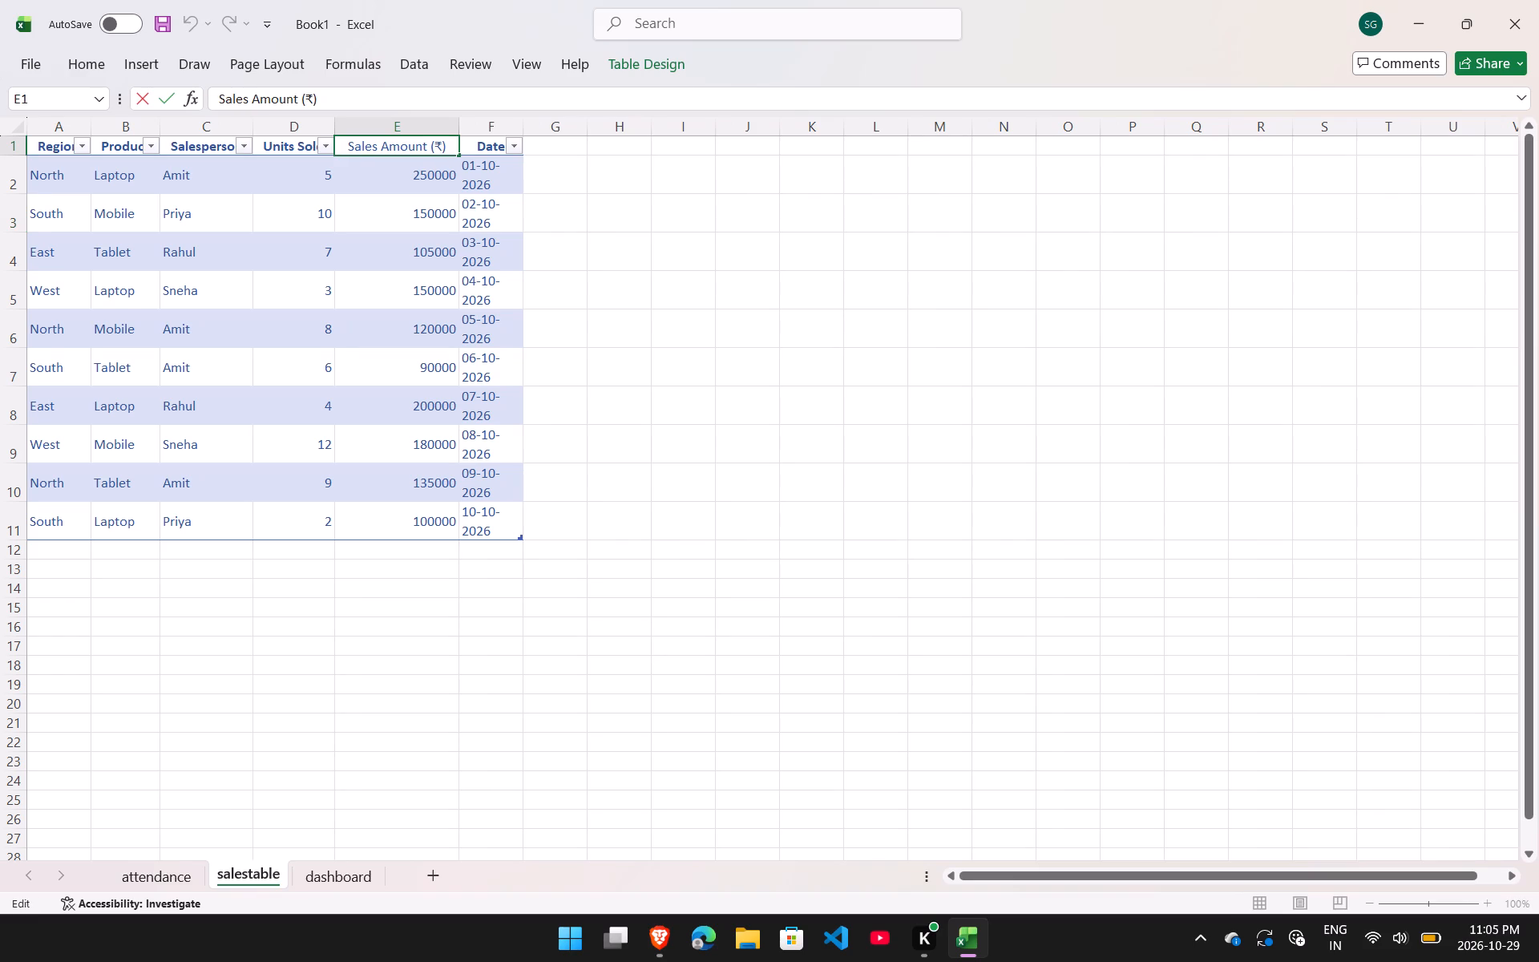
{"action": "key", "text": "BackSpace"}
{"action": "key", "text": "BackSpace"}
{"action": "key", "text": "BackSpace"}
{"action": "key", "text": "Left"}
{"action": "key", "text": "Left"}
{"action": "key", "text": "Left"}
{"action": "key", "text": "Left"}
{"action": "key", "text": "Left"}
{"action": "key", "text": "Left"}
{"action": "key", "text": "Left"}
{"action": "key", "text": "Left"}
{"action": "key", "text": "shift+underscore"}
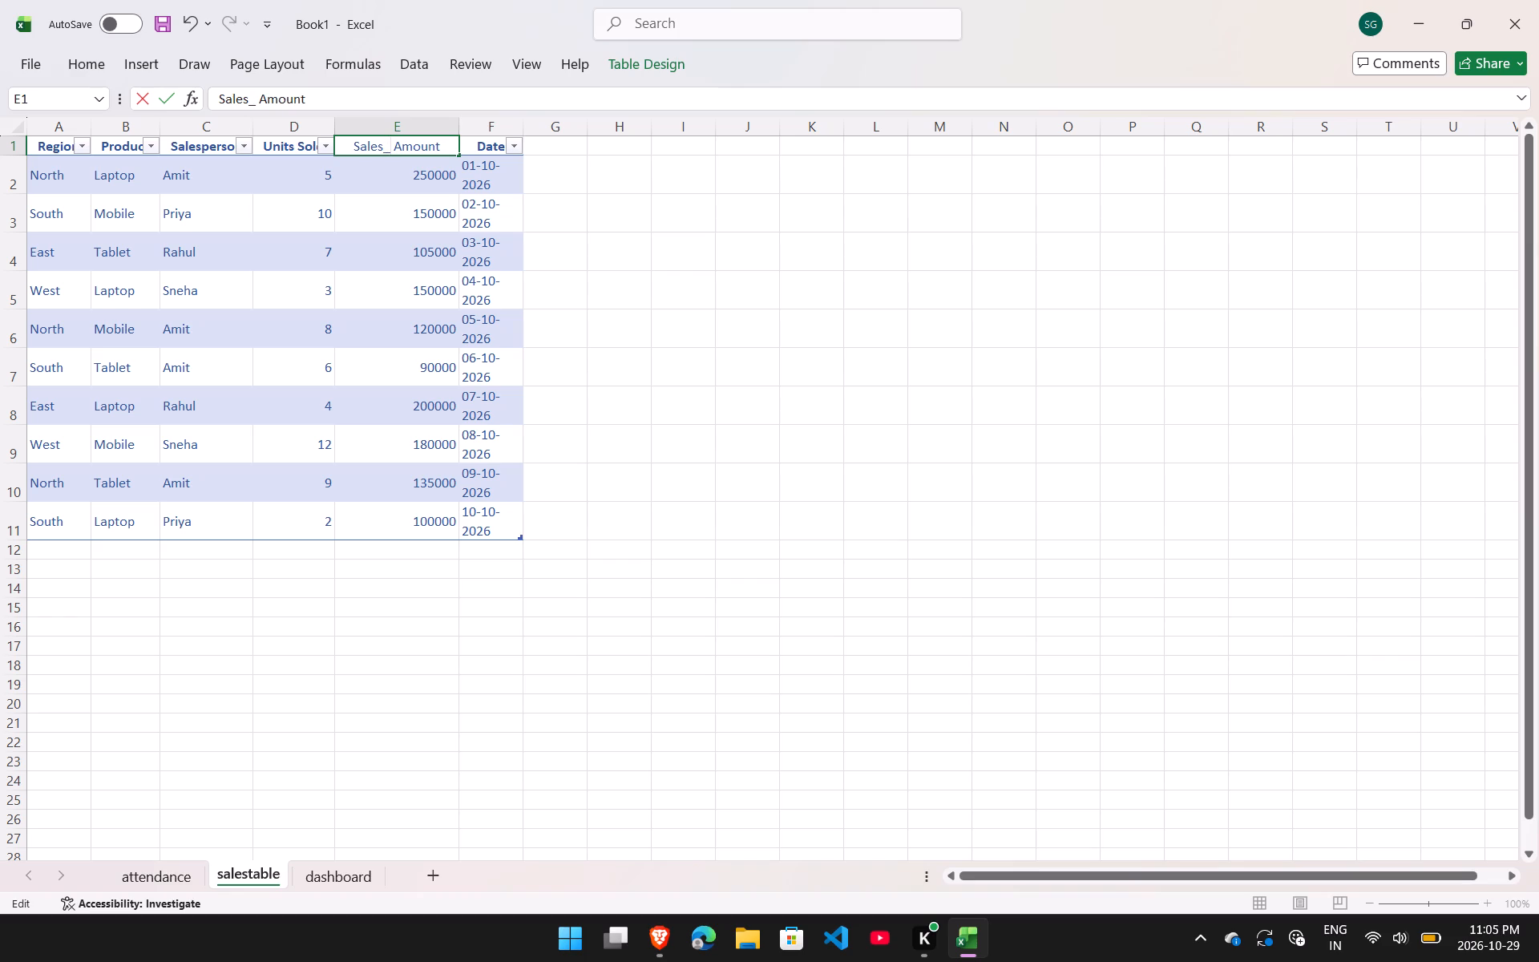
{"action": "key", "text": "Right"}
{"action": "key", "text": "BackSpace"}
{"action": "left_click", "coordinate": [716, 753]}
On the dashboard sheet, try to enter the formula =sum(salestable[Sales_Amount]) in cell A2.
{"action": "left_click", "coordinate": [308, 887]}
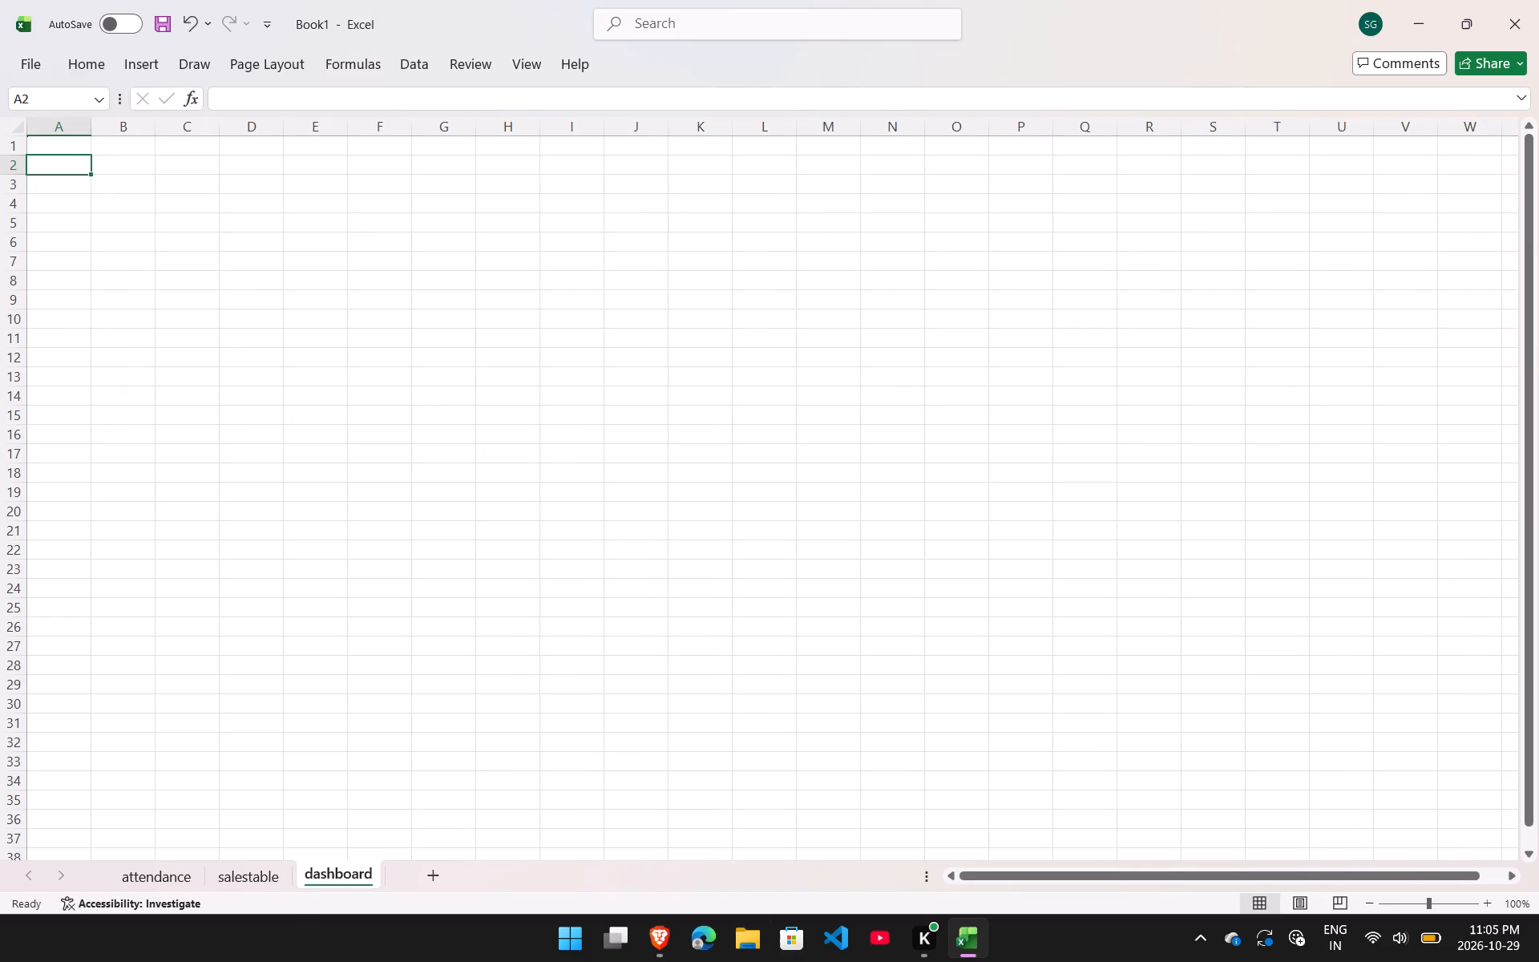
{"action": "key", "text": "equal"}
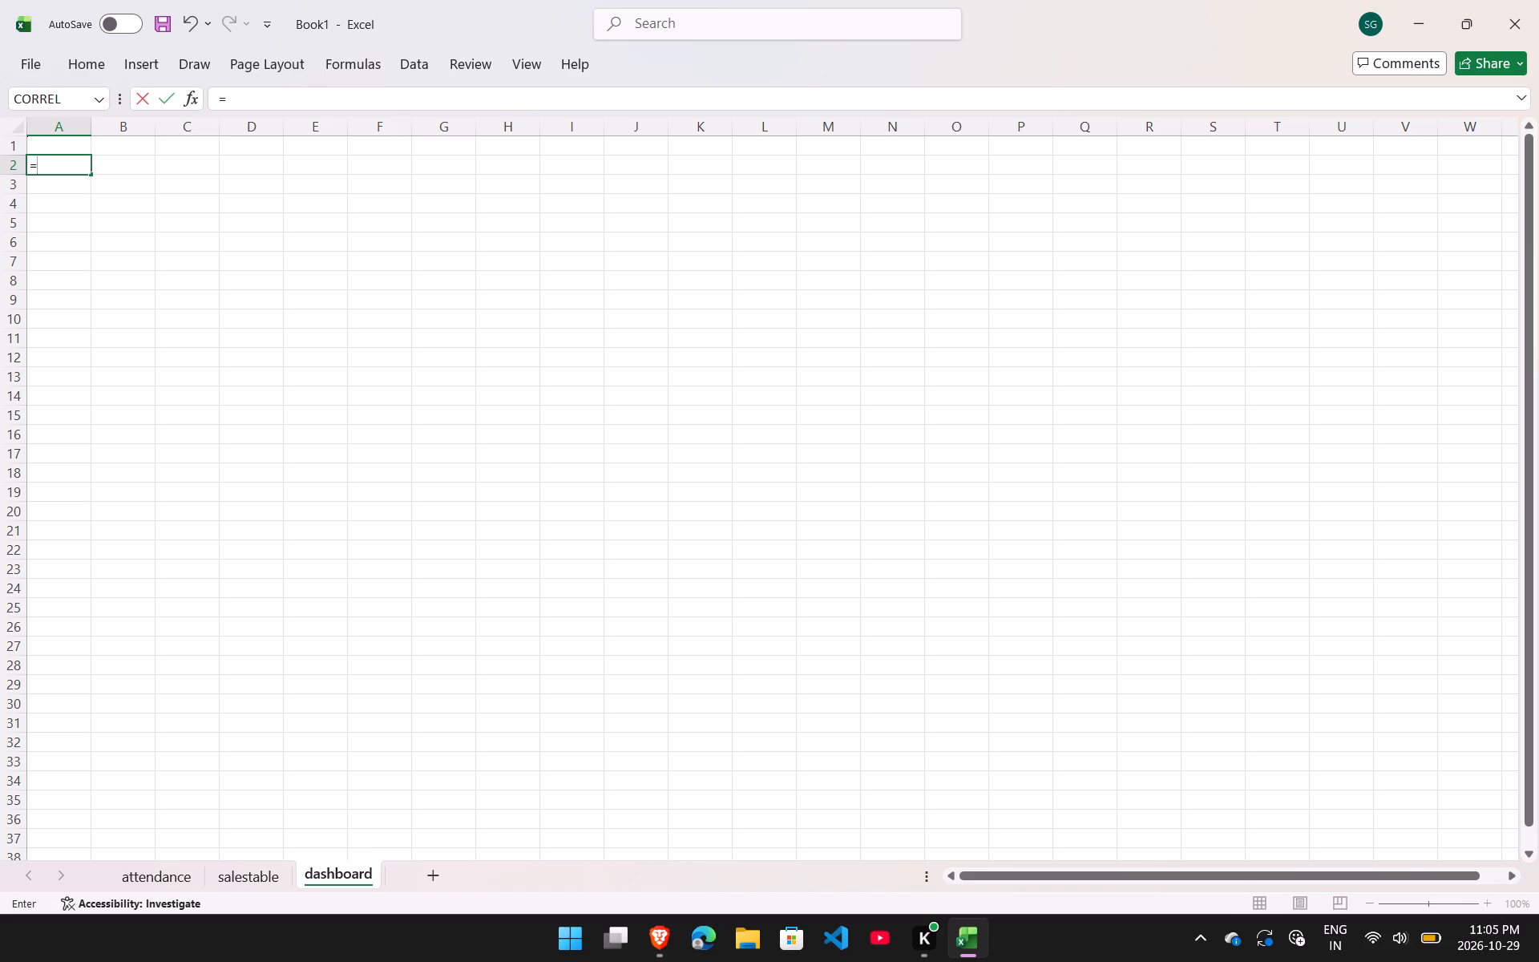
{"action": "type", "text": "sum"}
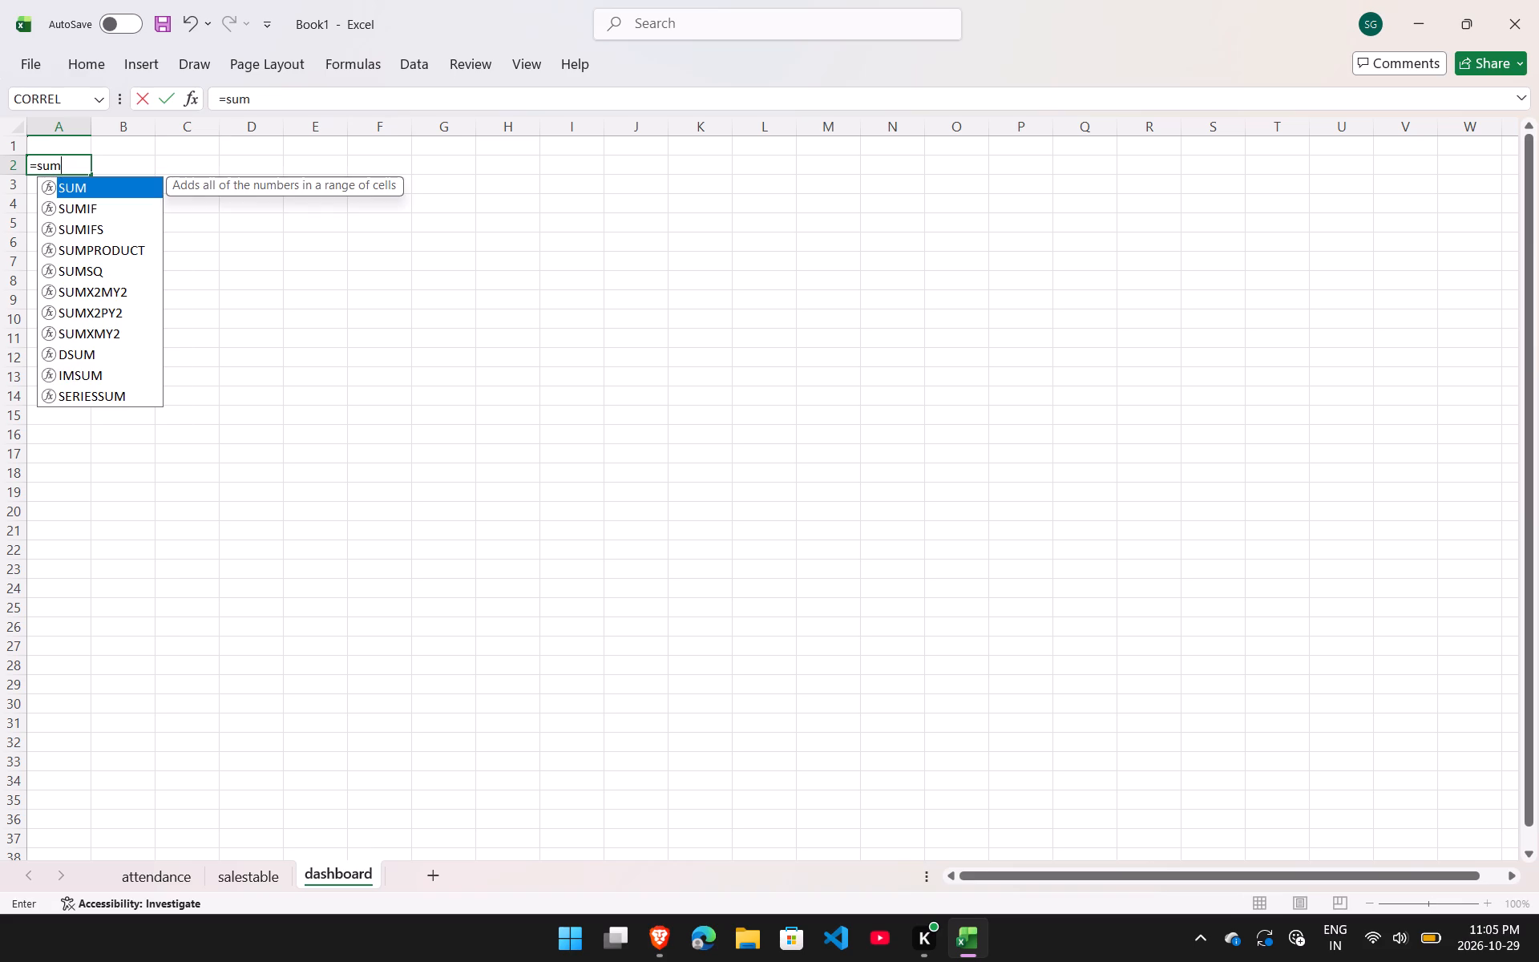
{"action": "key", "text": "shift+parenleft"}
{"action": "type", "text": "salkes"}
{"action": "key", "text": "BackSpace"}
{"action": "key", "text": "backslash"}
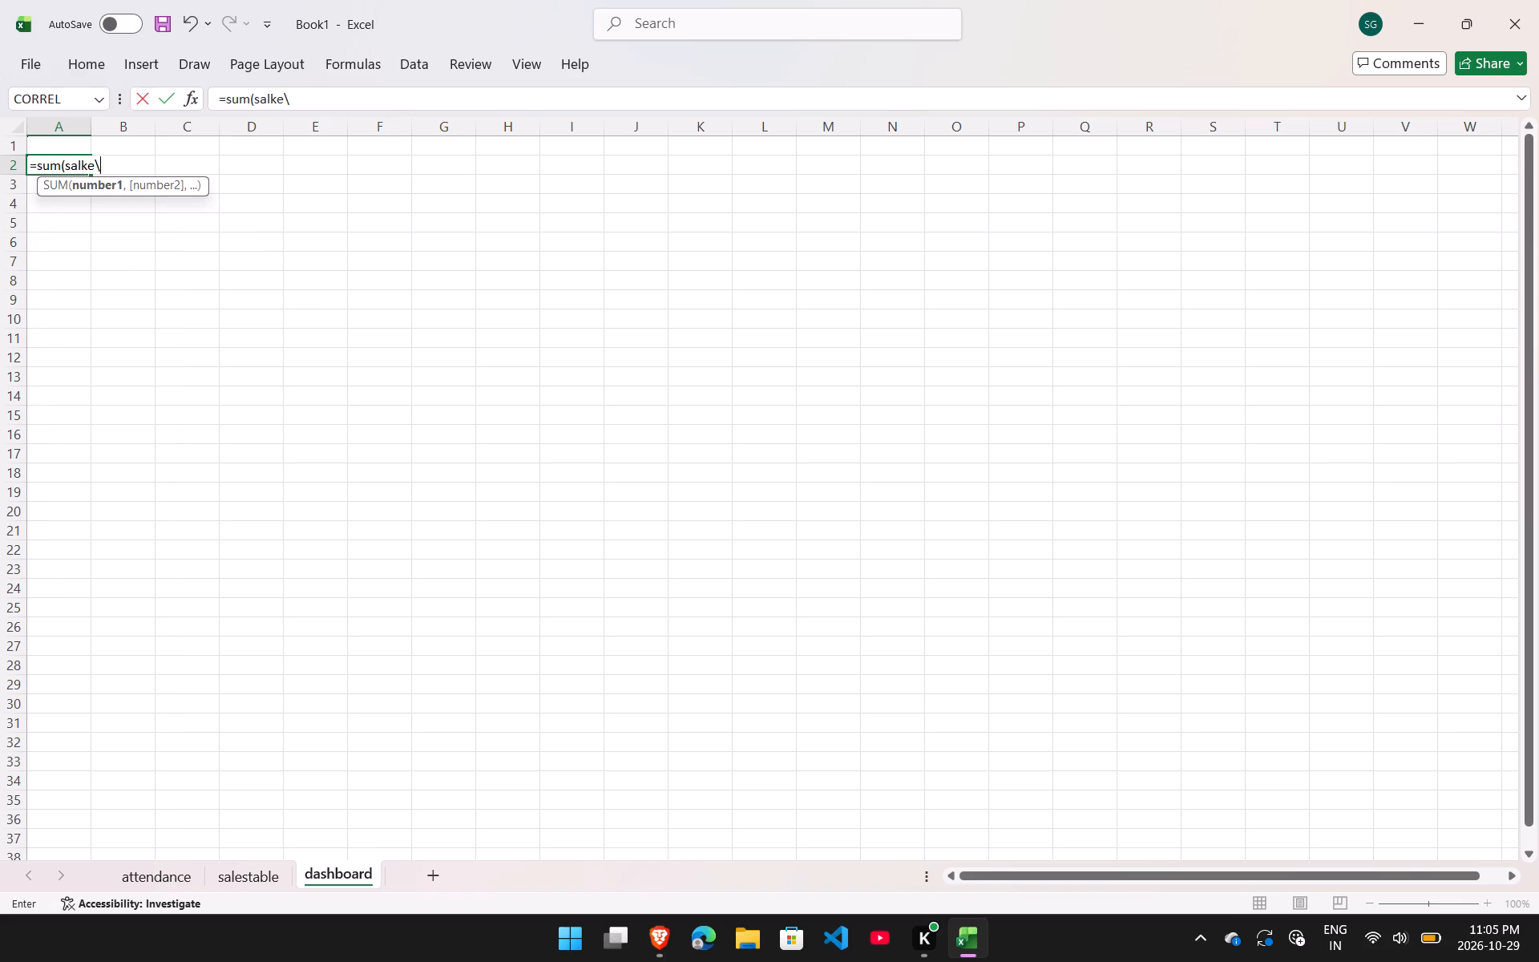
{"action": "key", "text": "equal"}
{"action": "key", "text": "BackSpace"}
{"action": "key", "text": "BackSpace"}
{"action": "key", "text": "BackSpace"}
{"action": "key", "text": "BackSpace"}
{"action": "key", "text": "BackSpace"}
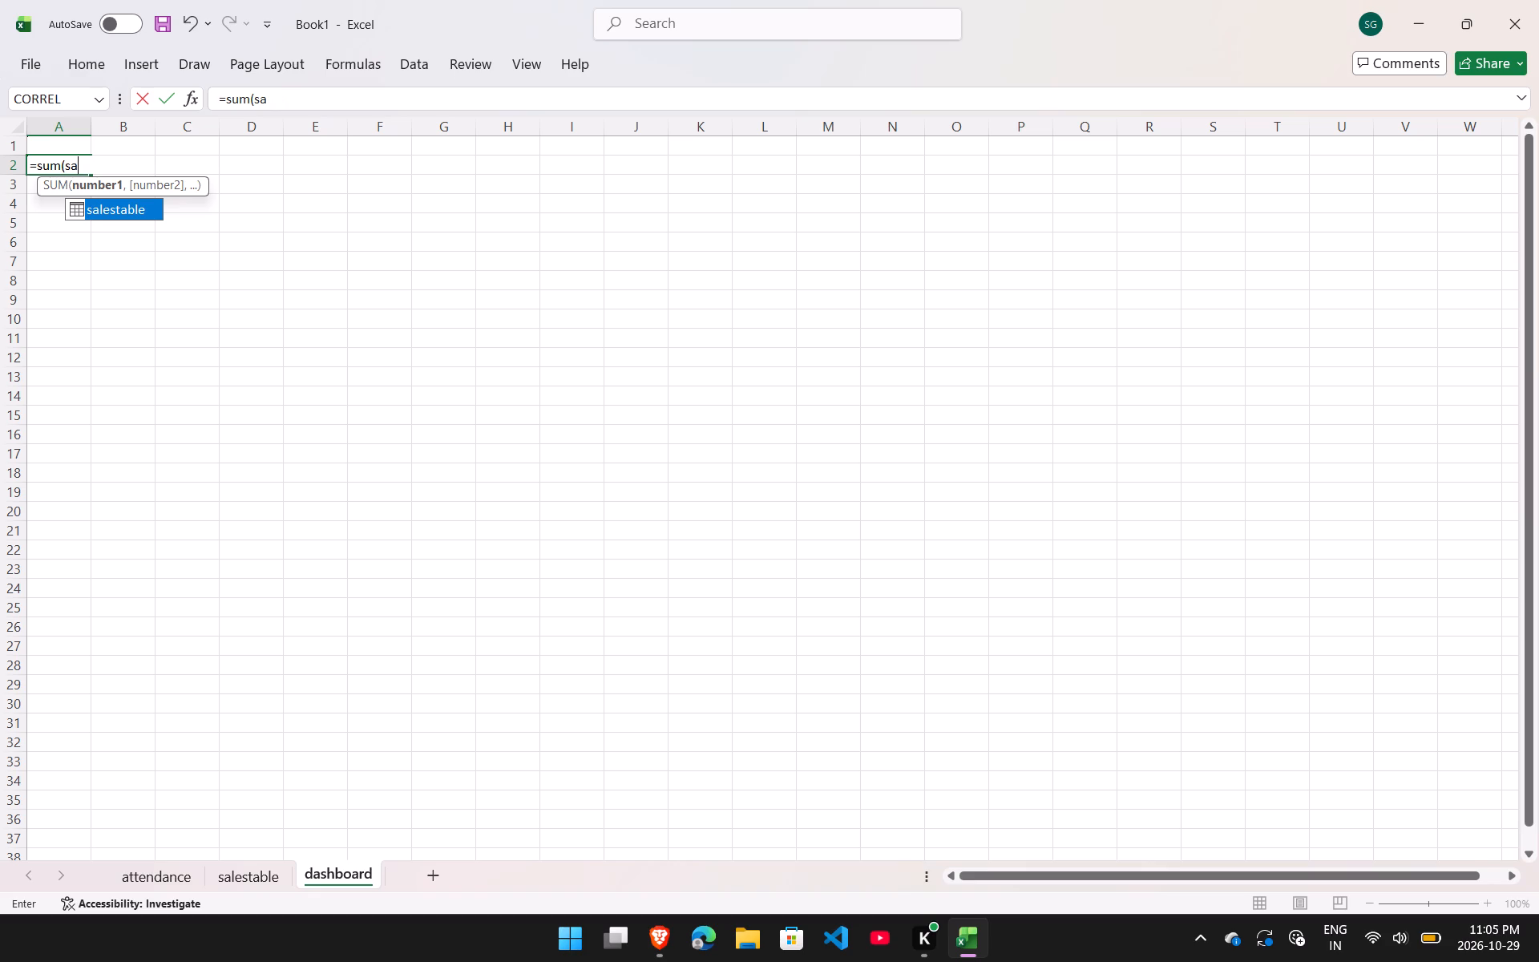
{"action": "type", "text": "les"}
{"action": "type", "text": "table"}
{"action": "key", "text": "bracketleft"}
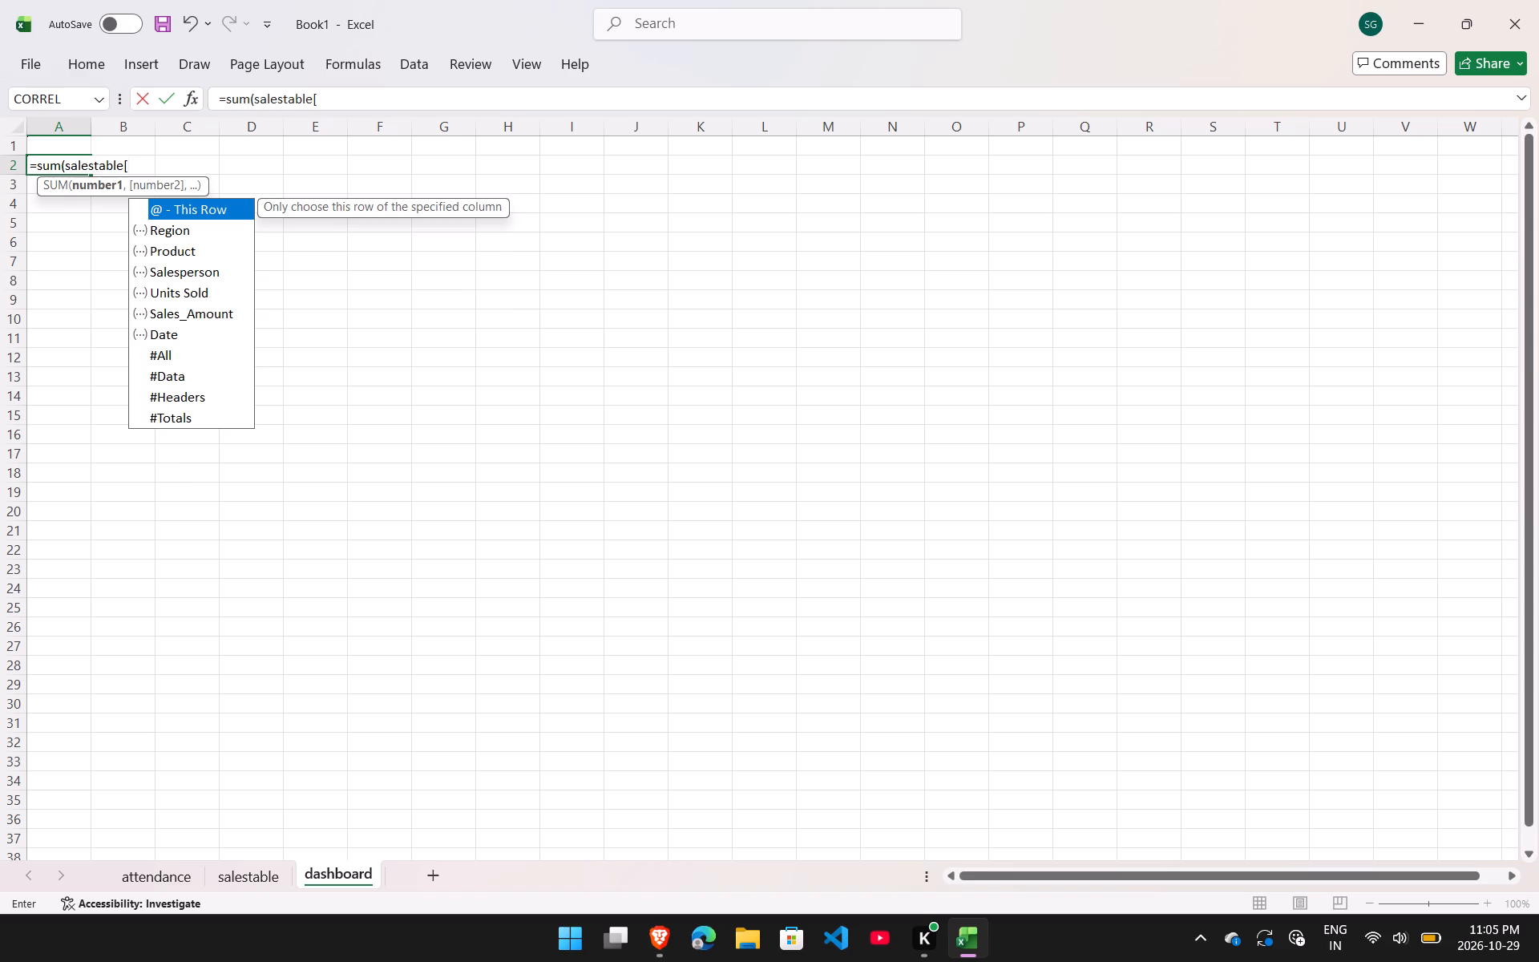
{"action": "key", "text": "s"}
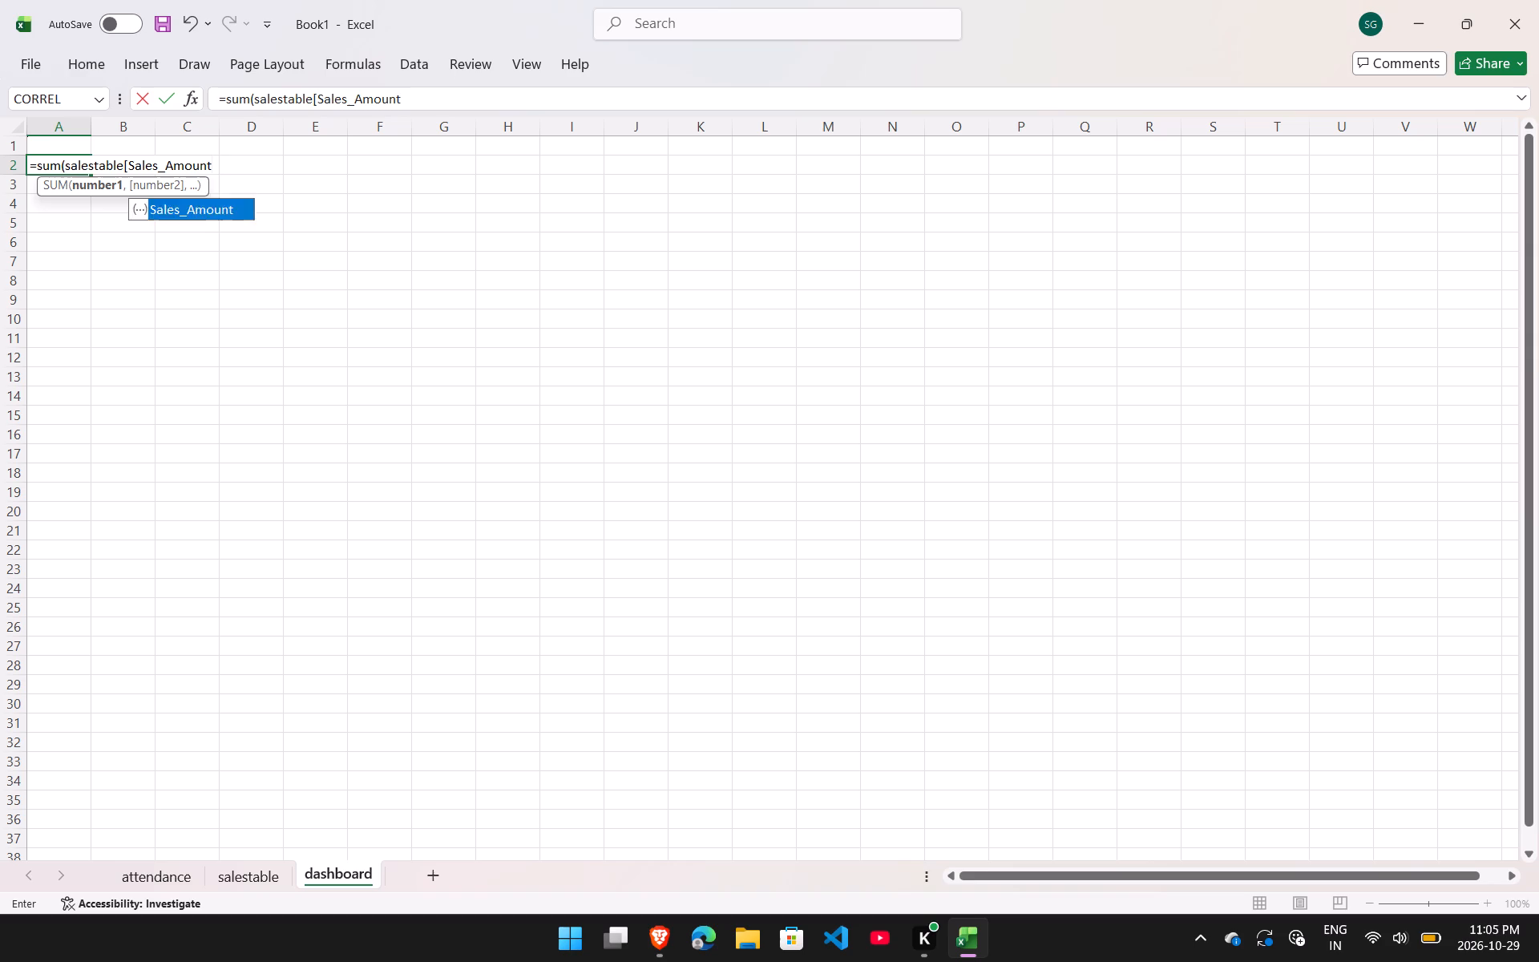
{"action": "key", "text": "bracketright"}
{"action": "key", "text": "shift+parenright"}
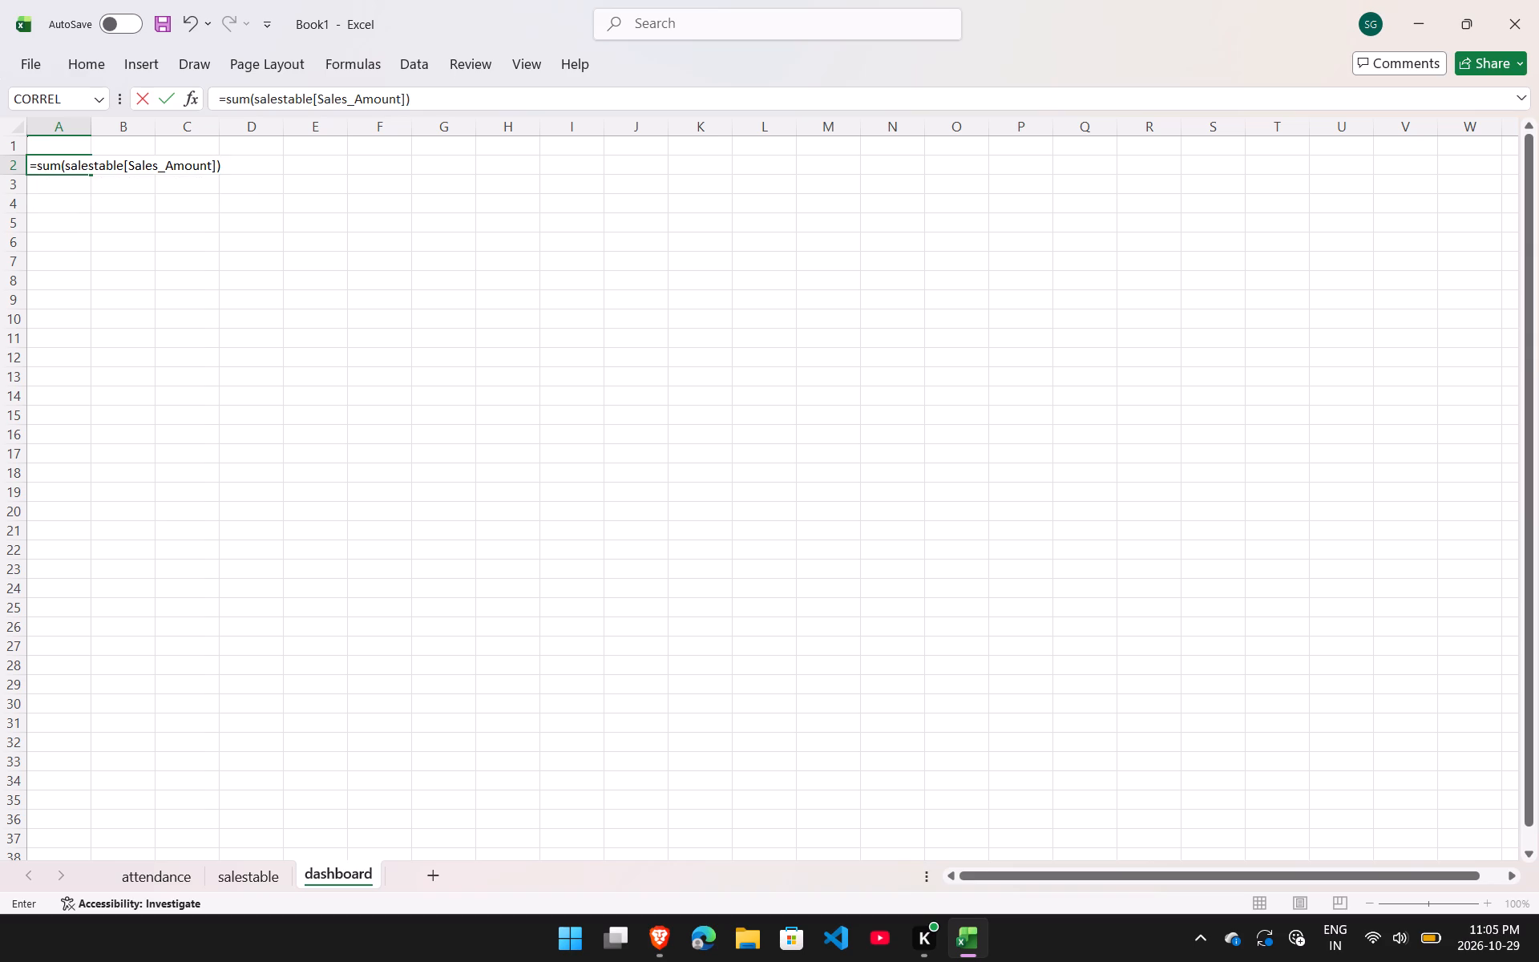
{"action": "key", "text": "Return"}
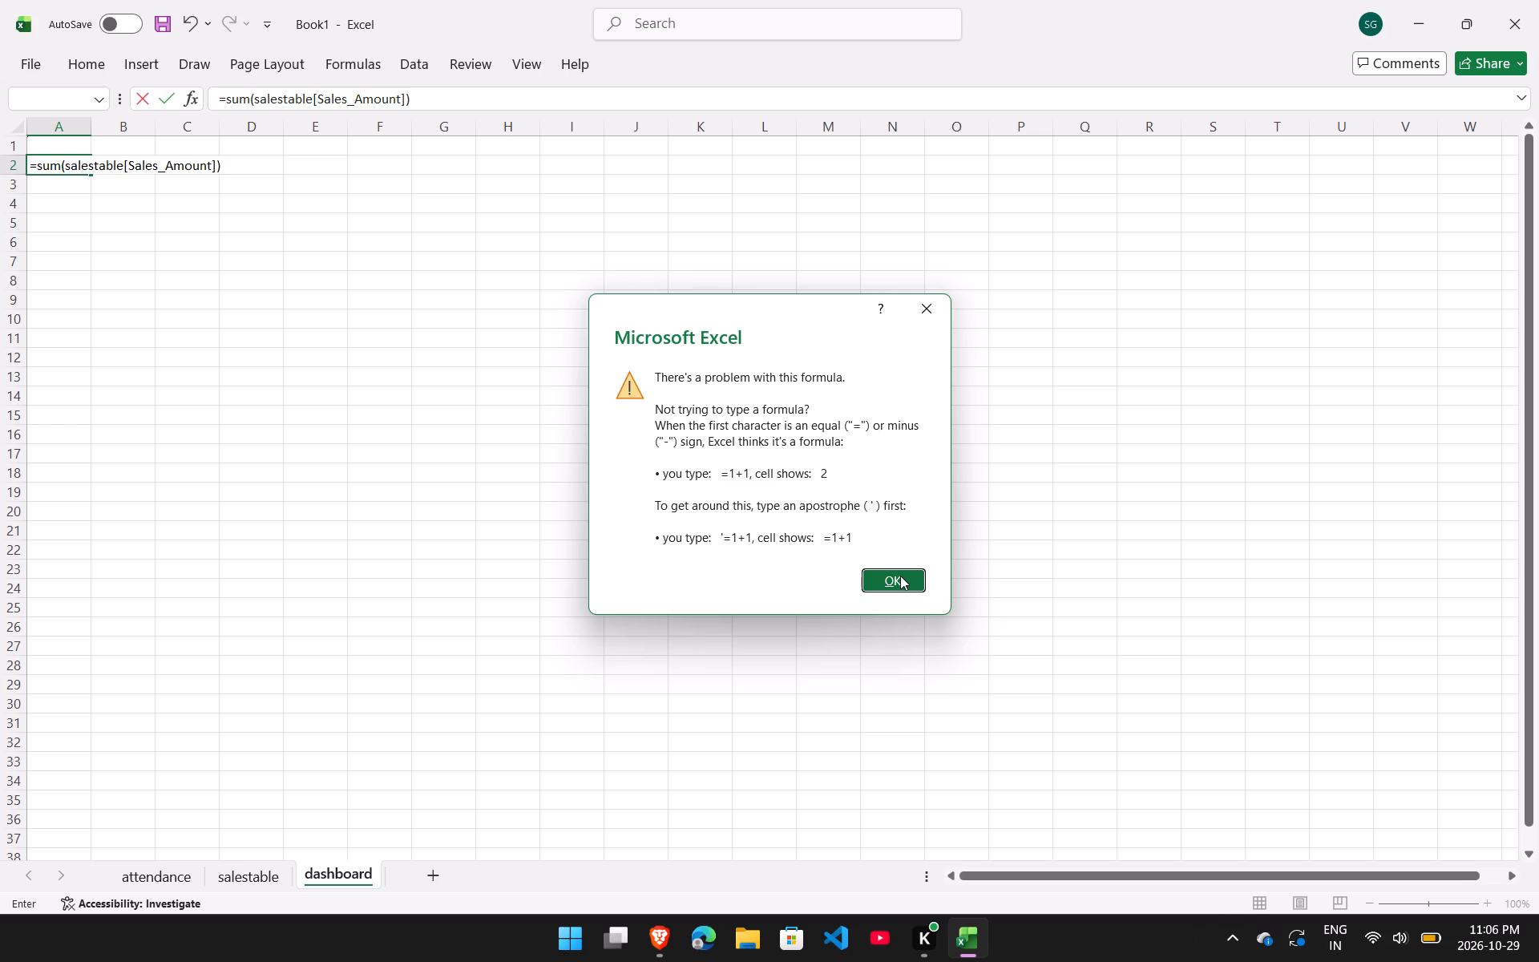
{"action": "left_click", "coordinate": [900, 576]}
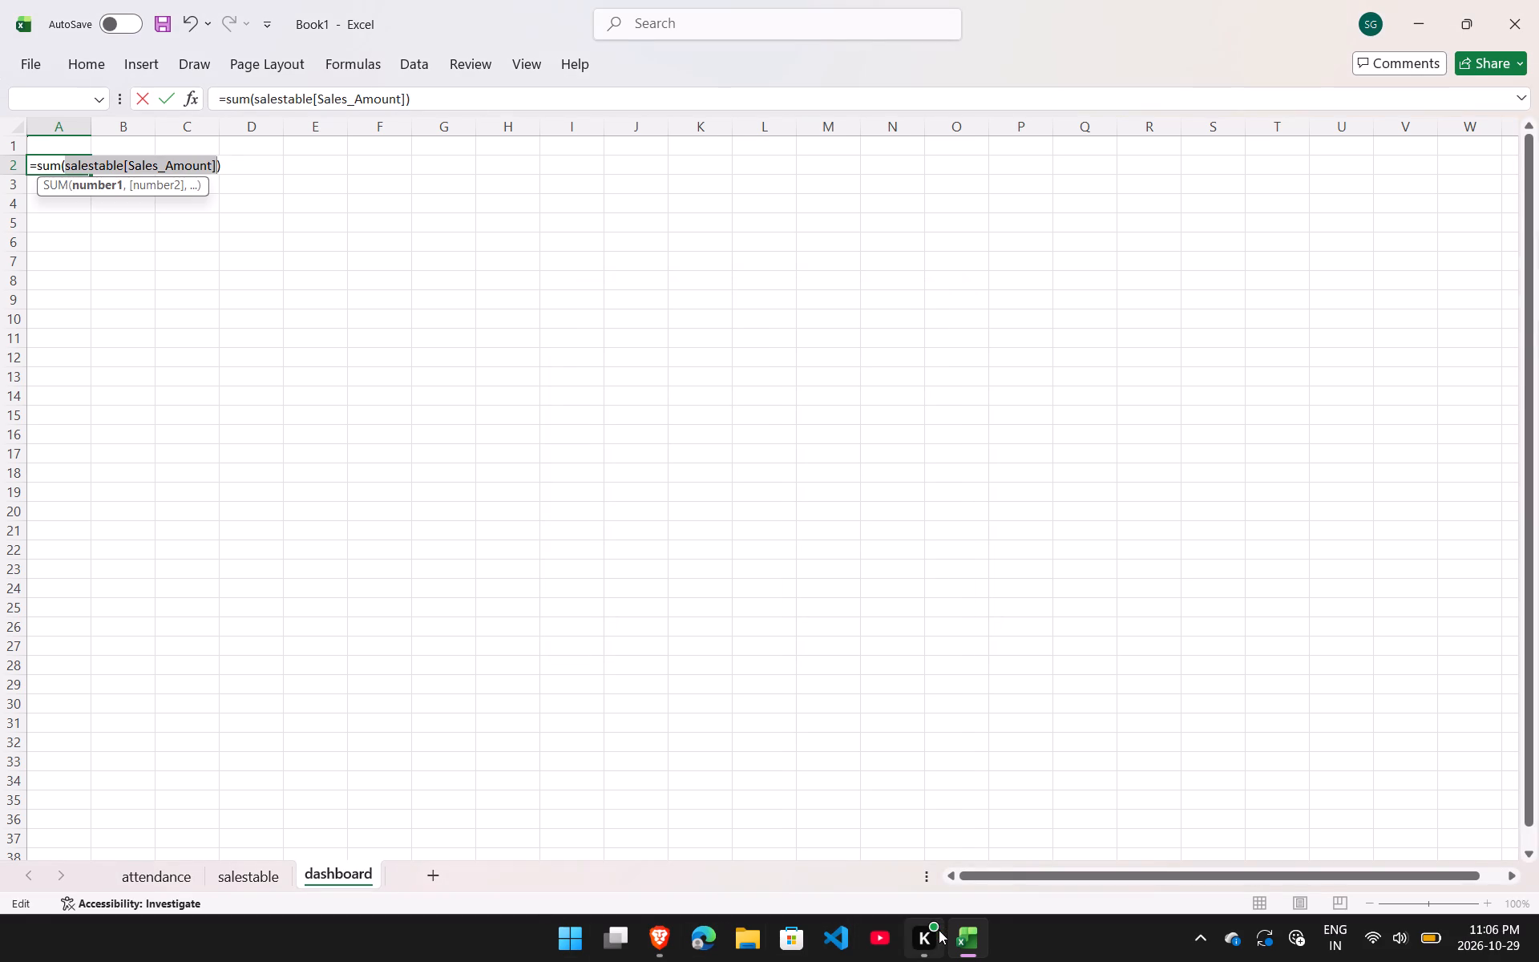
Copy the Total Sales formula =SUM(SalesTable[Sales Amount]) from the lab manual in Brave and paste it over the formula in Excel's dashboard cell A2.
{"action": "left_click", "coordinate": [663, 935]}
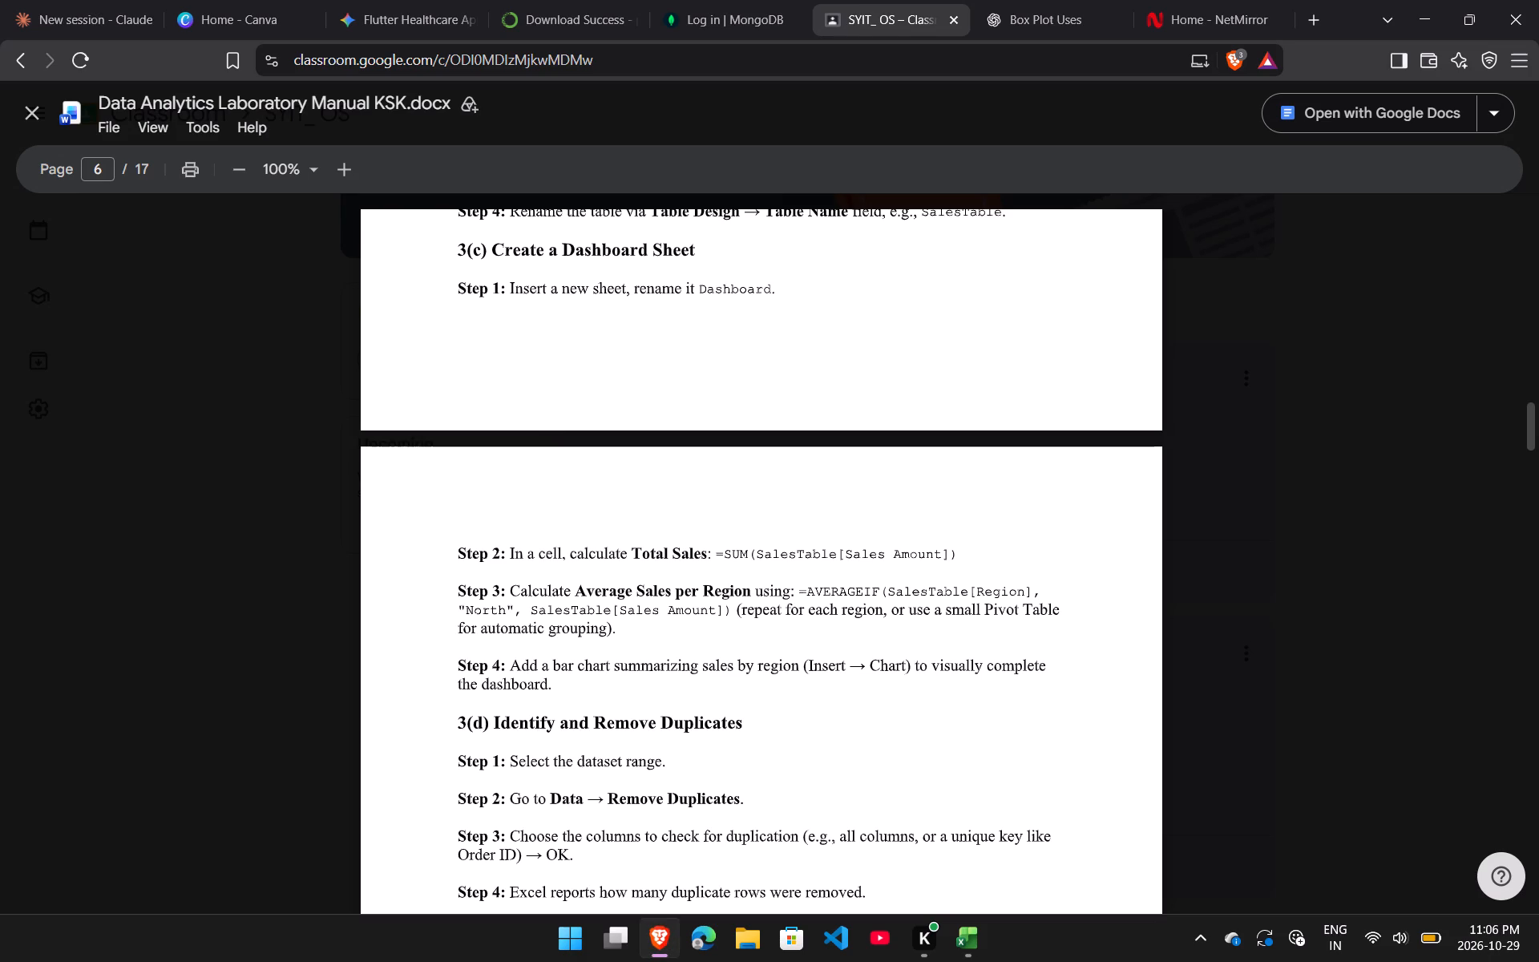
{"action": "left_click_drag", "start_coordinate": [713, 552], "coordinate": [728, 551]}
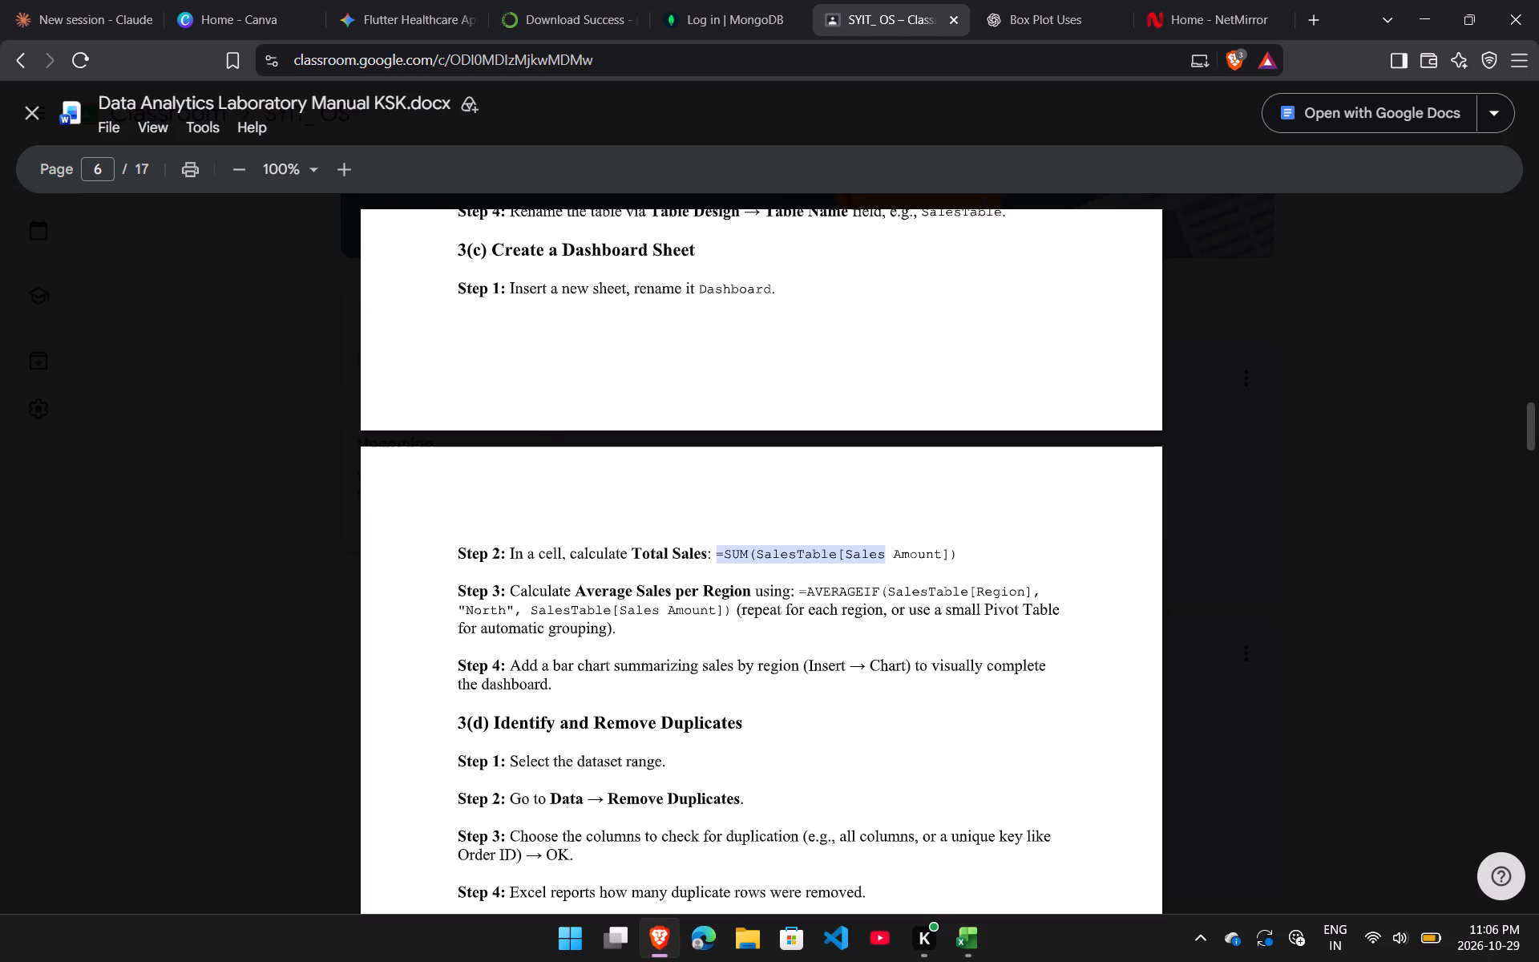
{"action": "left_click_drag", "start_coordinate": [728, 551], "coordinate": [951, 567]}
{"action": "key", "text": "ctrl+c"}
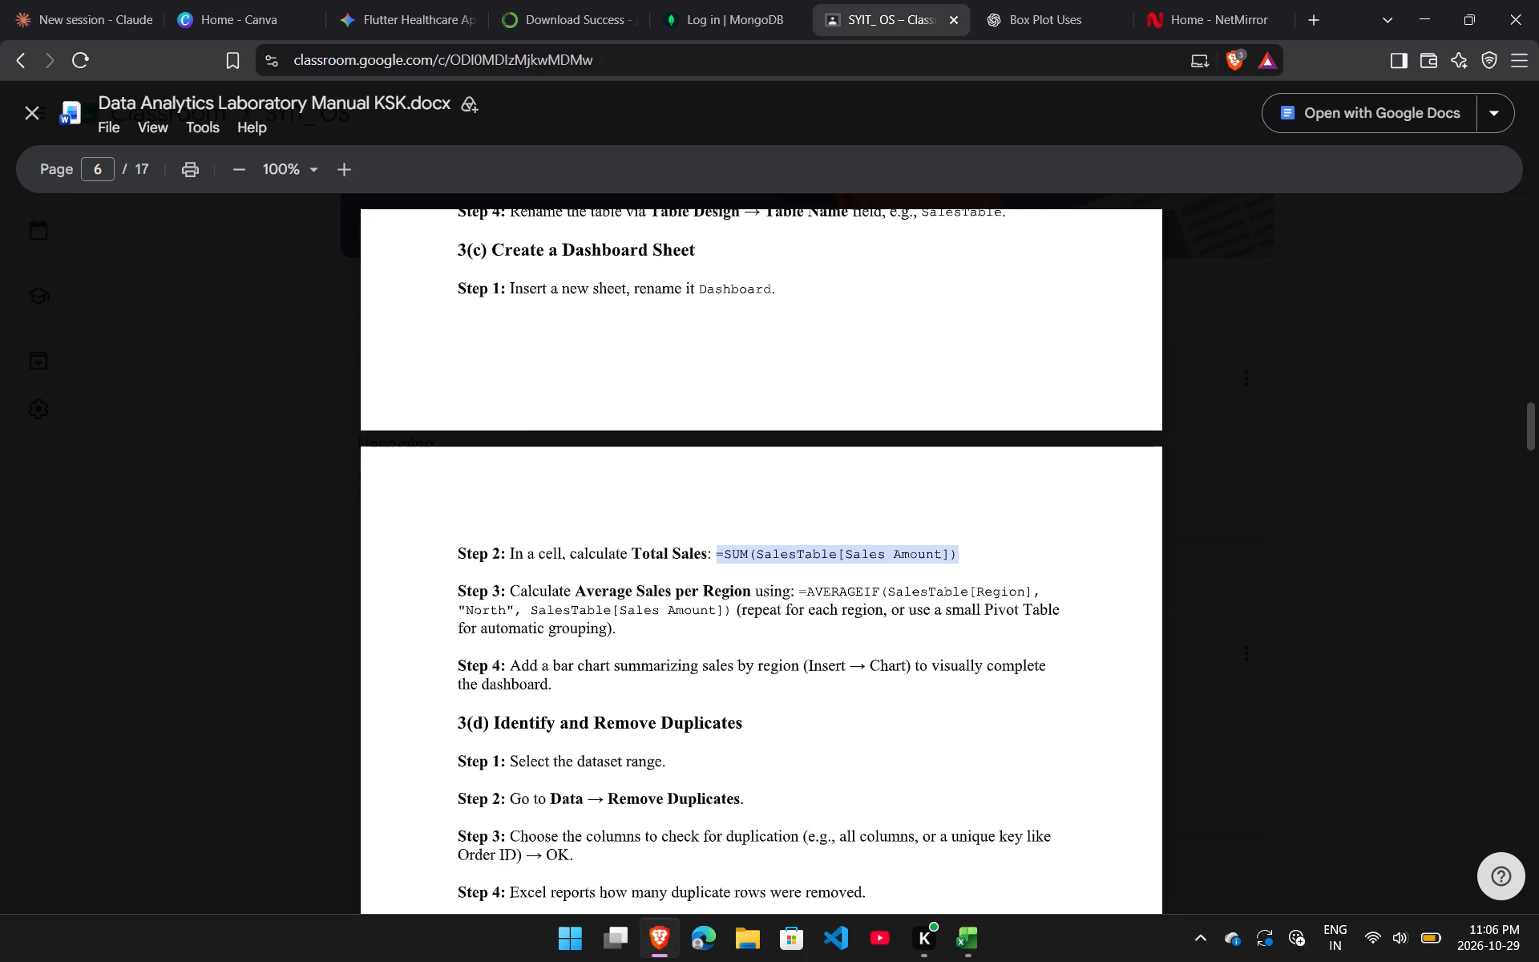
{"action": "key", "text": "alt+Tab"}
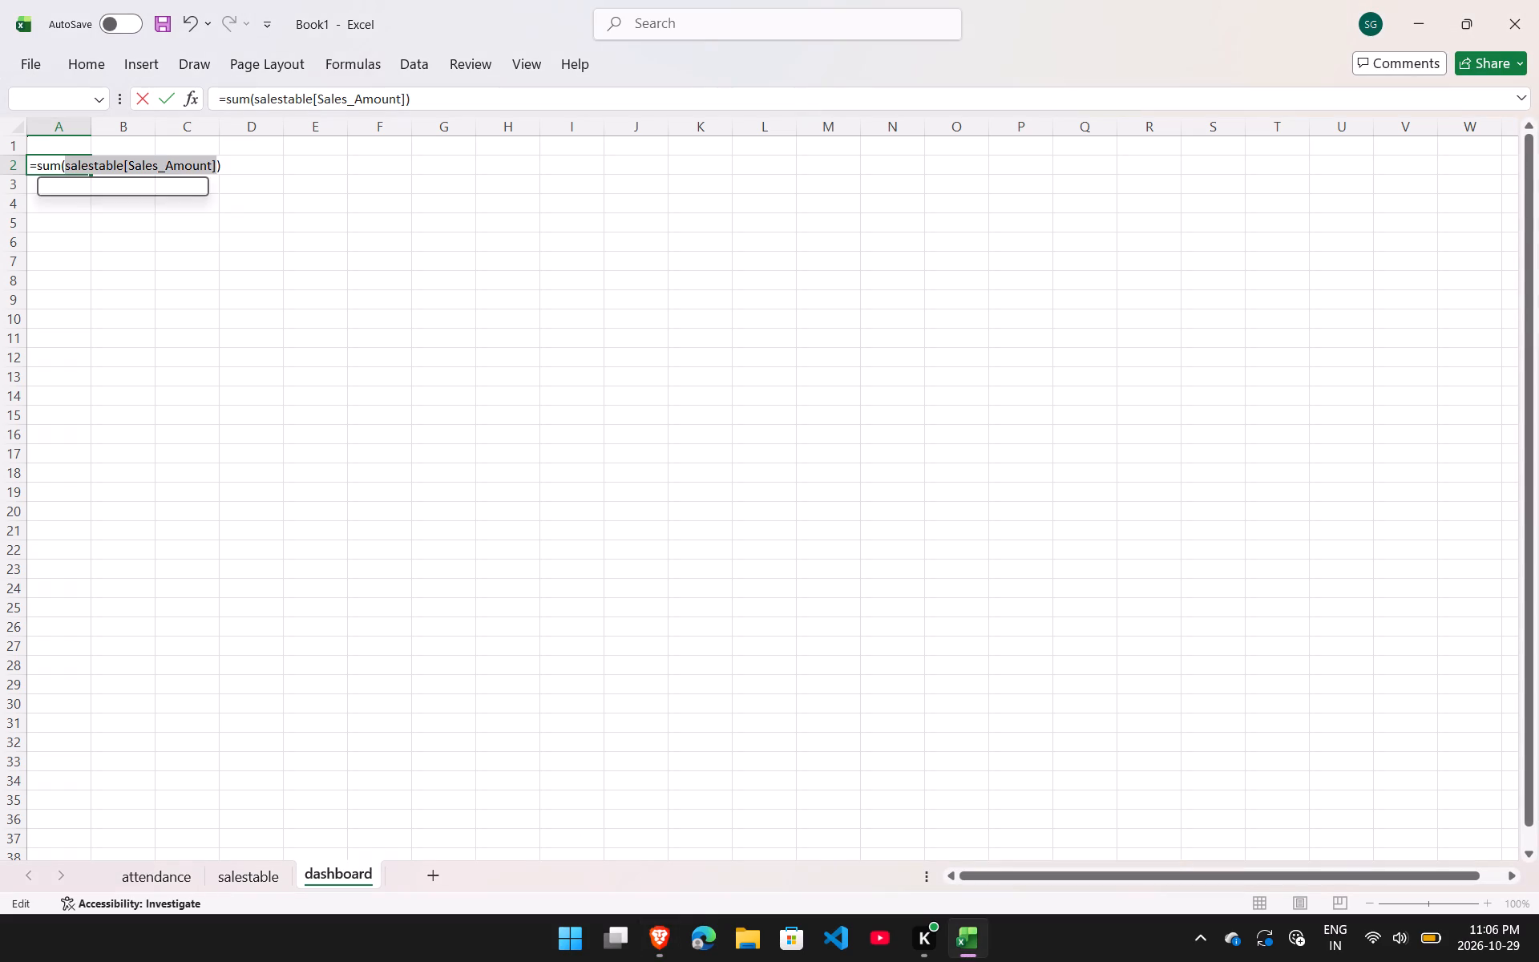
{"action": "left_click", "coordinate": [195, 168]}
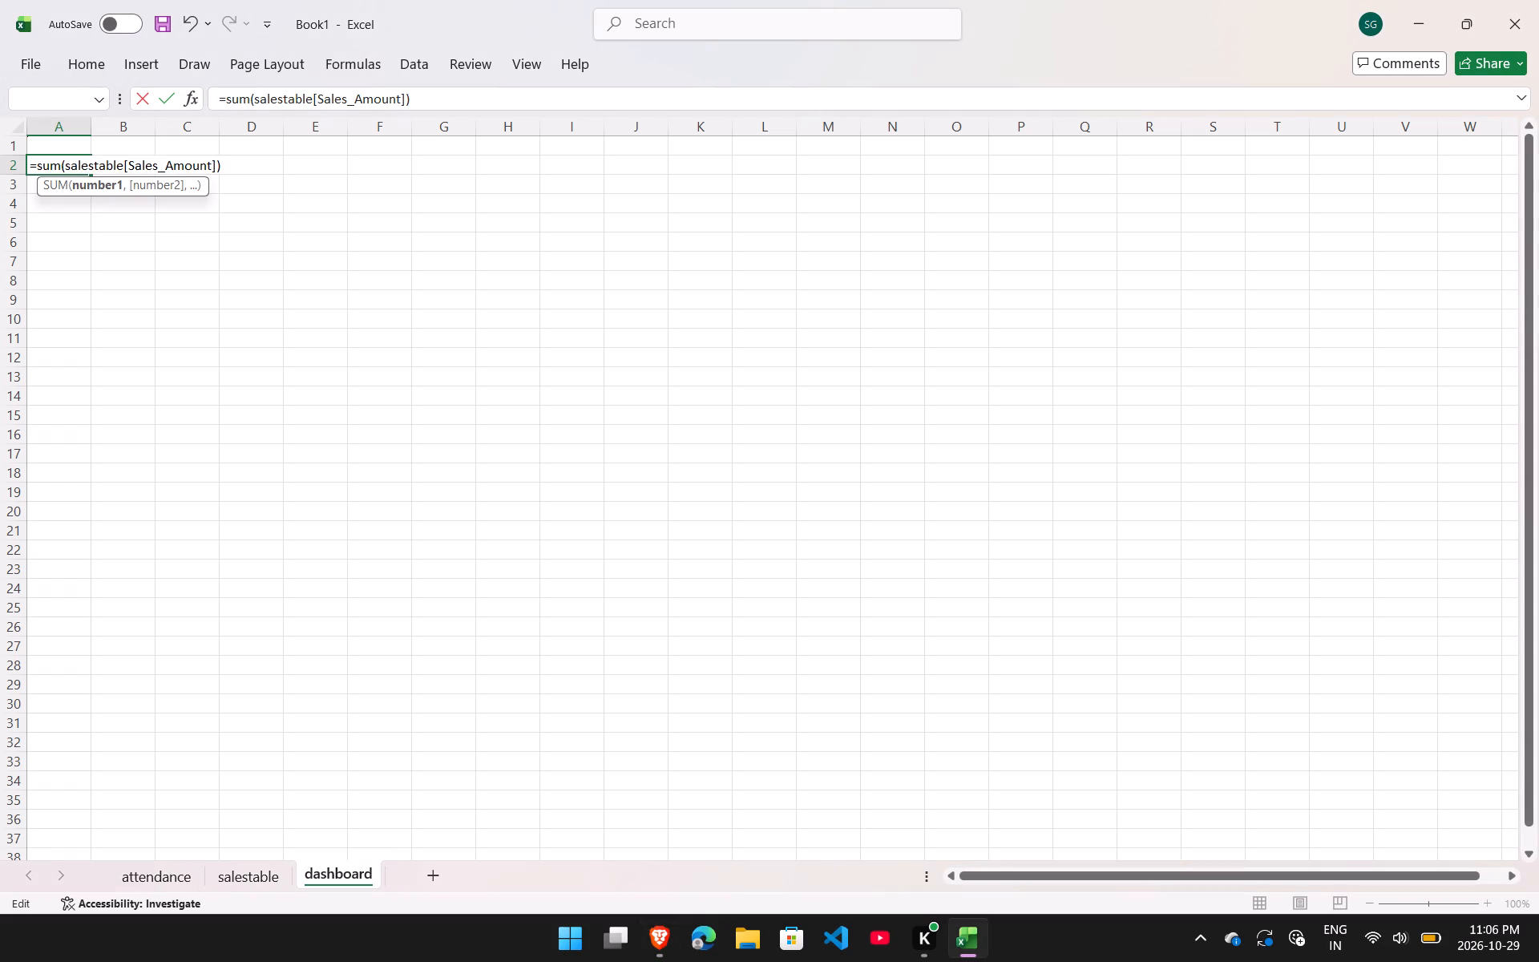
{"action": "left_click_drag", "start_coordinate": [219, 164], "coordinate": [16, 156]}
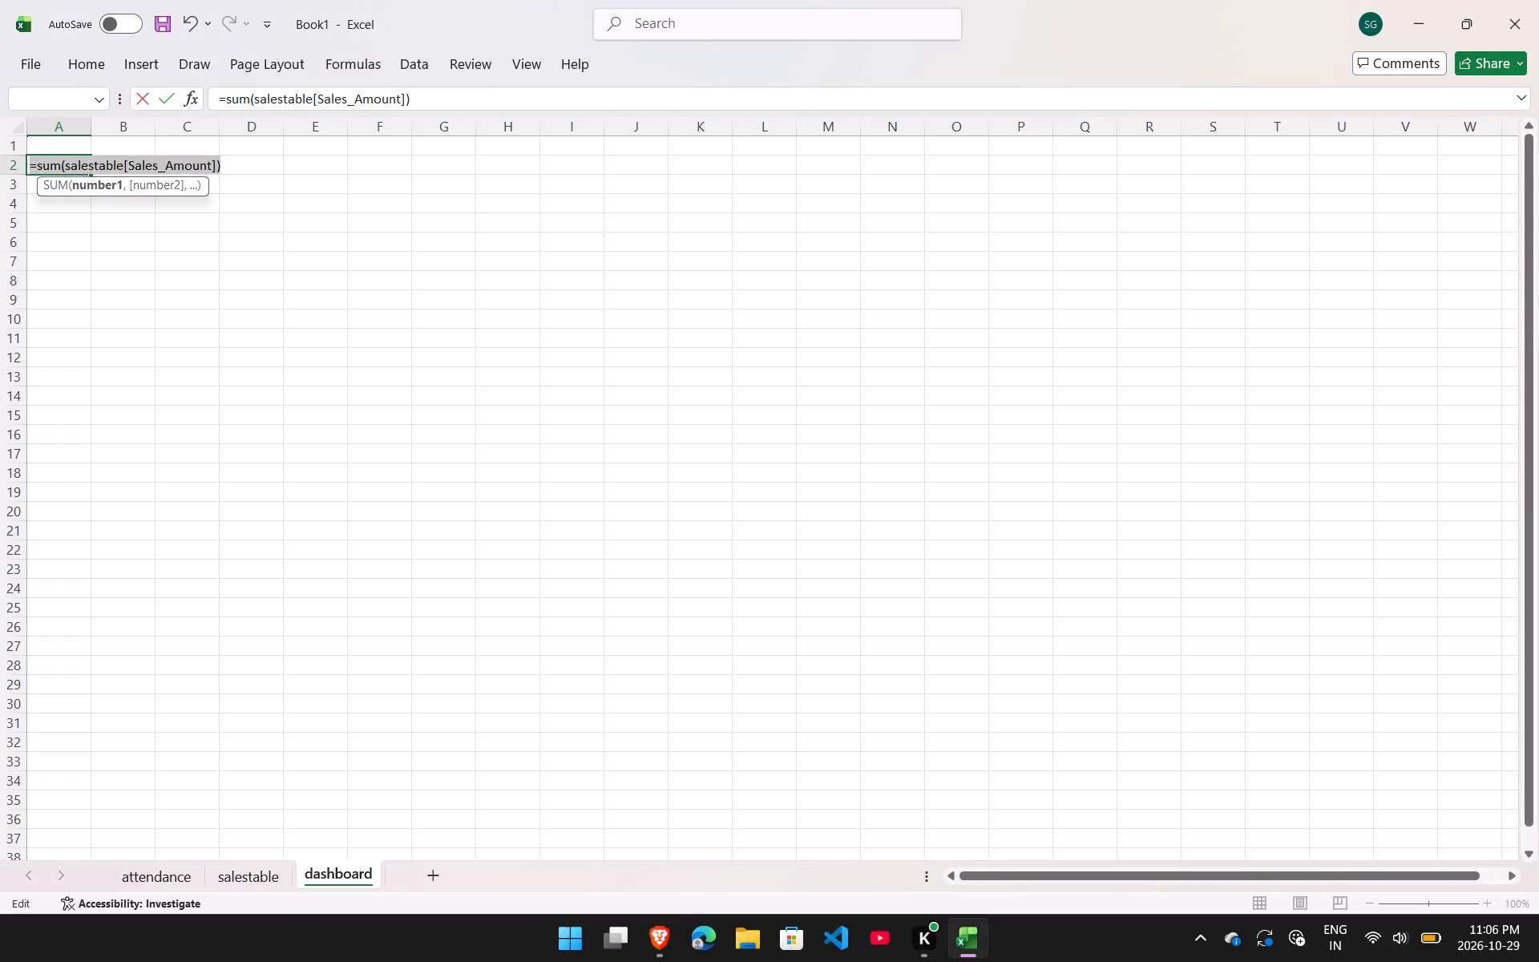
{"action": "left_click_drag", "start_coordinate": [16, 156], "coordinate": [16, 156]}
{"action": "key", "text": "ctrl+v"}
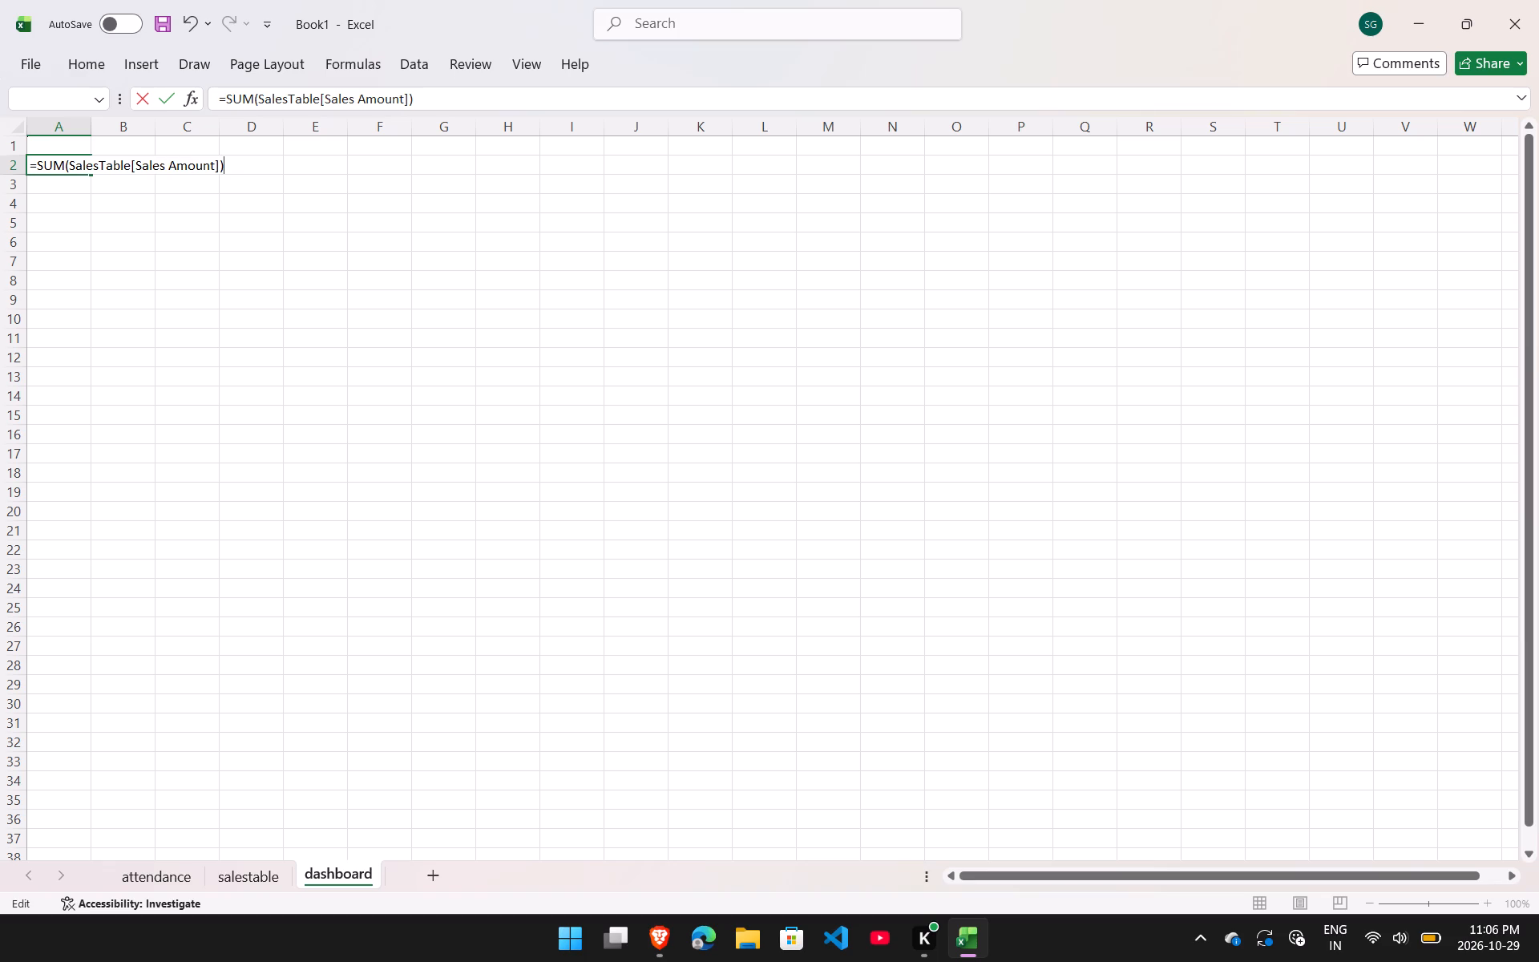
Replace the table name in cell A2's pasted SUM formula with salestable.
{"action": "left_click_drag", "start_coordinate": [125, 164], "coordinate": [106, 161]}
{"action": "left_click_drag", "start_coordinate": [106, 161], "coordinate": [105, 161]}
{"action": "left_click_drag", "start_coordinate": [126, 165], "coordinate": [75, 162]}
{"action": "left_click_drag", "start_coordinate": [75, 162], "coordinate": [69, 161]}
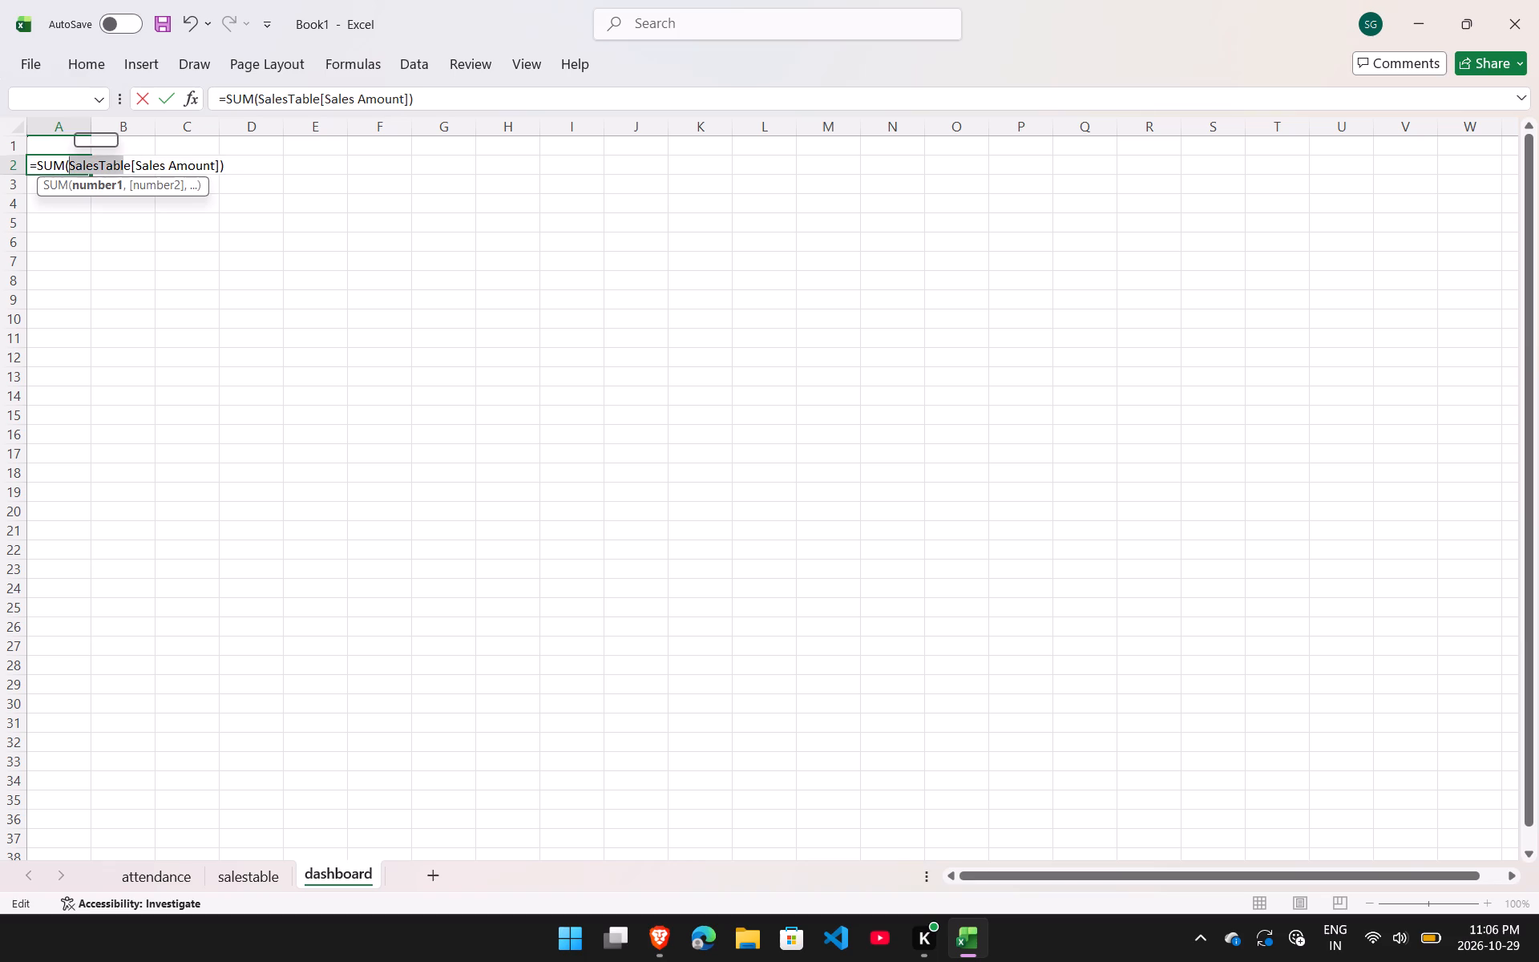
{"action": "key", "text": "BackSpace"}
{"action": "type", "text": "sa"}
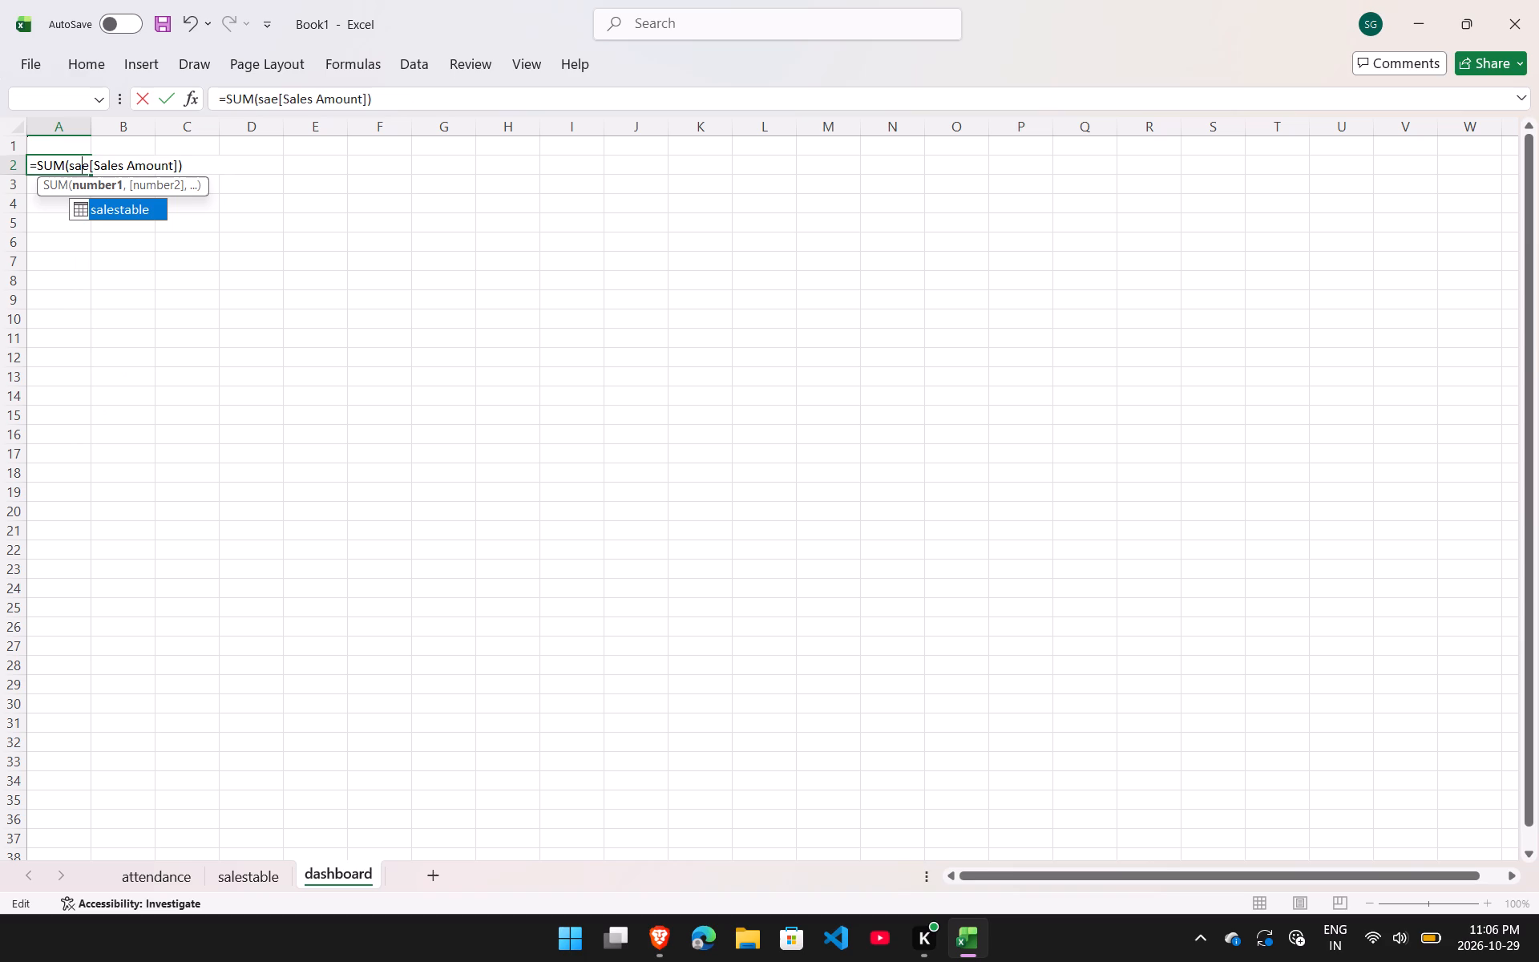
{"action": "key", "text": "Return"}
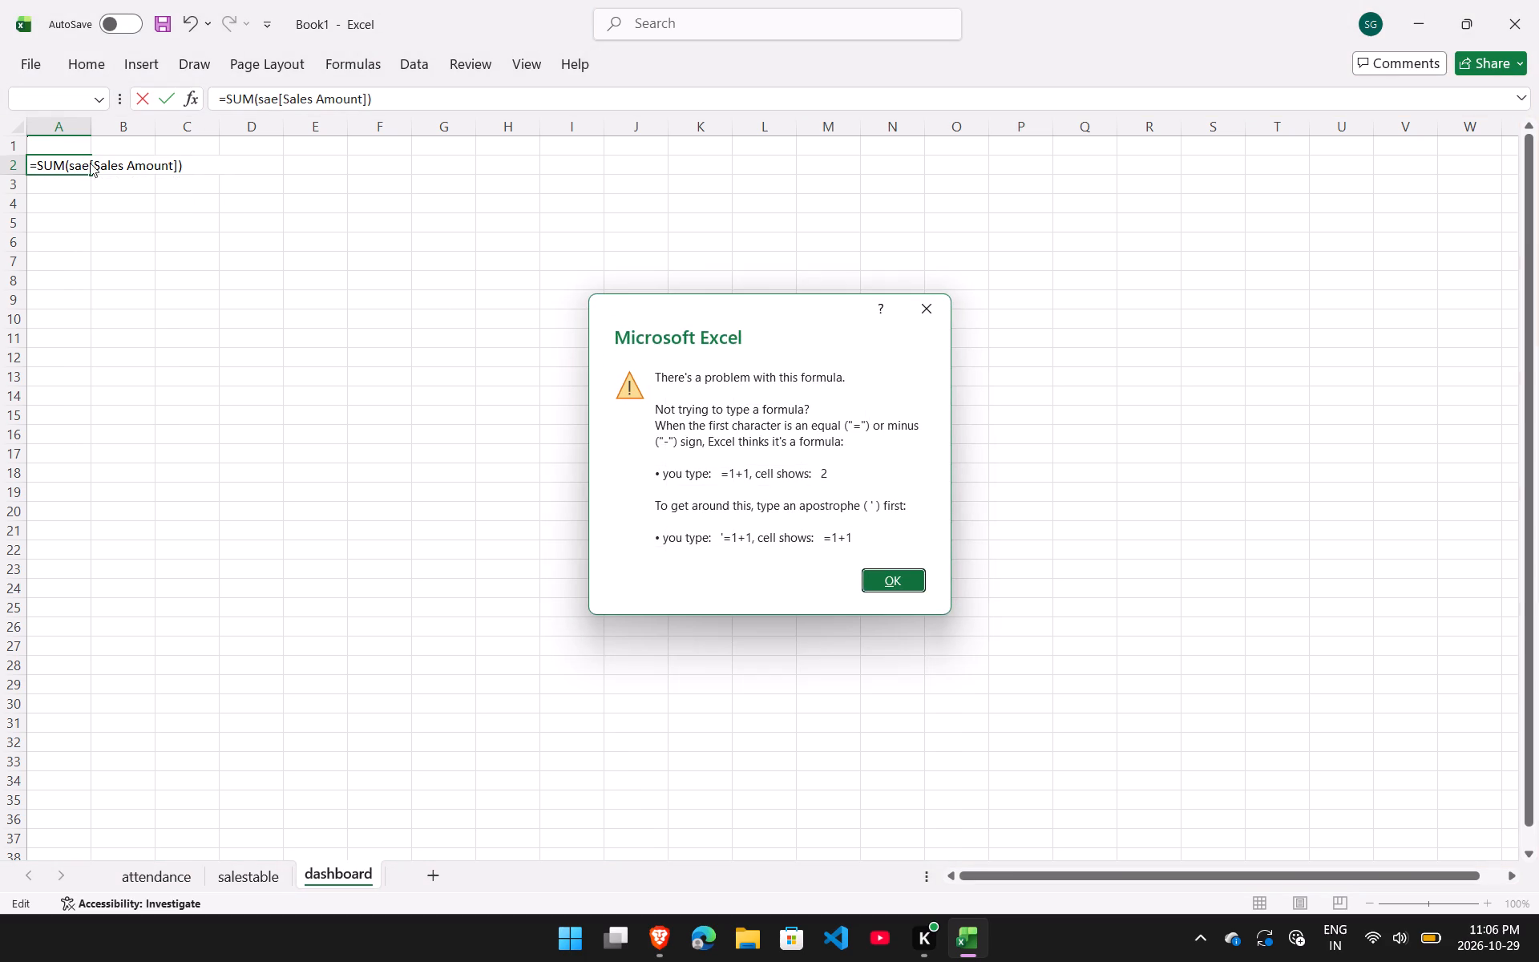
{"action": "left_click", "coordinate": [886, 577]}
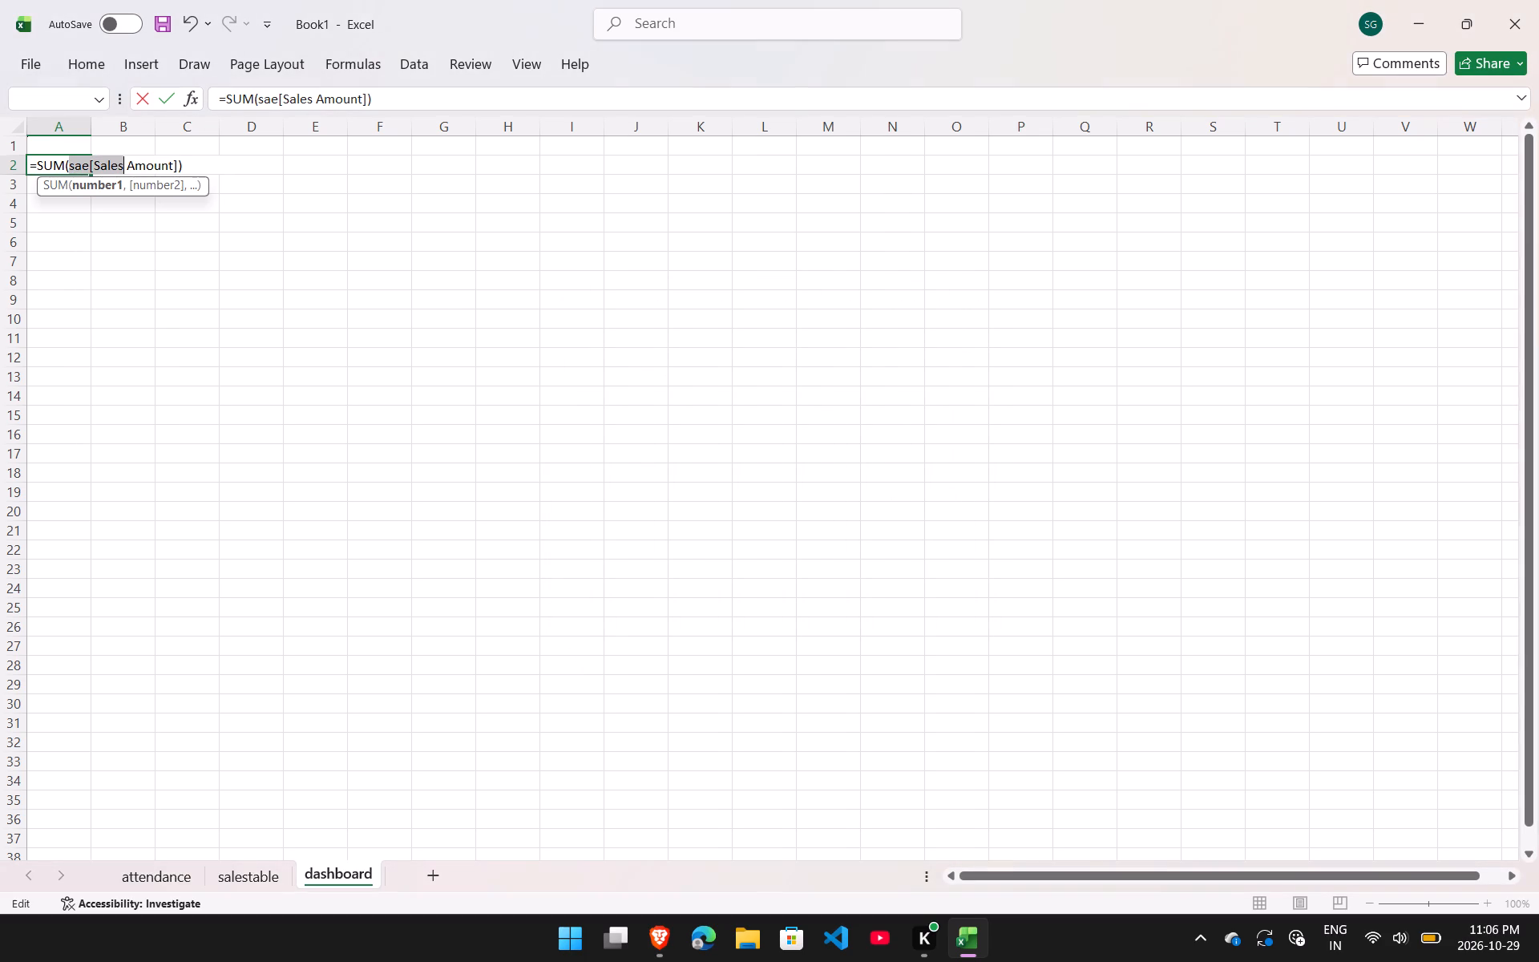
{"action": "left_click", "coordinate": [85, 164]}
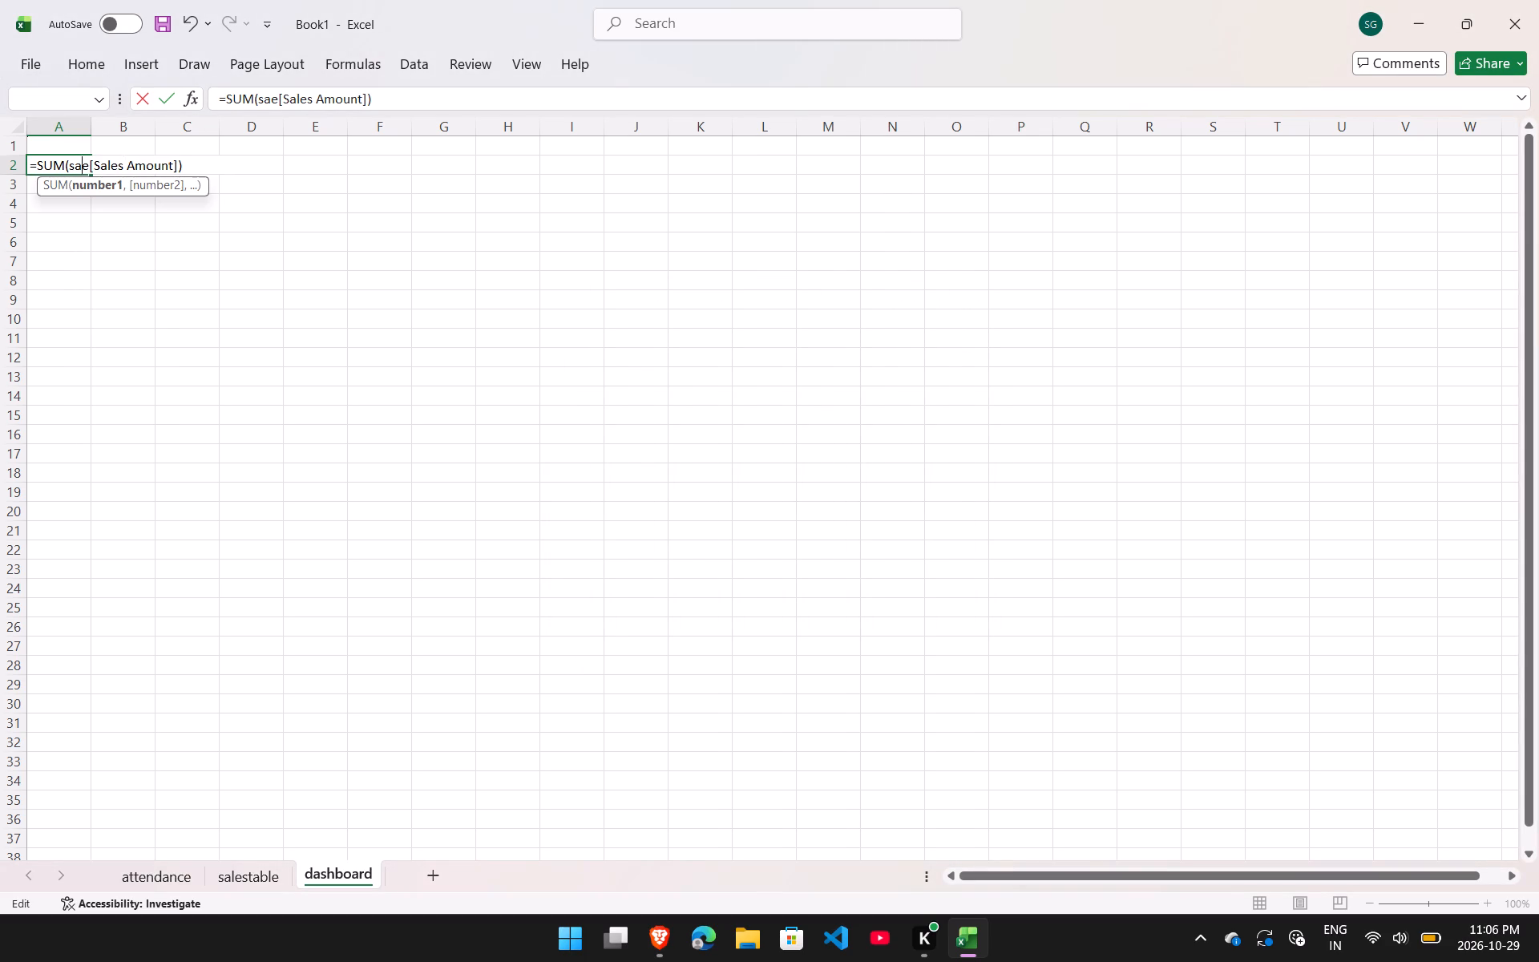
{"action": "left_click", "coordinate": [89, 165]}
{"action": "key", "text": "BackSpace"}
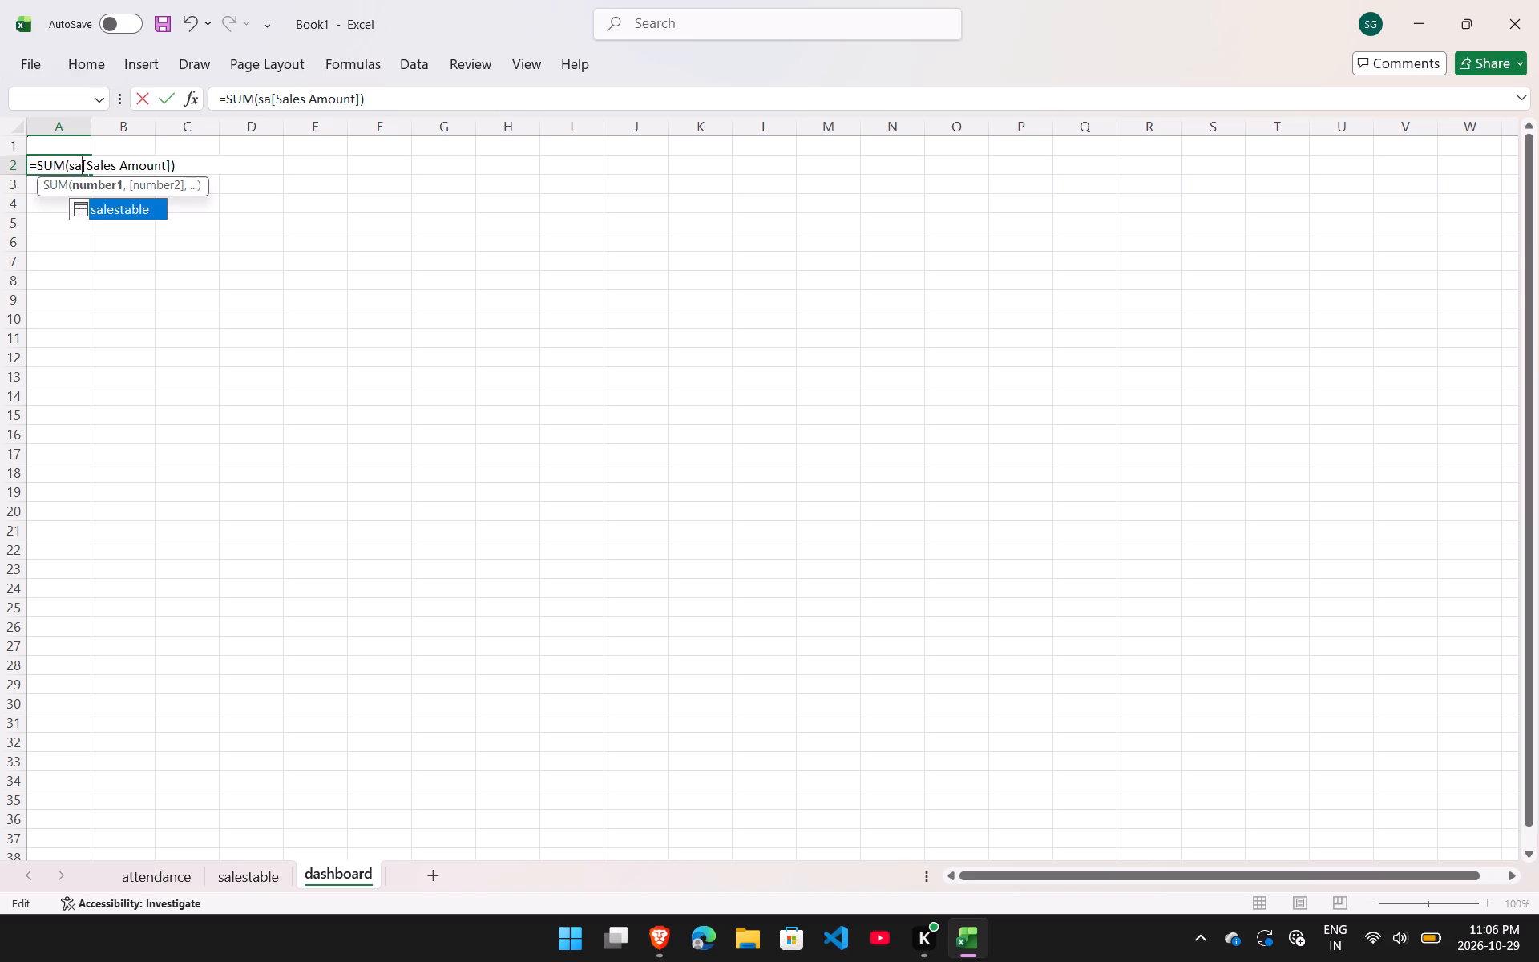
{"action": "type", "text": "les"}
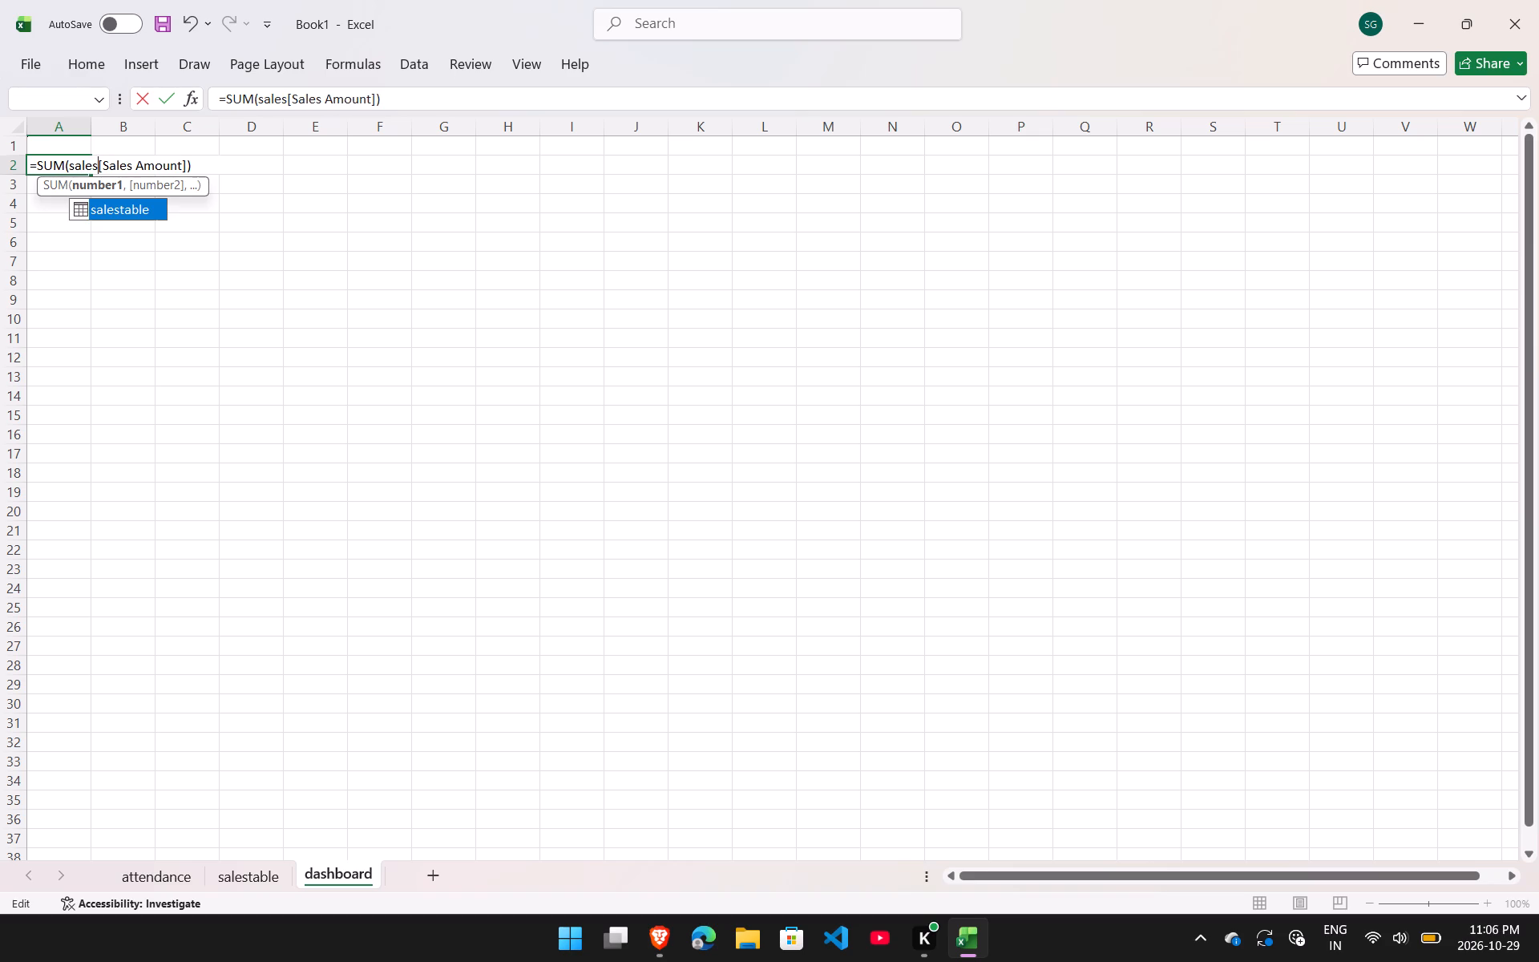
{"action": "type", "text": "table"}
Change the column reference in cell A2's SUM formula to Sales_Amount and try to enter the formula.
{"action": "key", "text": "Right"}
{"action": "key", "text": "Right"}
{"action": "key", "text": "Right"}
{"action": "key", "text": "Right"}
{"action": "key", "text": "Right"}
{"action": "key", "text": "Right"}
{"action": "key", "text": "Right"}
{"action": "key", "text": "Right"}
{"action": "key", "text": "Right"}
{"action": "key", "text": "Right"}
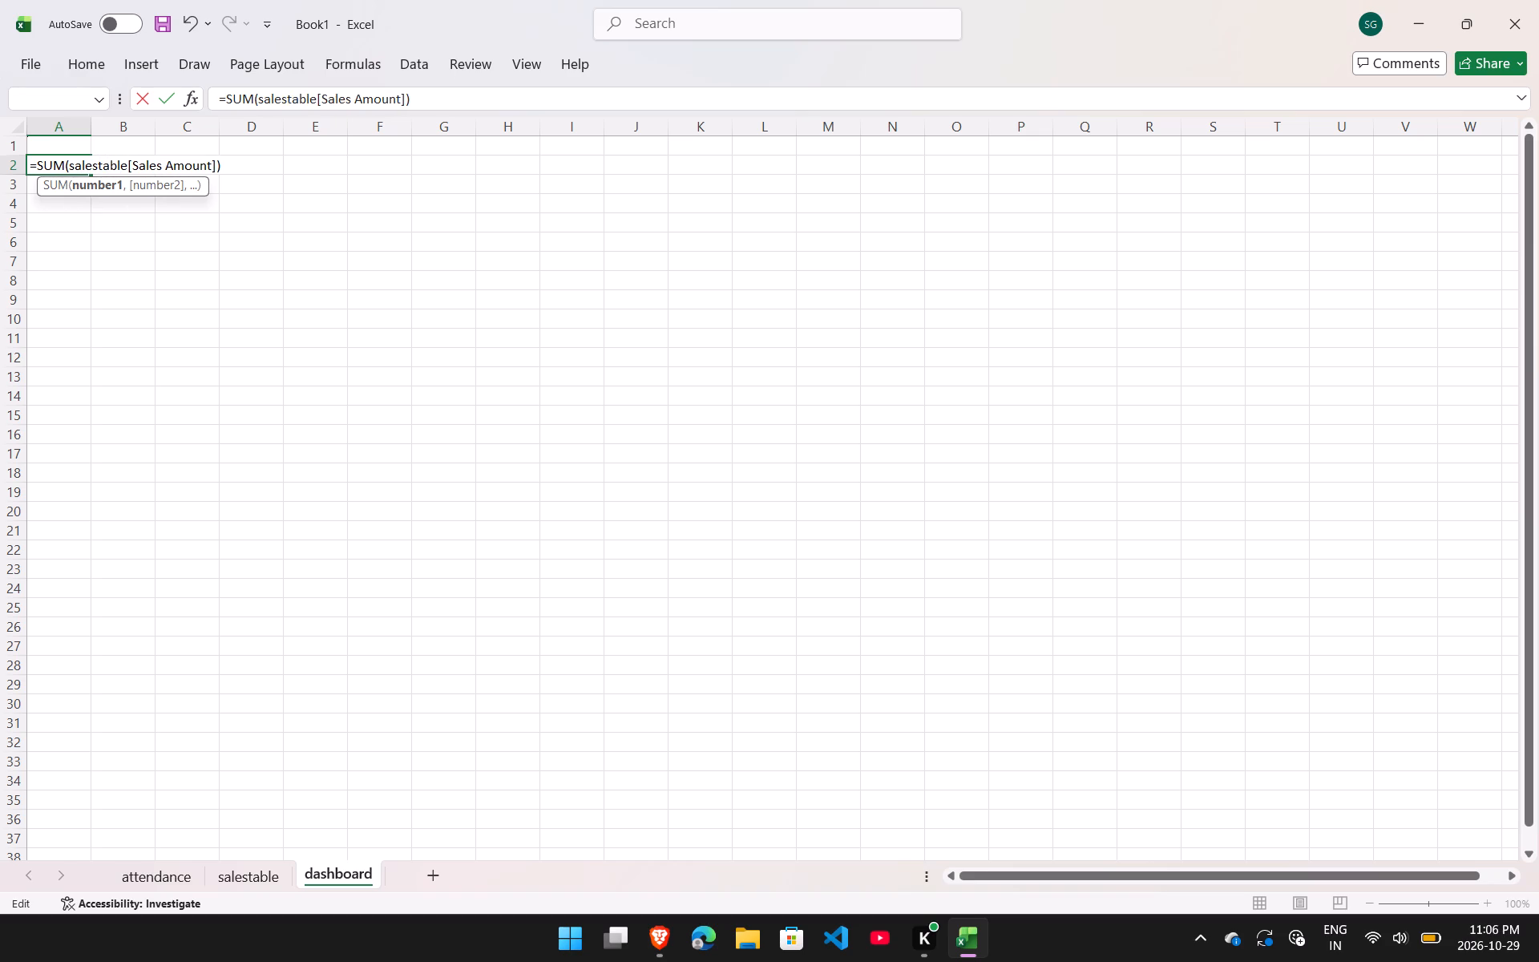
{"action": "key", "text": "Left"}
{"action": "key", "text": "Left"}
{"action": "key", "text": "Left"}
{"action": "key", "text": "BackSpace"}
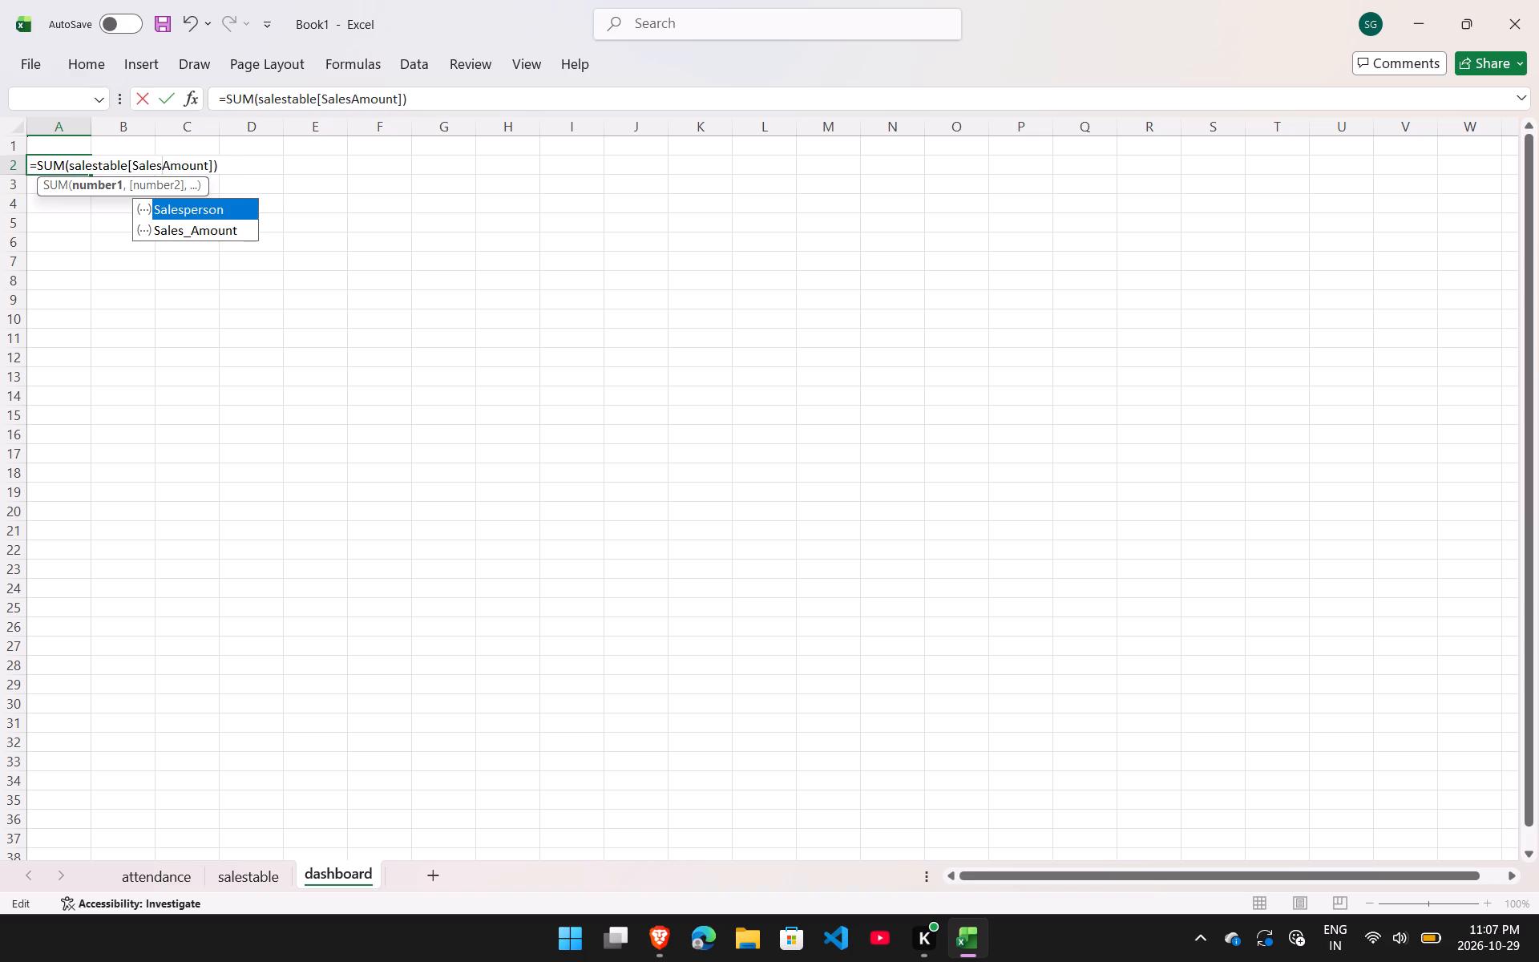
{"action": "key", "text": "shift+underscore"}
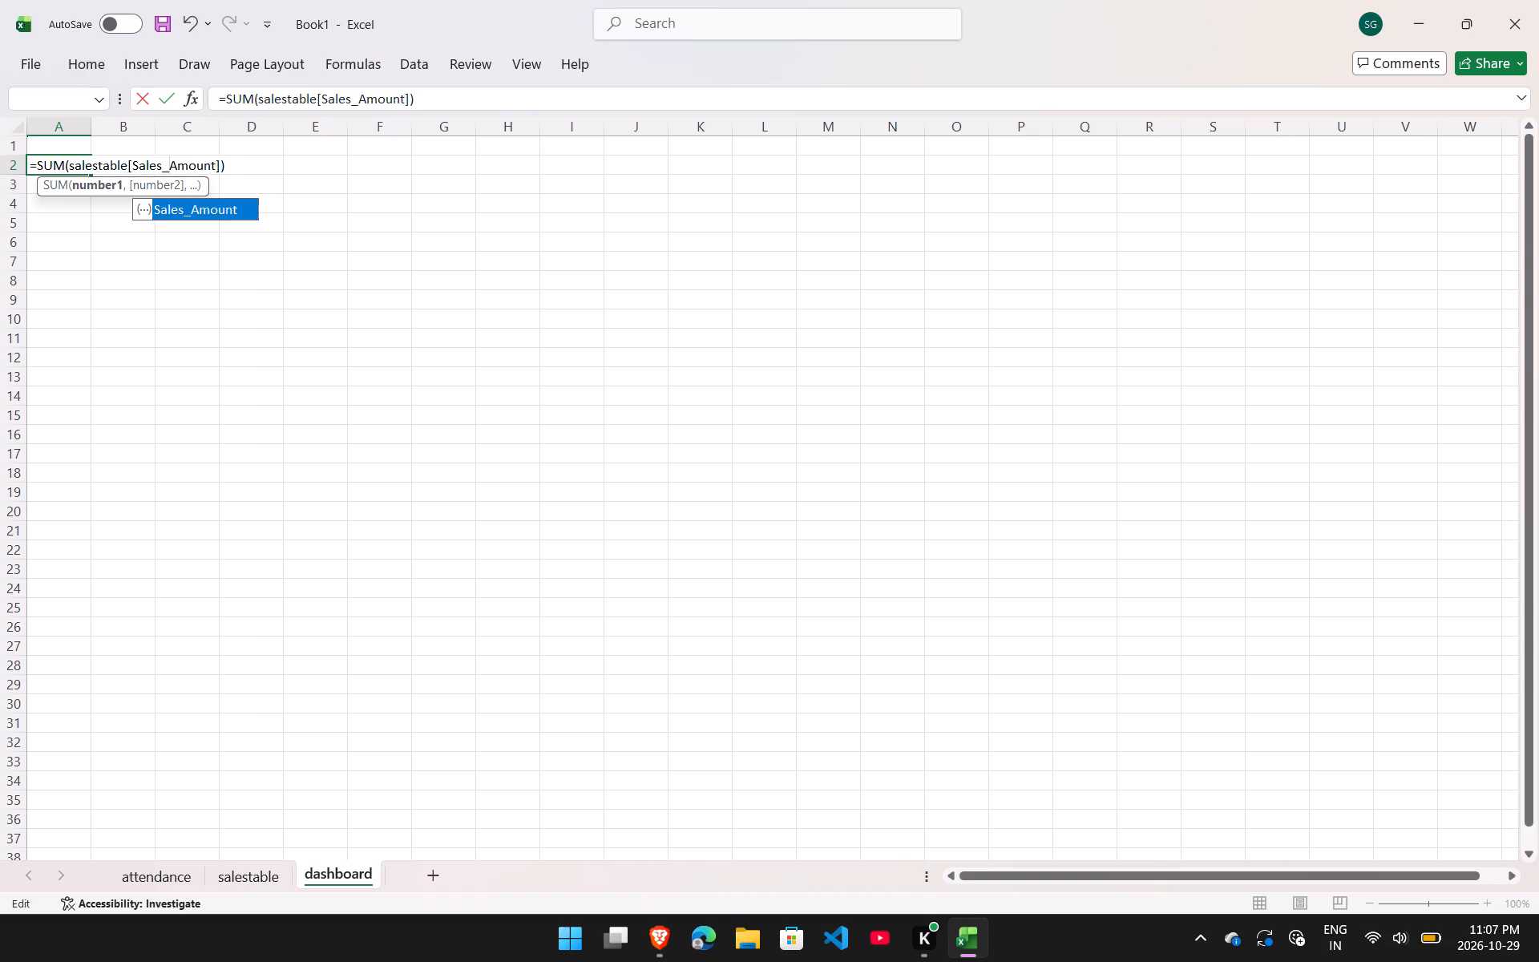
{"action": "left_click", "coordinate": [248, 168]}
{"action": "left_click", "coordinate": [26, 167]}
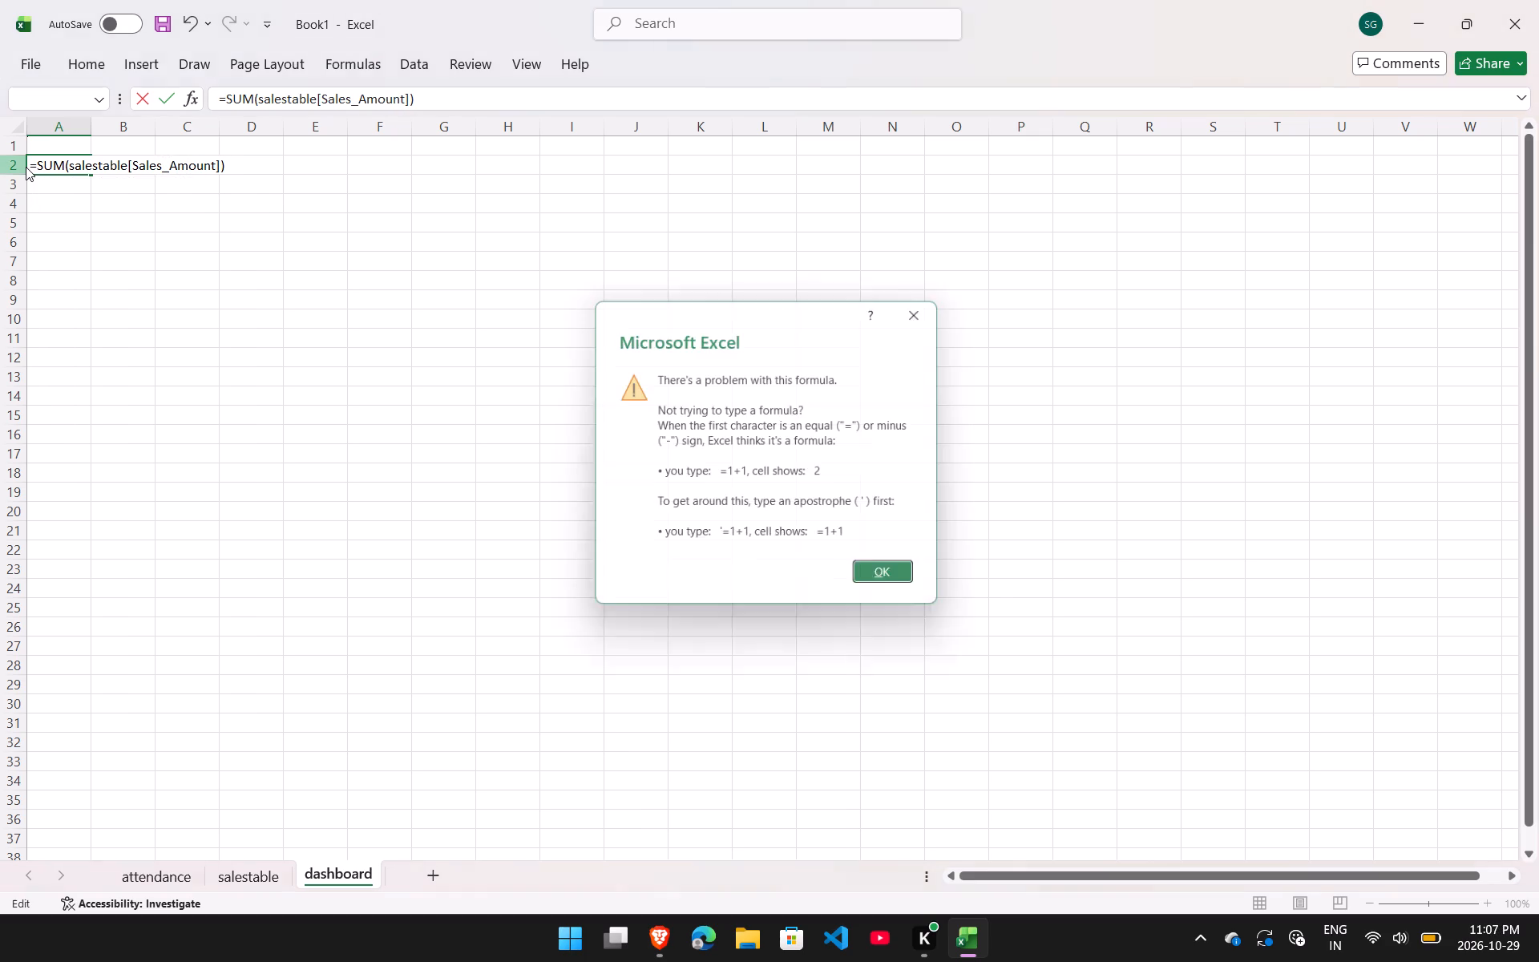
{"action": "left_click", "coordinate": [34, 163]}
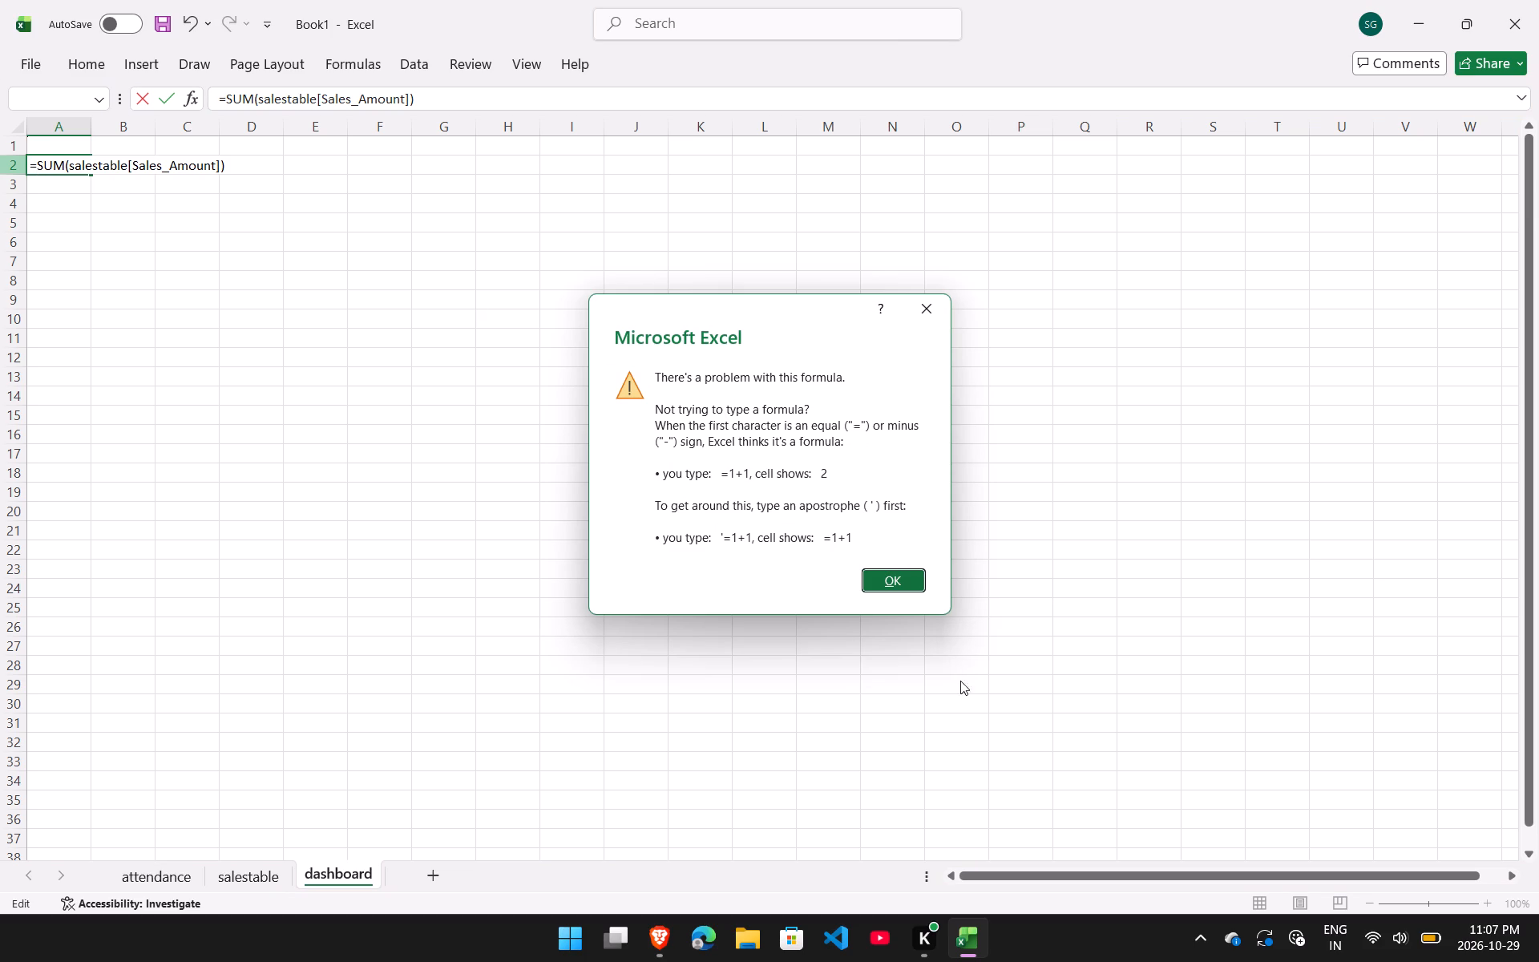
{"action": "left_click", "coordinate": [879, 577]}
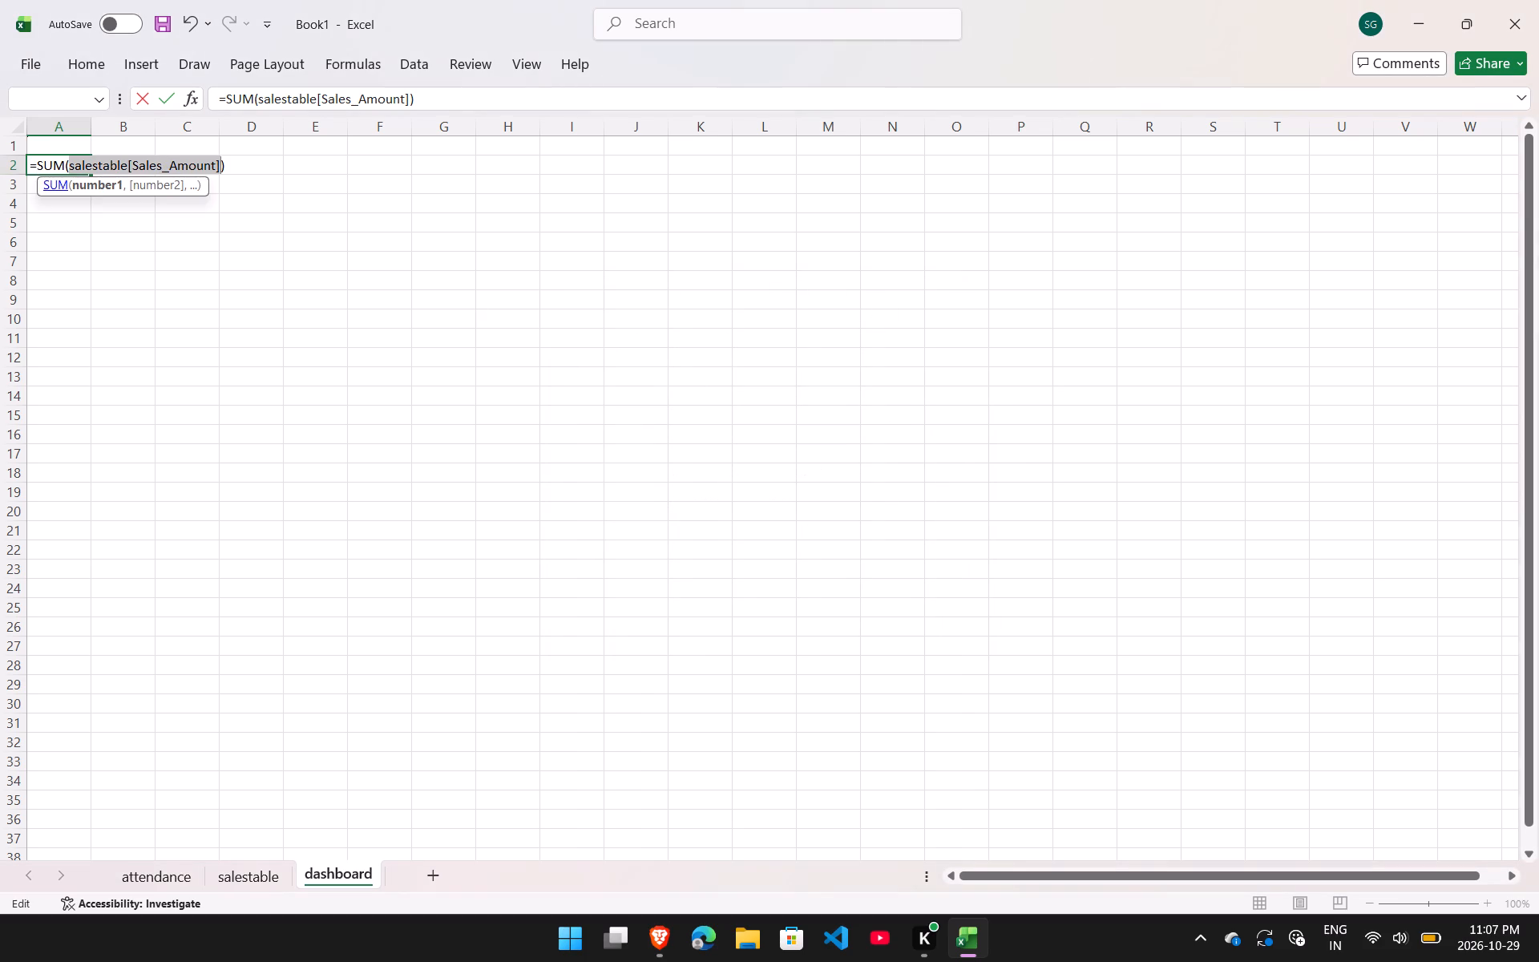
Insert leading spaces before the =SUM formula in cell A2 and enter it.
{"action": "left_click", "coordinate": [30, 160]}
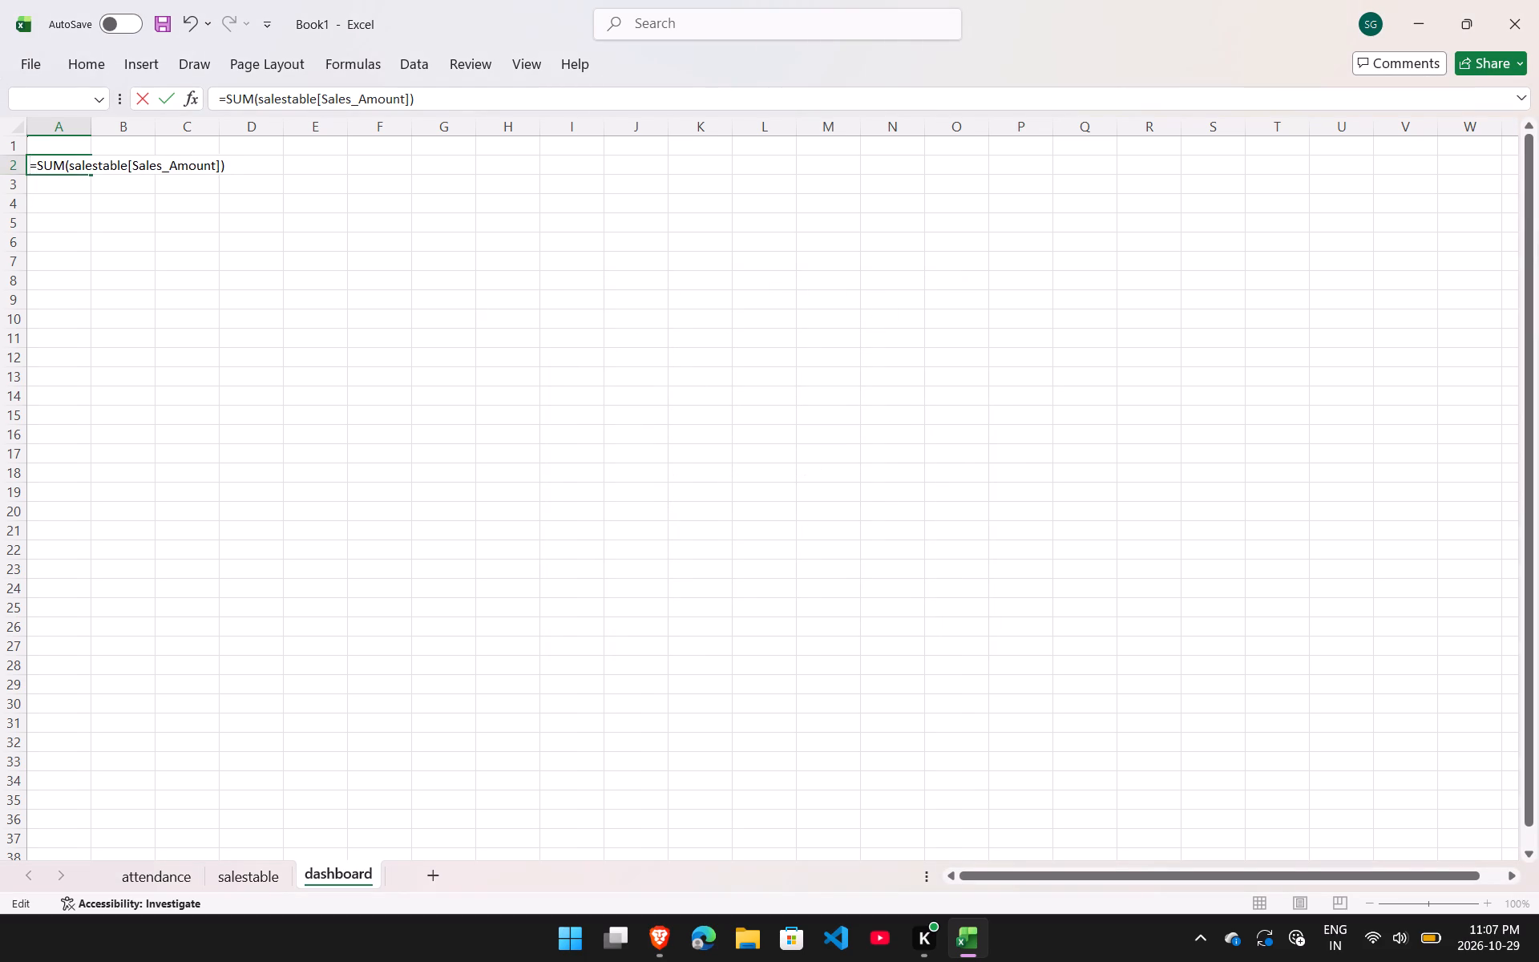
{"action": "key", "text": "space"}
{"action": "key", "text": "space"}
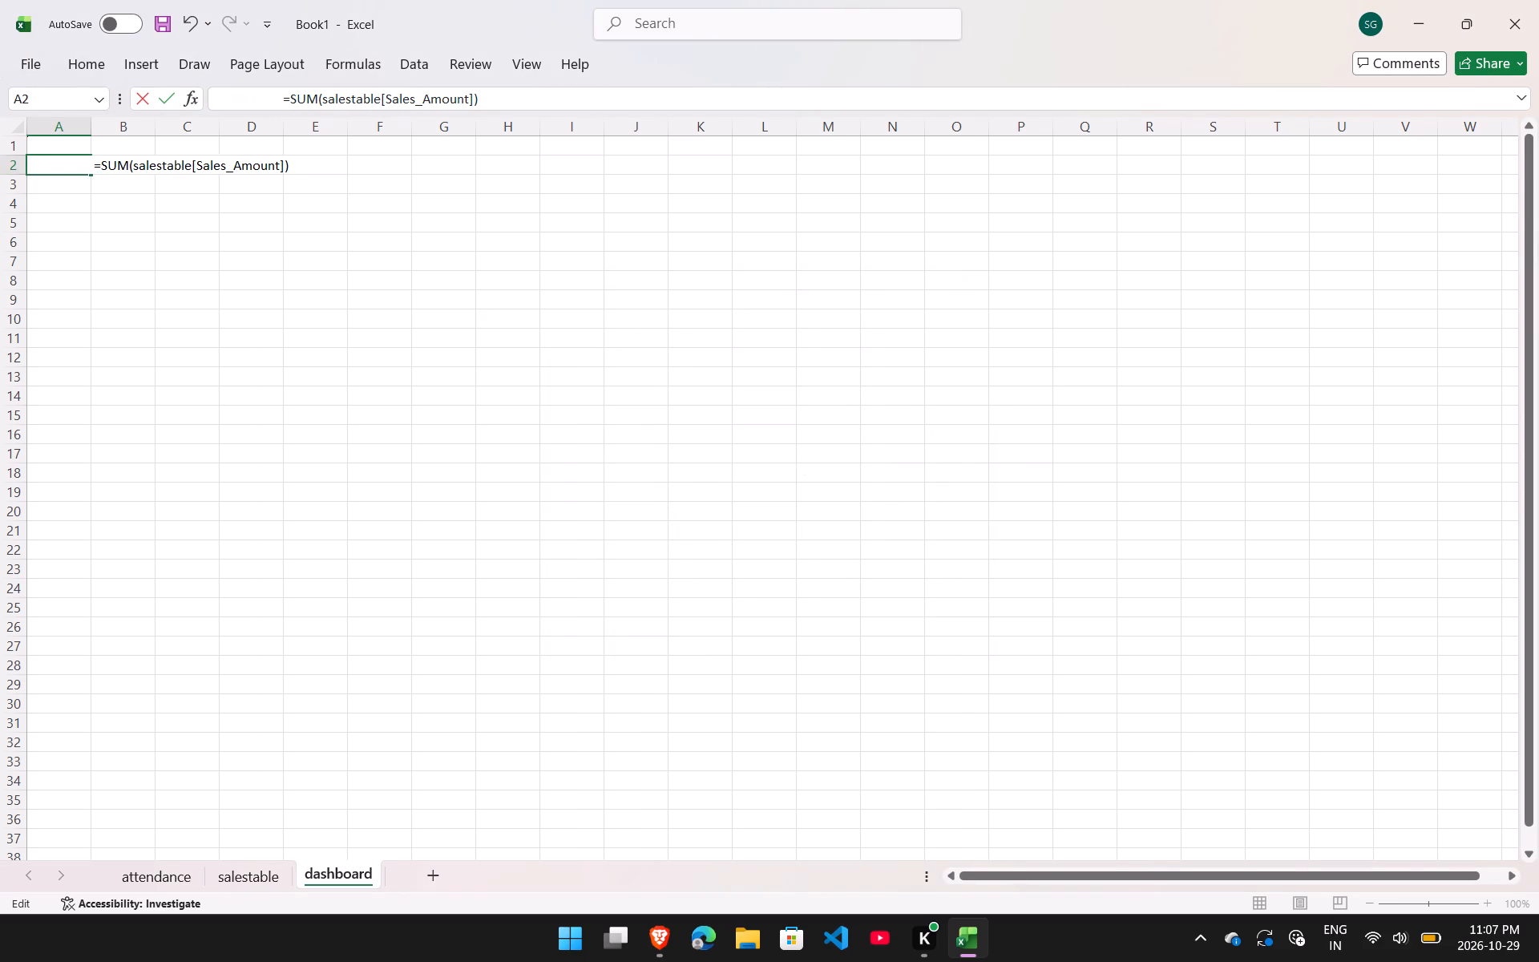
{"action": "key", "text": "space"}
{"action": "key", "text": "space"}
{"action": "key", "text": "space"}
{"action": "key", "text": "space"}
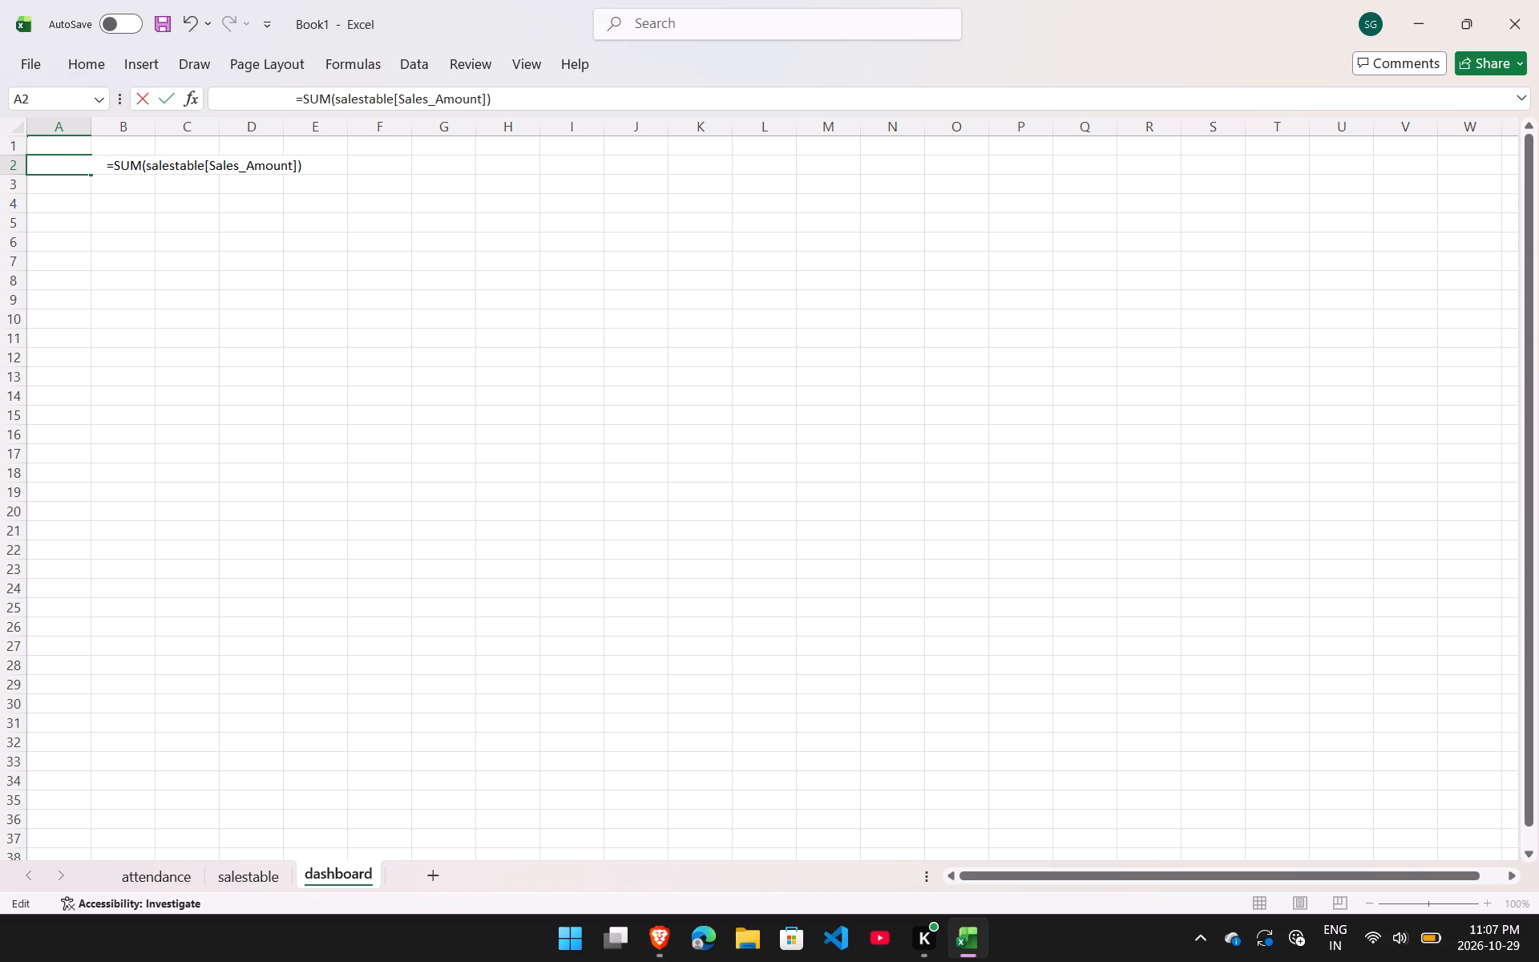
{"action": "key", "text": "Return"}
{"action": "key", "text": "Return"}
{"action": "key", "text": "Return"}
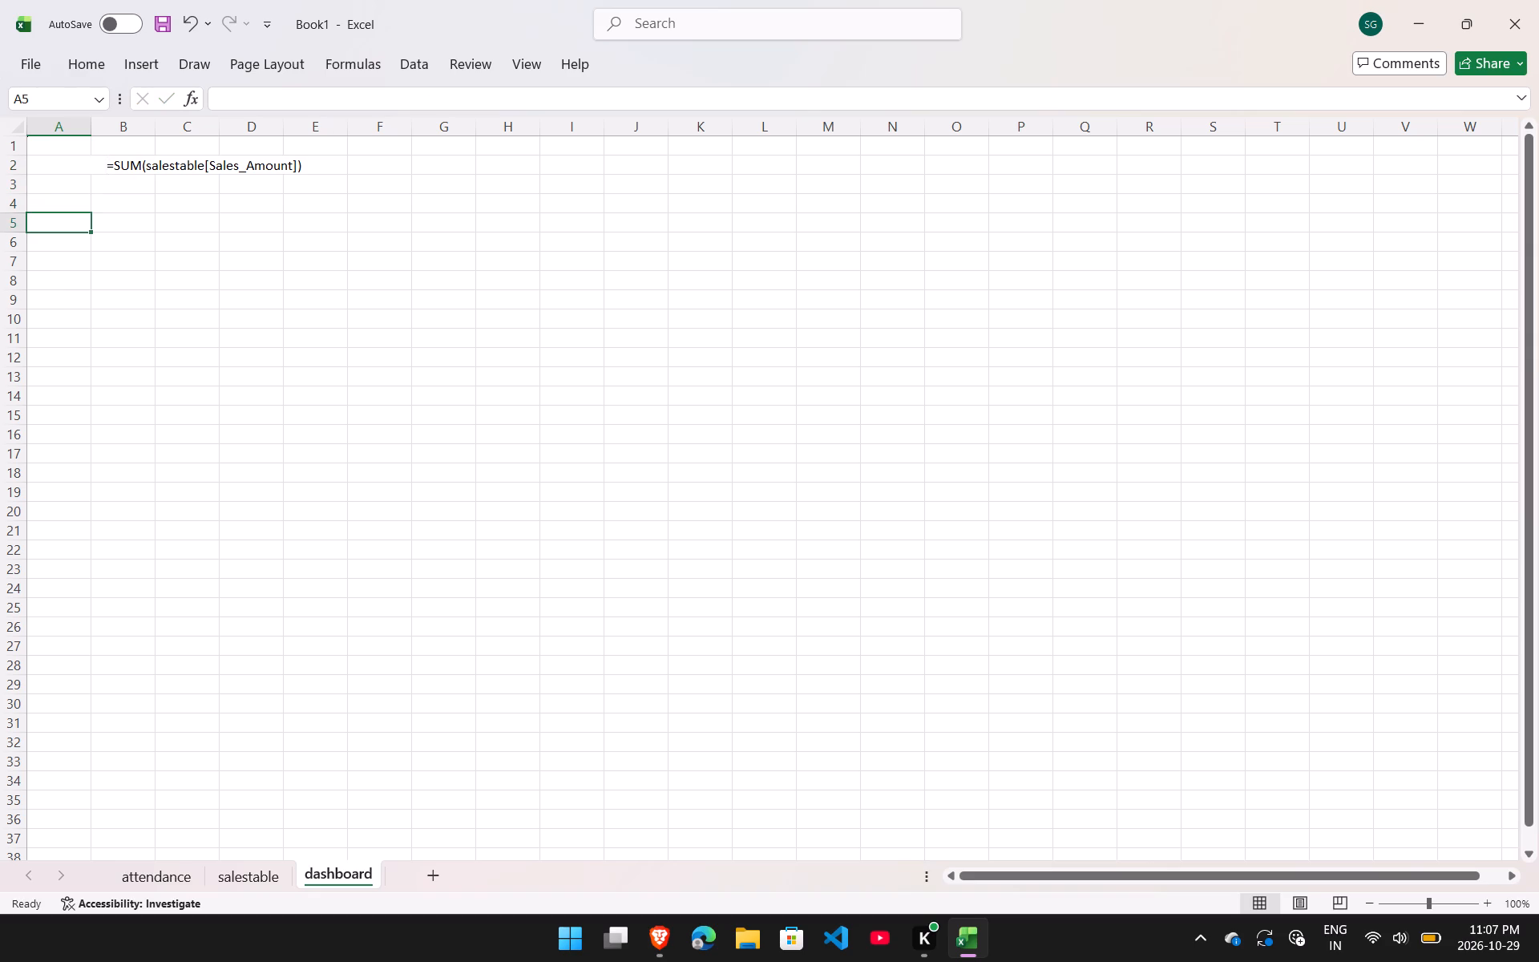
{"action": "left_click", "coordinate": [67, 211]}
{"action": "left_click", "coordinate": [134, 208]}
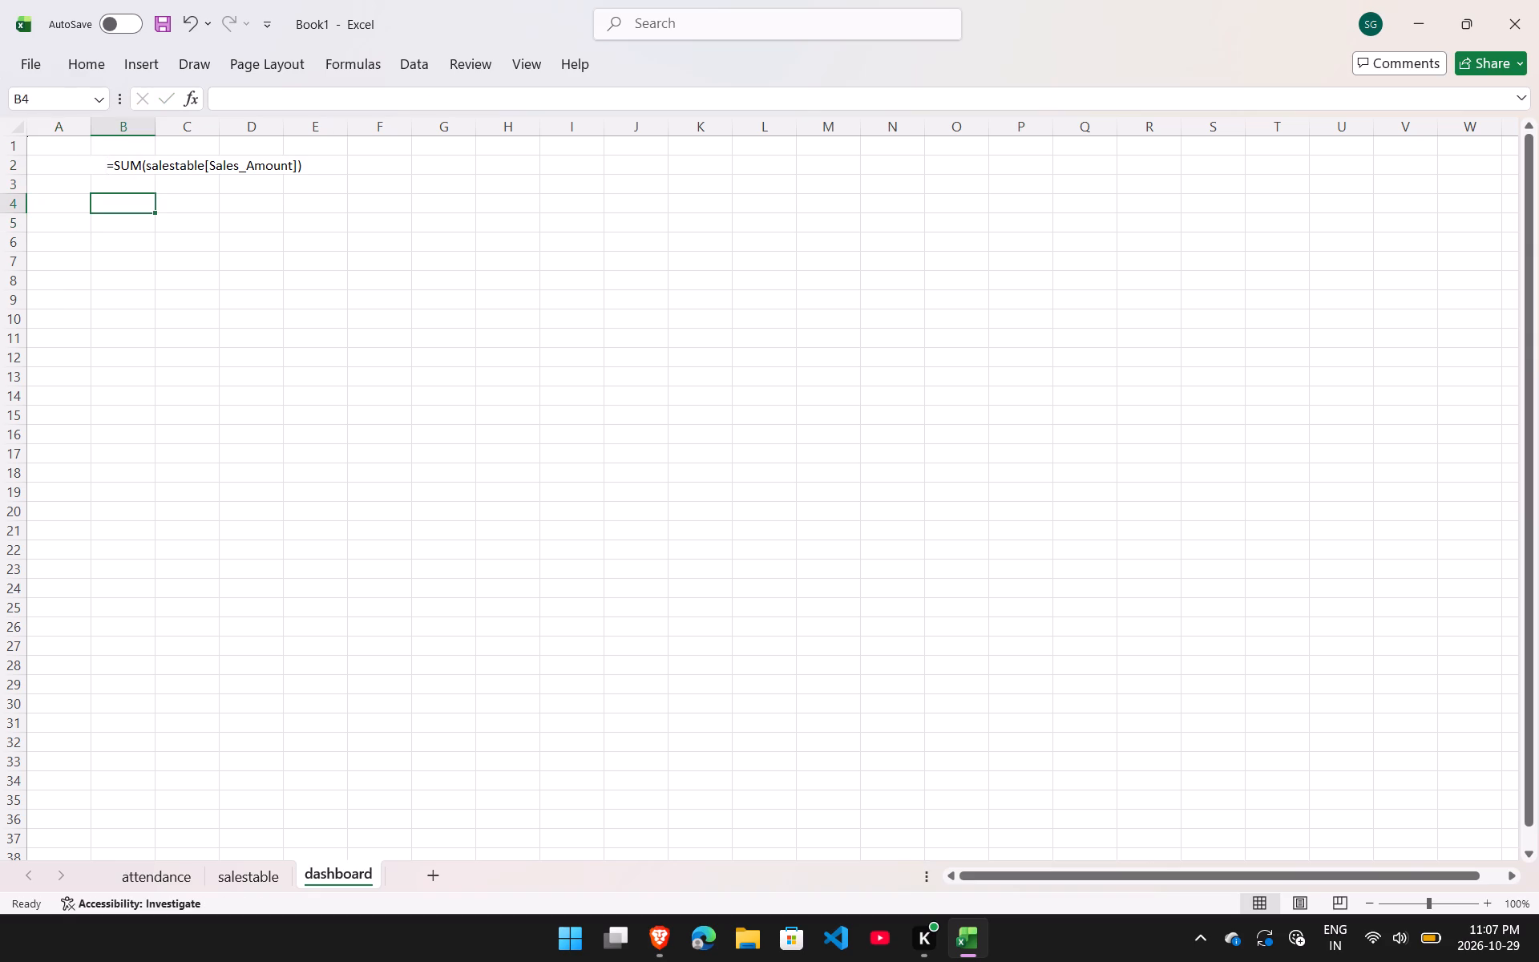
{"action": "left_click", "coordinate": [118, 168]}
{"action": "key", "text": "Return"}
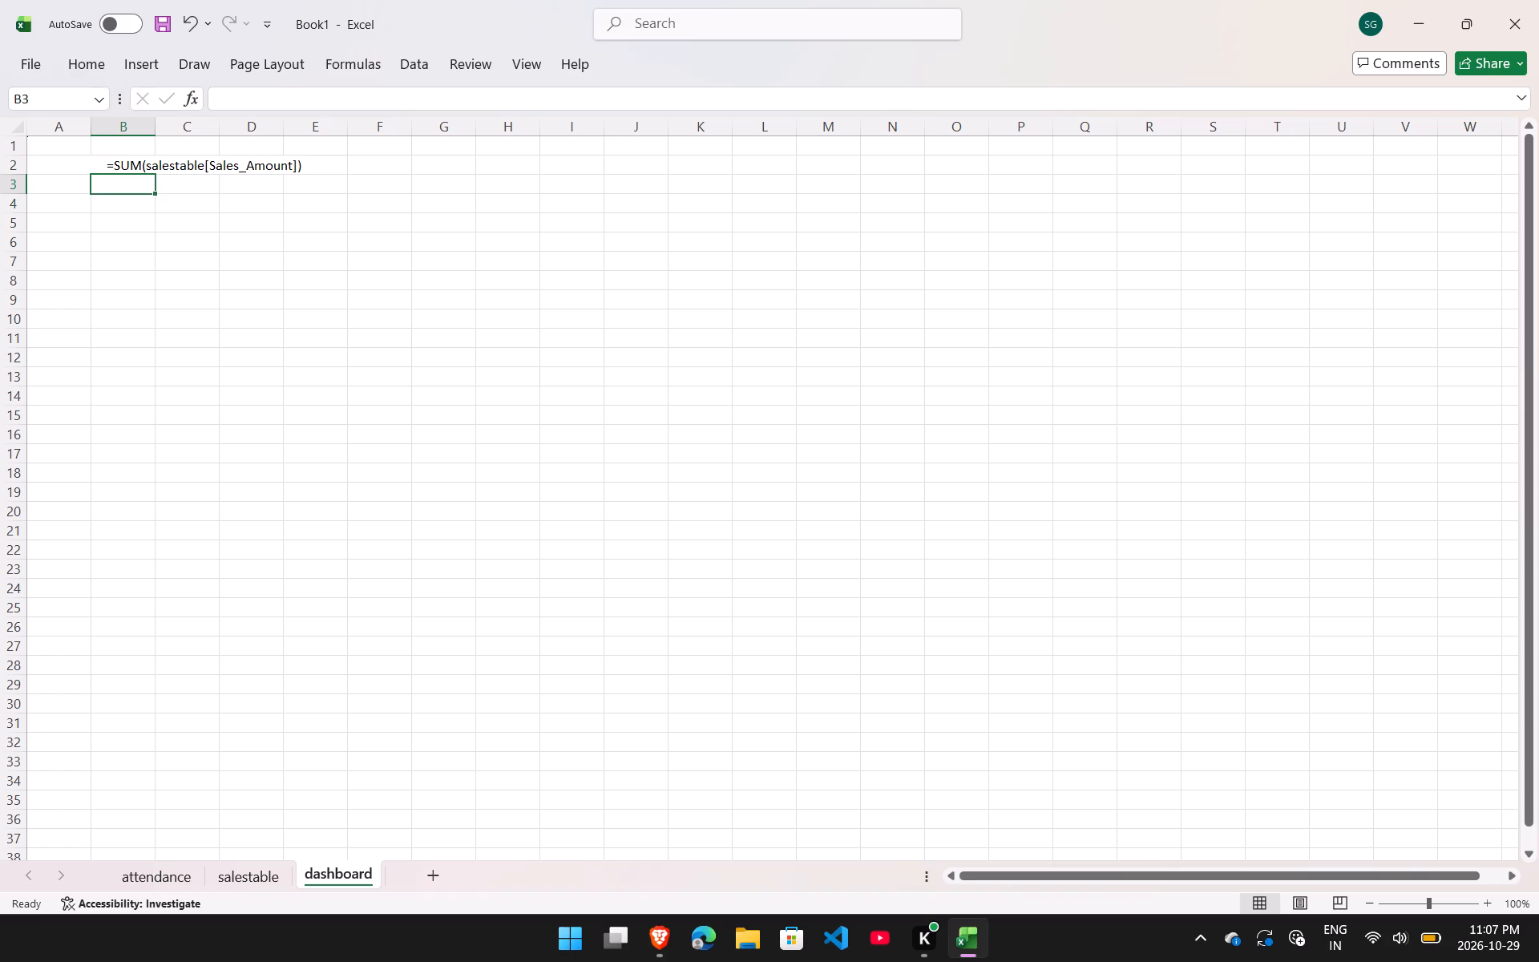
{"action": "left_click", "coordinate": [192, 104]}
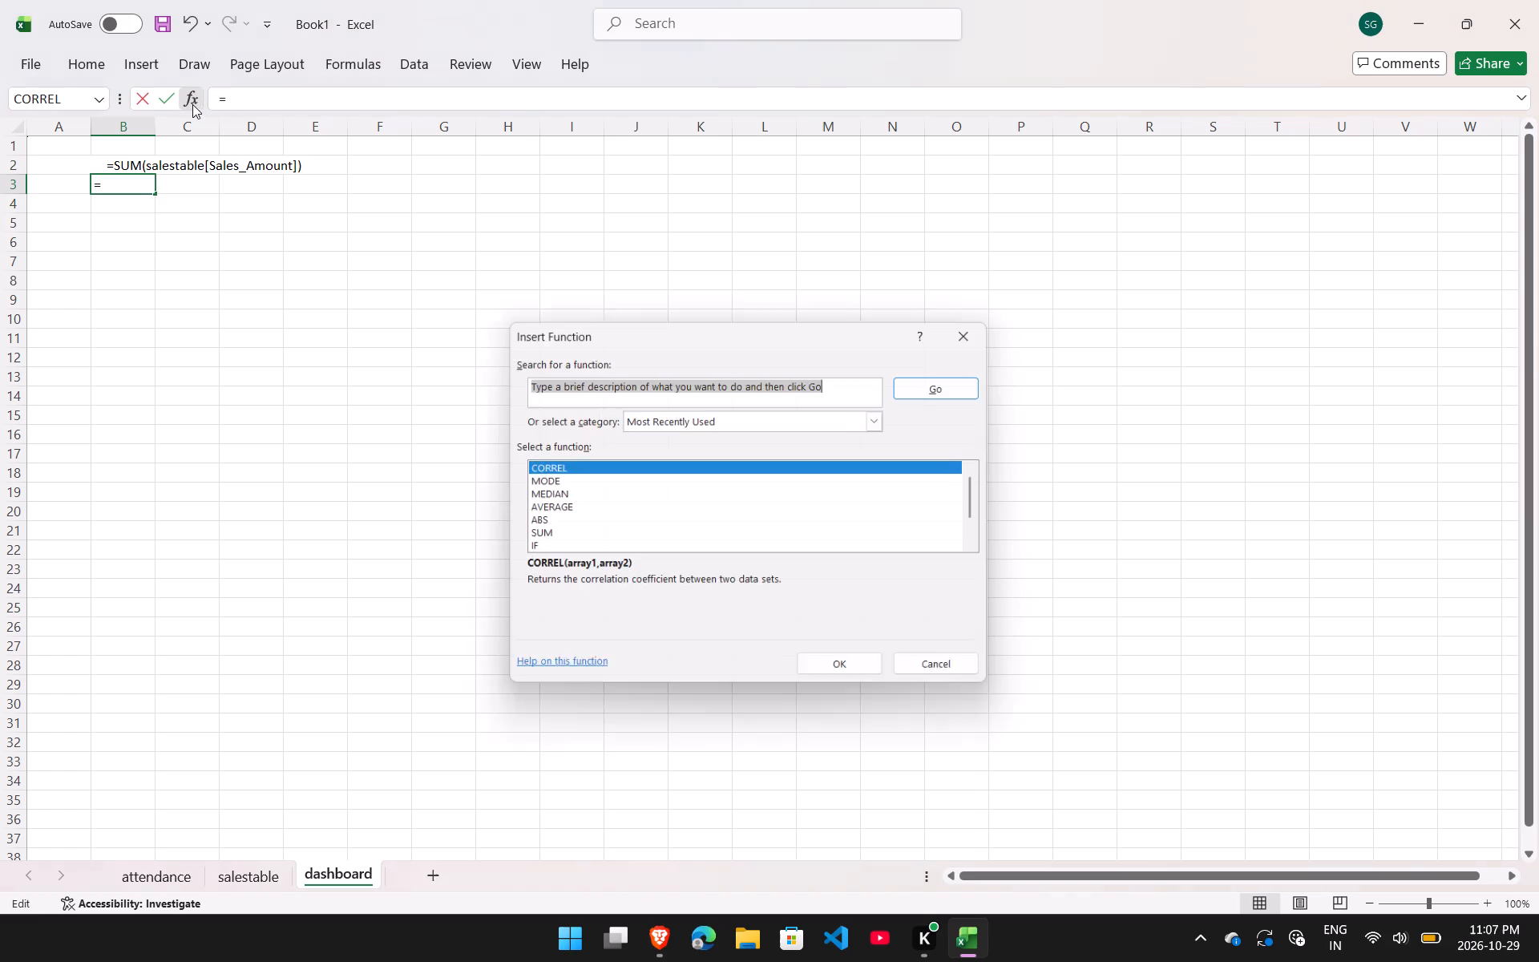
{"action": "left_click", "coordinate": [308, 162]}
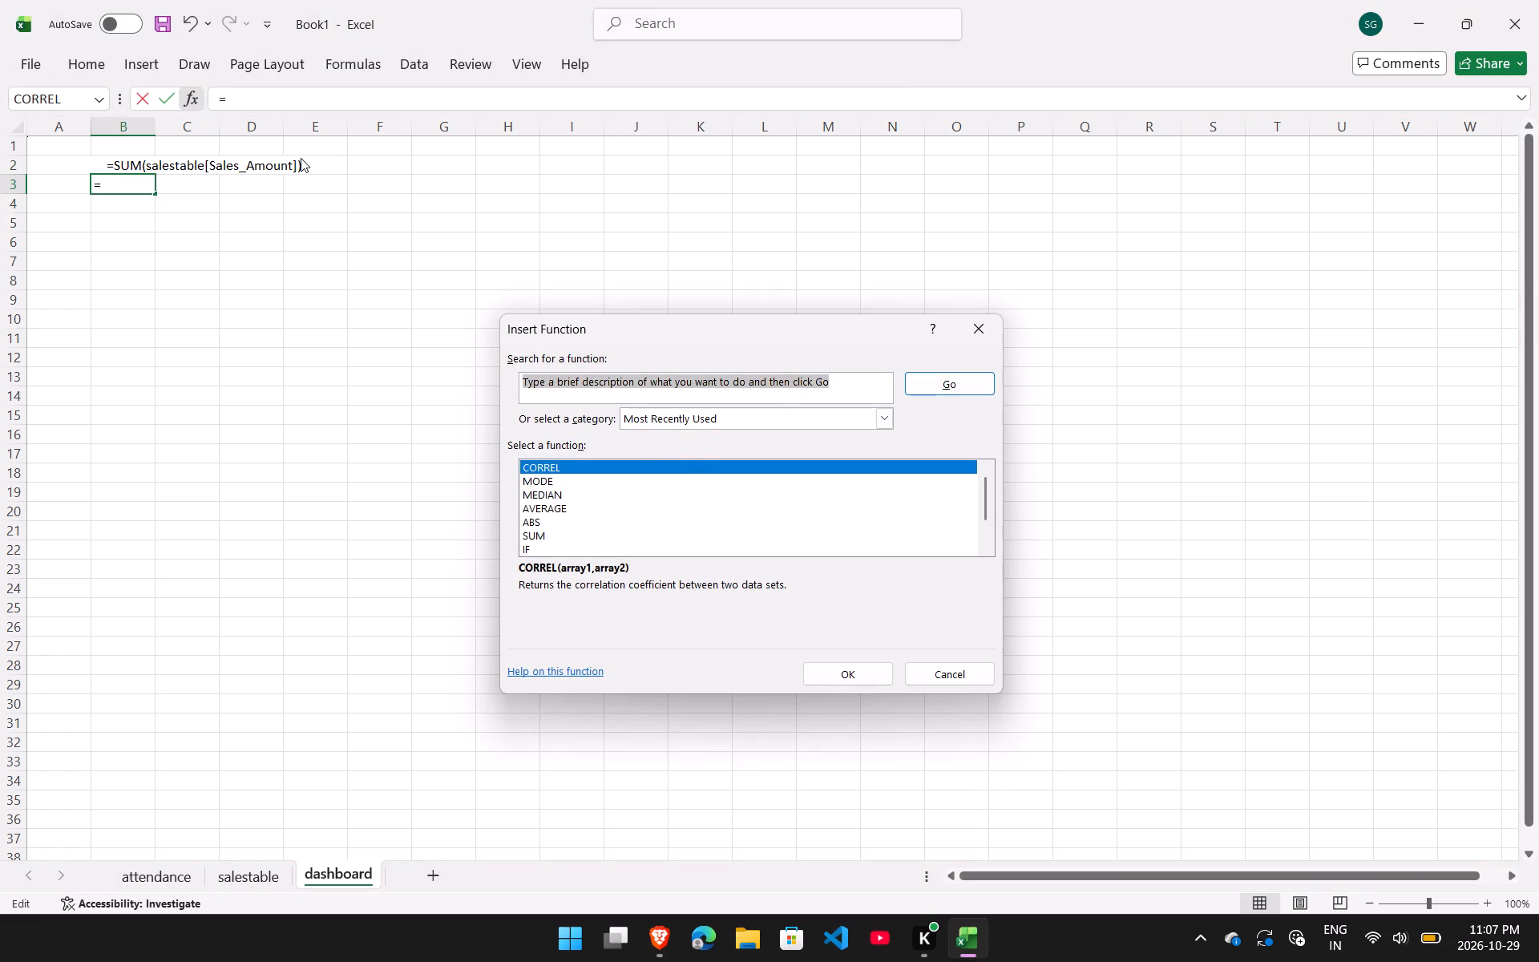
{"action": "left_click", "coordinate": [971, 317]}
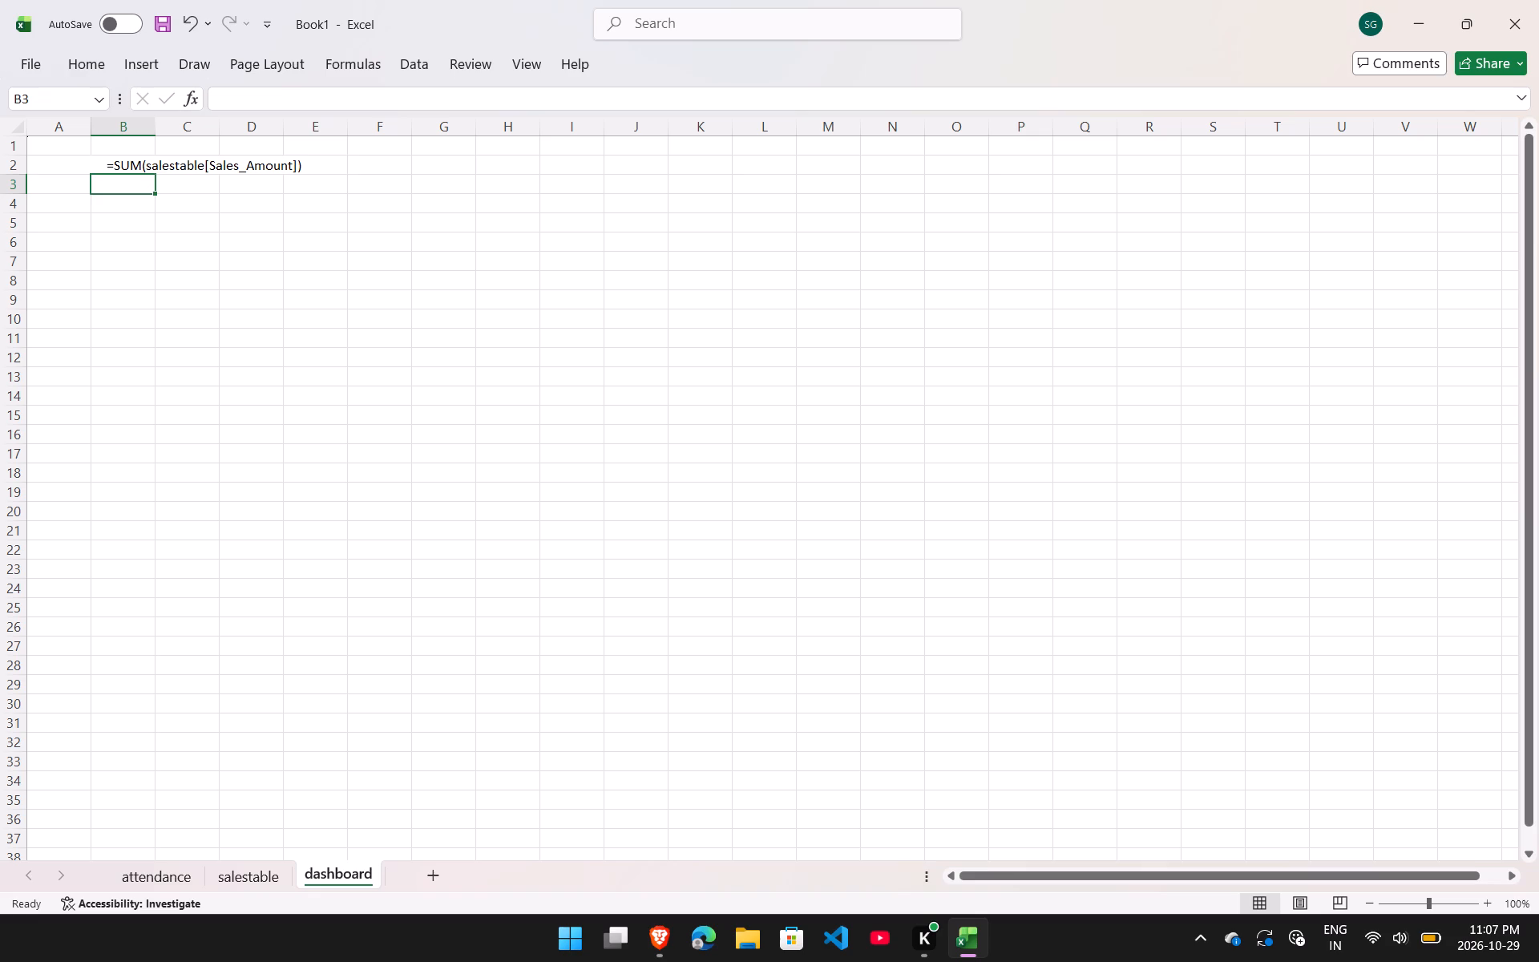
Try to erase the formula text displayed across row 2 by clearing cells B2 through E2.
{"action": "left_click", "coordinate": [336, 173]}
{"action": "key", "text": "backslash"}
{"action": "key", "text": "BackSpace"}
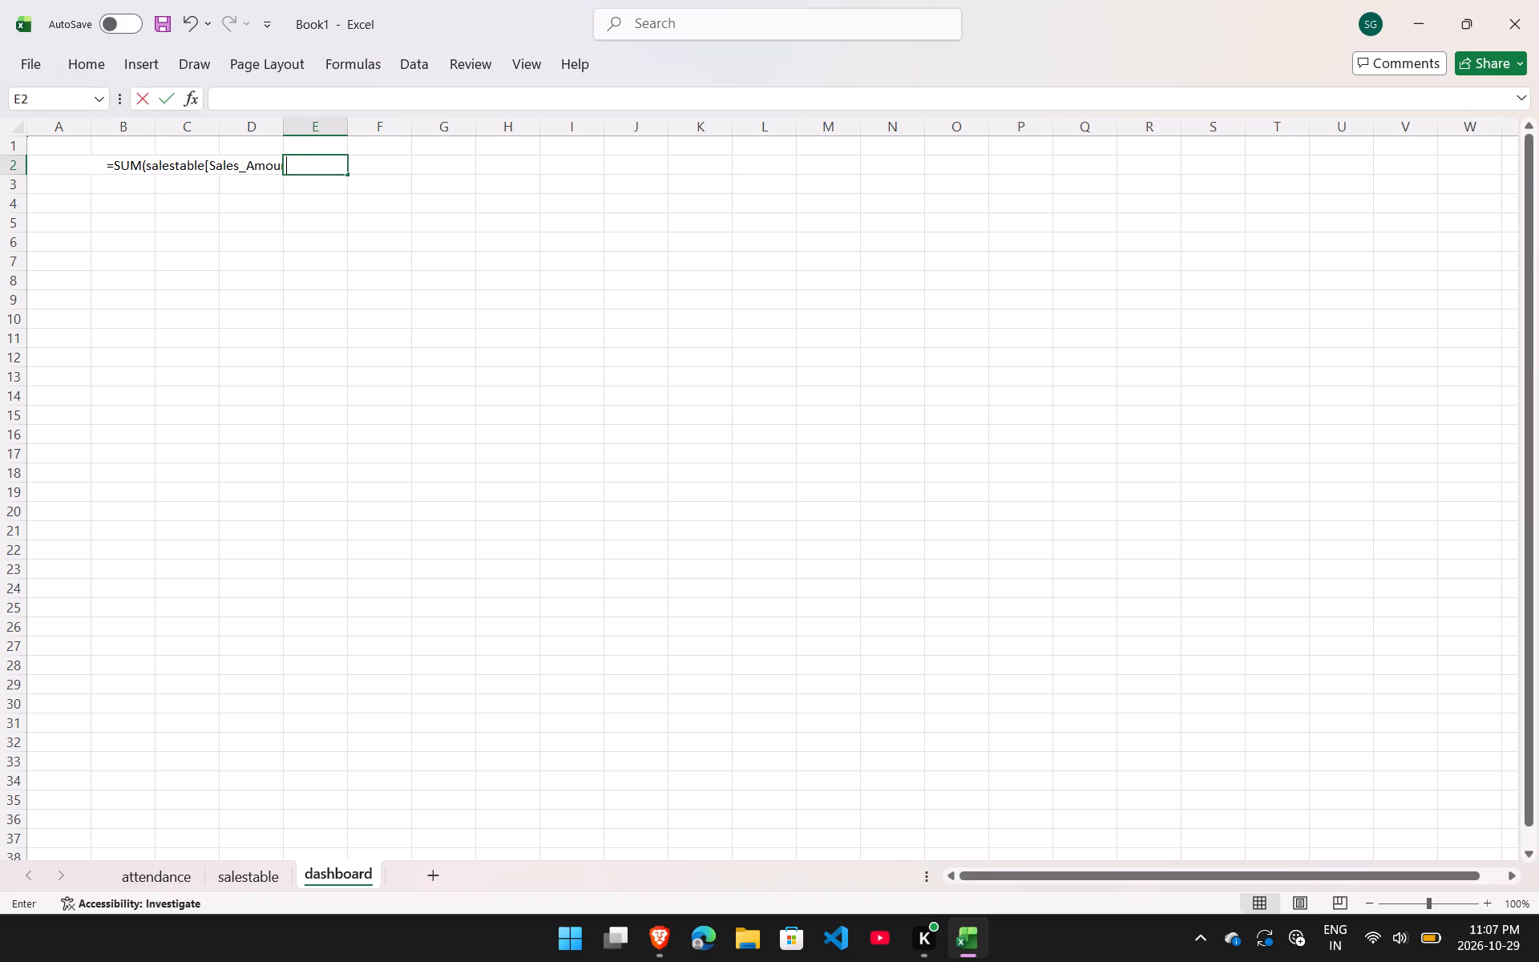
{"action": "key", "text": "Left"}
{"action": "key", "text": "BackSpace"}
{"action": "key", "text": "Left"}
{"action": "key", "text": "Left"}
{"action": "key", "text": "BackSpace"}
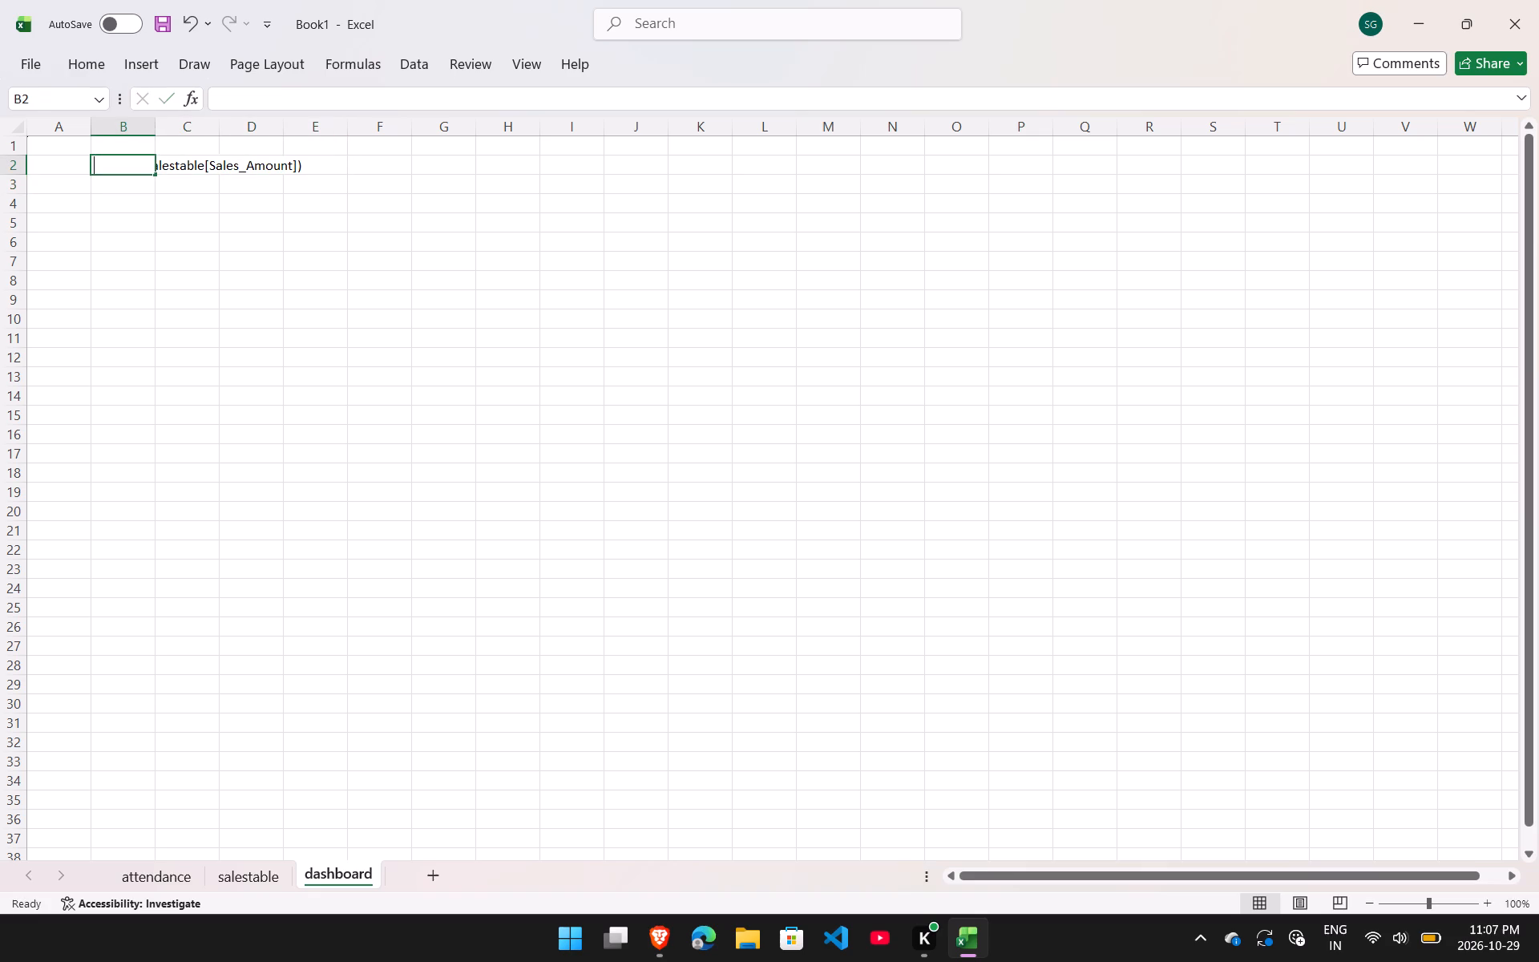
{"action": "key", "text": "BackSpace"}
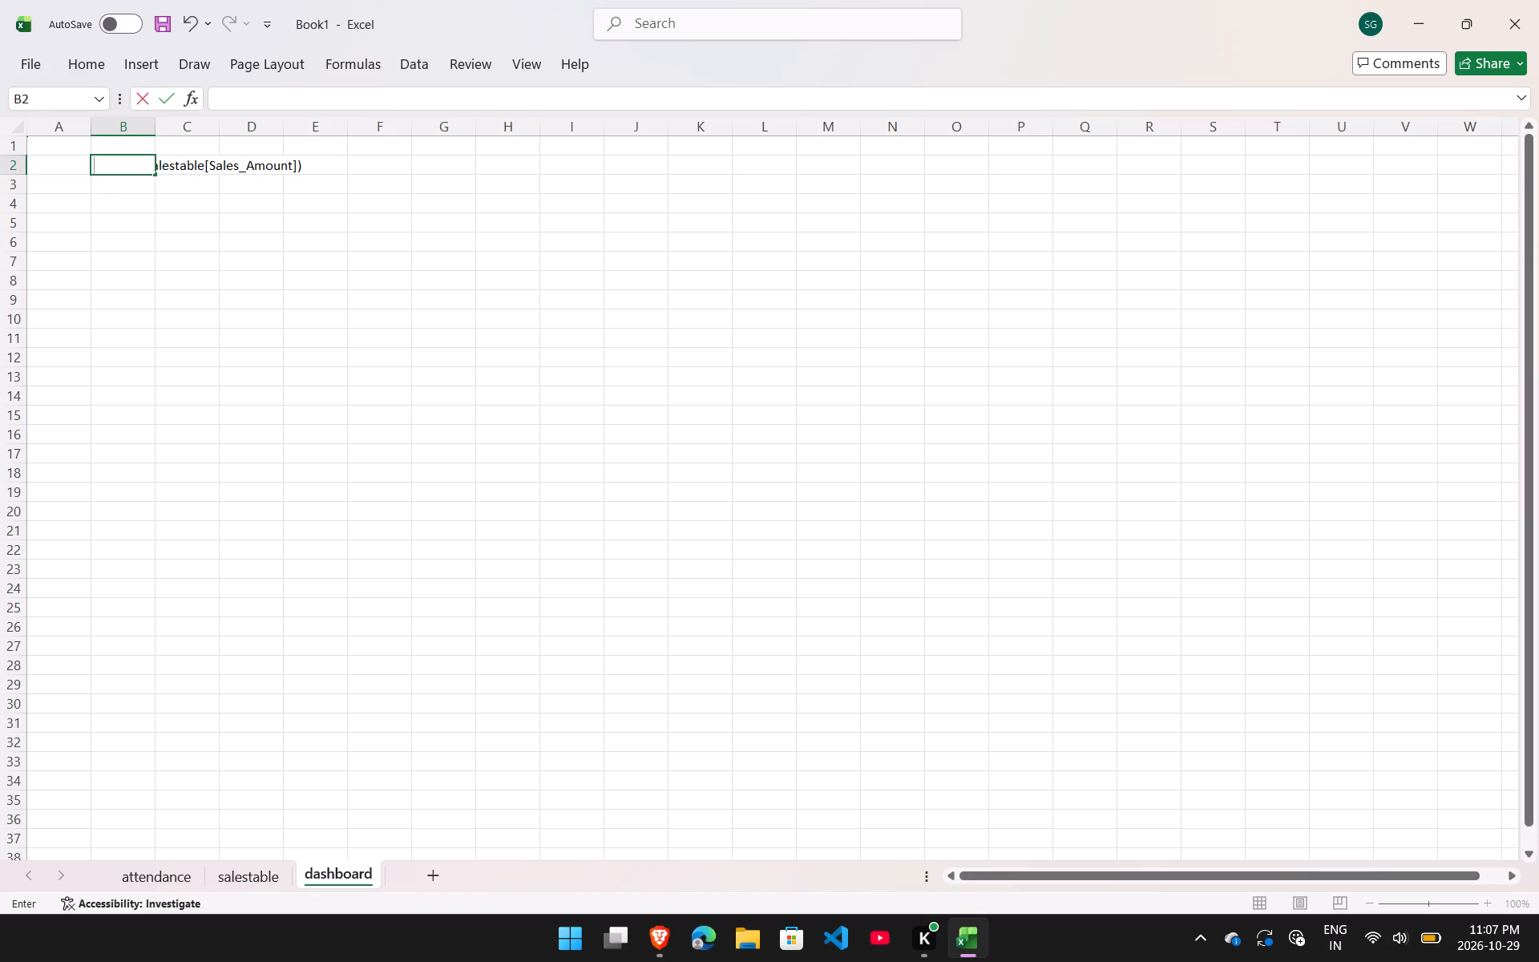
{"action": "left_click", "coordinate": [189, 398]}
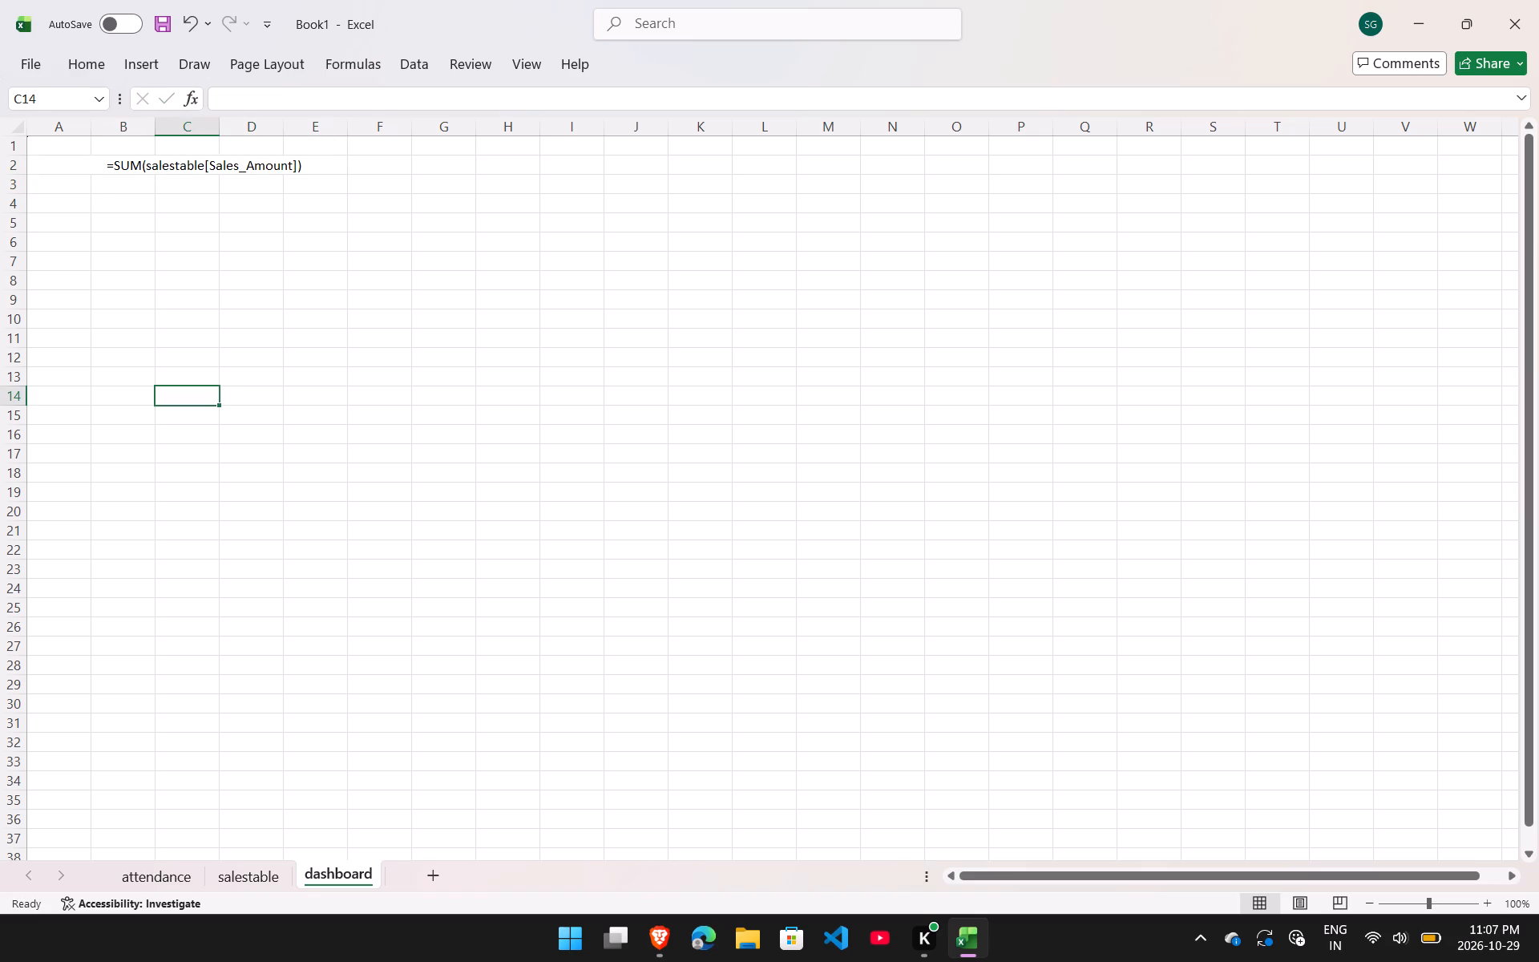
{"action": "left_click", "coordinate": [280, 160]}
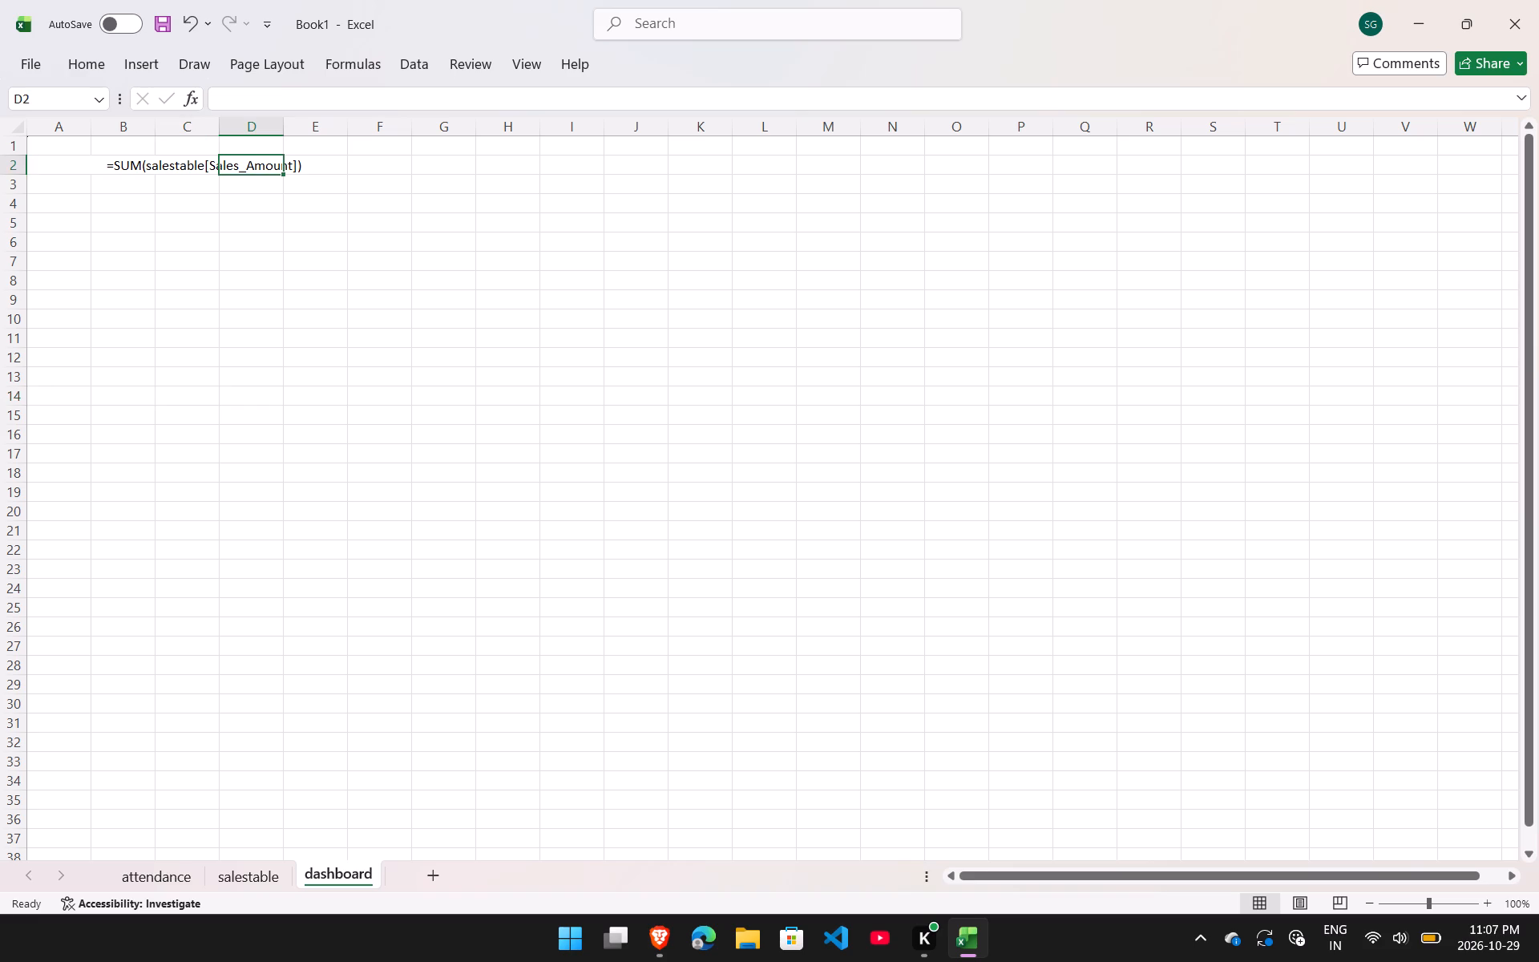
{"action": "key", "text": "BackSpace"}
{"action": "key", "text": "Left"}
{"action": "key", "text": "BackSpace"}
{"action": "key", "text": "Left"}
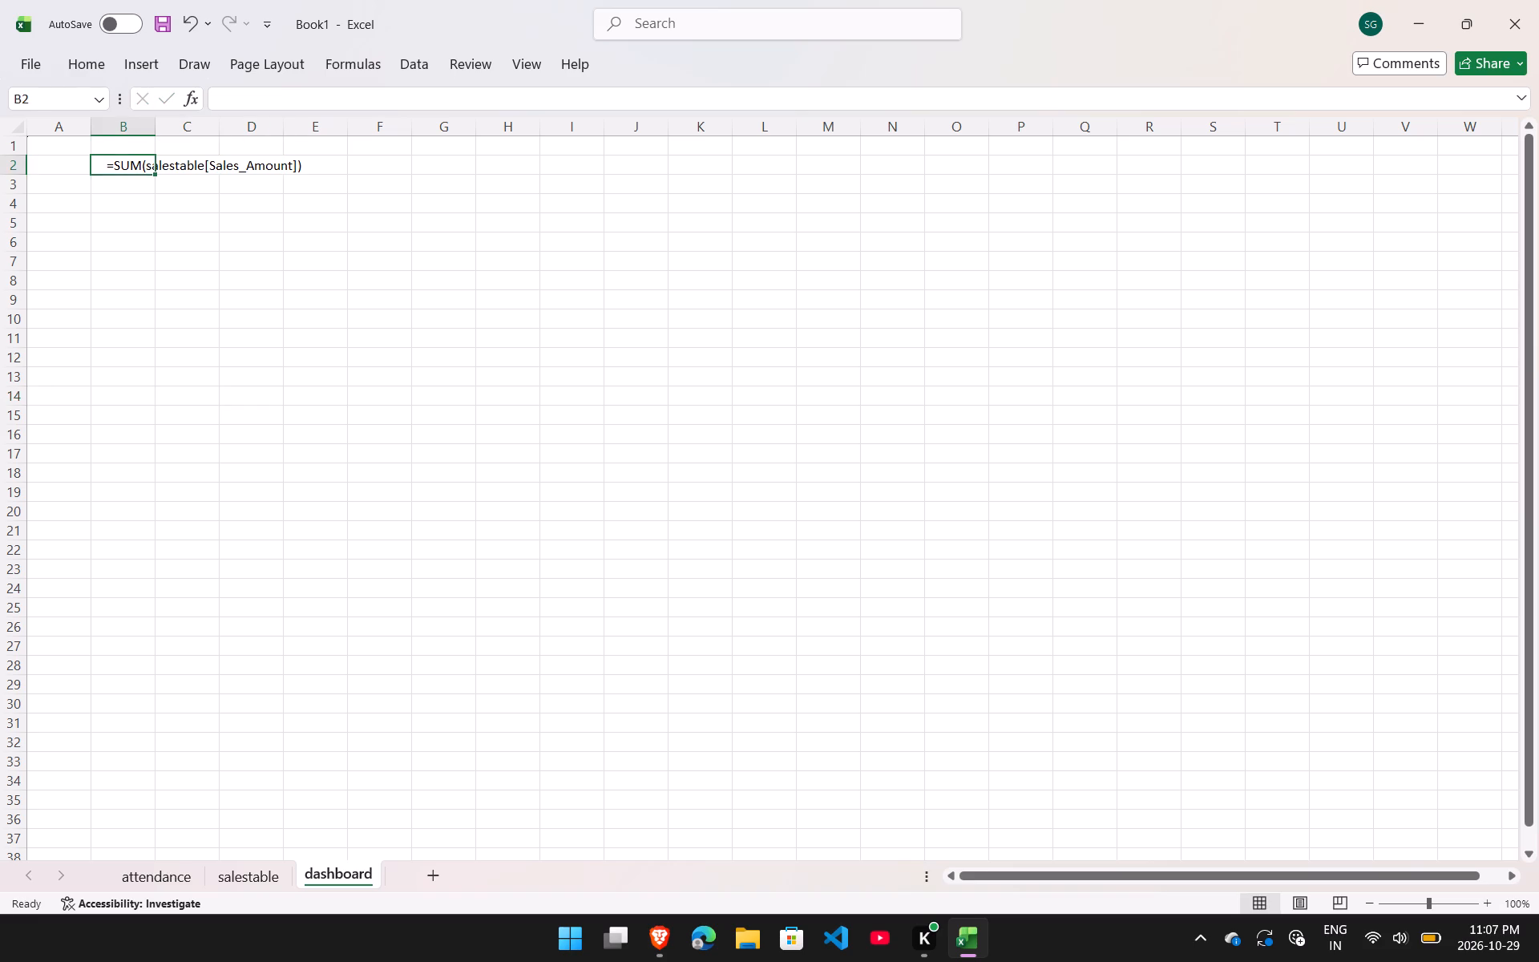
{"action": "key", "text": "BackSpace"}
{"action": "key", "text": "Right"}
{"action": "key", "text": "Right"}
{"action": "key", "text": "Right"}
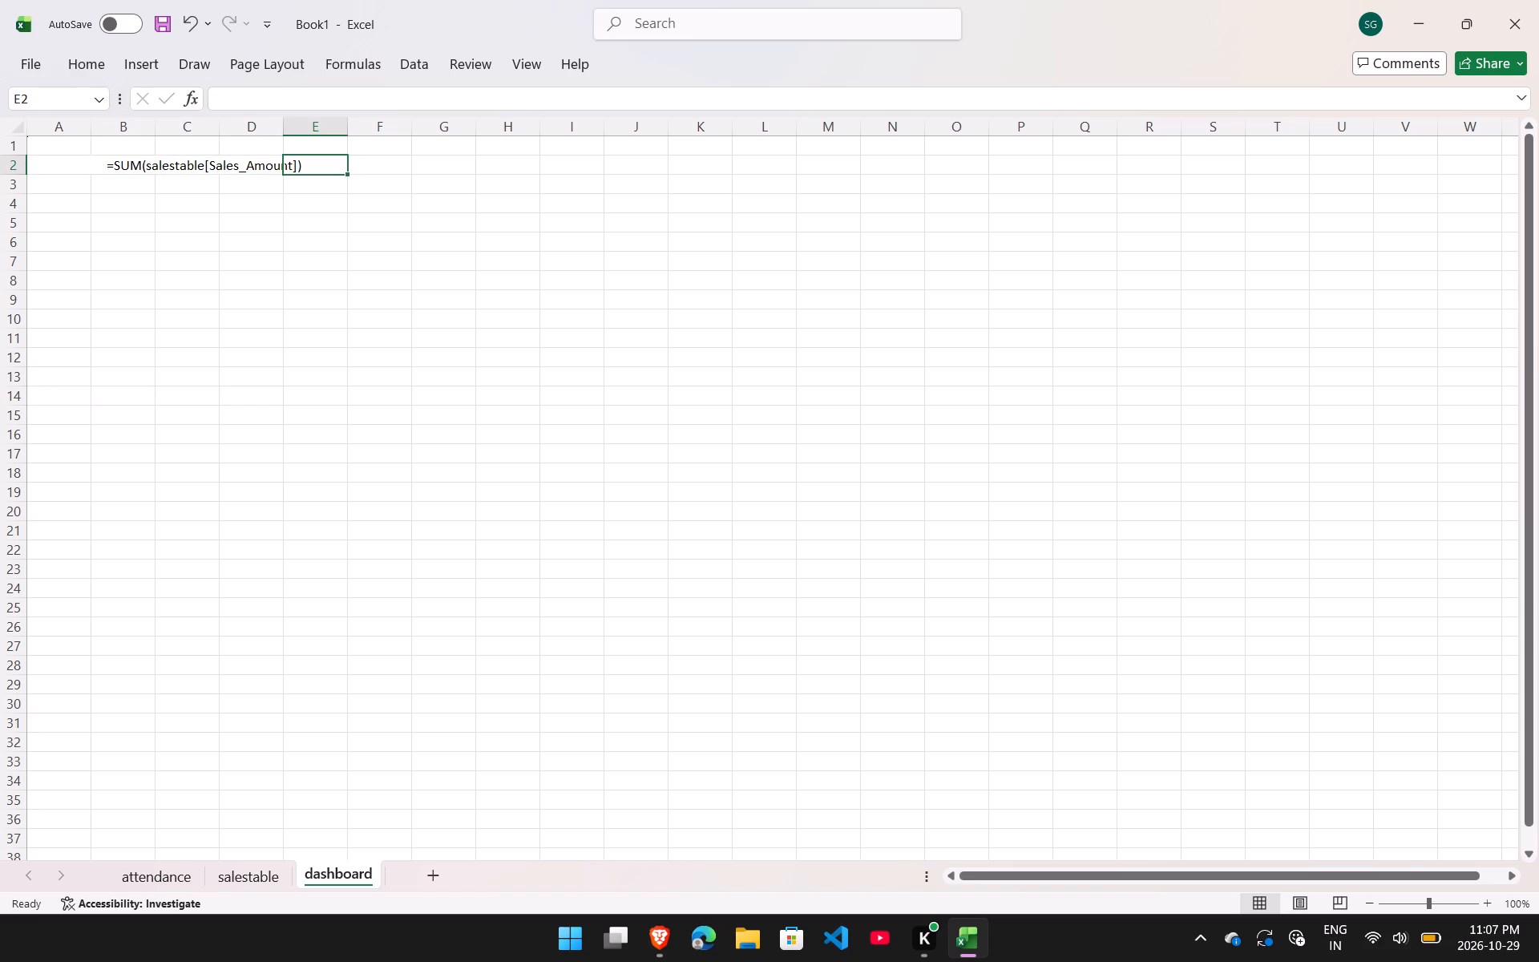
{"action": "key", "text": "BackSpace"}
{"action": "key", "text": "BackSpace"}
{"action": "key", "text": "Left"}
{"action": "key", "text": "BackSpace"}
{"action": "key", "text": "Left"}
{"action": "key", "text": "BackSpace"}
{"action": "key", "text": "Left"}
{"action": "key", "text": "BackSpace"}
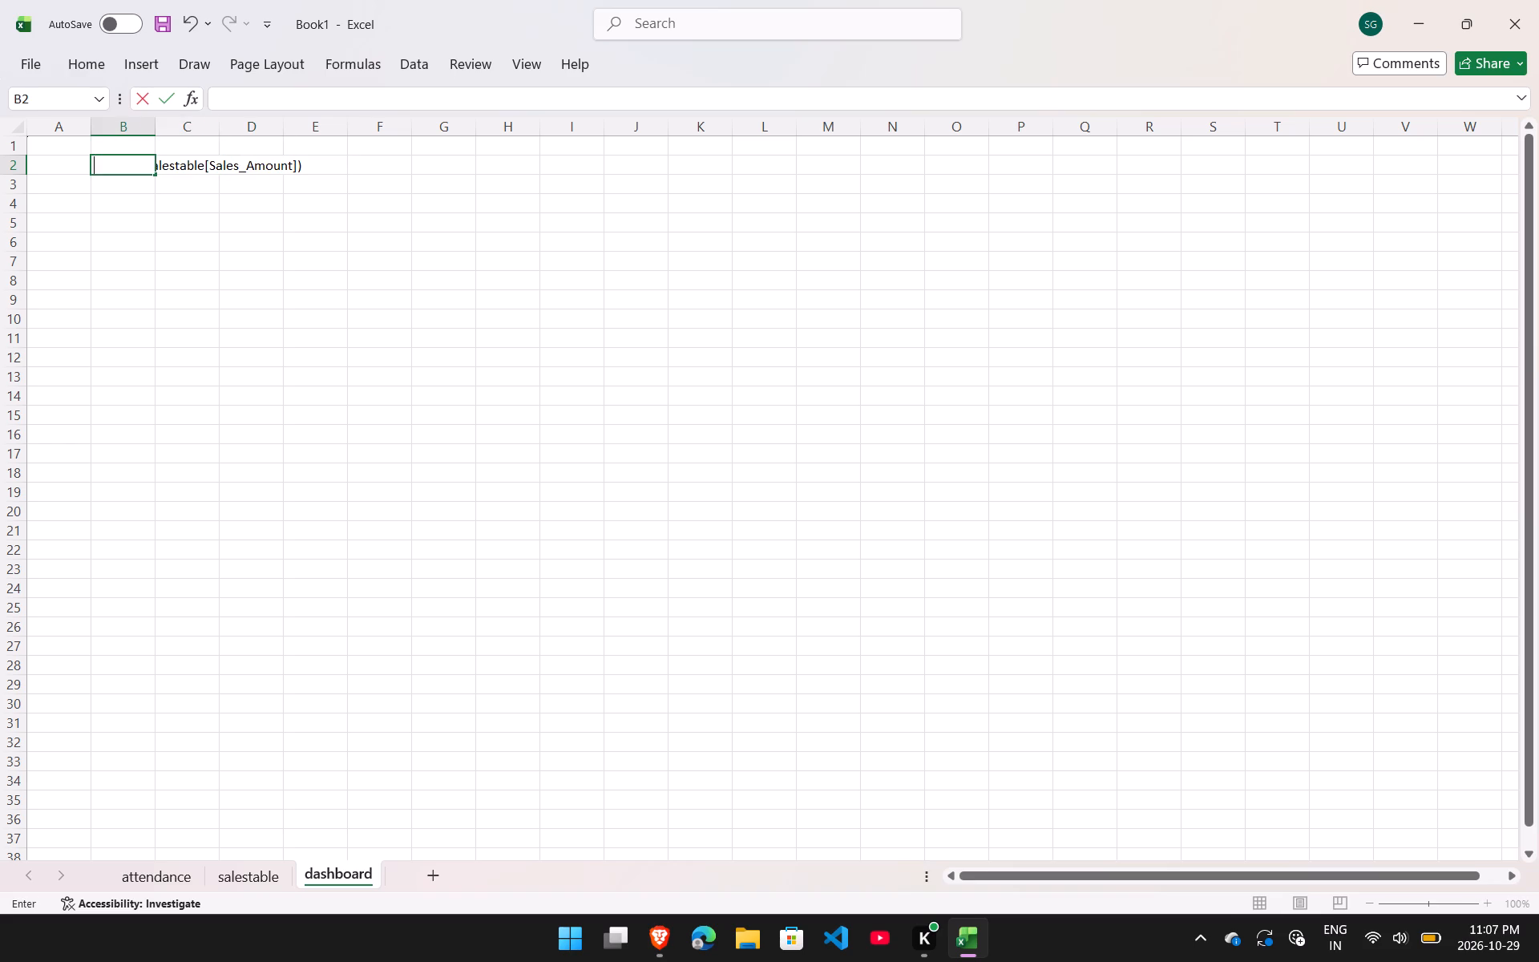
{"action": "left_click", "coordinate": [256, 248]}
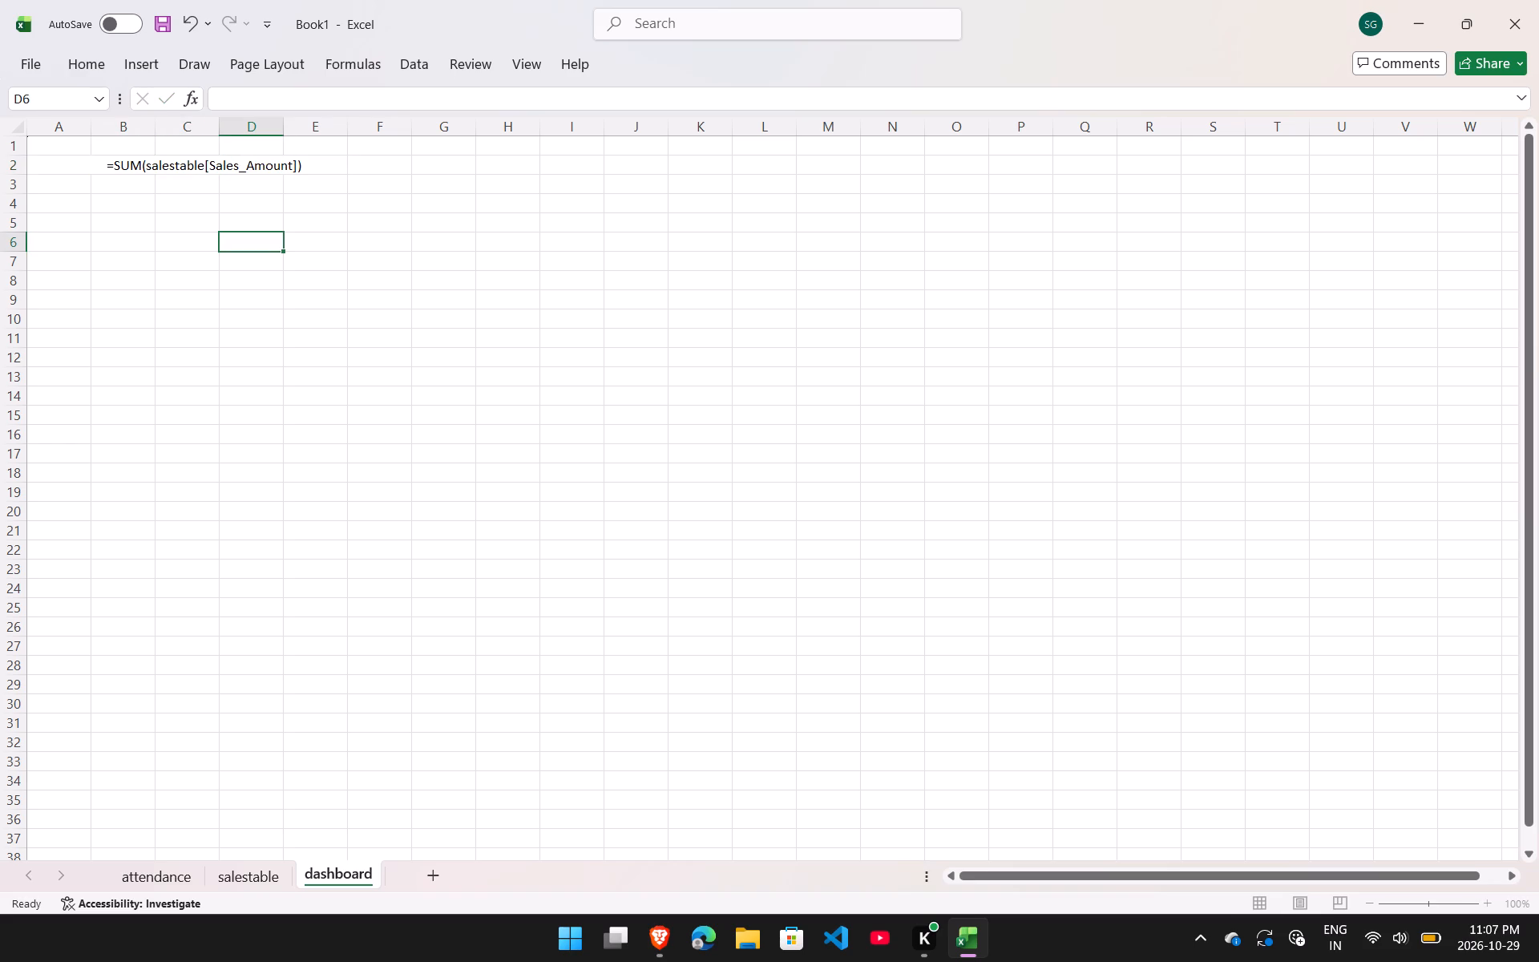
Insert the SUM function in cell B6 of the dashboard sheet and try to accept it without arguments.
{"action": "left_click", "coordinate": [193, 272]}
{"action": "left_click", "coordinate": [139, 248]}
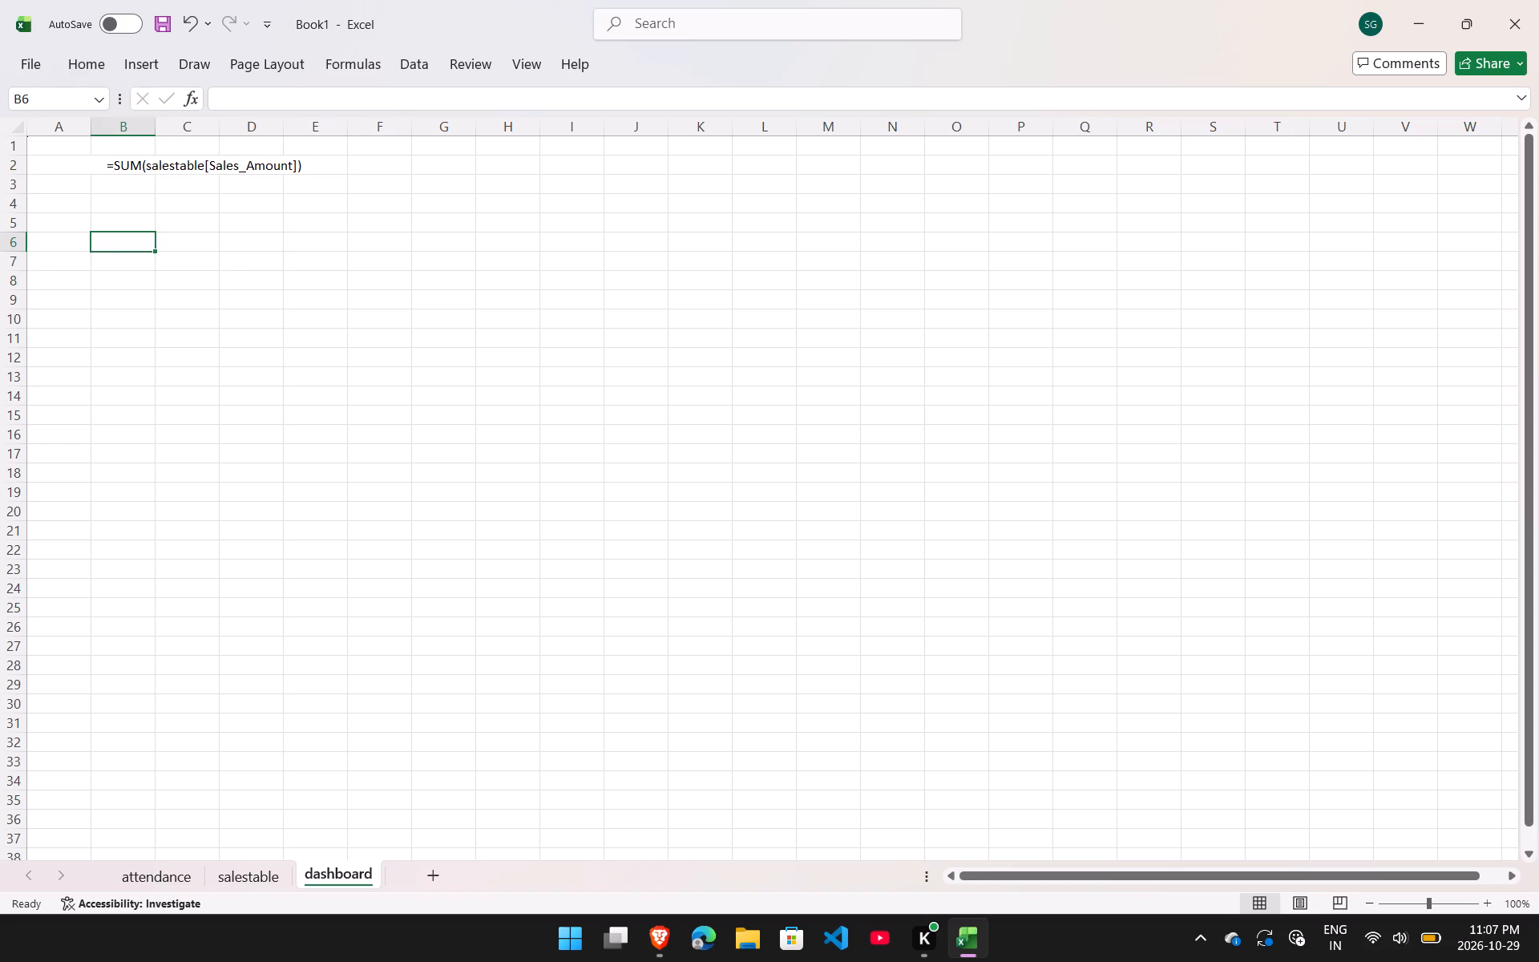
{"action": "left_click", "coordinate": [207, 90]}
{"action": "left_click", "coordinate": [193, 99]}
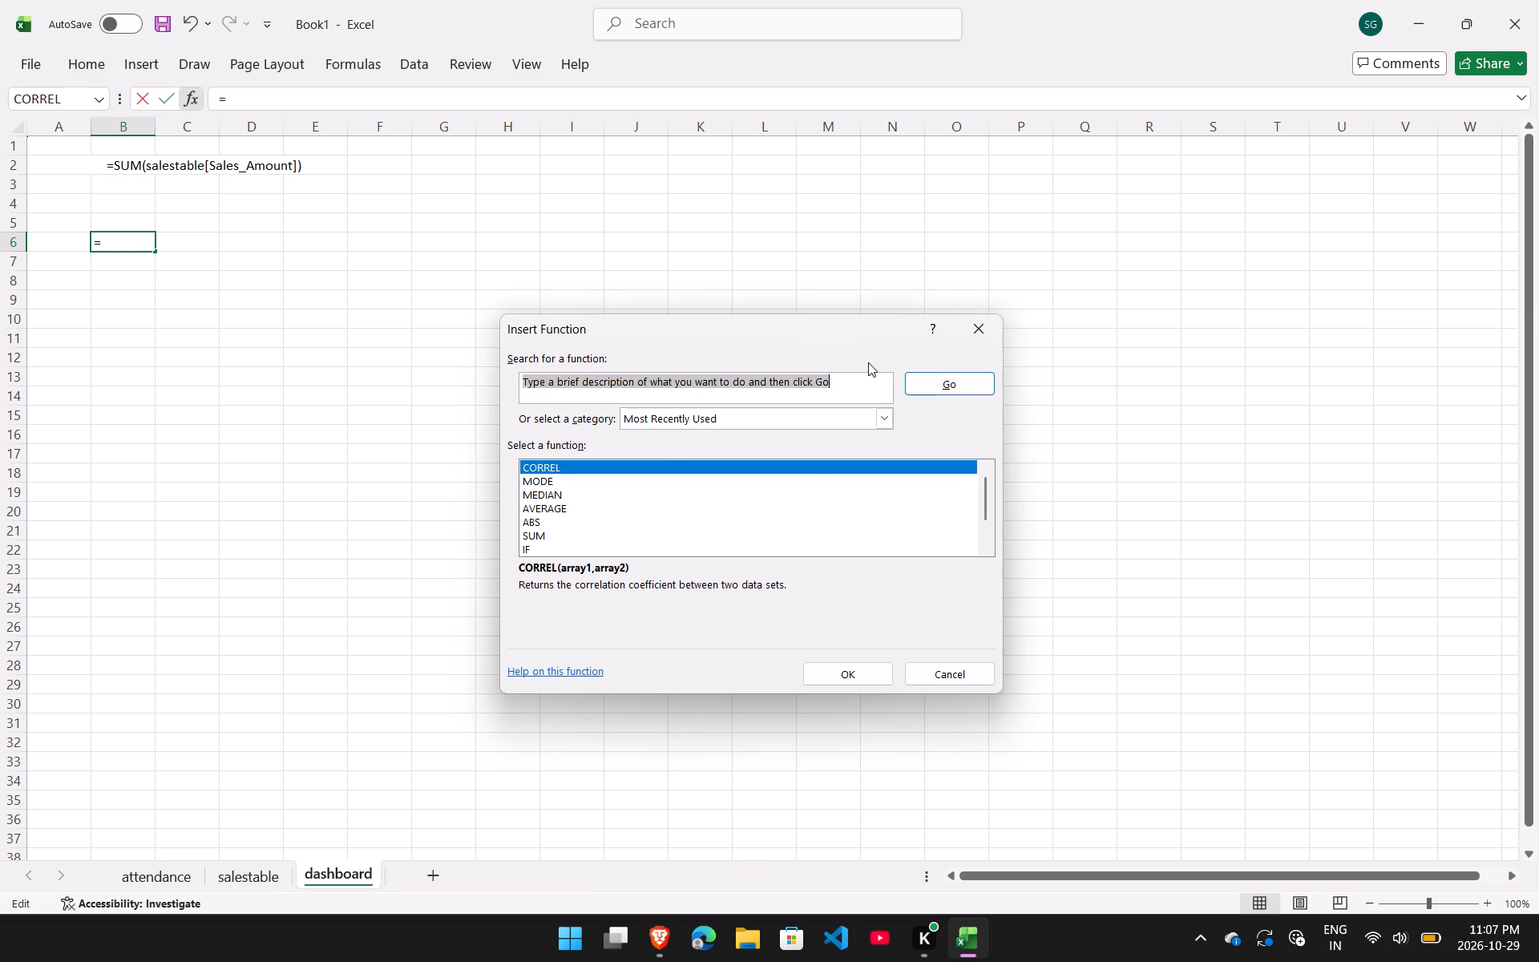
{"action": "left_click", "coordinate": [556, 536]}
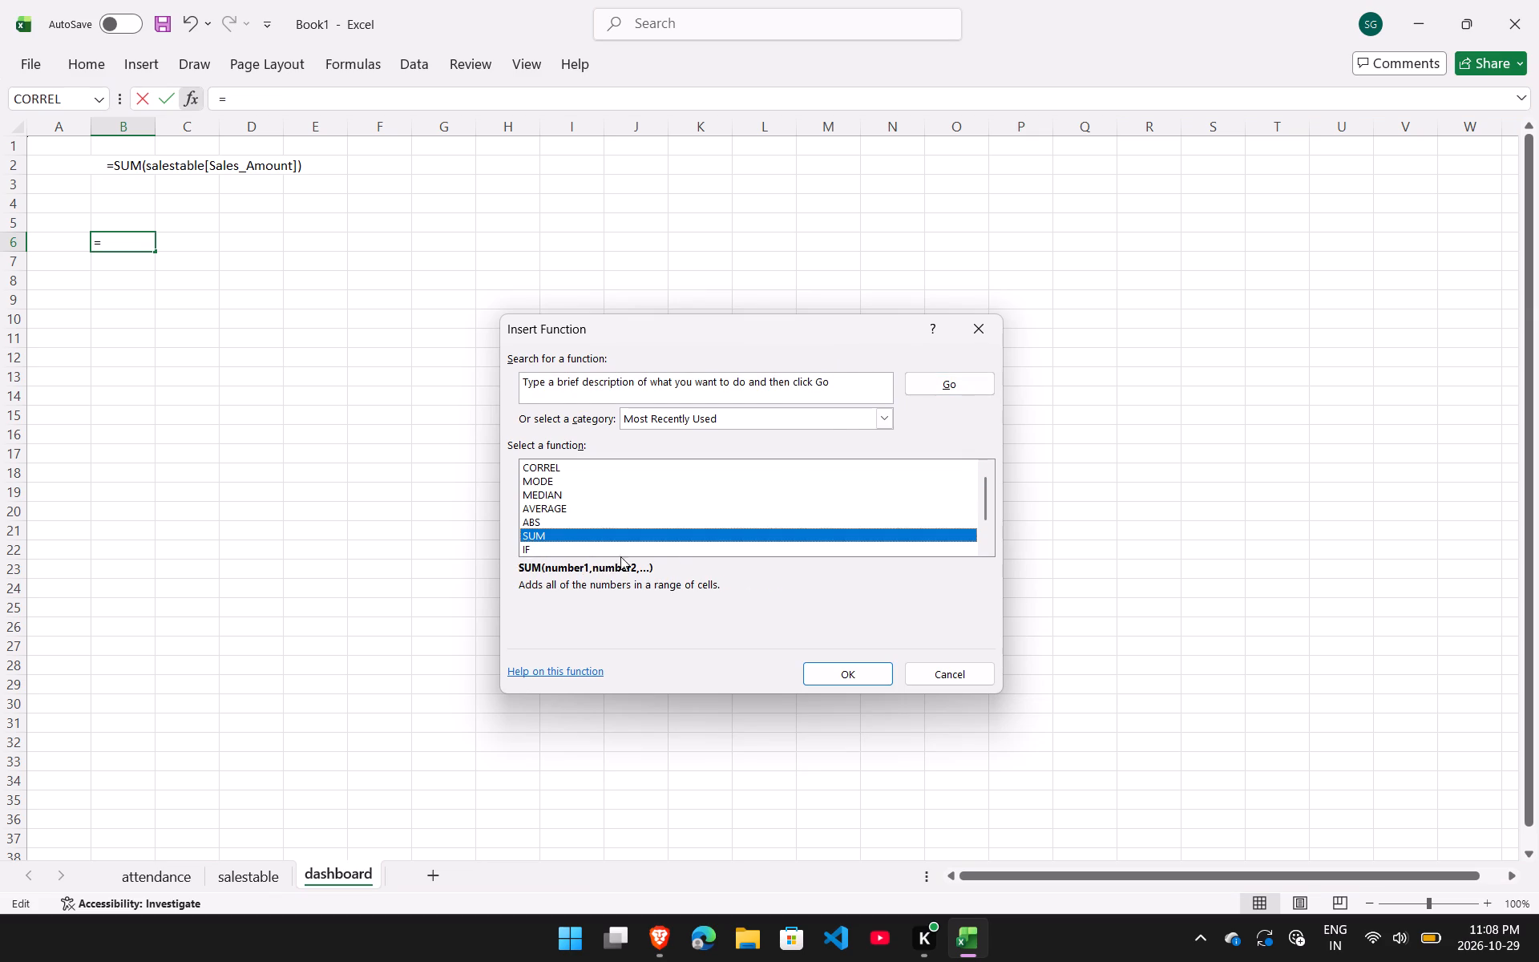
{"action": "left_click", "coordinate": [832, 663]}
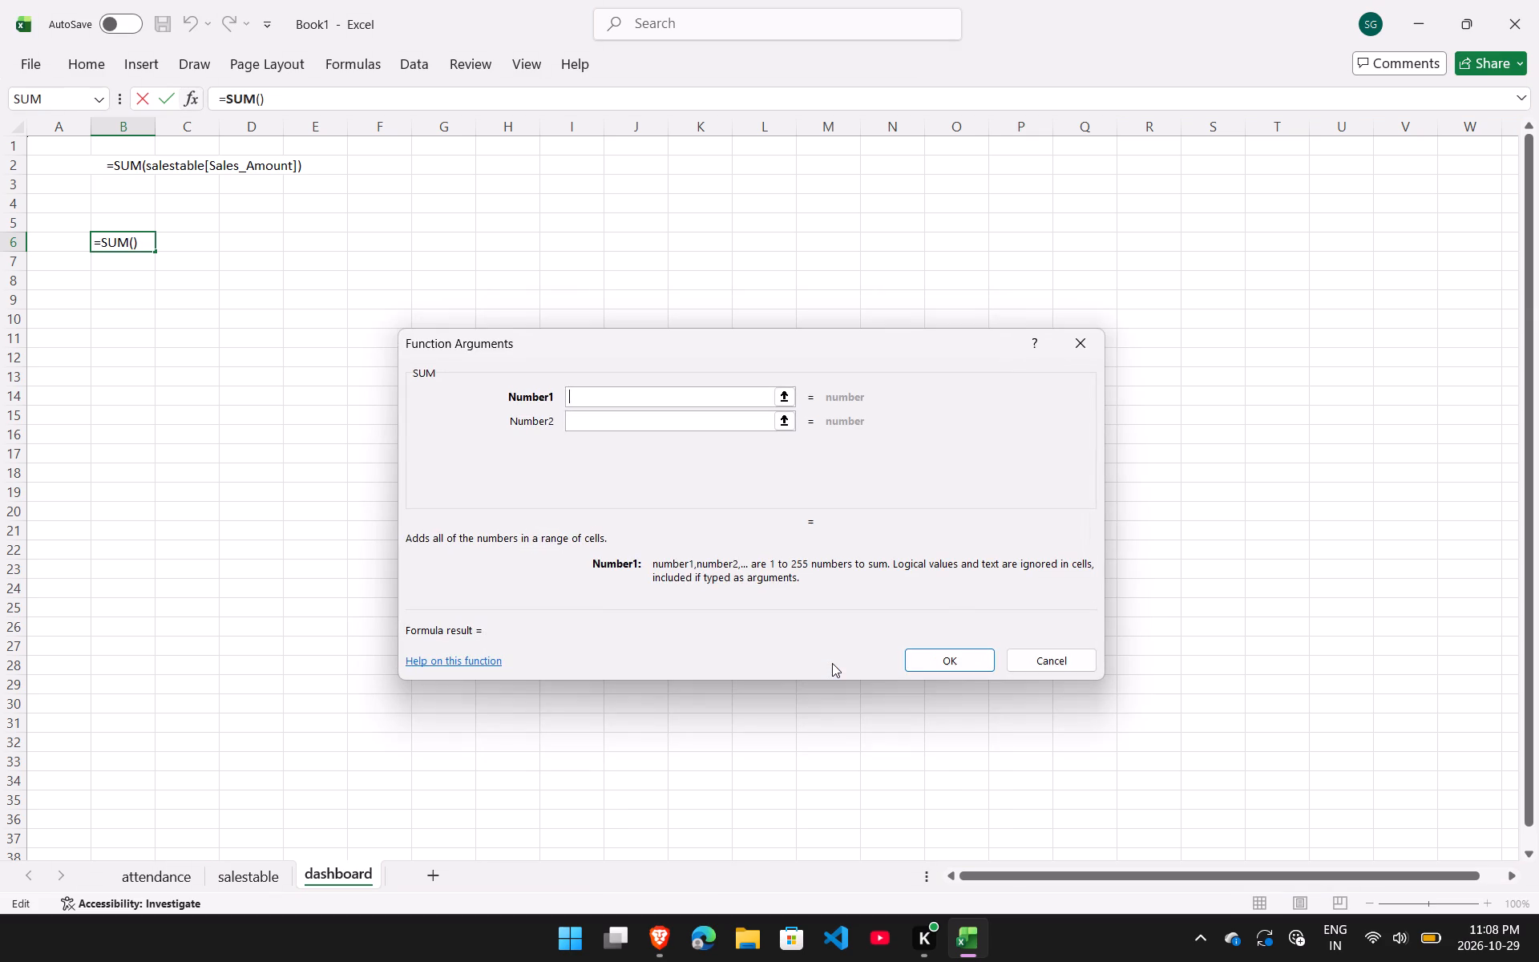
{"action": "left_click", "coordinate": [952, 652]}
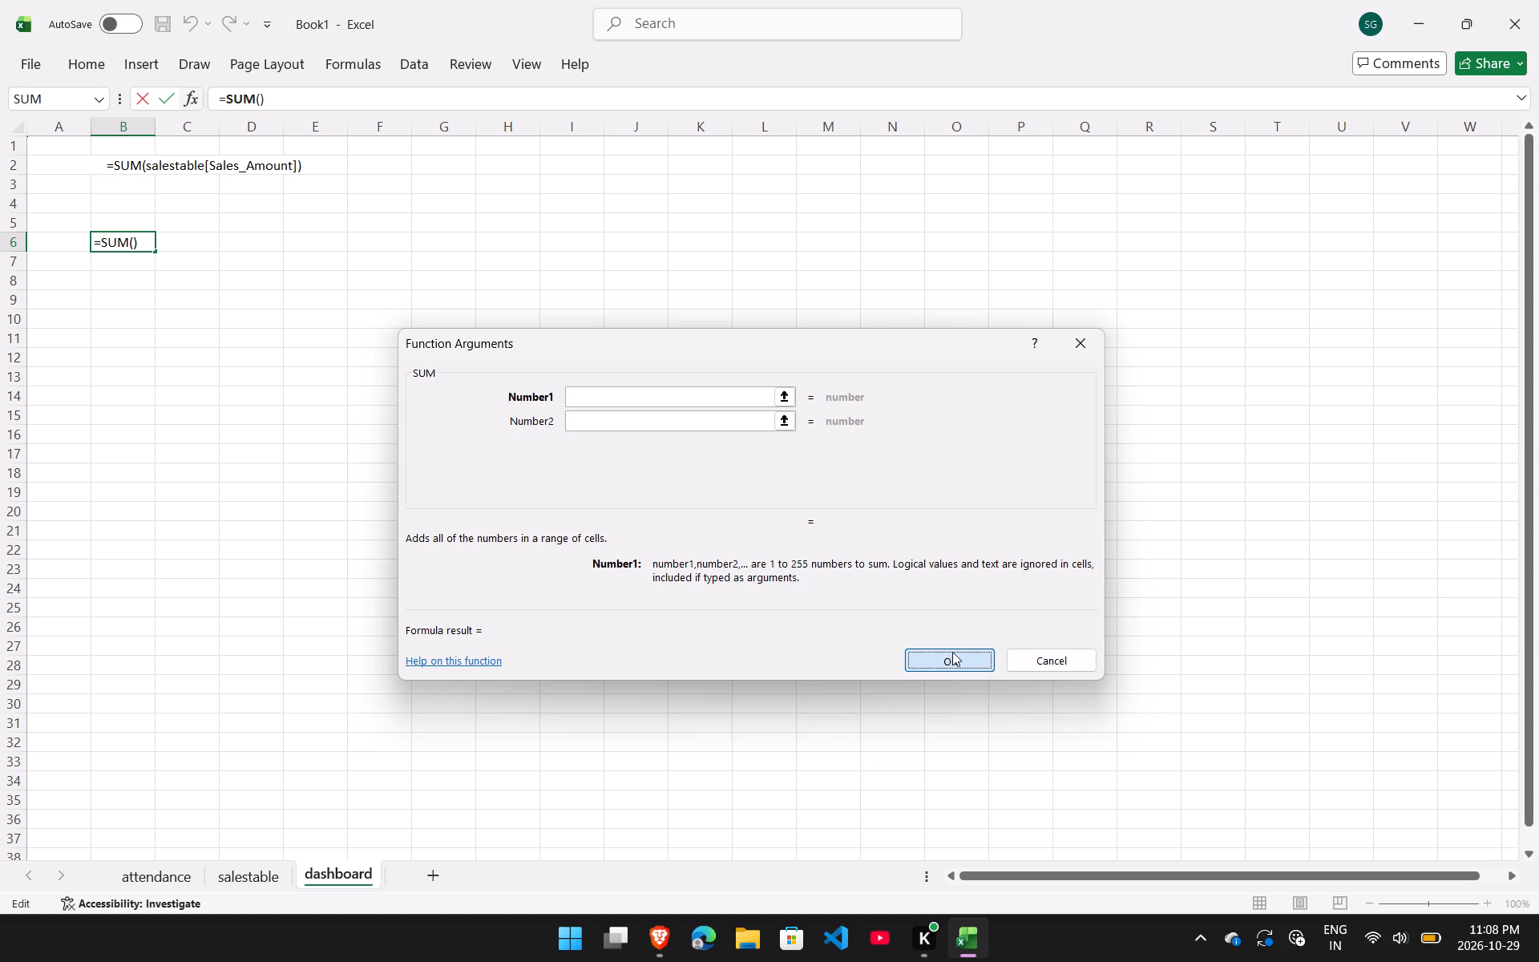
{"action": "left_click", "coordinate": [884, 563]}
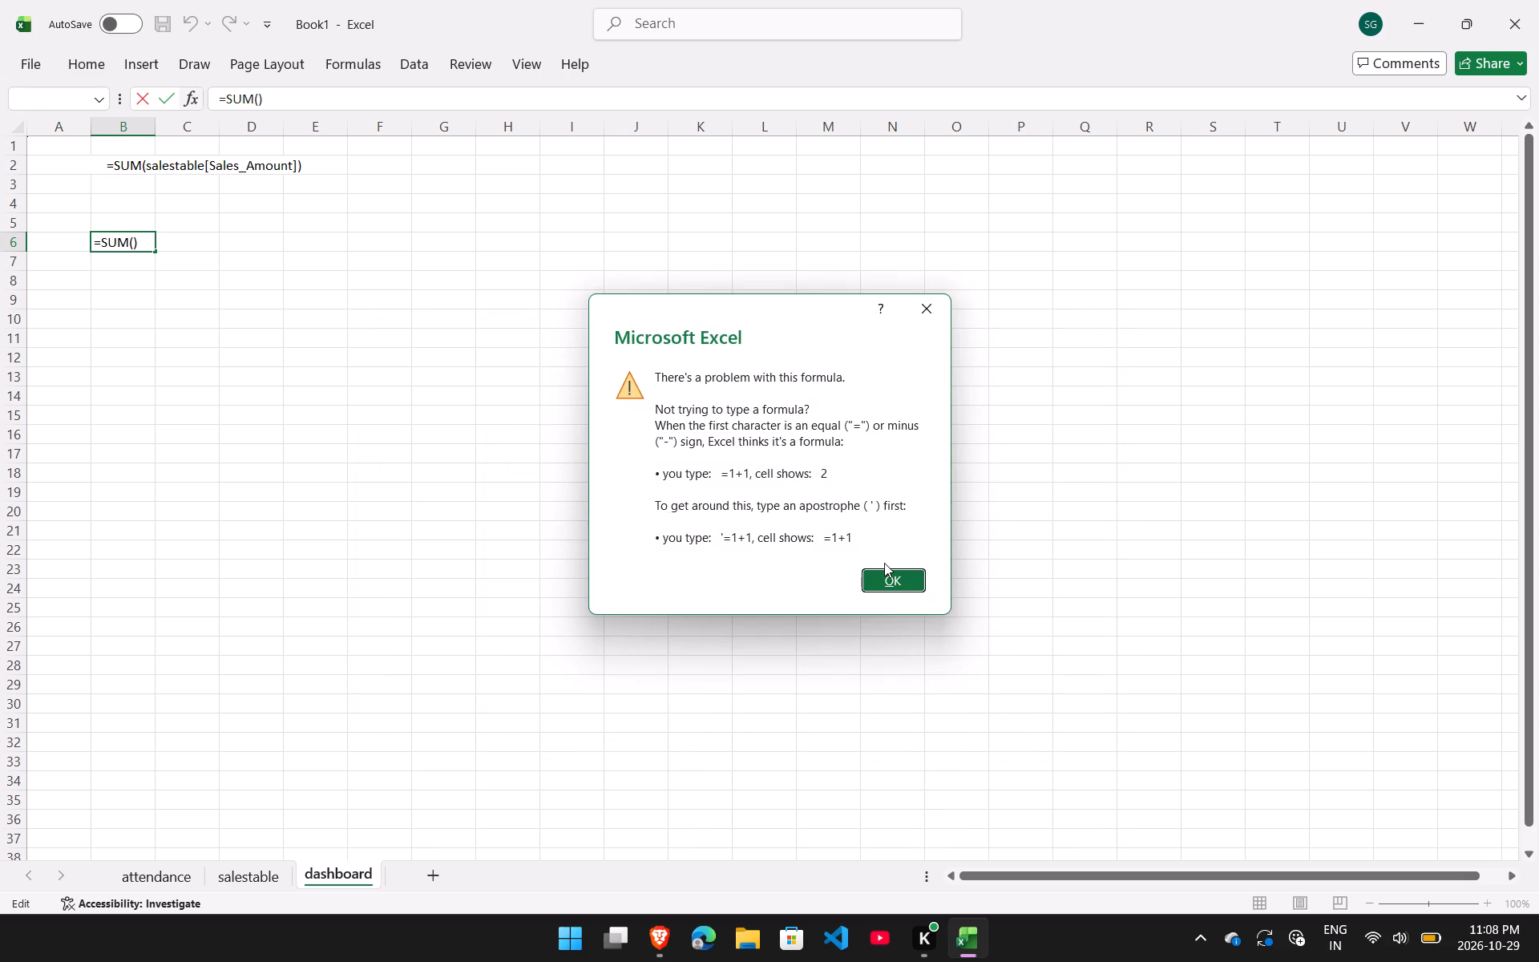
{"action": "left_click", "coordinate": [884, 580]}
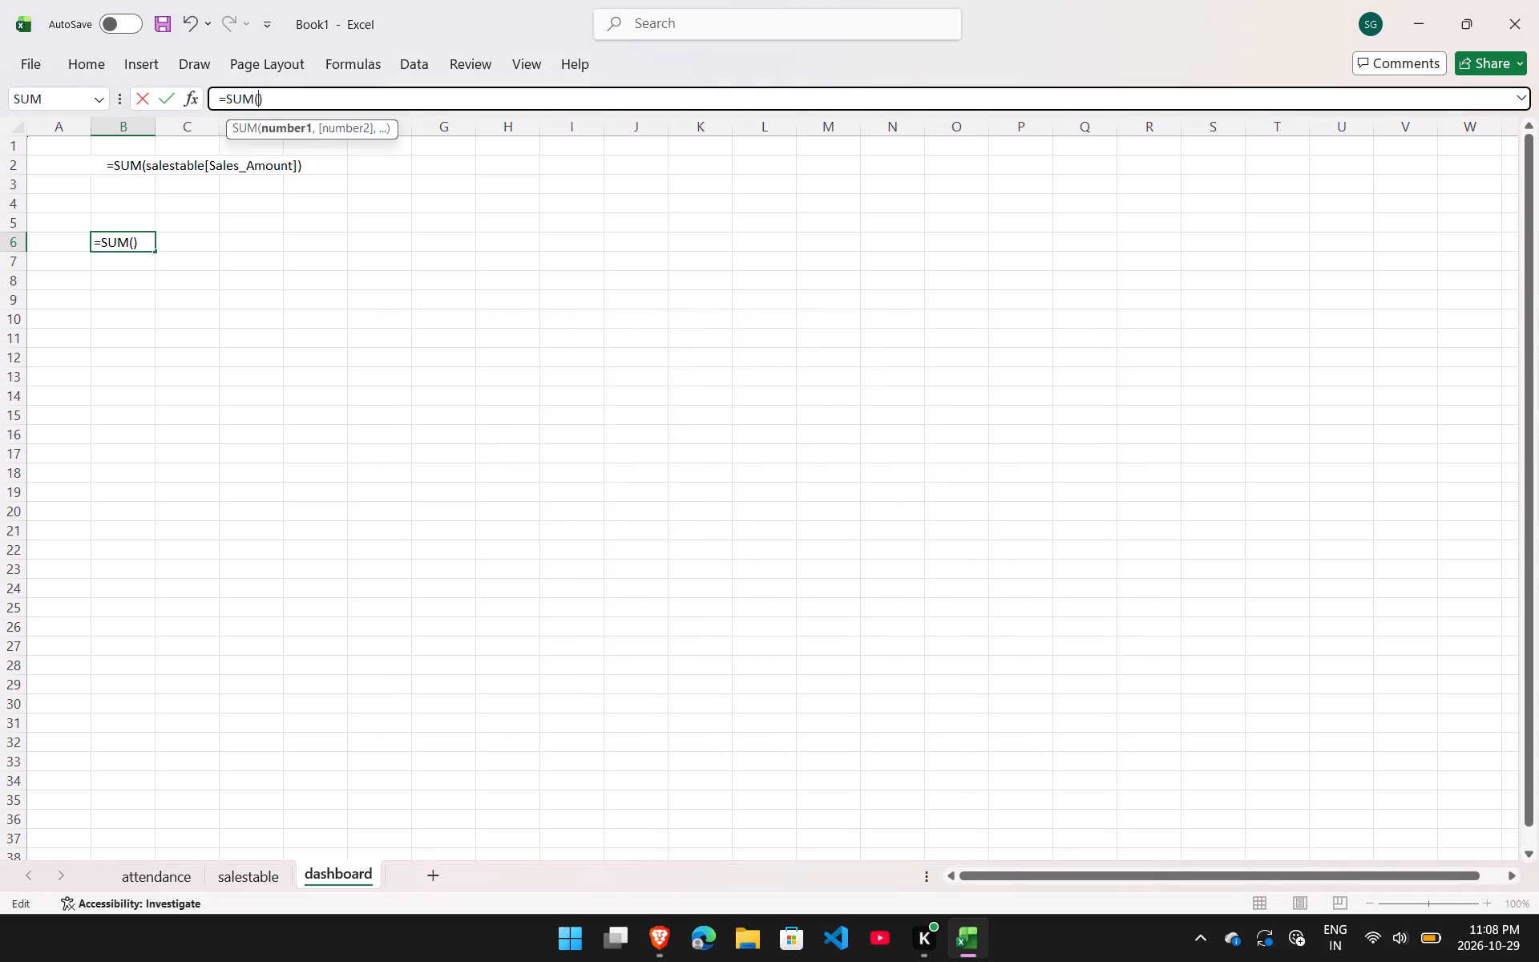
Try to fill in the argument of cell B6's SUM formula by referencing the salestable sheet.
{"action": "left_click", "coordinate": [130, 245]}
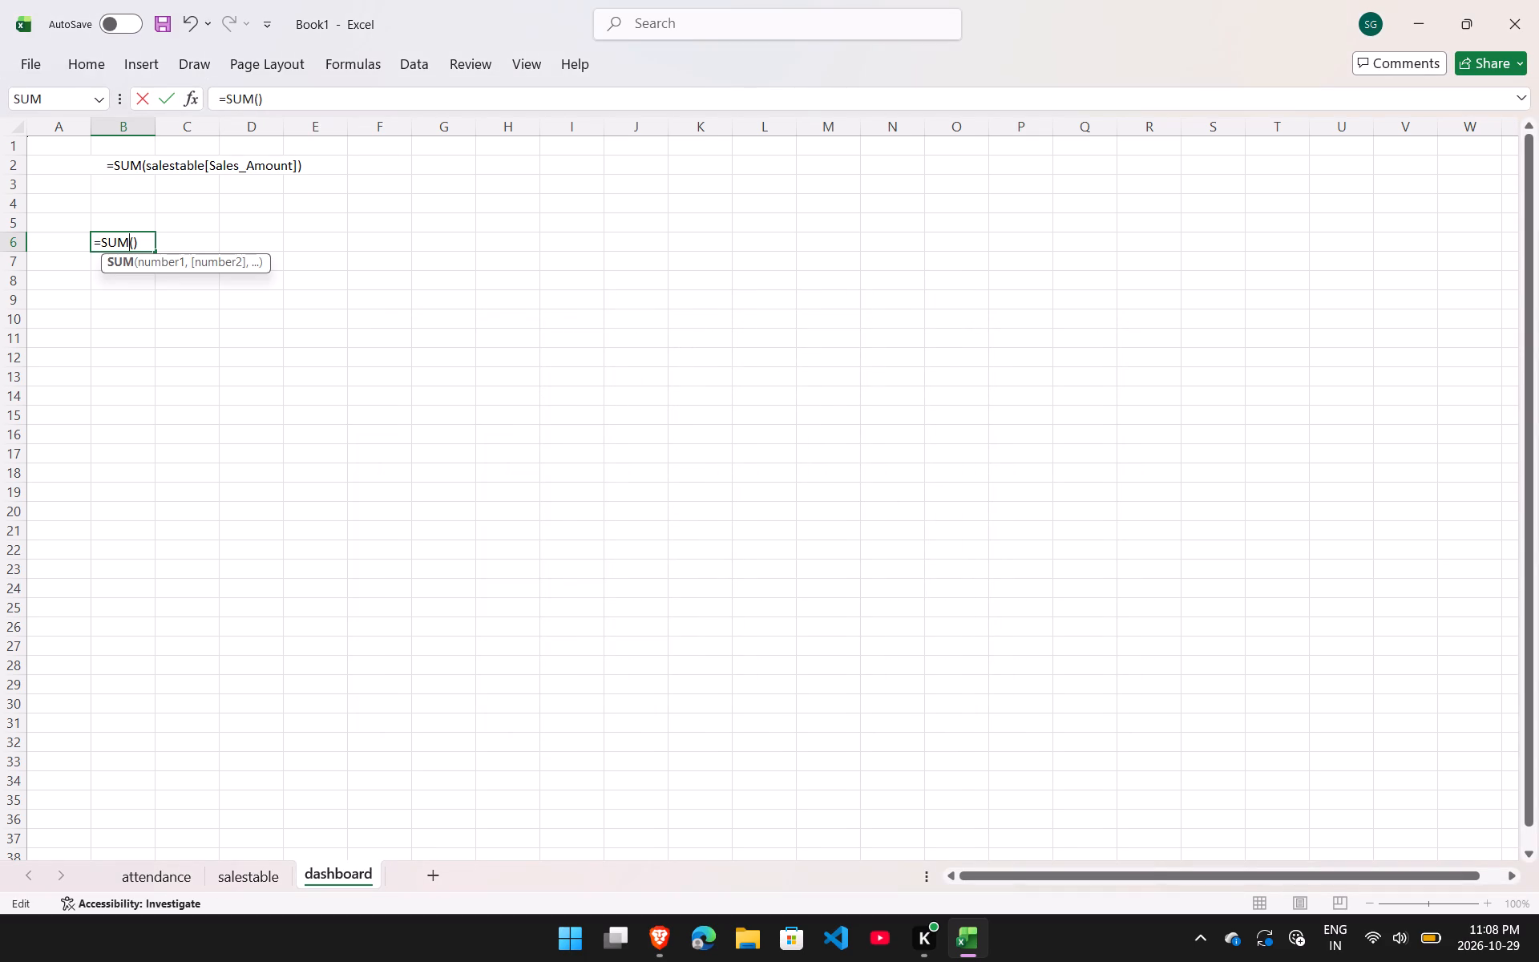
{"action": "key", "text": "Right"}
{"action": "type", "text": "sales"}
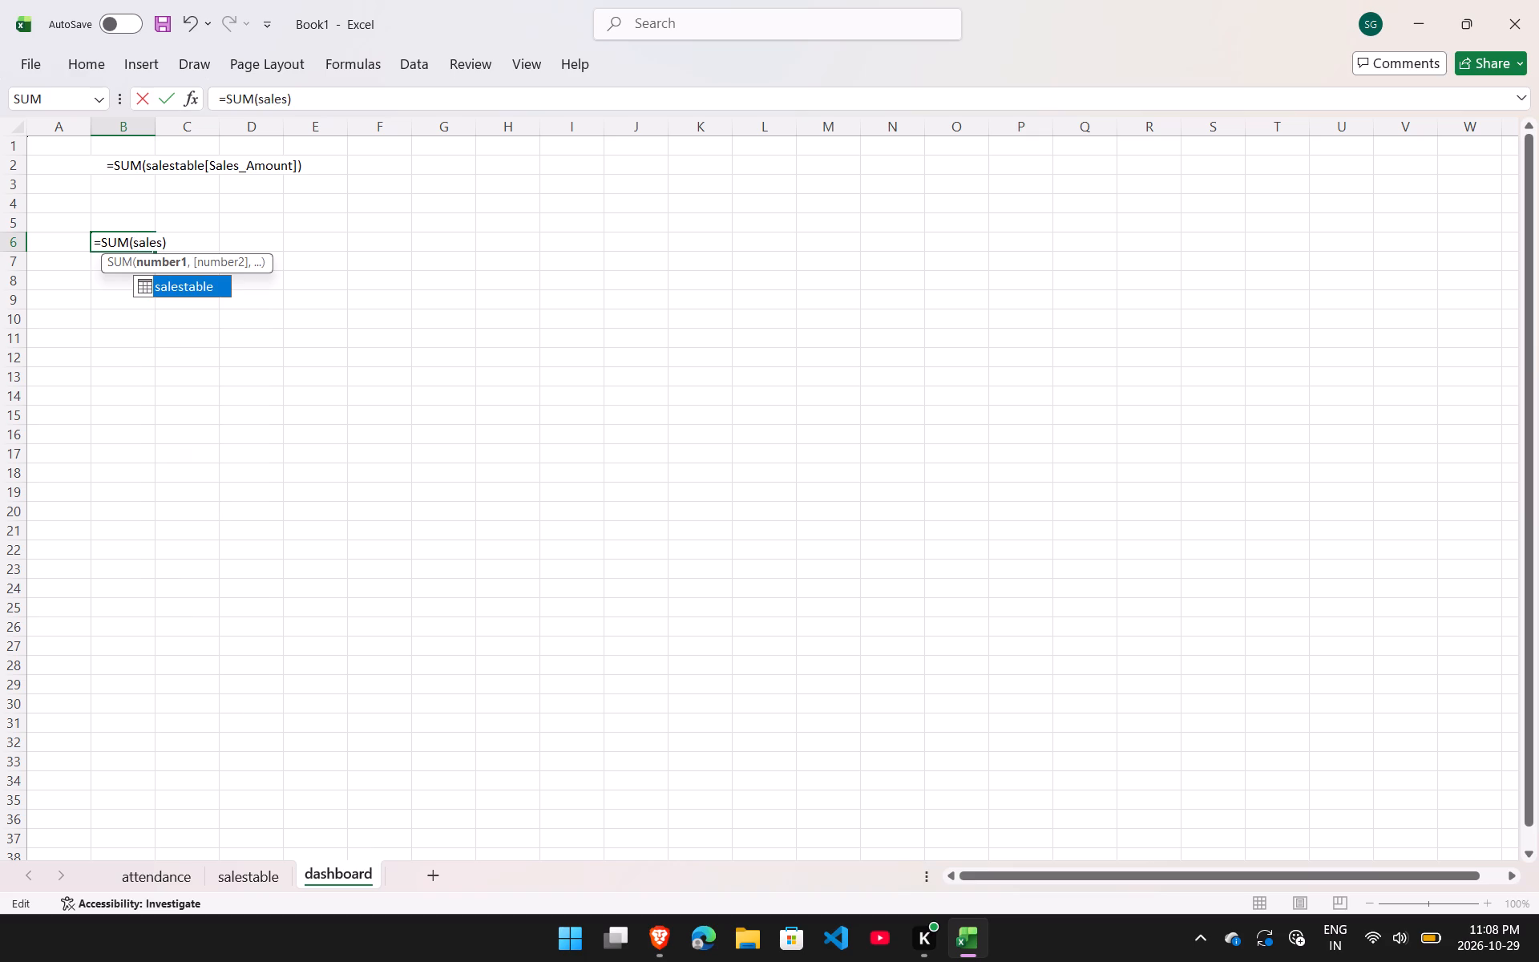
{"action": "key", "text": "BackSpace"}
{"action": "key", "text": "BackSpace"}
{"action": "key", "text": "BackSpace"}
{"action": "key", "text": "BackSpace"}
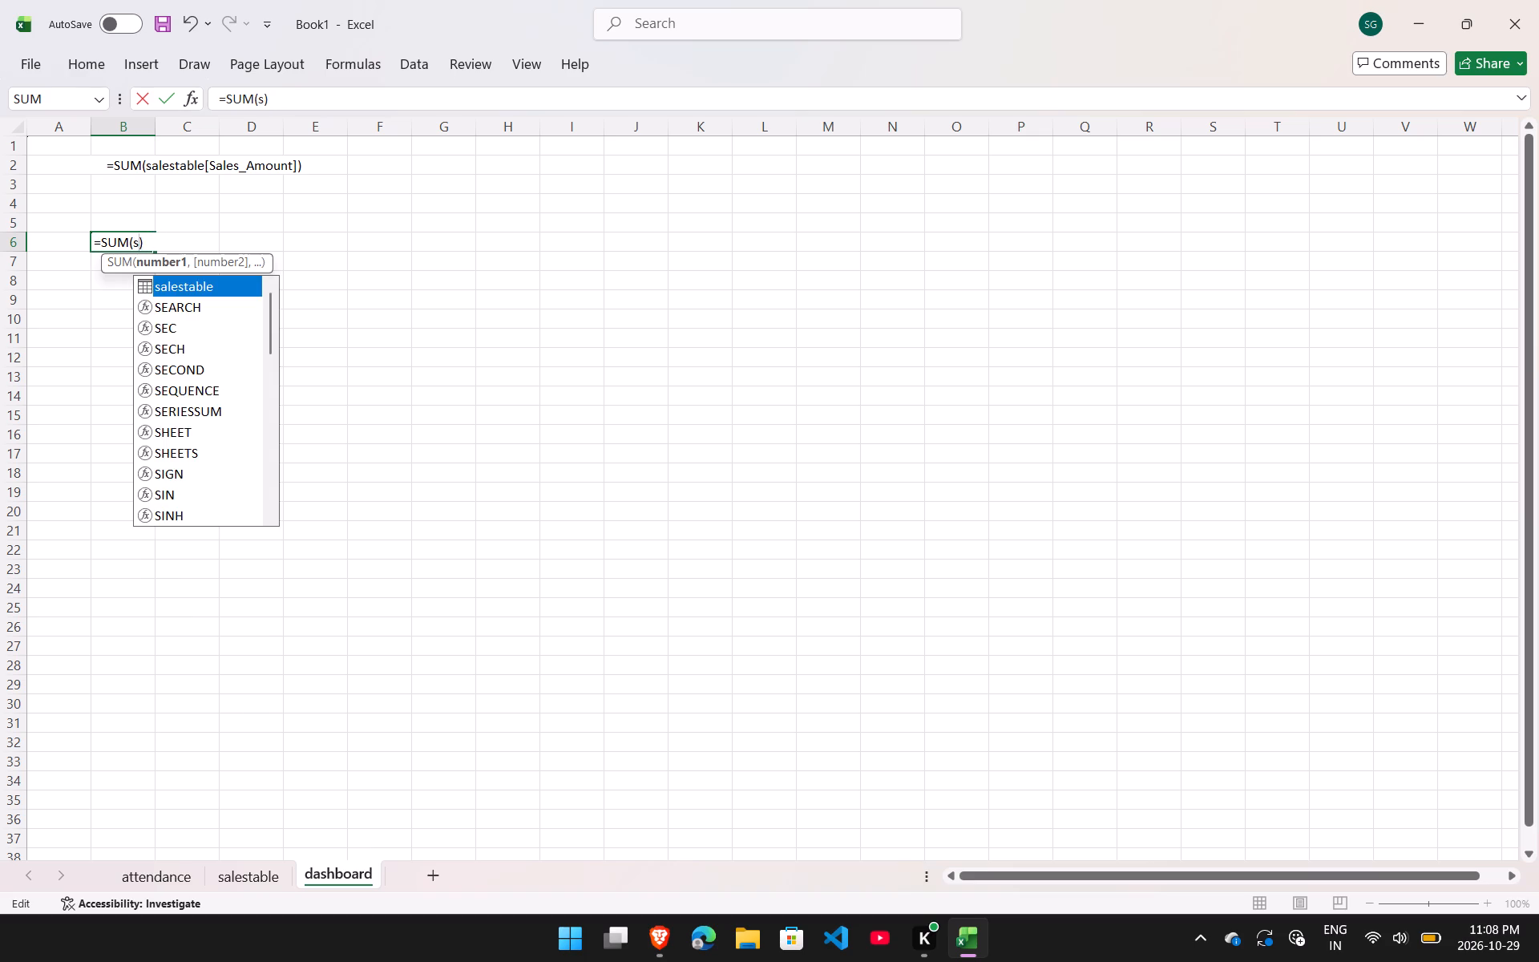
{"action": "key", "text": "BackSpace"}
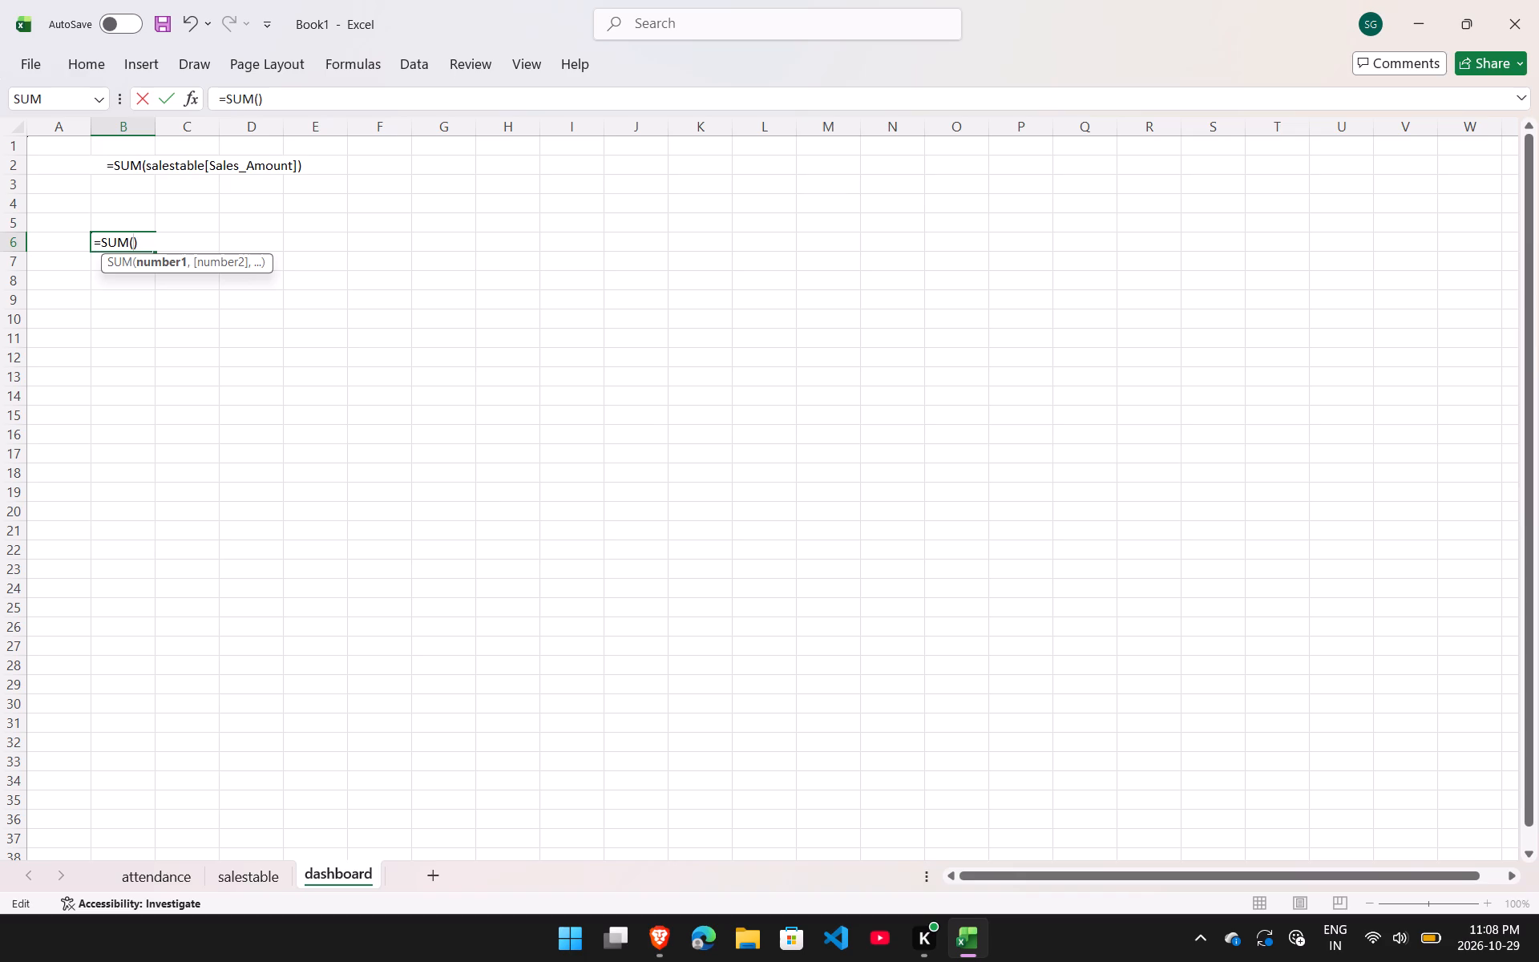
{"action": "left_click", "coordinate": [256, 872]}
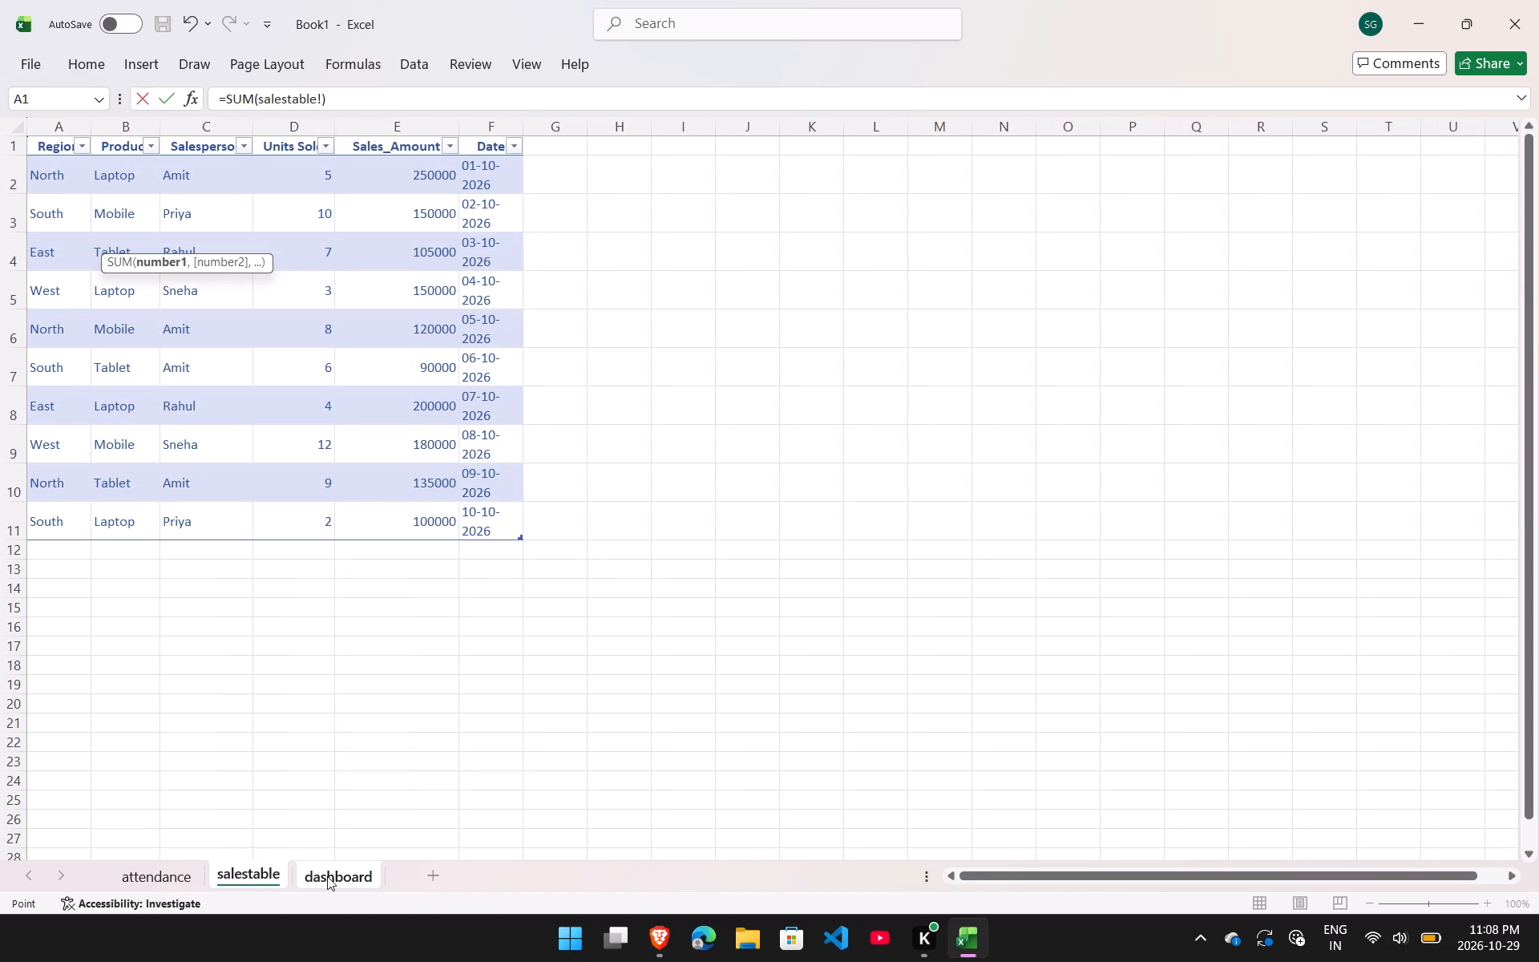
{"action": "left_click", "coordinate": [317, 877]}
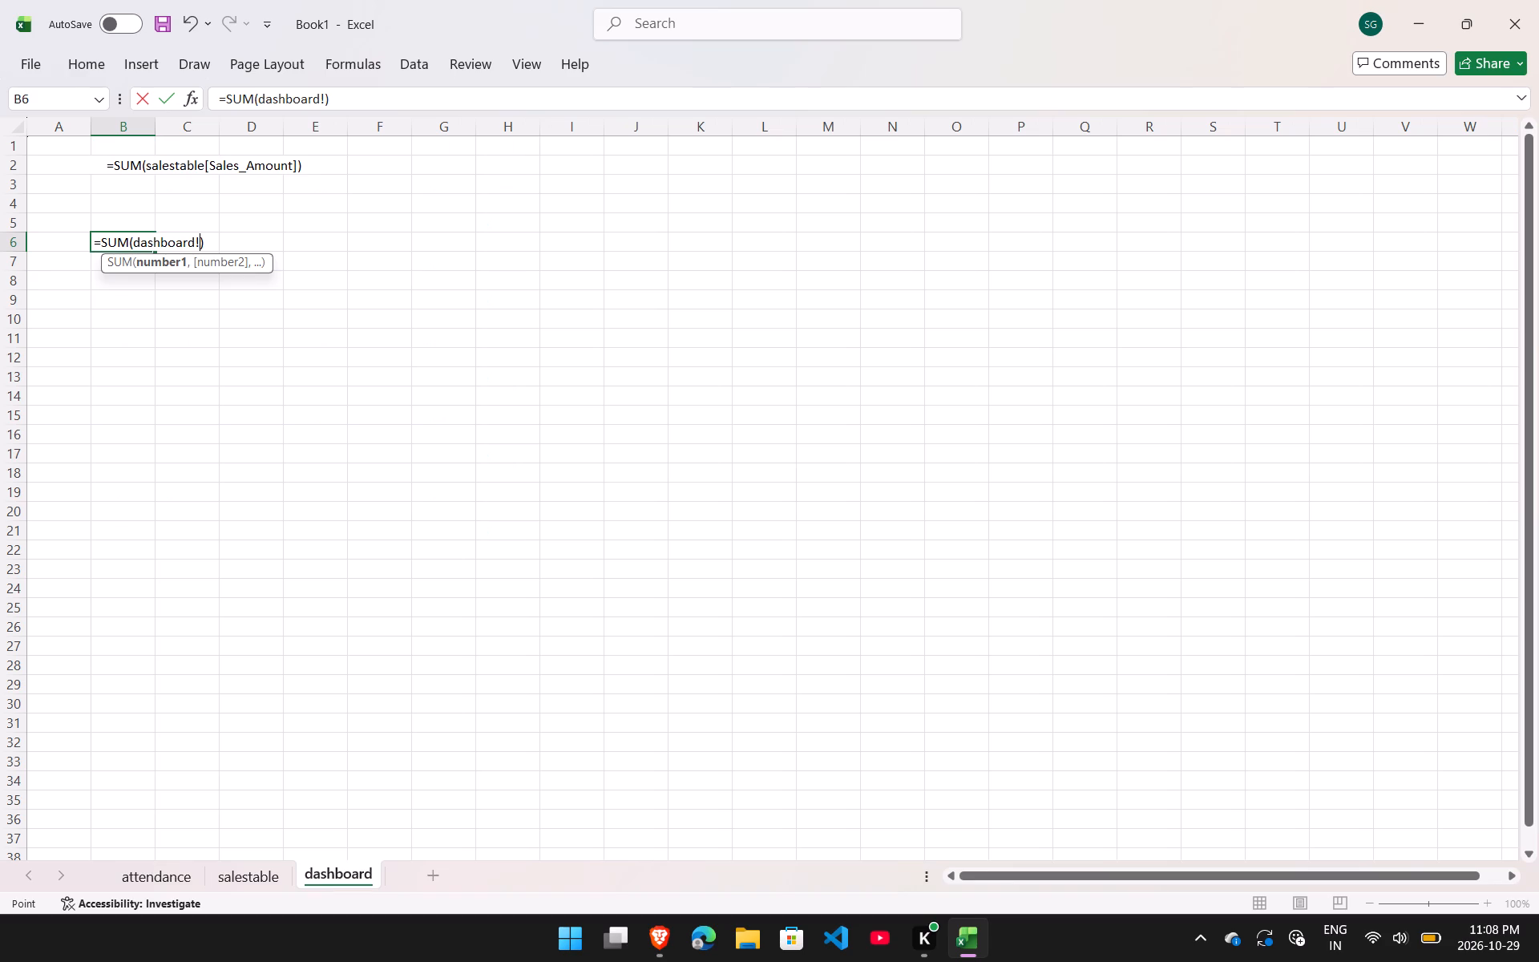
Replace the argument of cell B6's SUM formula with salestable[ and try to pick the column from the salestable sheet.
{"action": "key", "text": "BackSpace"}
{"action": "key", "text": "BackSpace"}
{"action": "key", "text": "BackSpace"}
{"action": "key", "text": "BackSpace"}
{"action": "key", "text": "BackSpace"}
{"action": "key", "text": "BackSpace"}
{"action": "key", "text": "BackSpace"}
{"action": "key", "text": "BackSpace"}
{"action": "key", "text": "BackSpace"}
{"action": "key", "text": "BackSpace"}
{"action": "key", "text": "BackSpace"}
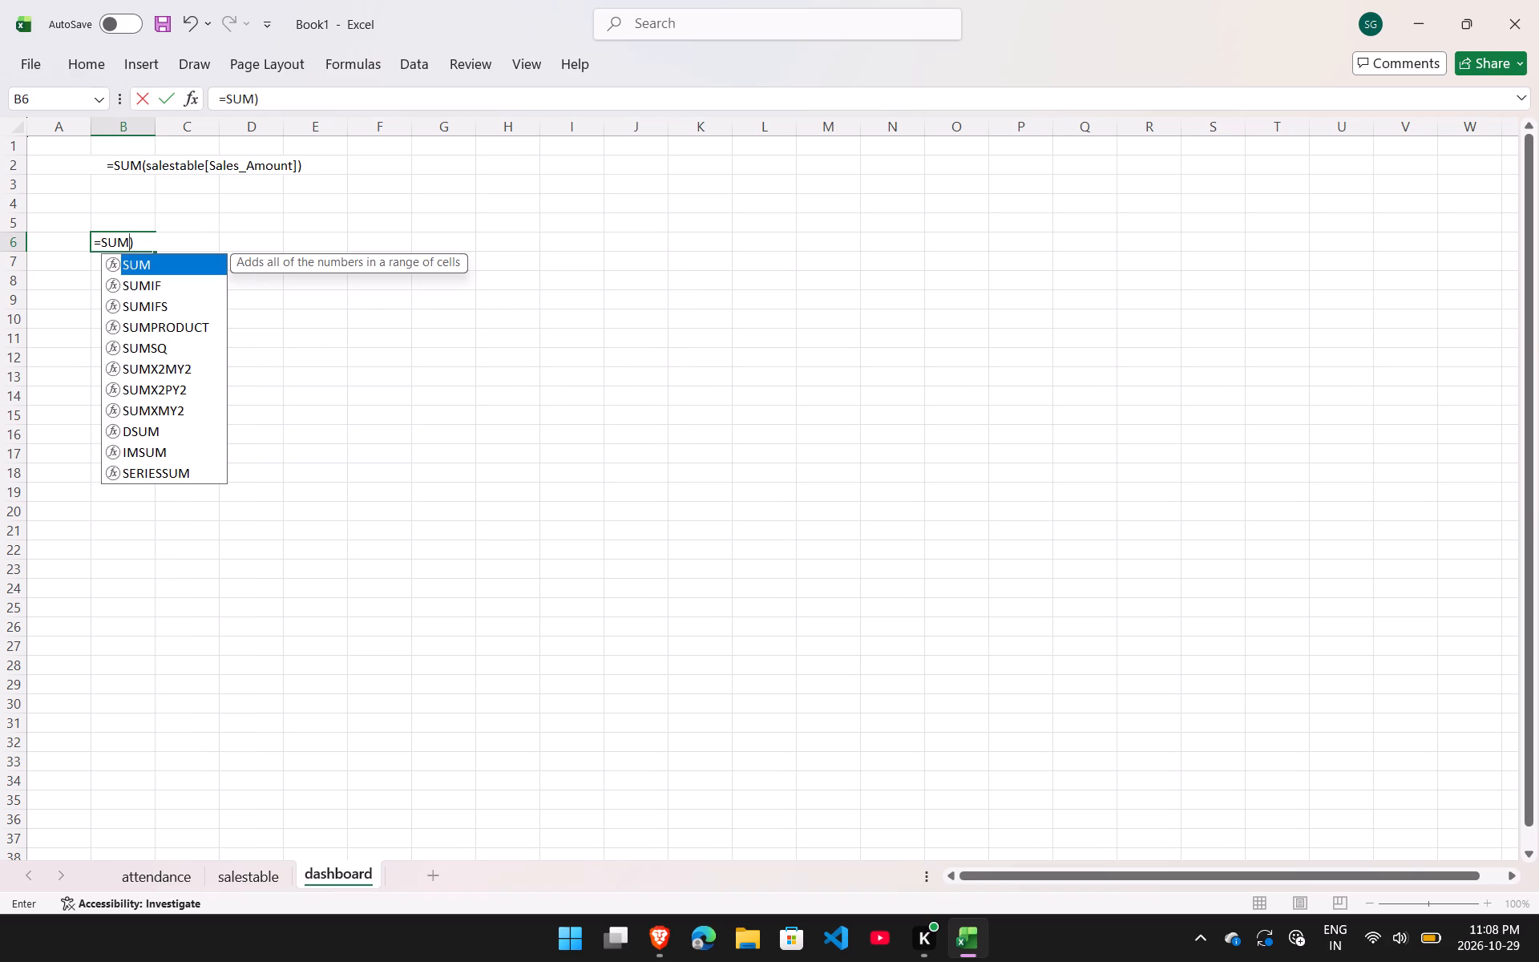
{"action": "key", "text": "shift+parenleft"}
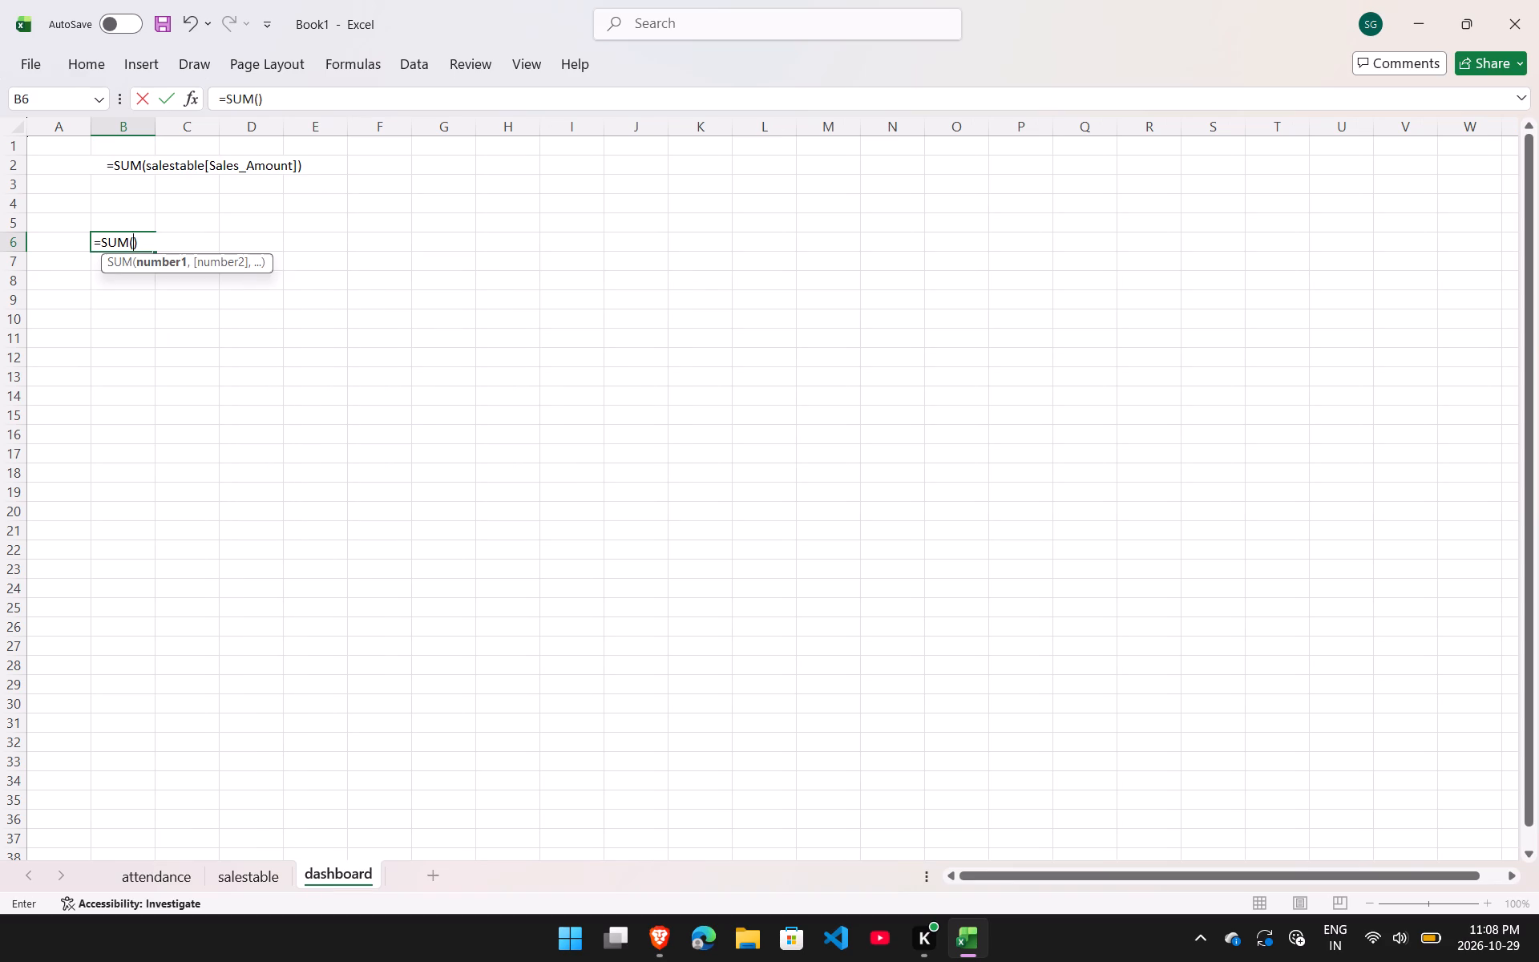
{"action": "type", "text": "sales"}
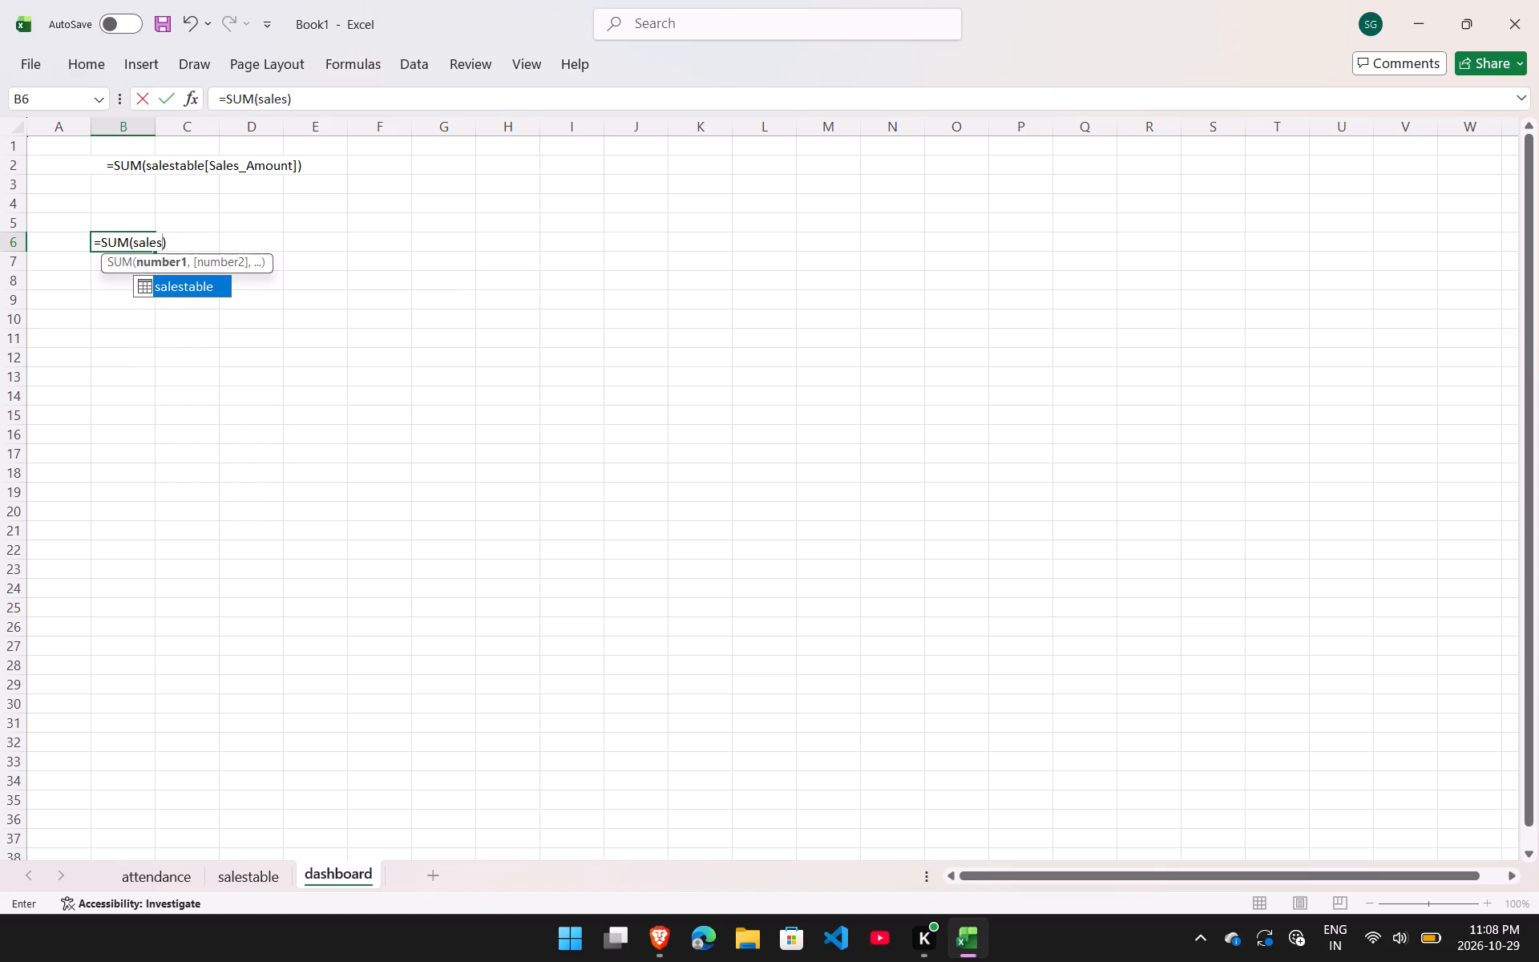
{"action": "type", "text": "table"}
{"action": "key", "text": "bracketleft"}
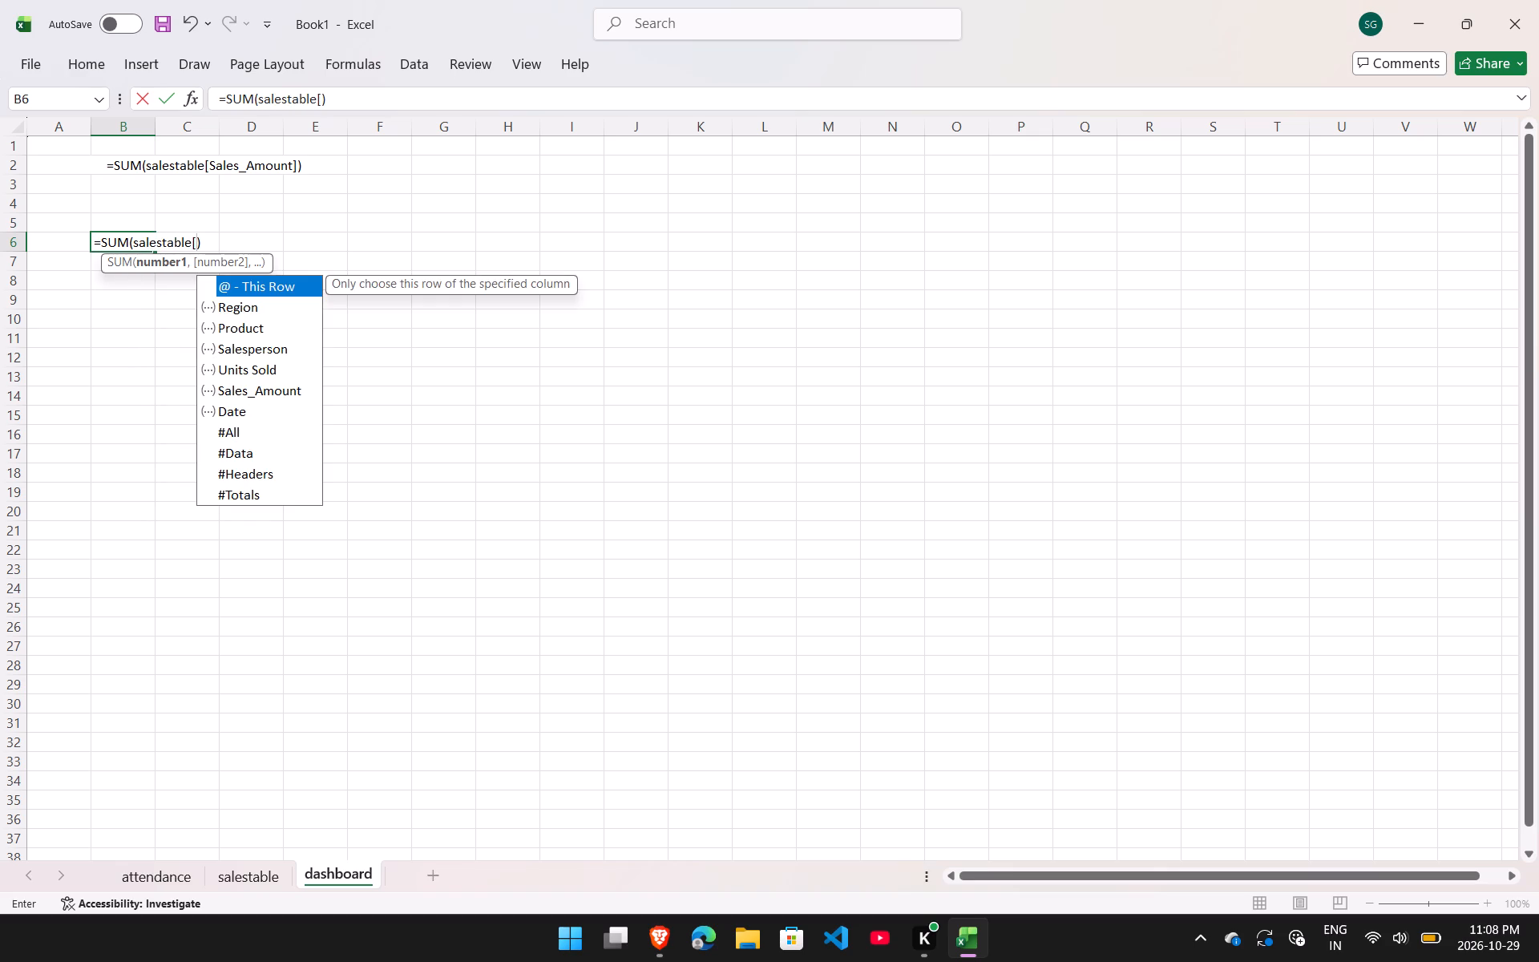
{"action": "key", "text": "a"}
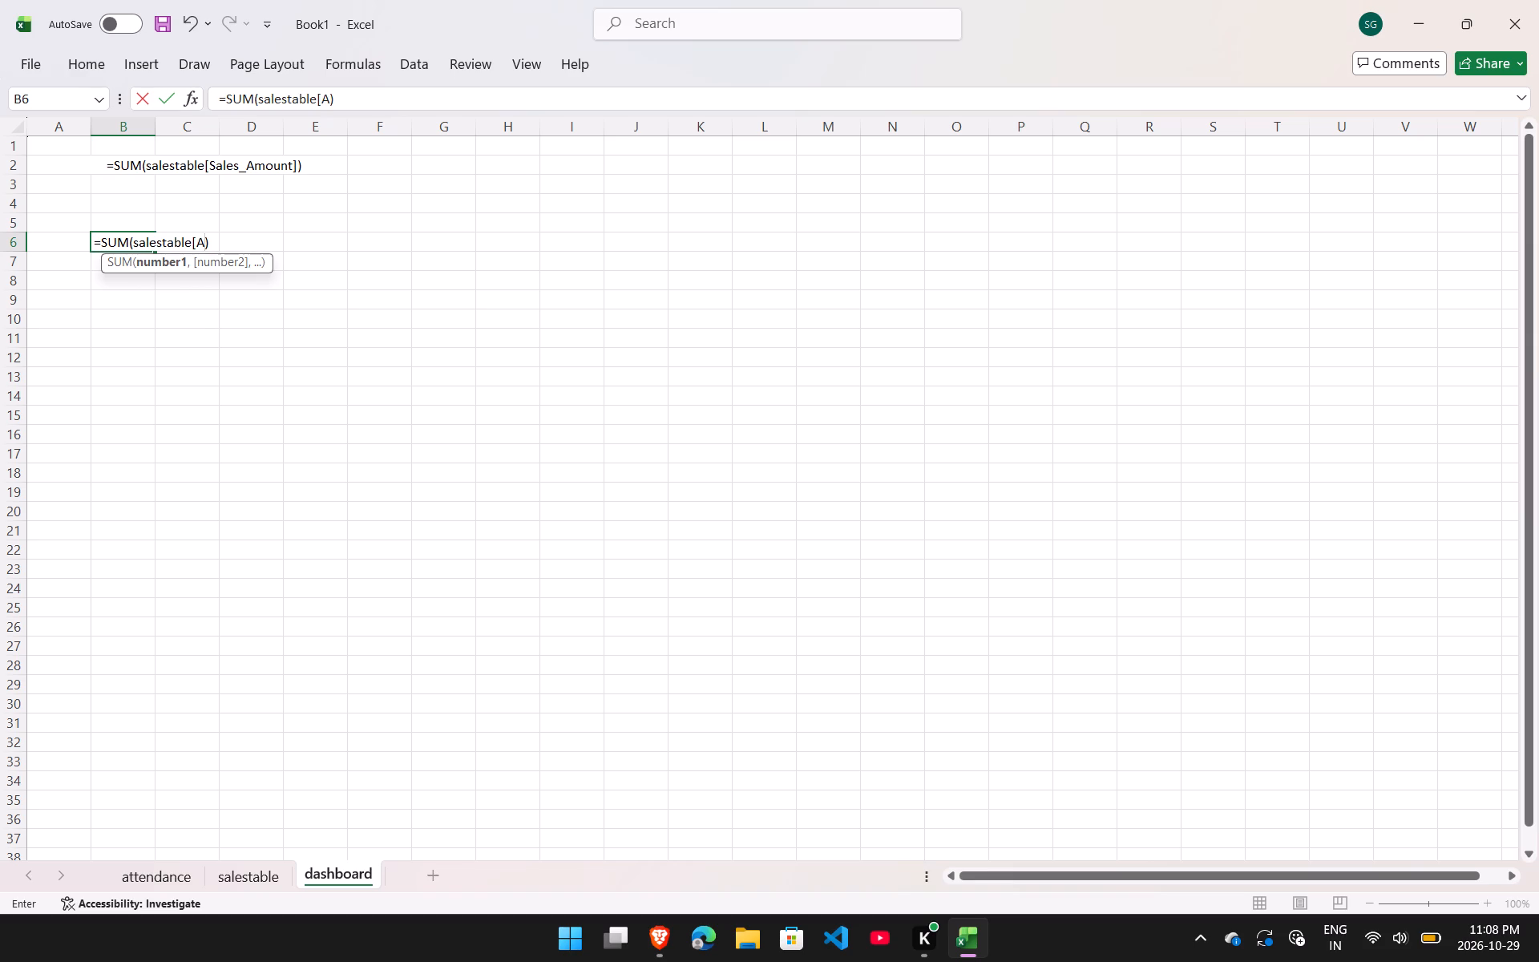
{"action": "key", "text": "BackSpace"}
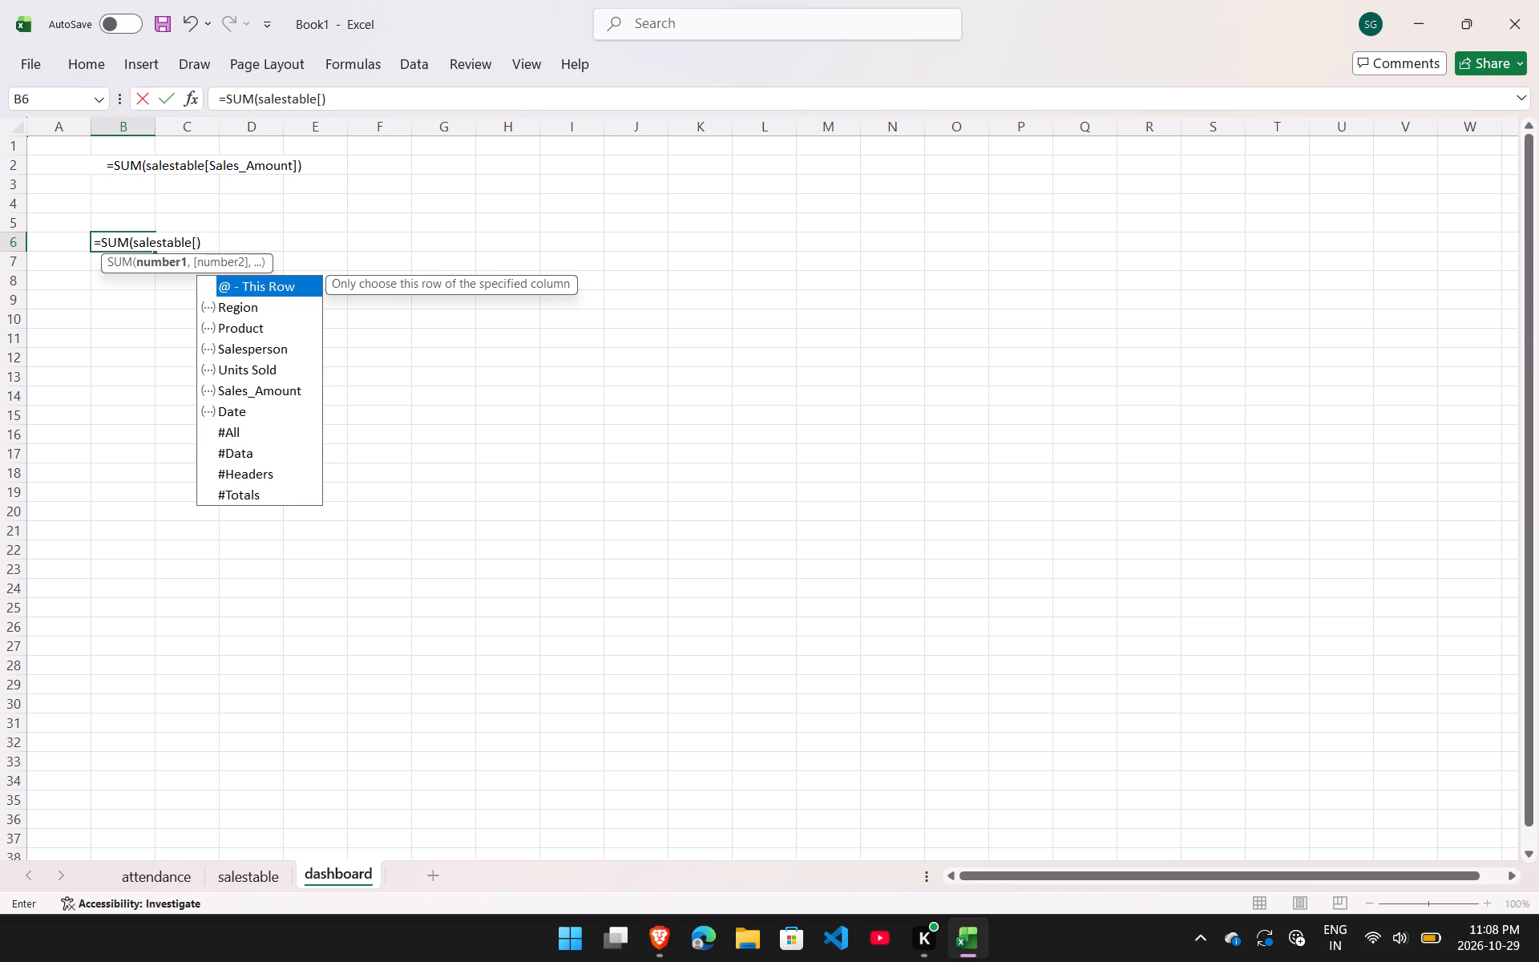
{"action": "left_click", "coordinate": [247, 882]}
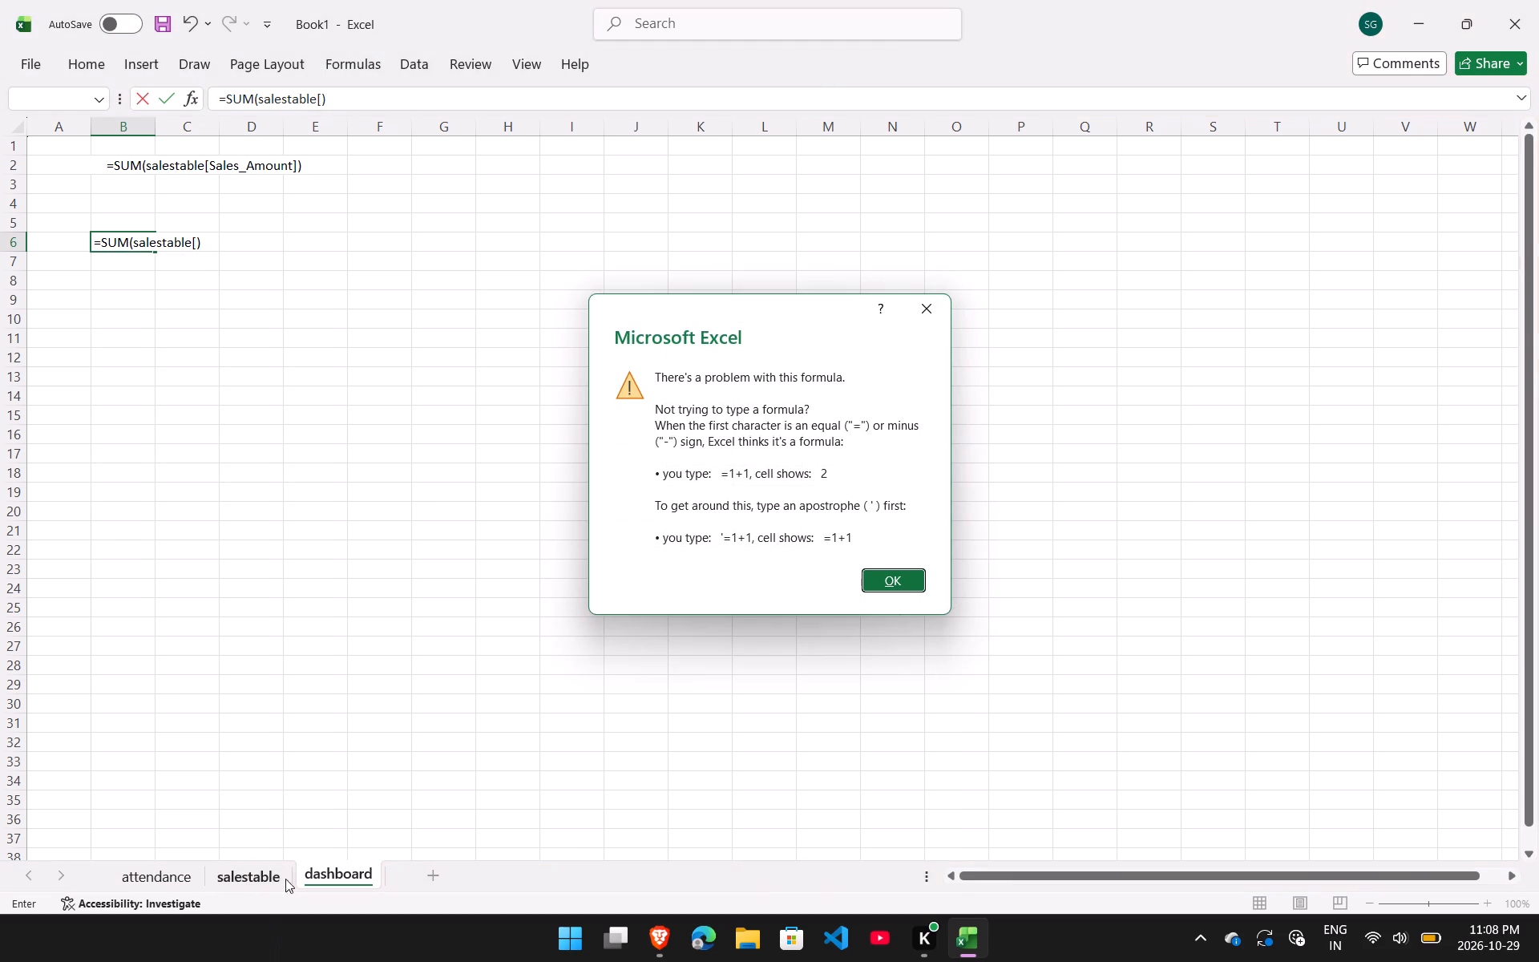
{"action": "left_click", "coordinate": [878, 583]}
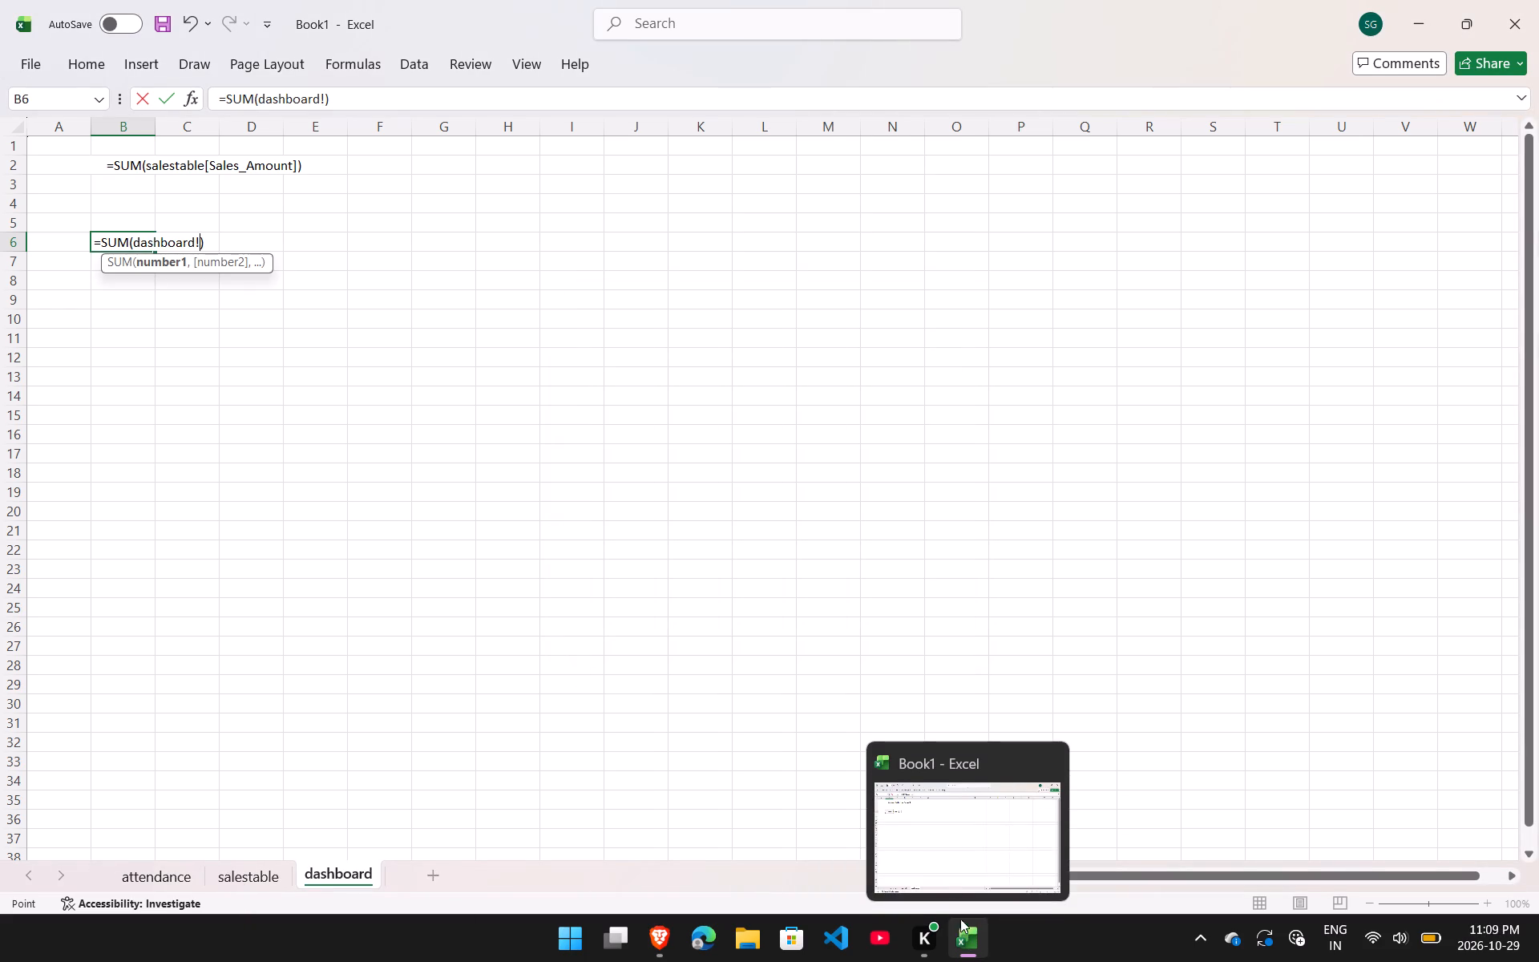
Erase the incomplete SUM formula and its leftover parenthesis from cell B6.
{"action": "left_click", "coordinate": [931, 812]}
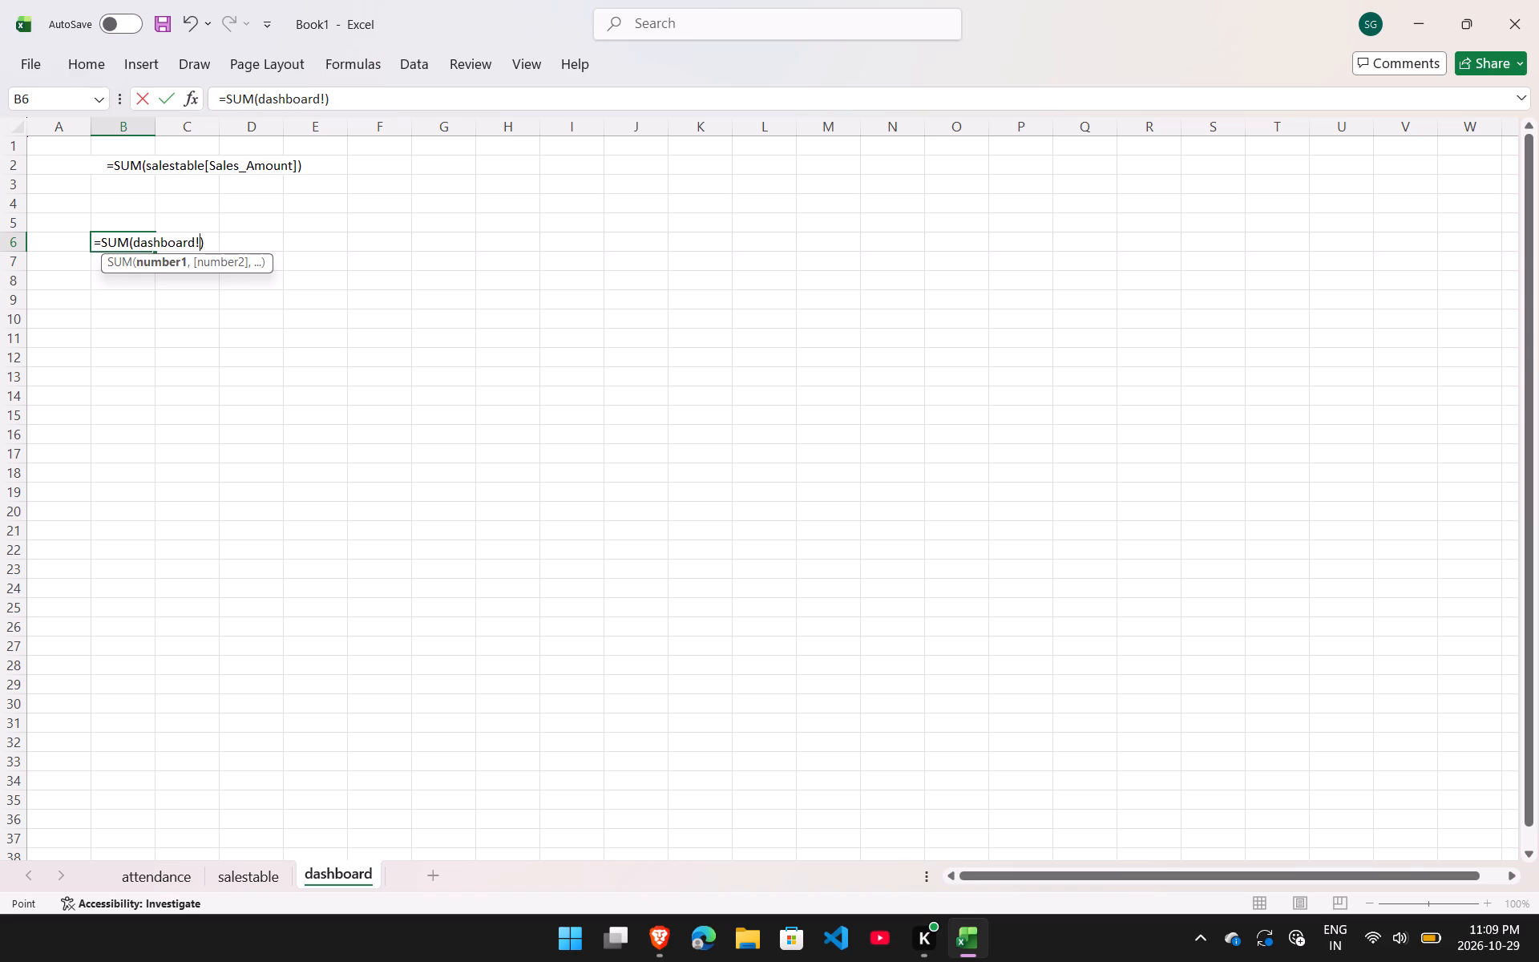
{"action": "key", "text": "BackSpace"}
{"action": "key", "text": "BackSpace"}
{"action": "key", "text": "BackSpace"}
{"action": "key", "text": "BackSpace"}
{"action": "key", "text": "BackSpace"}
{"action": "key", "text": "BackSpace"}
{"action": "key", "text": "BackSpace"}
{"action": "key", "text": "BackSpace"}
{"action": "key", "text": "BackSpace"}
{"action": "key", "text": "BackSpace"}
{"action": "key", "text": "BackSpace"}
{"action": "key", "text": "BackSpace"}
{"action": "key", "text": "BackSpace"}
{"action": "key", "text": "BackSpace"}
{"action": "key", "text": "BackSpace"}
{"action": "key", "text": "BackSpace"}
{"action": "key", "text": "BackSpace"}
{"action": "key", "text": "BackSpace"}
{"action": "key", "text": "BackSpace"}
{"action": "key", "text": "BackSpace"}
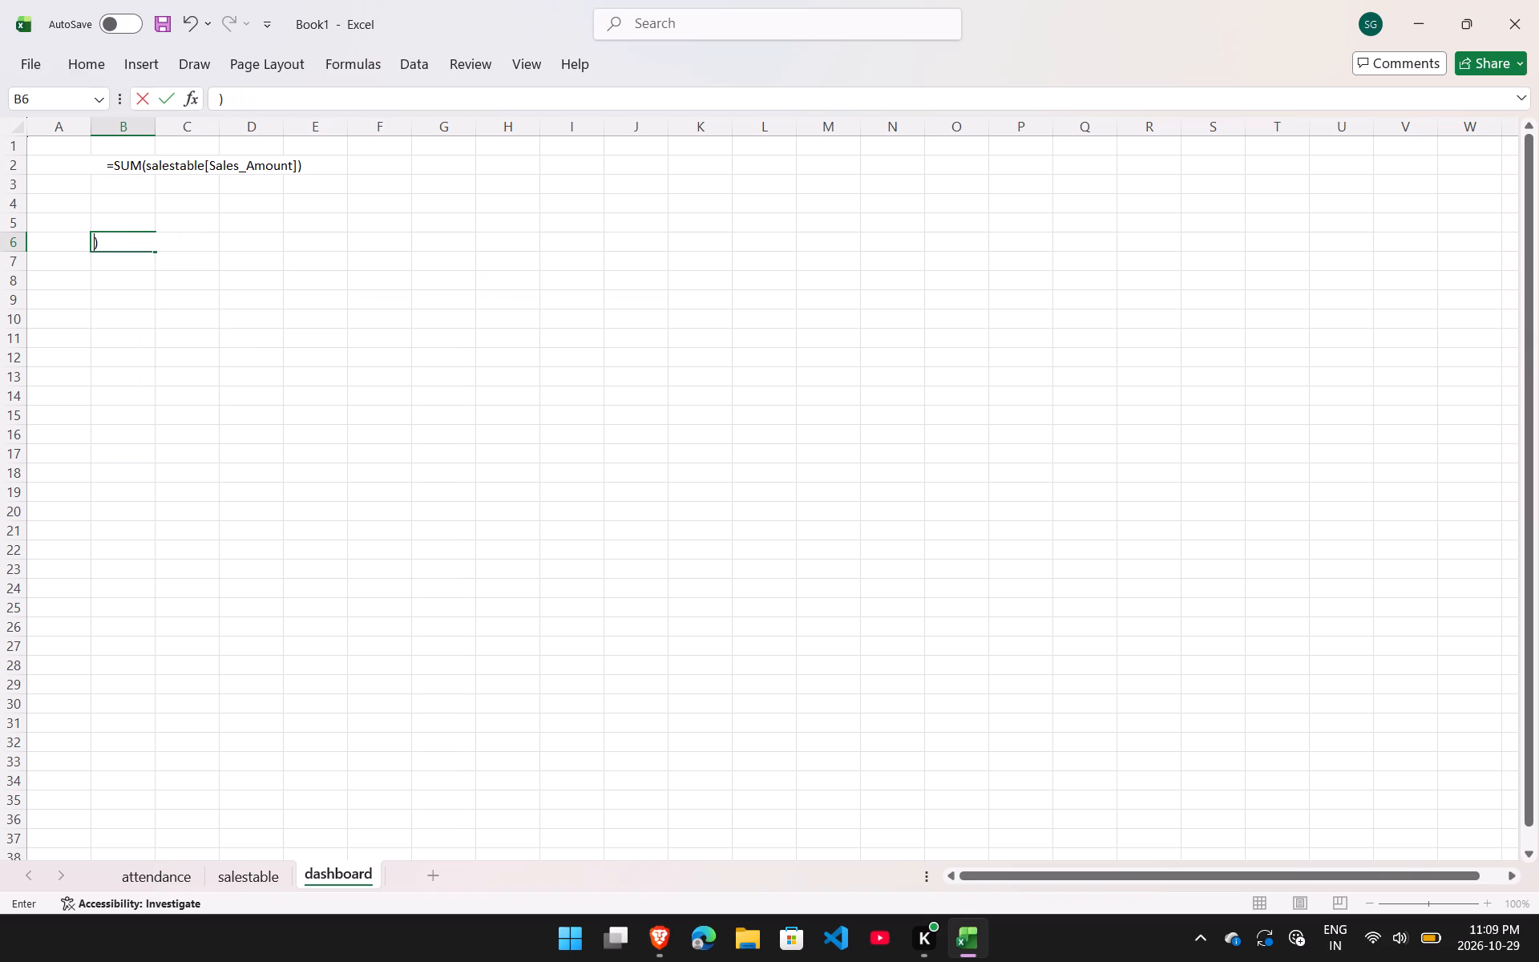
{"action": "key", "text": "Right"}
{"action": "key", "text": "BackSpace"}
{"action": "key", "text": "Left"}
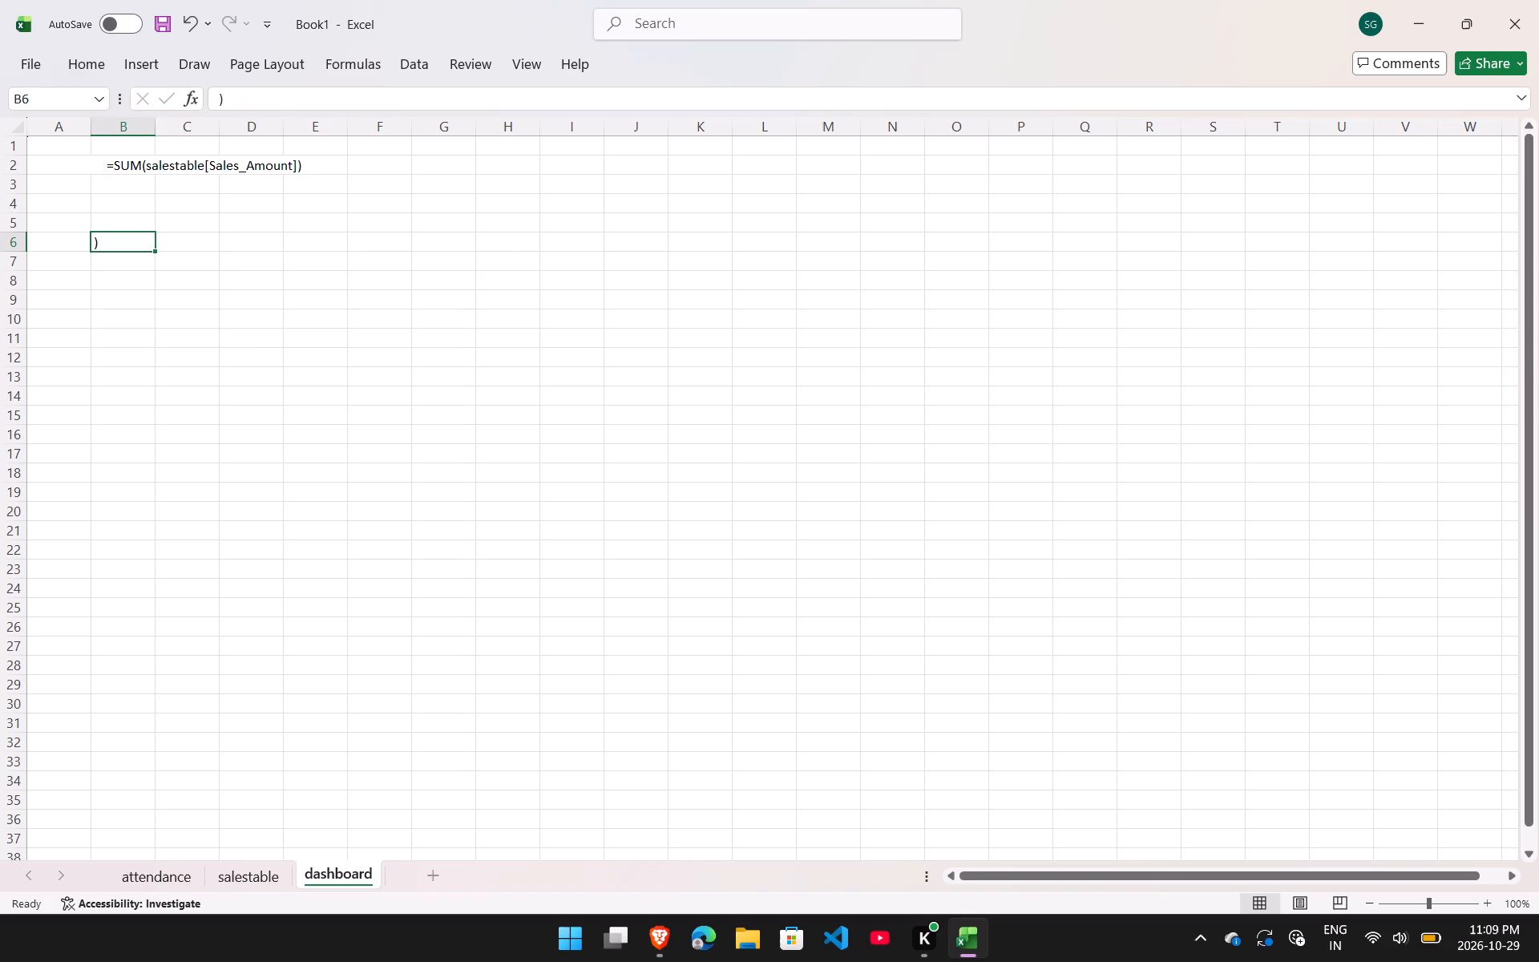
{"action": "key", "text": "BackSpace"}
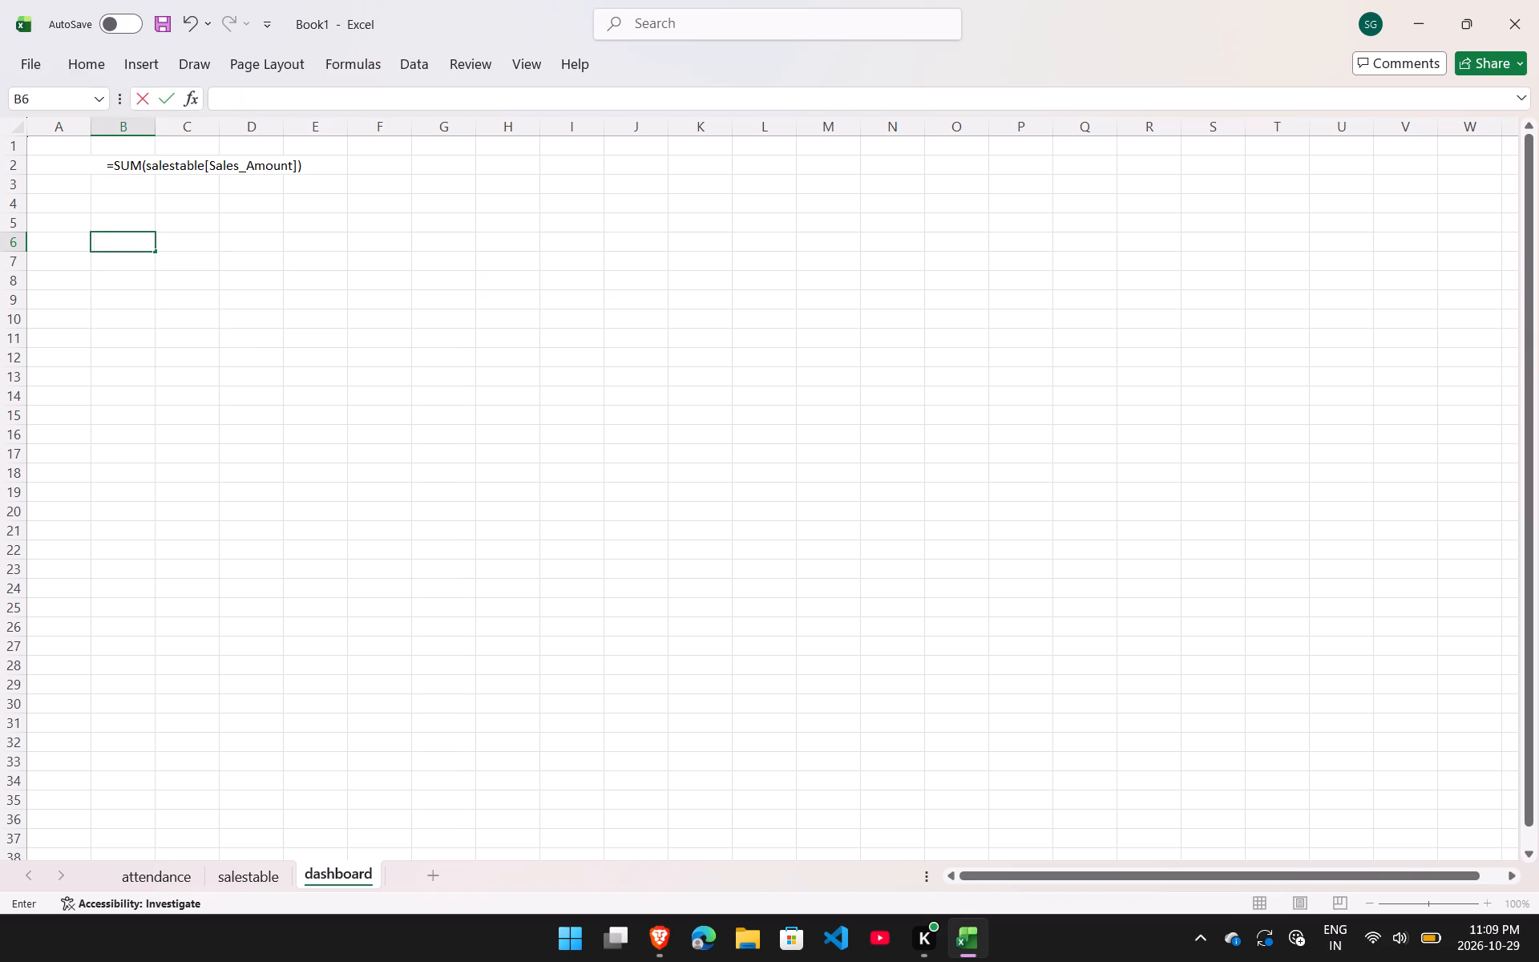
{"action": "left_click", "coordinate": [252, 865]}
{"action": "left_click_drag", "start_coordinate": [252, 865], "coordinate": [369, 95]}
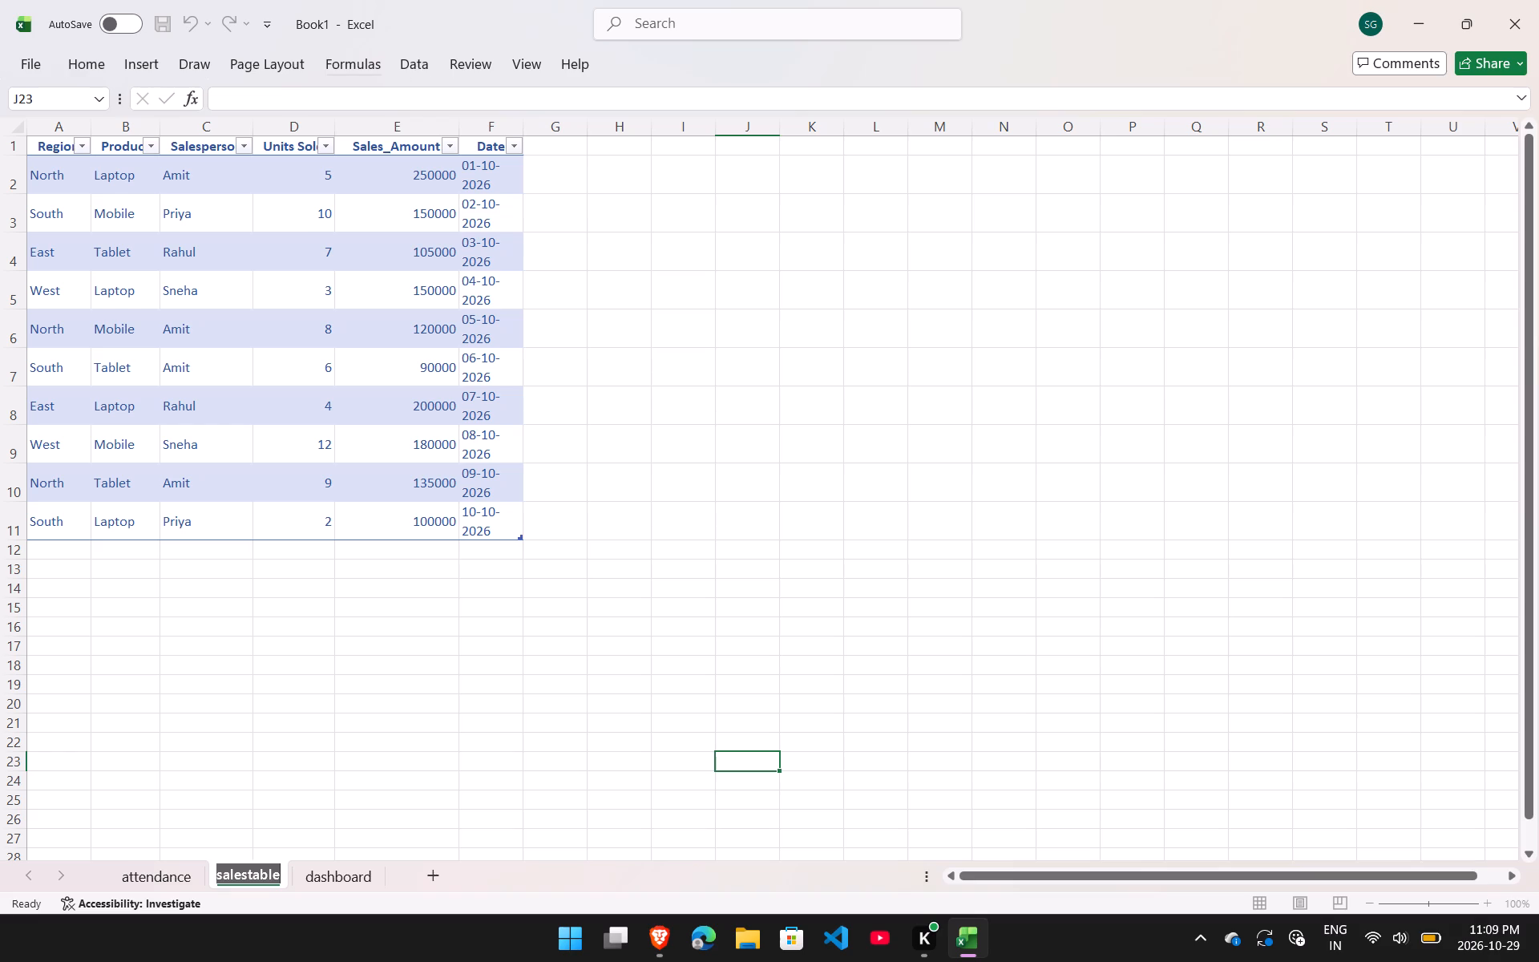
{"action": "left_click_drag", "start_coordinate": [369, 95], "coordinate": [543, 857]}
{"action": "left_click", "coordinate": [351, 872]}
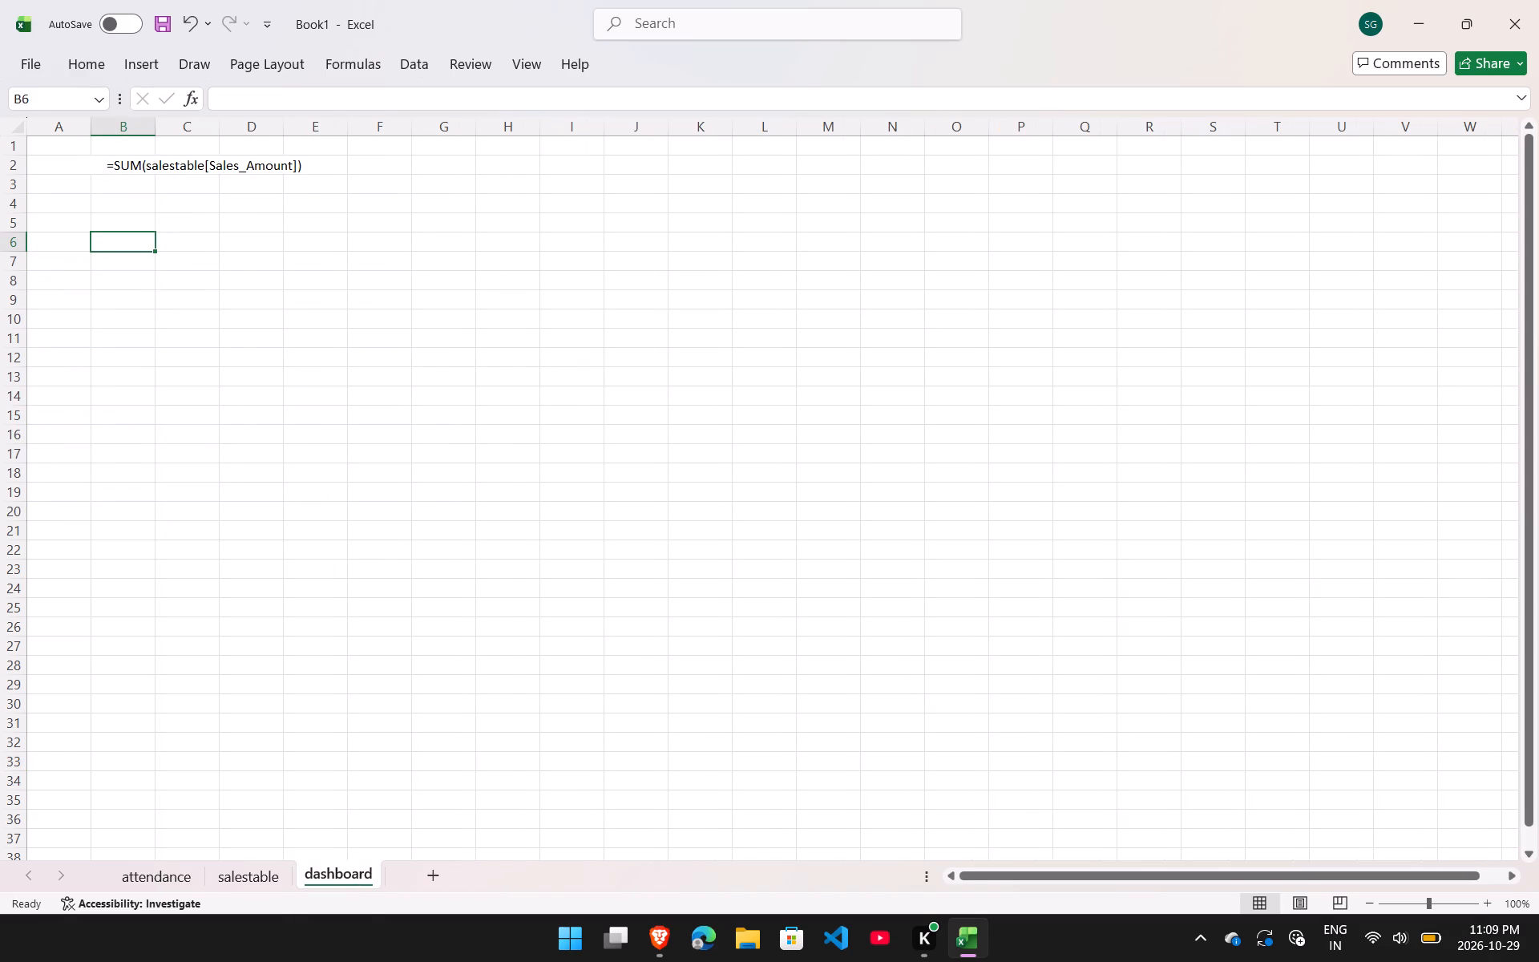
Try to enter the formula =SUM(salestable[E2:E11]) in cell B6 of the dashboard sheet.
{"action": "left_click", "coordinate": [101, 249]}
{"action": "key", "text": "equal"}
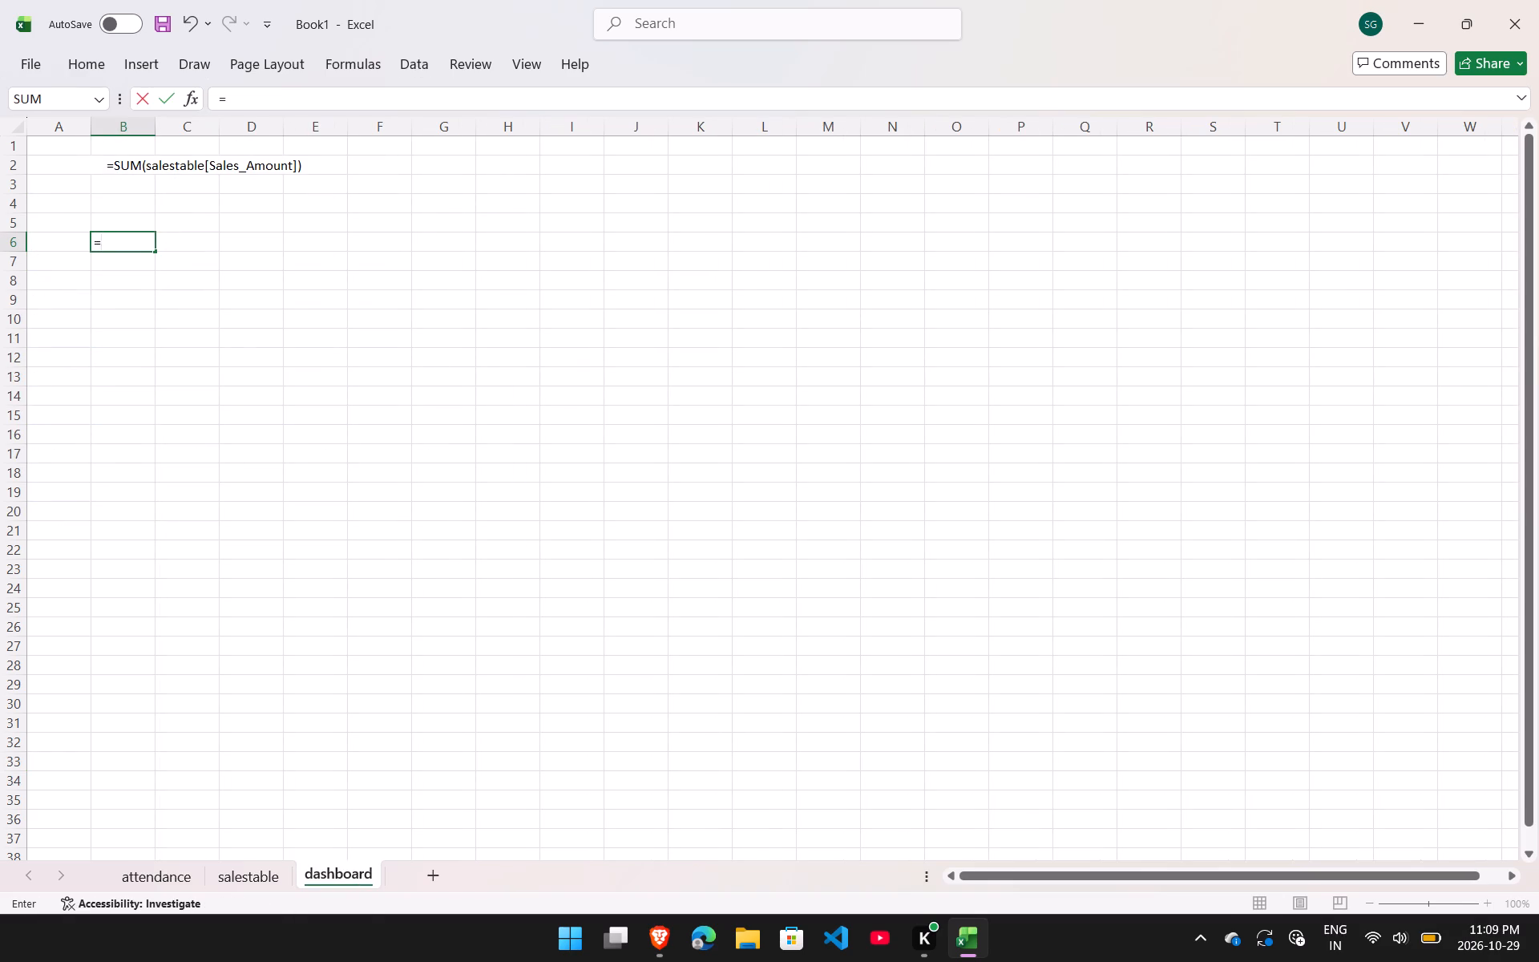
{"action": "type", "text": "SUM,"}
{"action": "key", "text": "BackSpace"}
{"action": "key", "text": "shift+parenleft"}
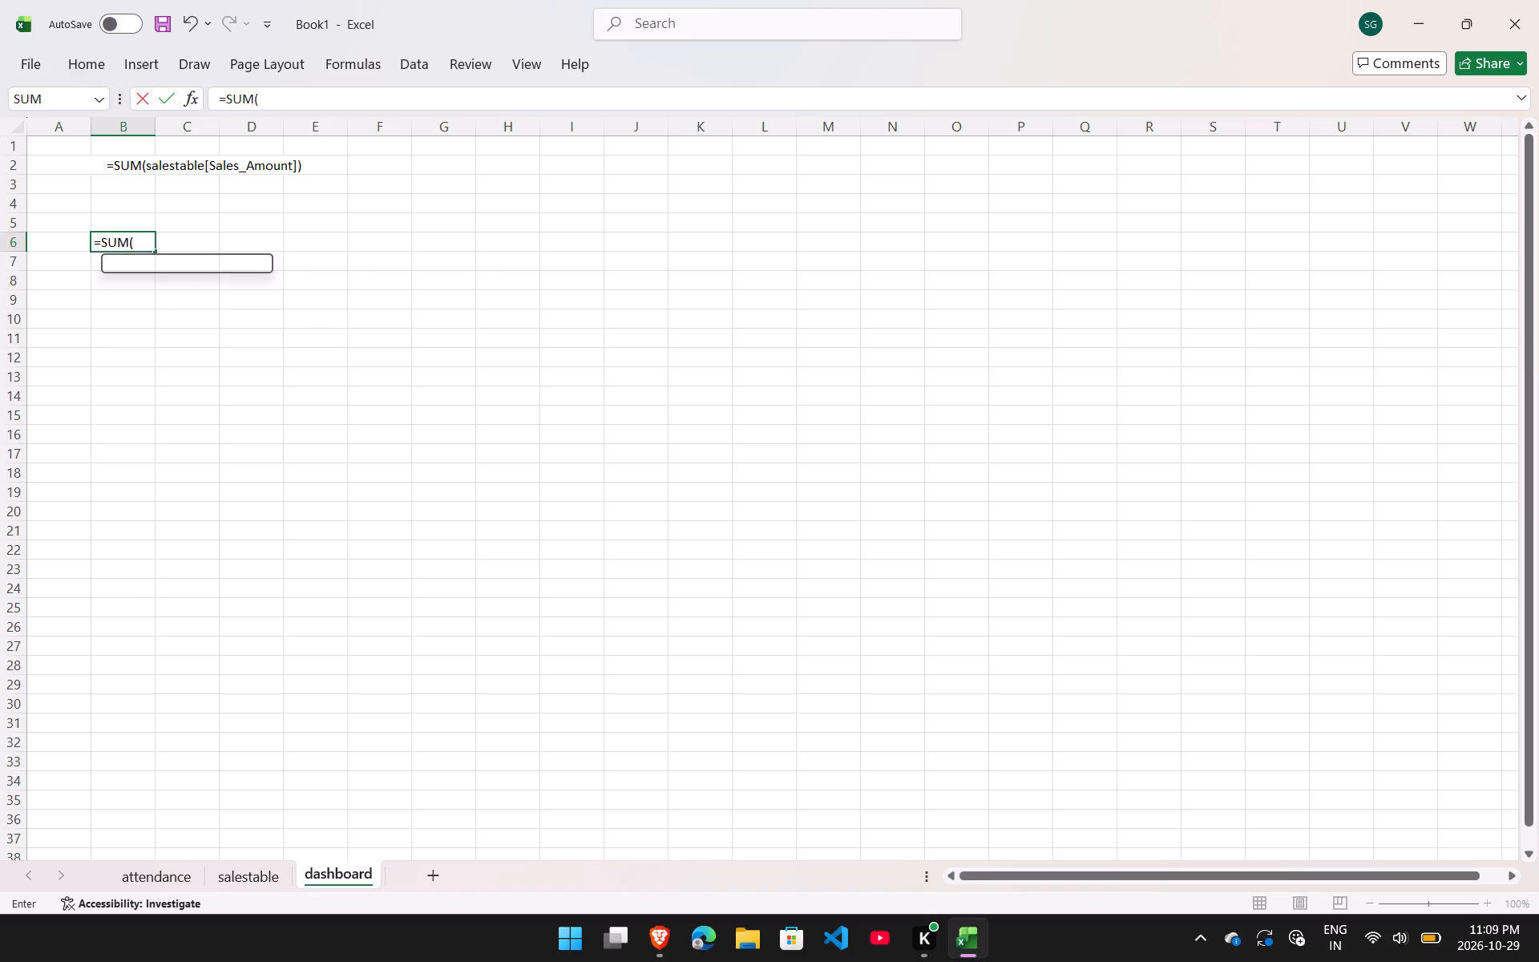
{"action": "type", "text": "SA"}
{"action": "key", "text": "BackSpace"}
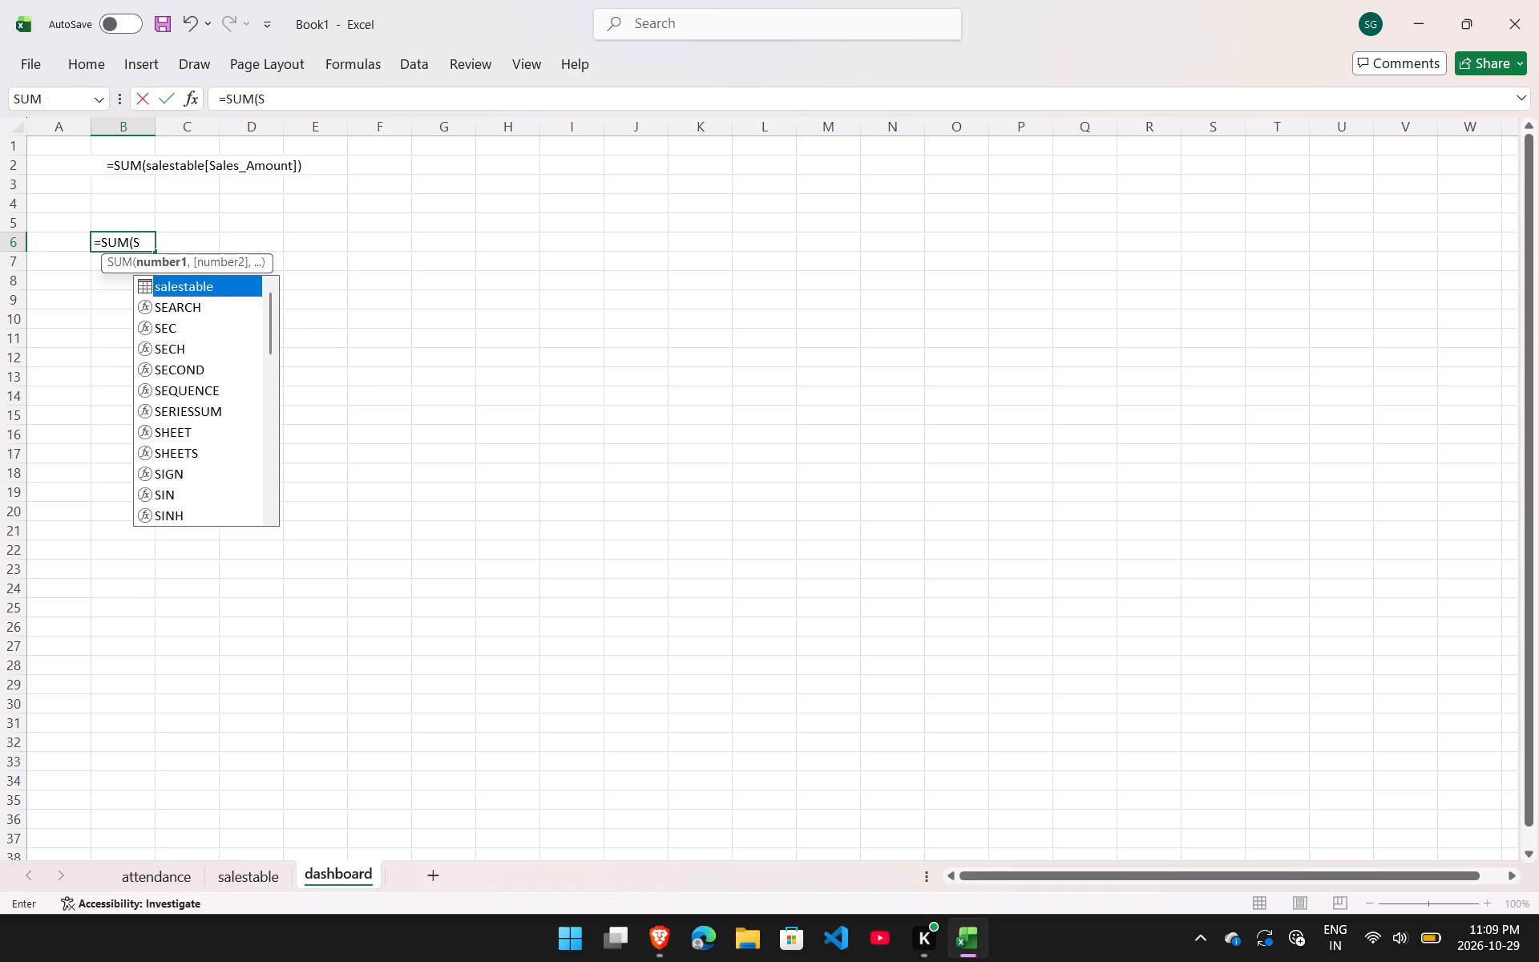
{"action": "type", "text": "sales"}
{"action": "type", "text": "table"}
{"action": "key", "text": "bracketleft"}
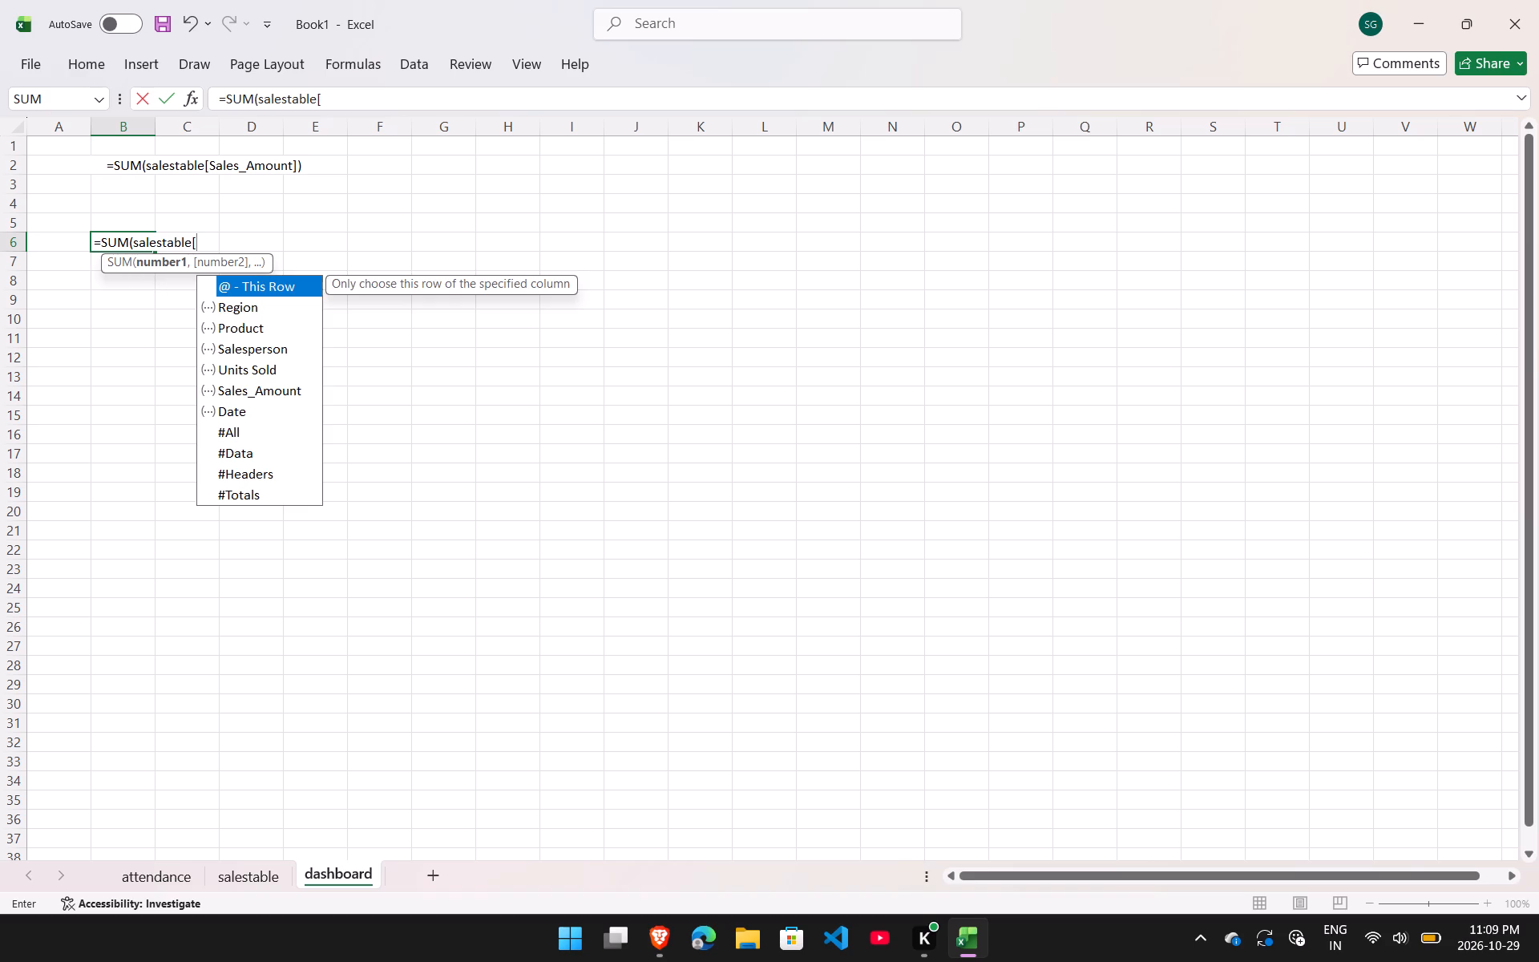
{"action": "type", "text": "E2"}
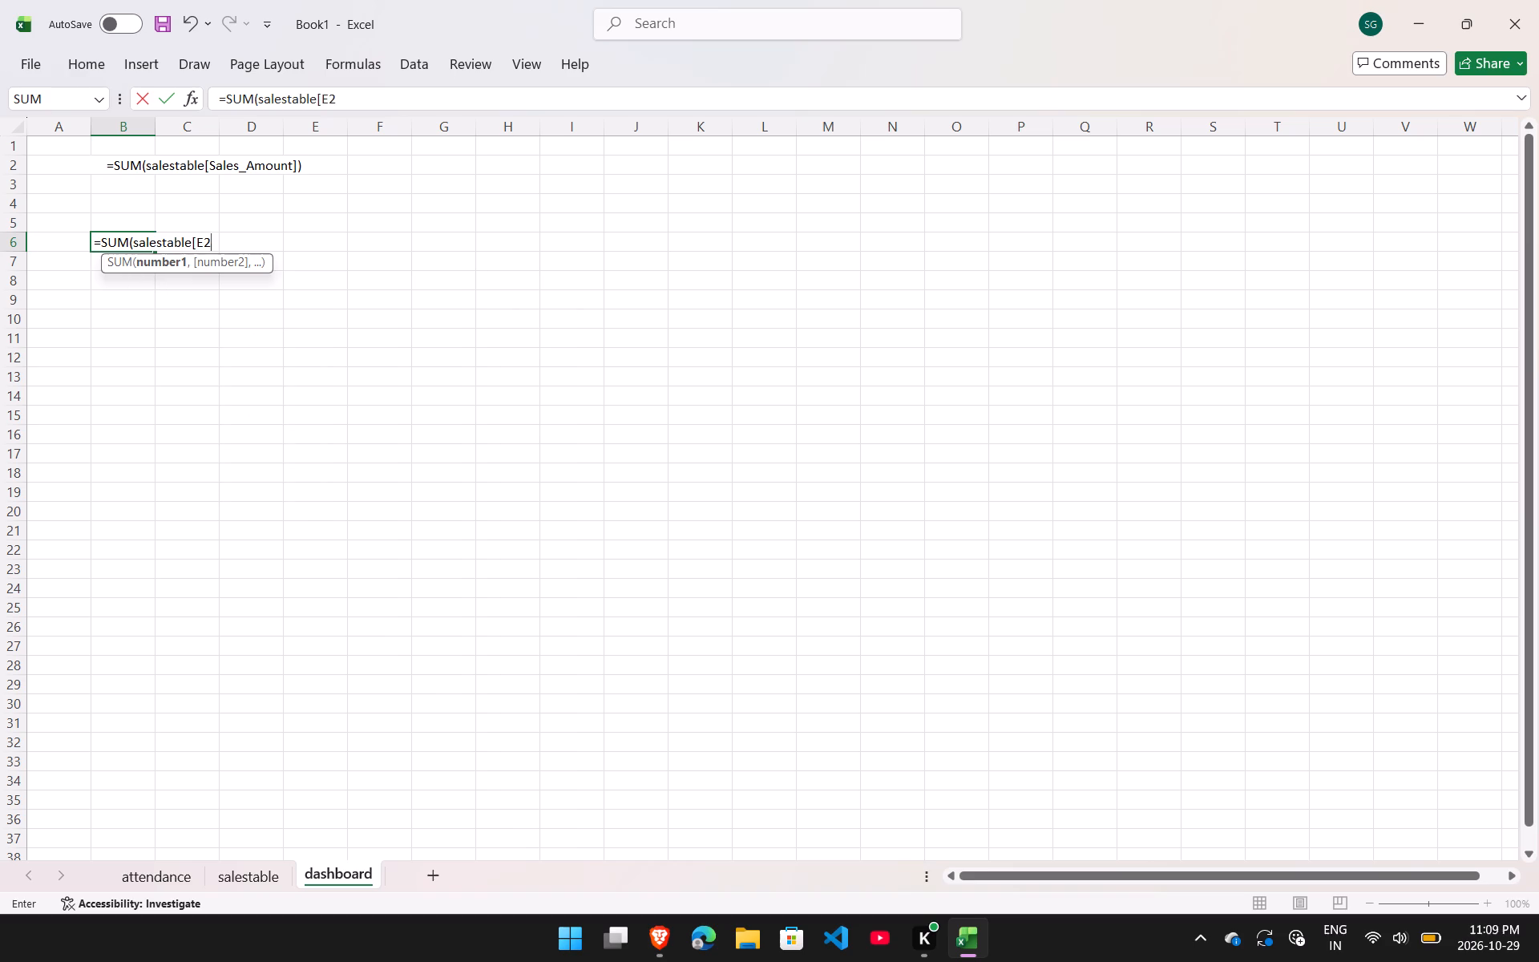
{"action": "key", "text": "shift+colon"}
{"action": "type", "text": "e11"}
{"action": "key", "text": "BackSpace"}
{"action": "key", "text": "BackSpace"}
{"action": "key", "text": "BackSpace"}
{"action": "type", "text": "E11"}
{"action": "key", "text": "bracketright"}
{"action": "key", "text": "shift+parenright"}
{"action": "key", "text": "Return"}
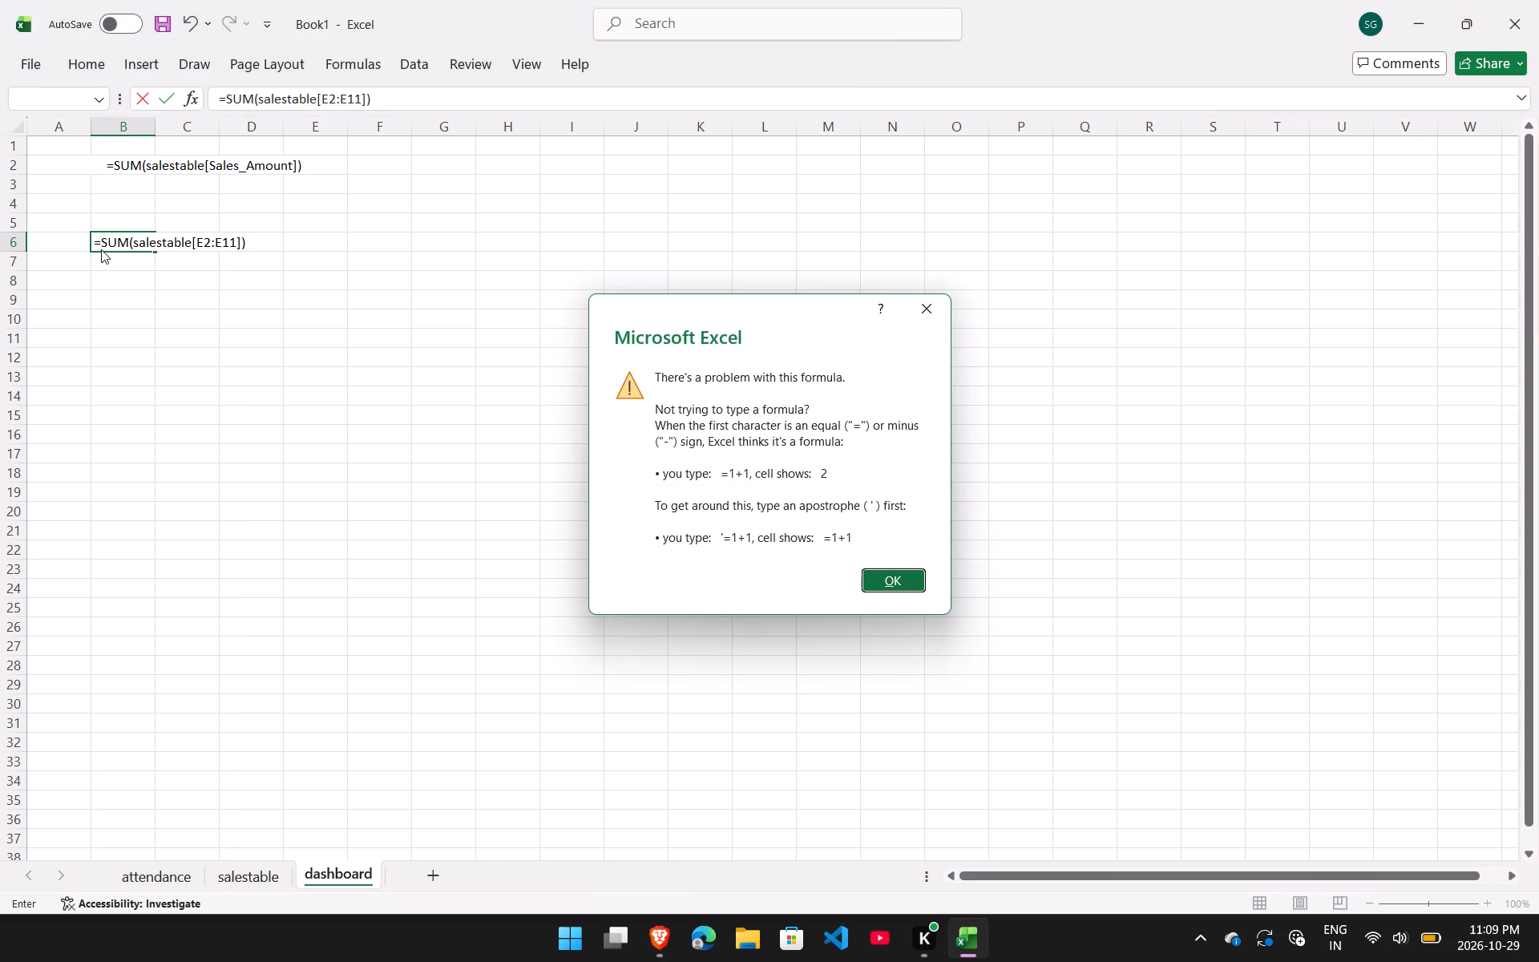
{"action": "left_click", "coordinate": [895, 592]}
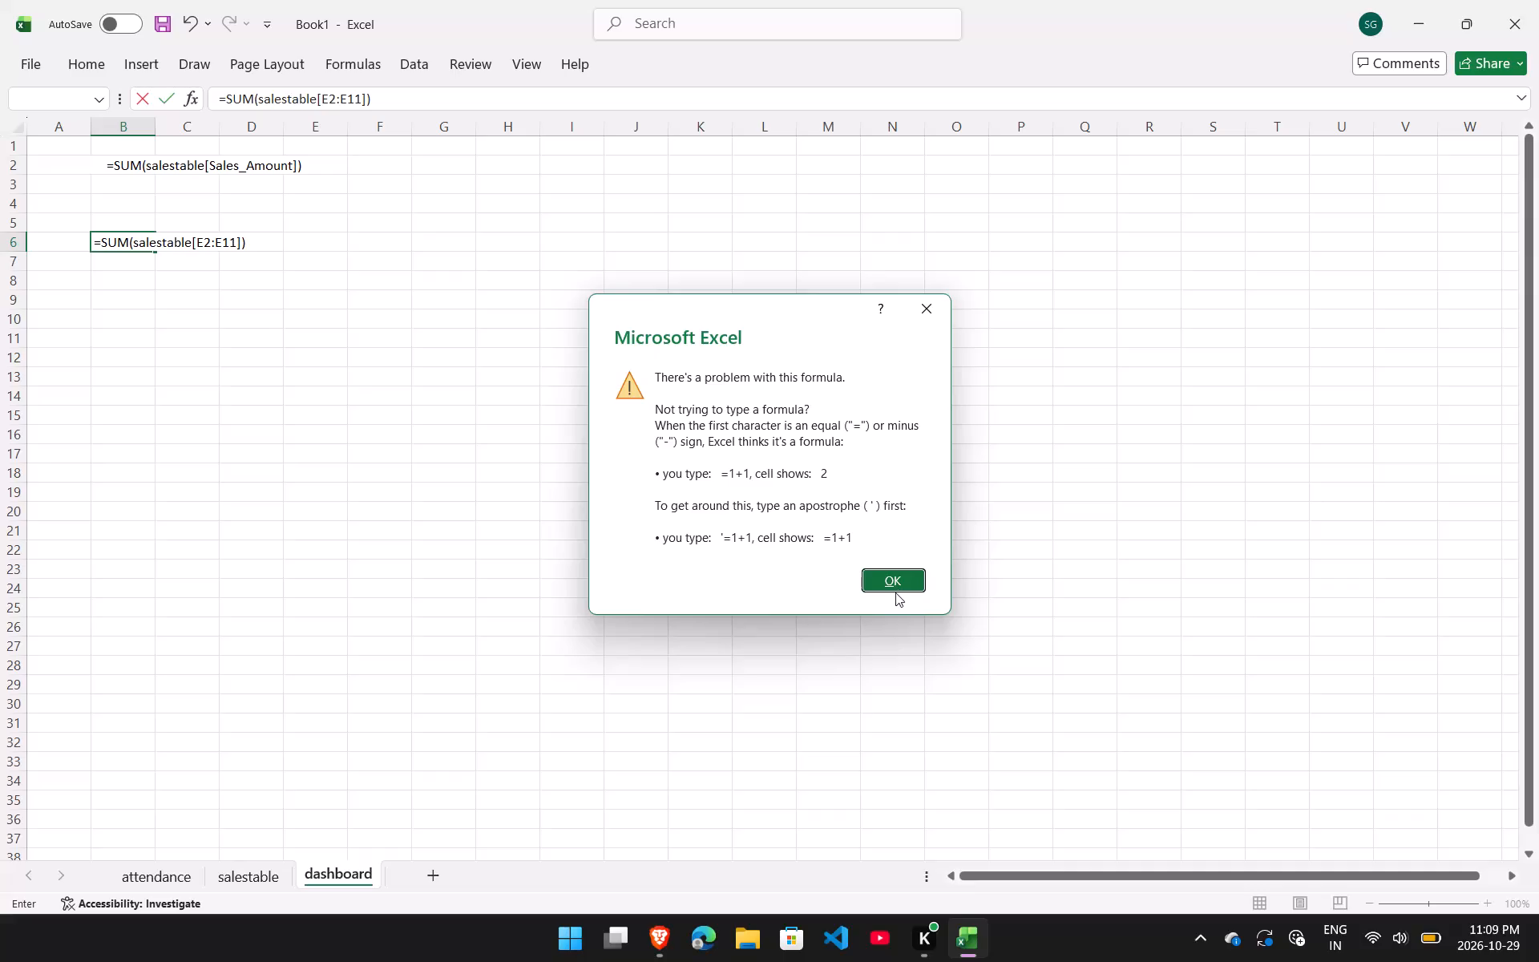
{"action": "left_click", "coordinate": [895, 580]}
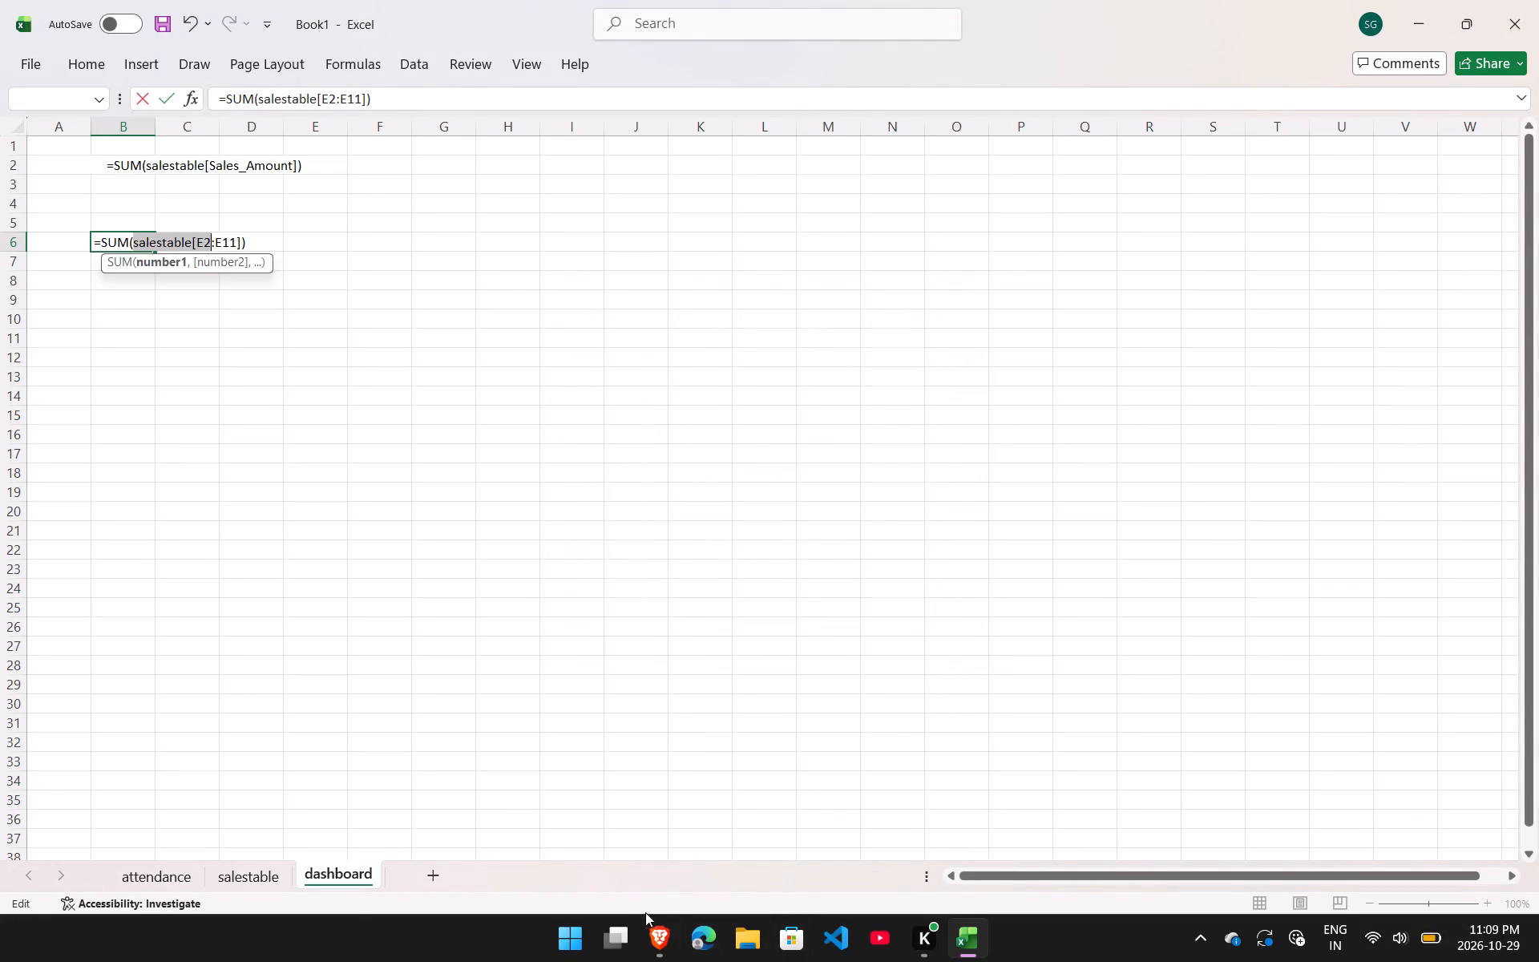
Switch to the lab manual in Brave and copy section 3(c) Create a Dashboard Sheet, from its heading through Step 4.
{"action": "left_click", "coordinate": [656, 932]}
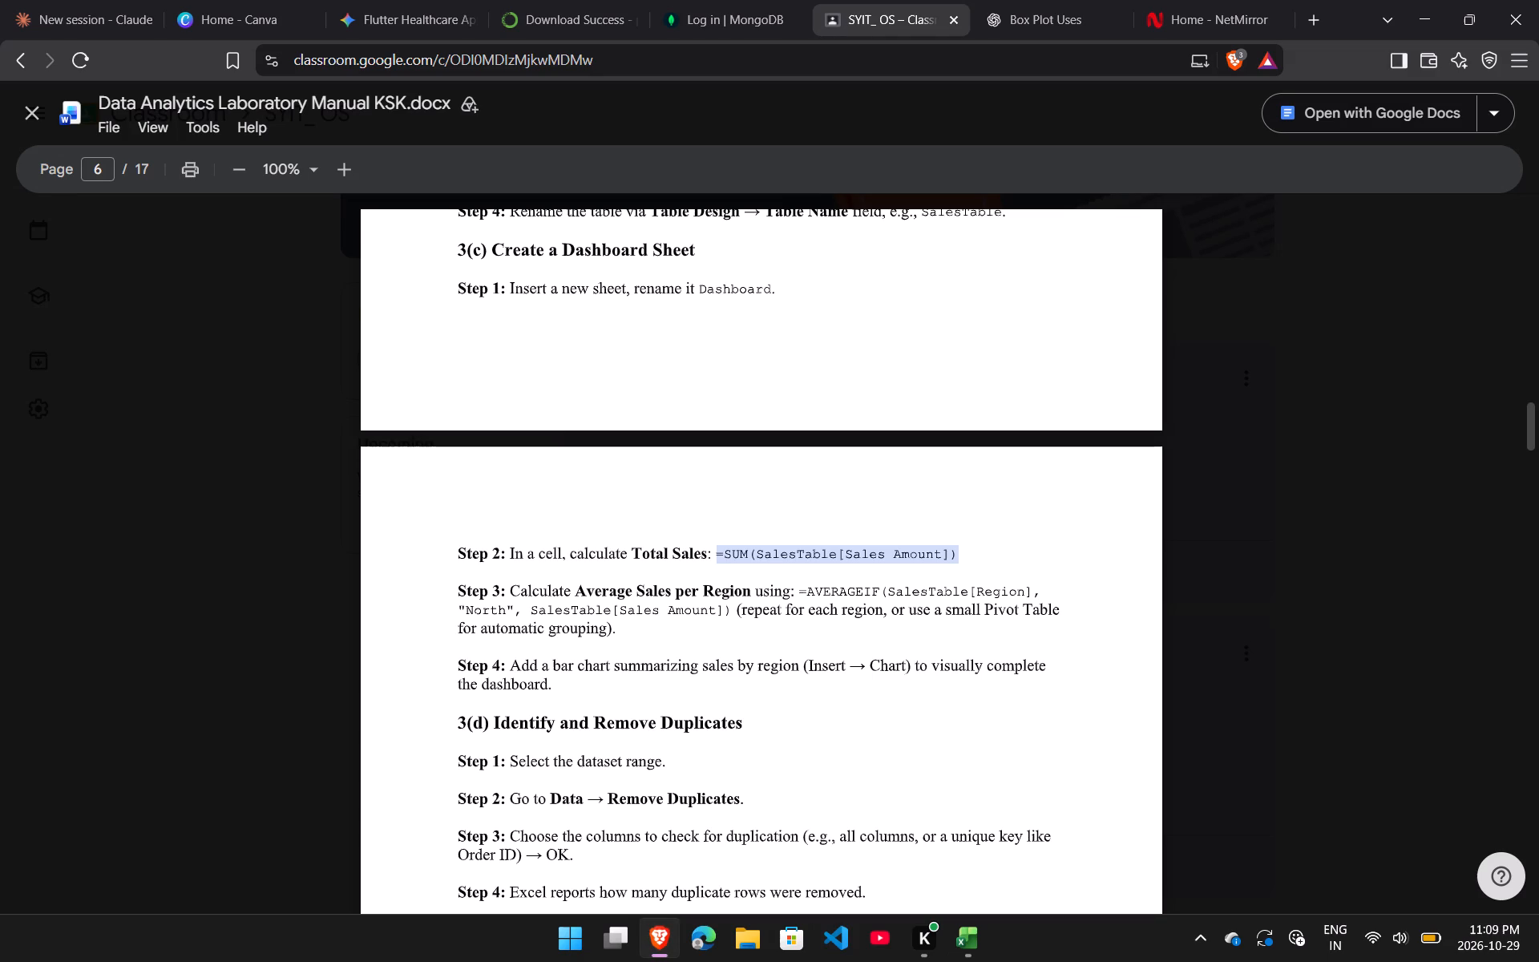
{"action": "left_click", "coordinate": [834, 747]}
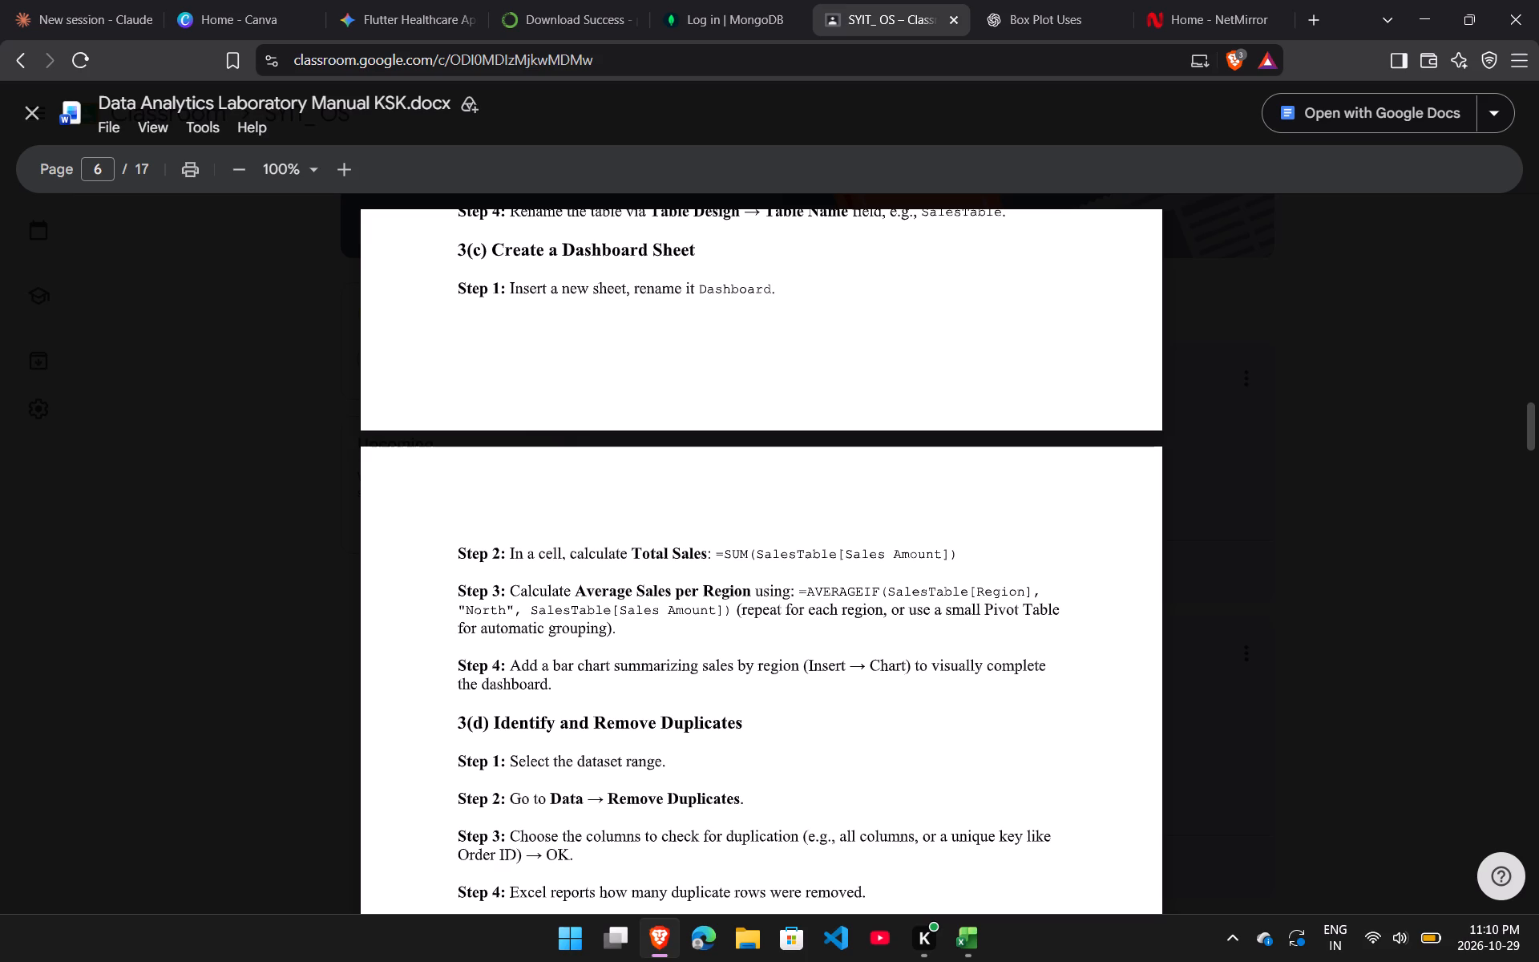
{"action": "scroll", "coordinate": [694, 556], "scroll_direction": "up", "scroll_amount": 2}
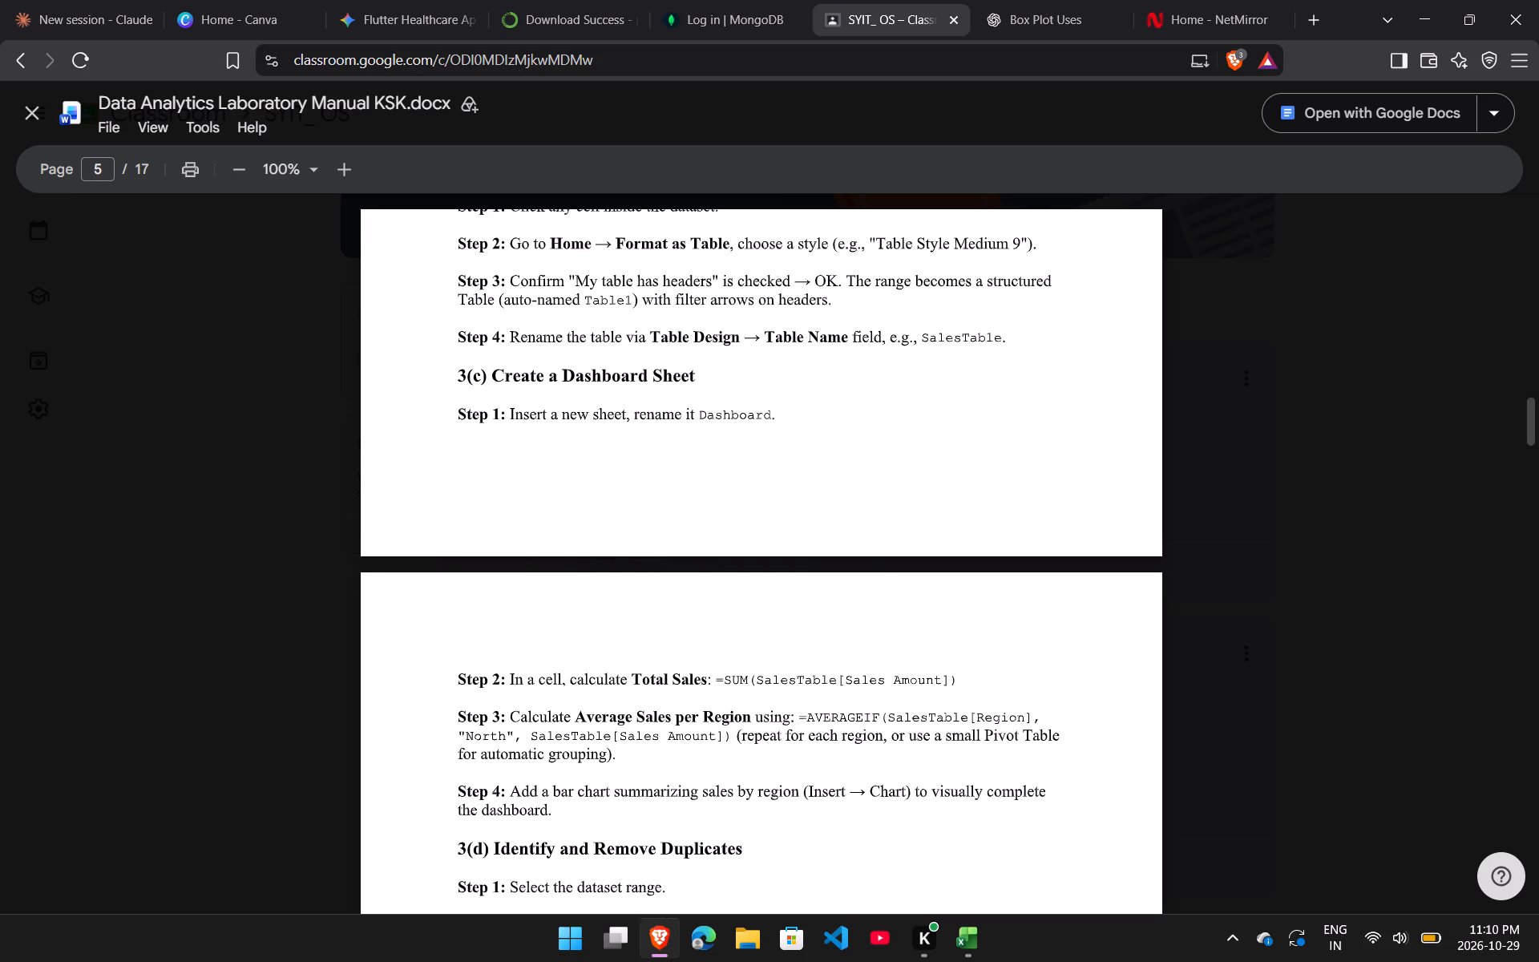
{"action": "scroll", "coordinate": [694, 556], "scroll_direction": "up", "scroll_amount": 1}
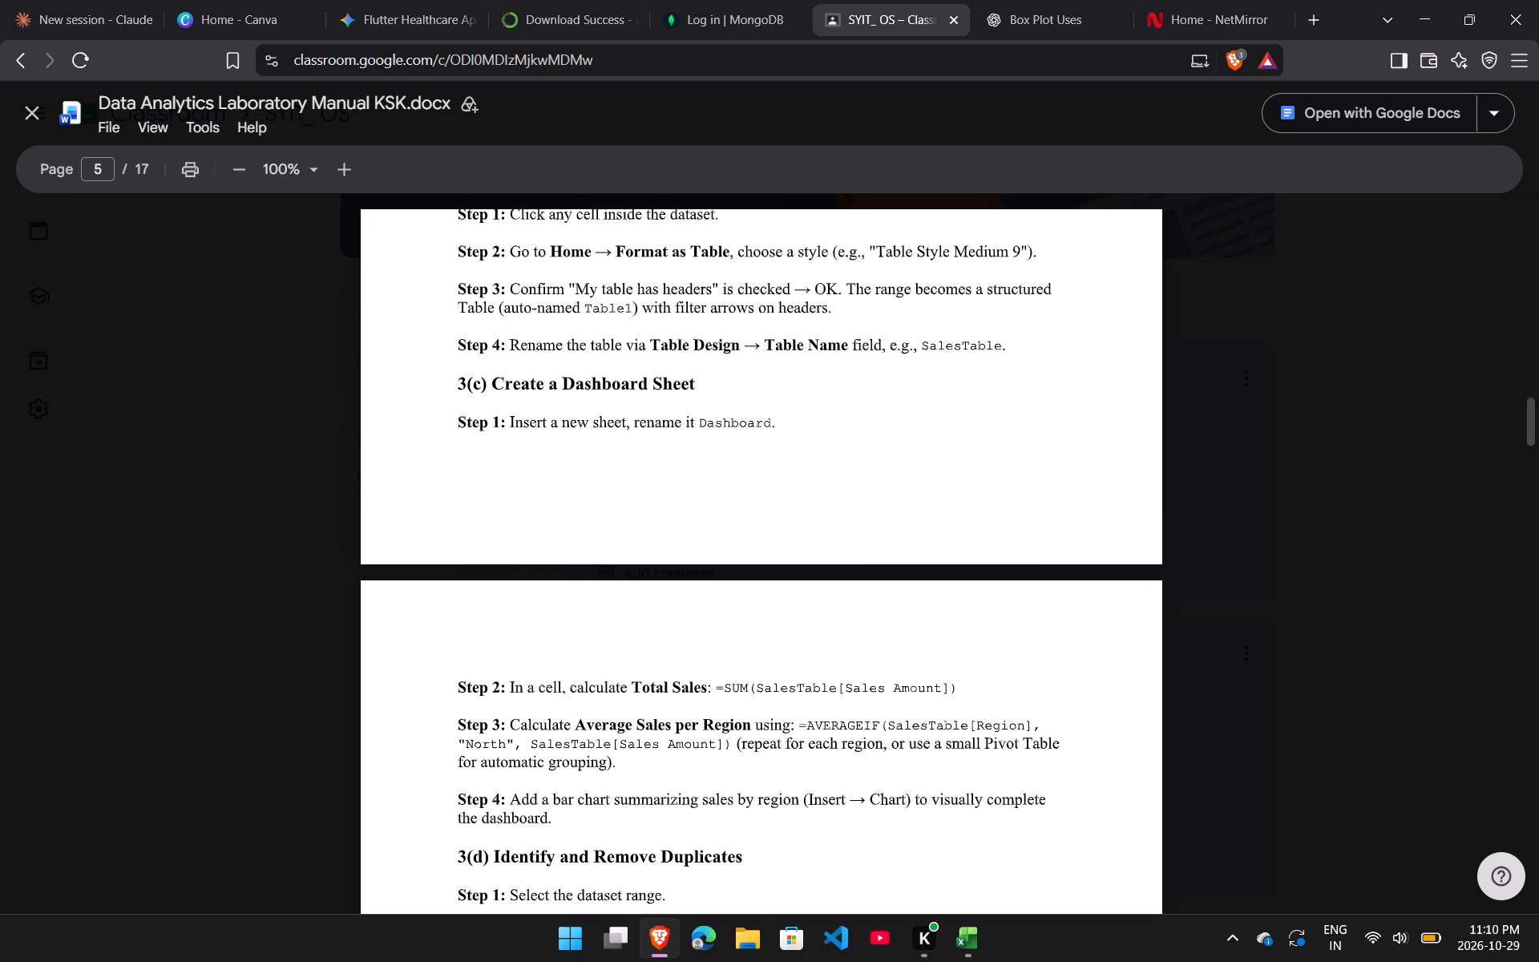
{"action": "scroll", "coordinate": [694, 556], "scroll_direction": "up", "scroll_amount": 1}
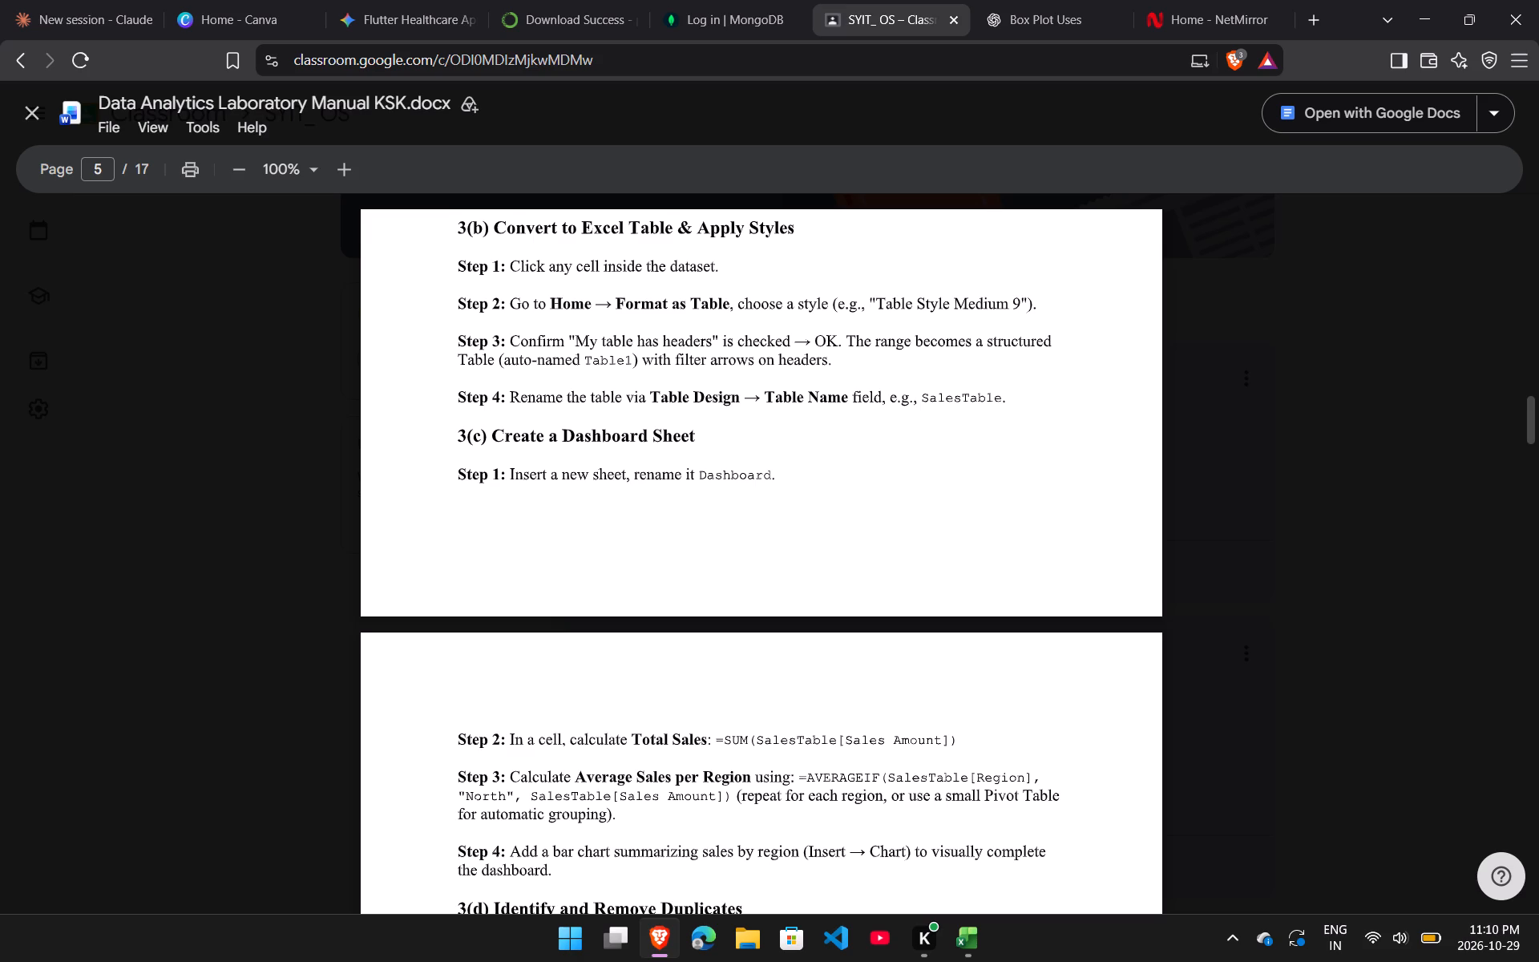
{"action": "left_click_drag", "start_coordinate": [462, 435], "coordinate": [587, 872]}
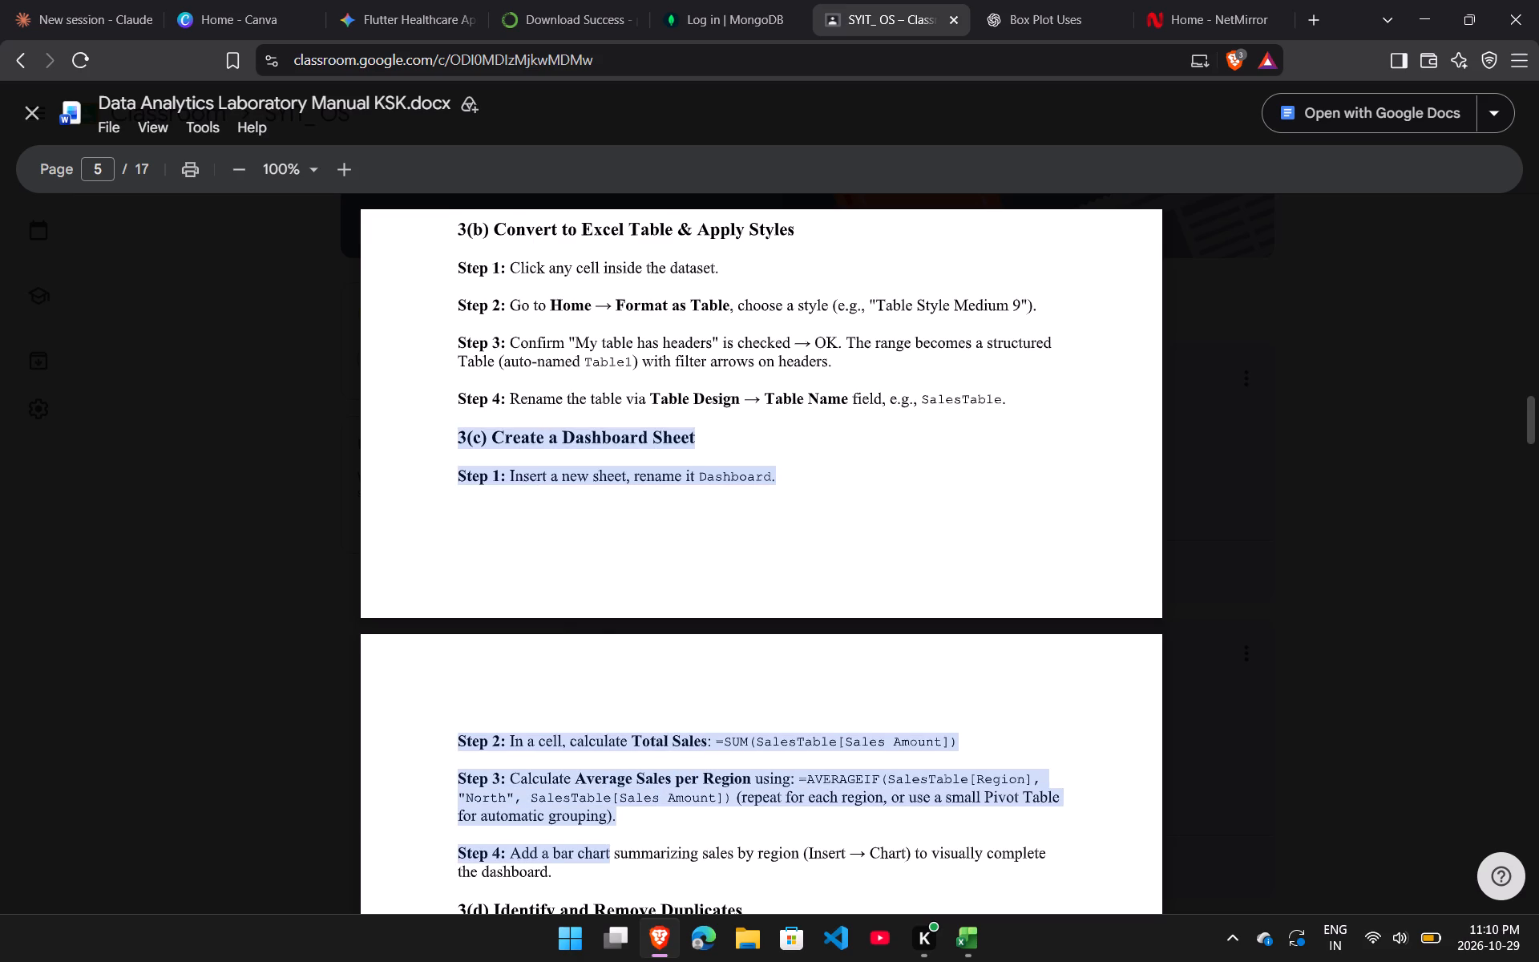
{"action": "left_click_drag", "start_coordinate": [587, 872], "coordinate": [557, 882]}
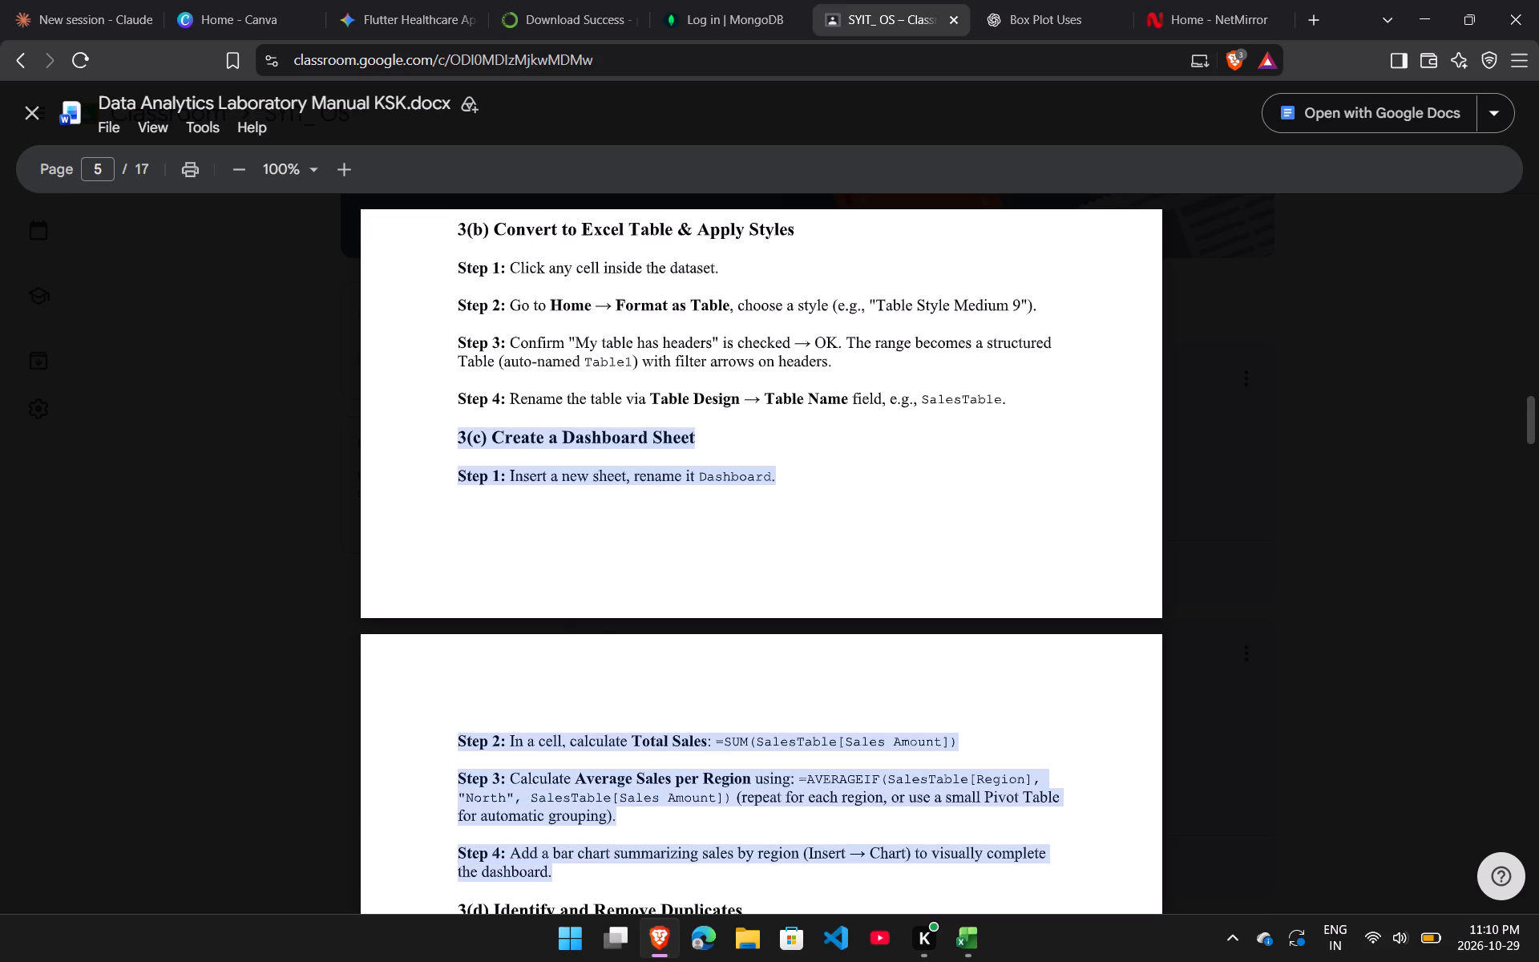
{"action": "key", "text": "ctrl+c"}
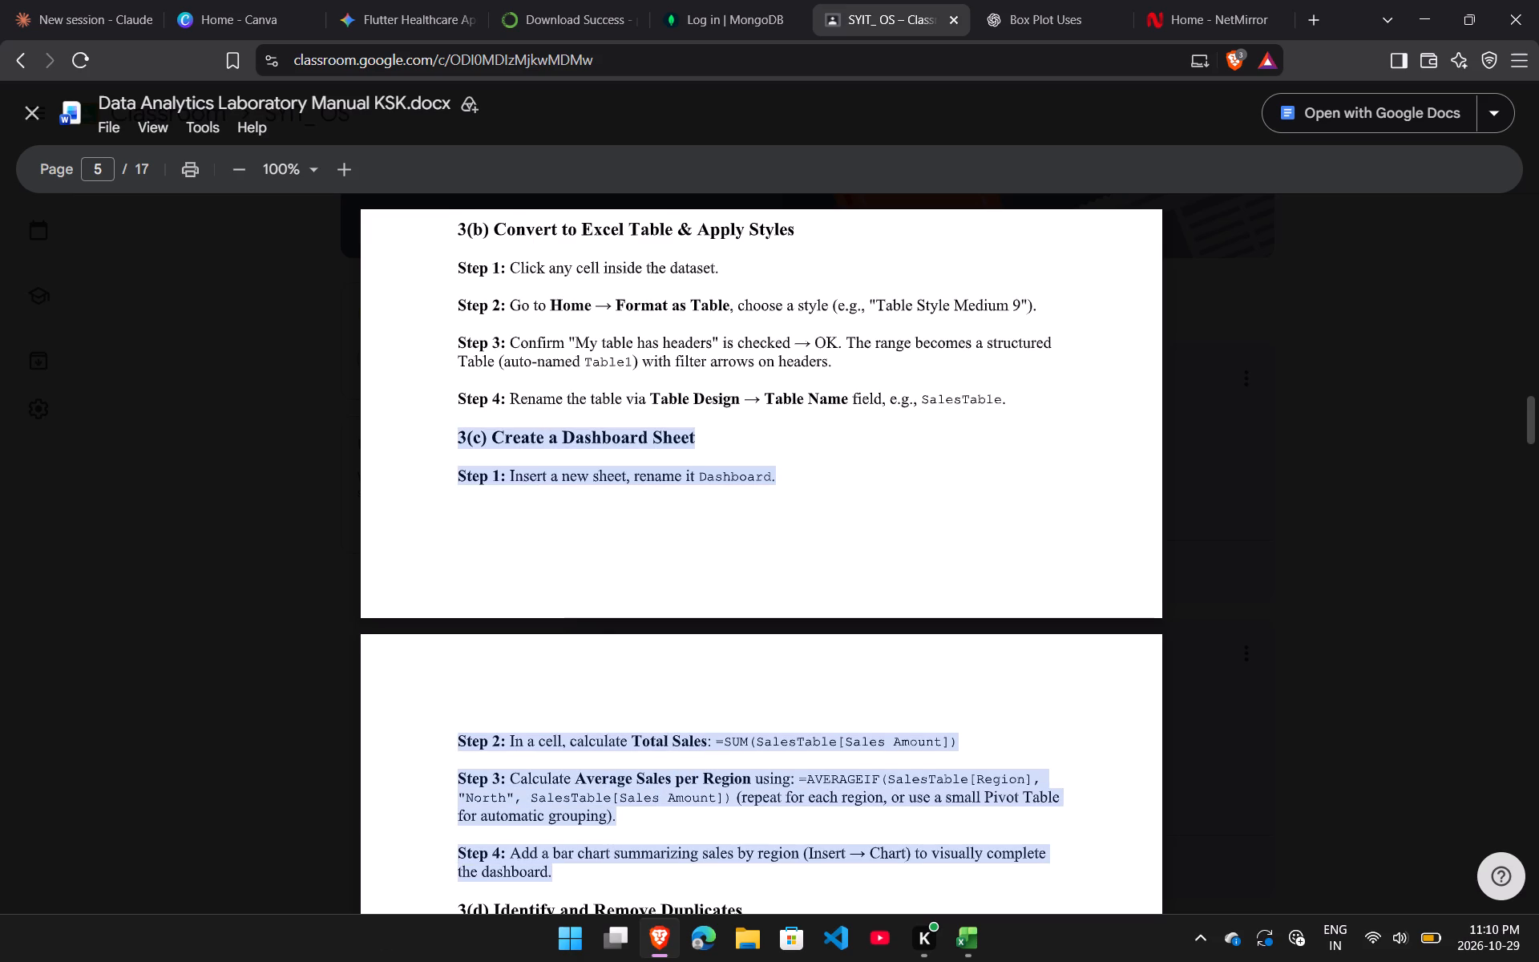
{"action": "left_click", "coordinate": [578, 613]}
{"action": "key", "text": "alt+Tab"}
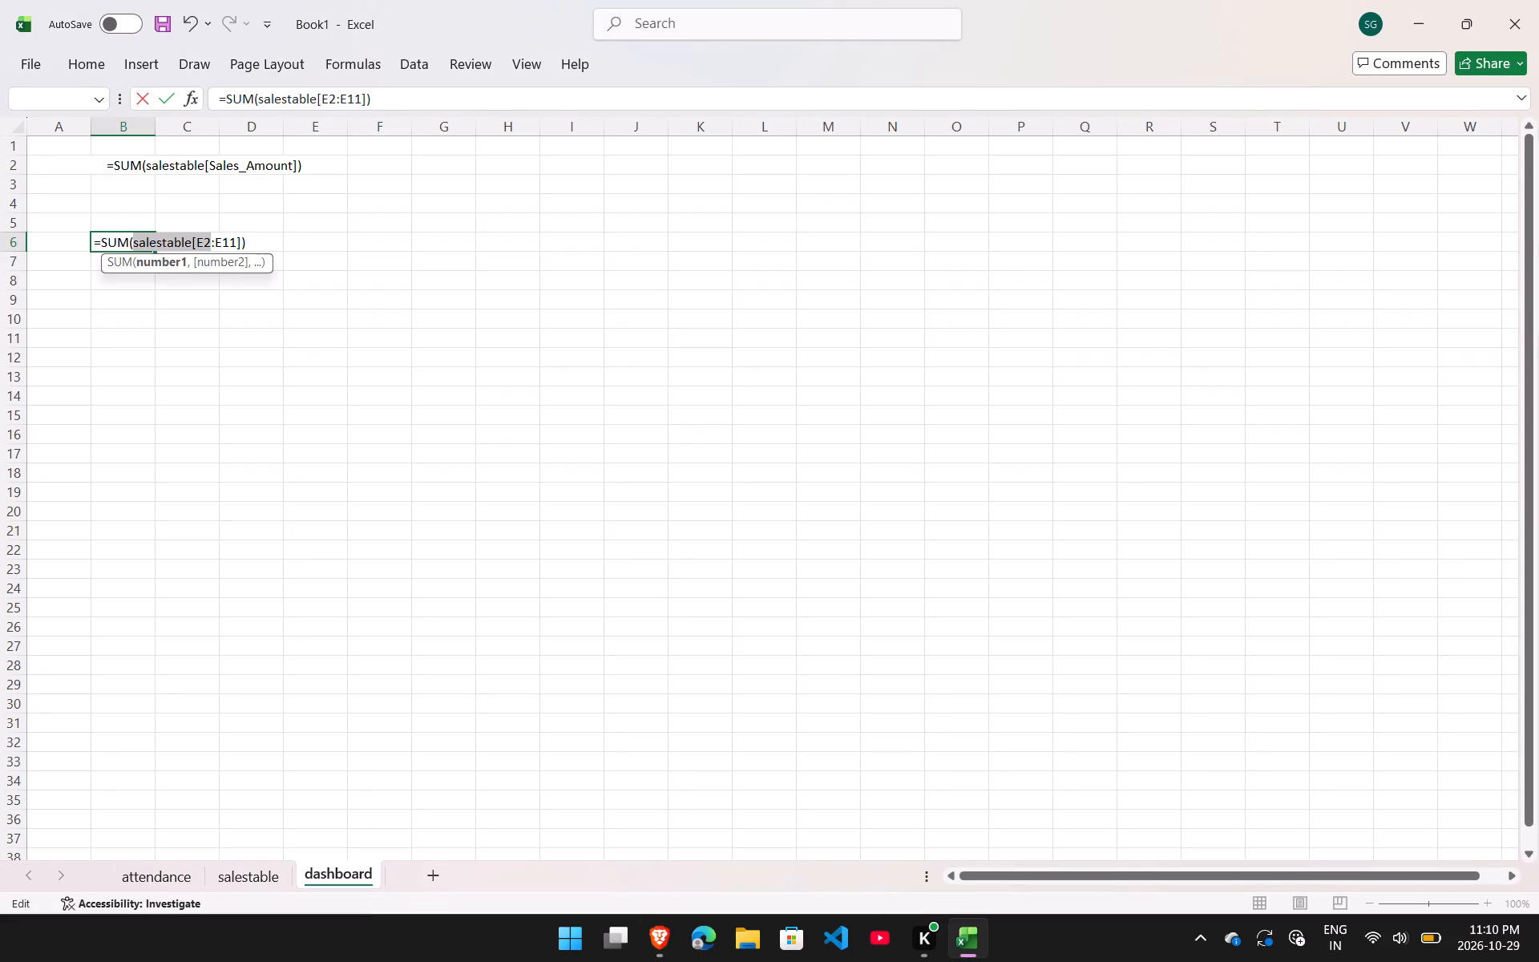
{"action": "left_click", "coordinate": [667, 942]}
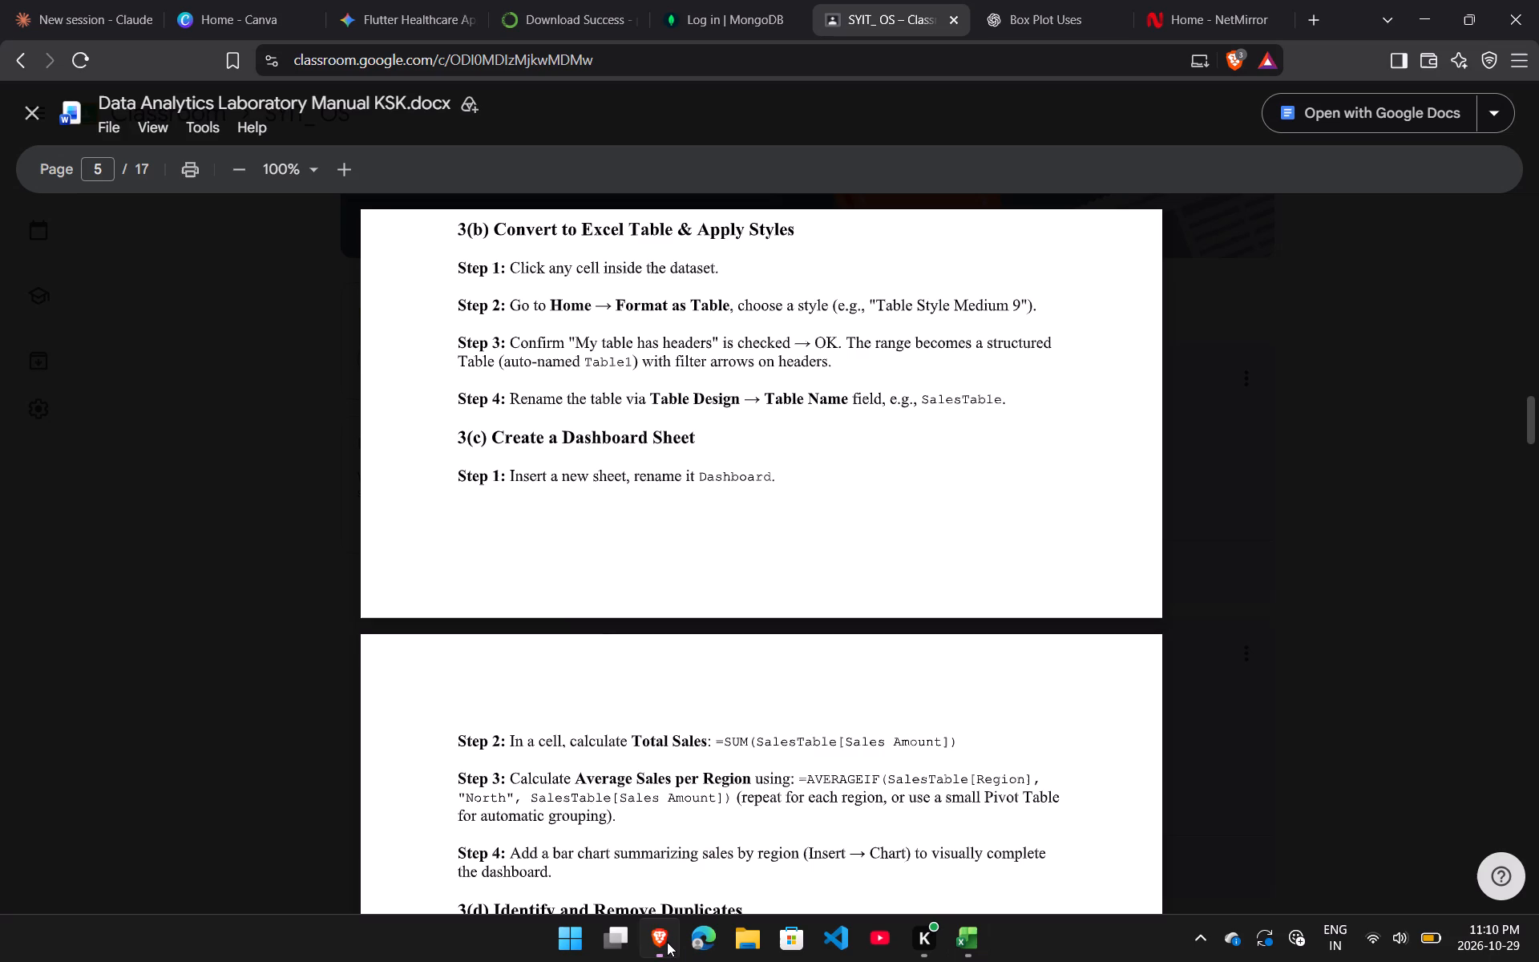
{"action": "left_click", "coordinate": [1032, 5]}
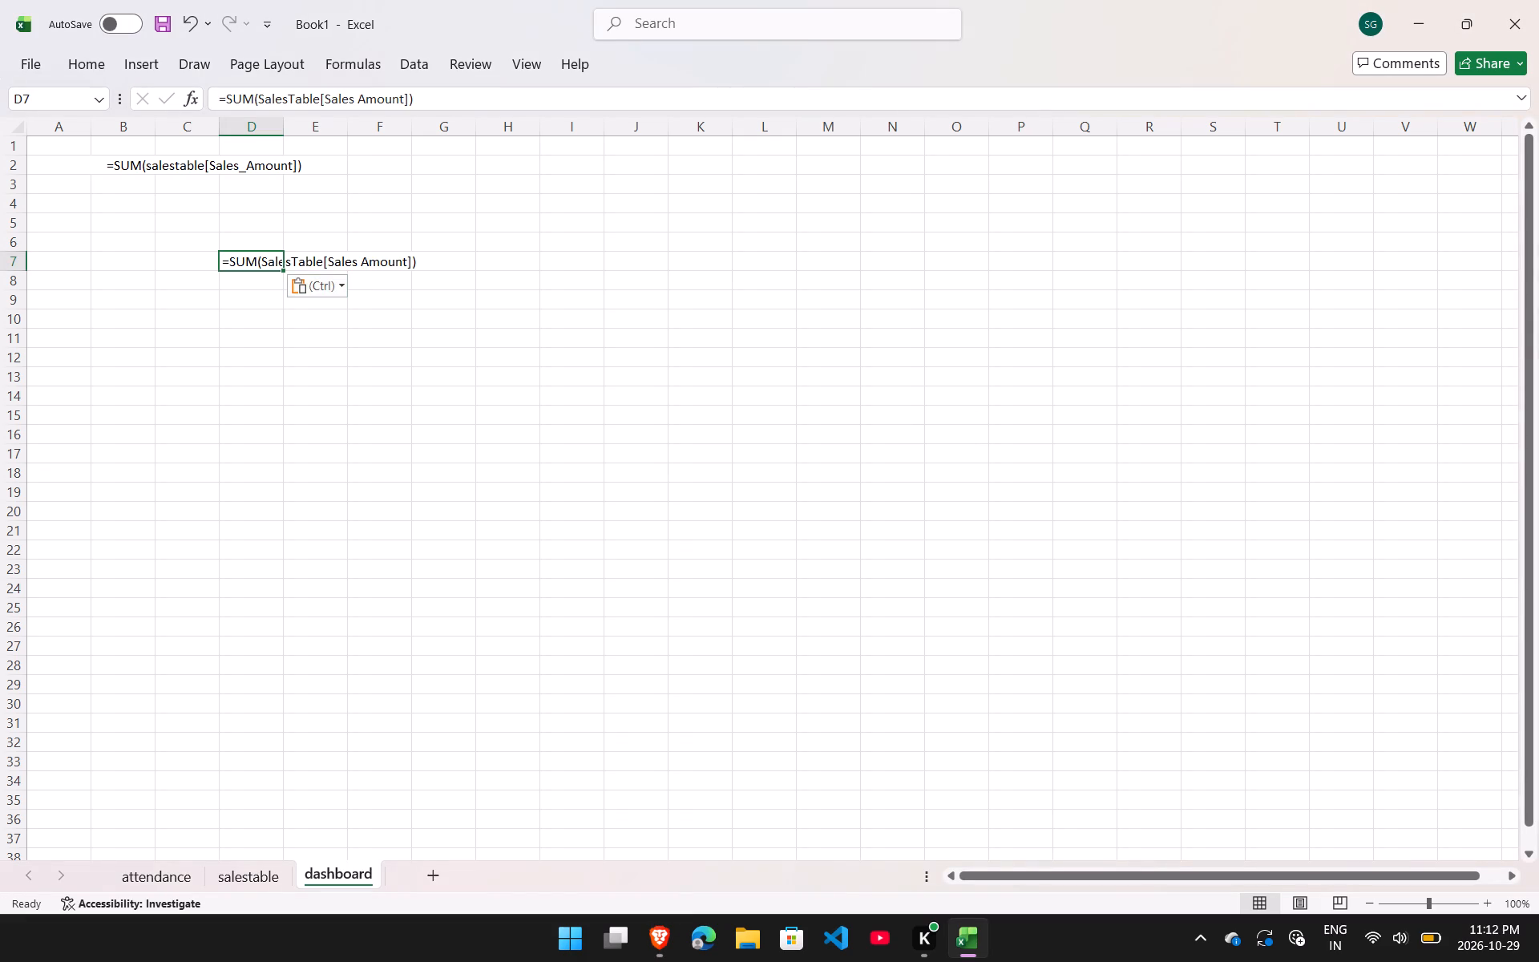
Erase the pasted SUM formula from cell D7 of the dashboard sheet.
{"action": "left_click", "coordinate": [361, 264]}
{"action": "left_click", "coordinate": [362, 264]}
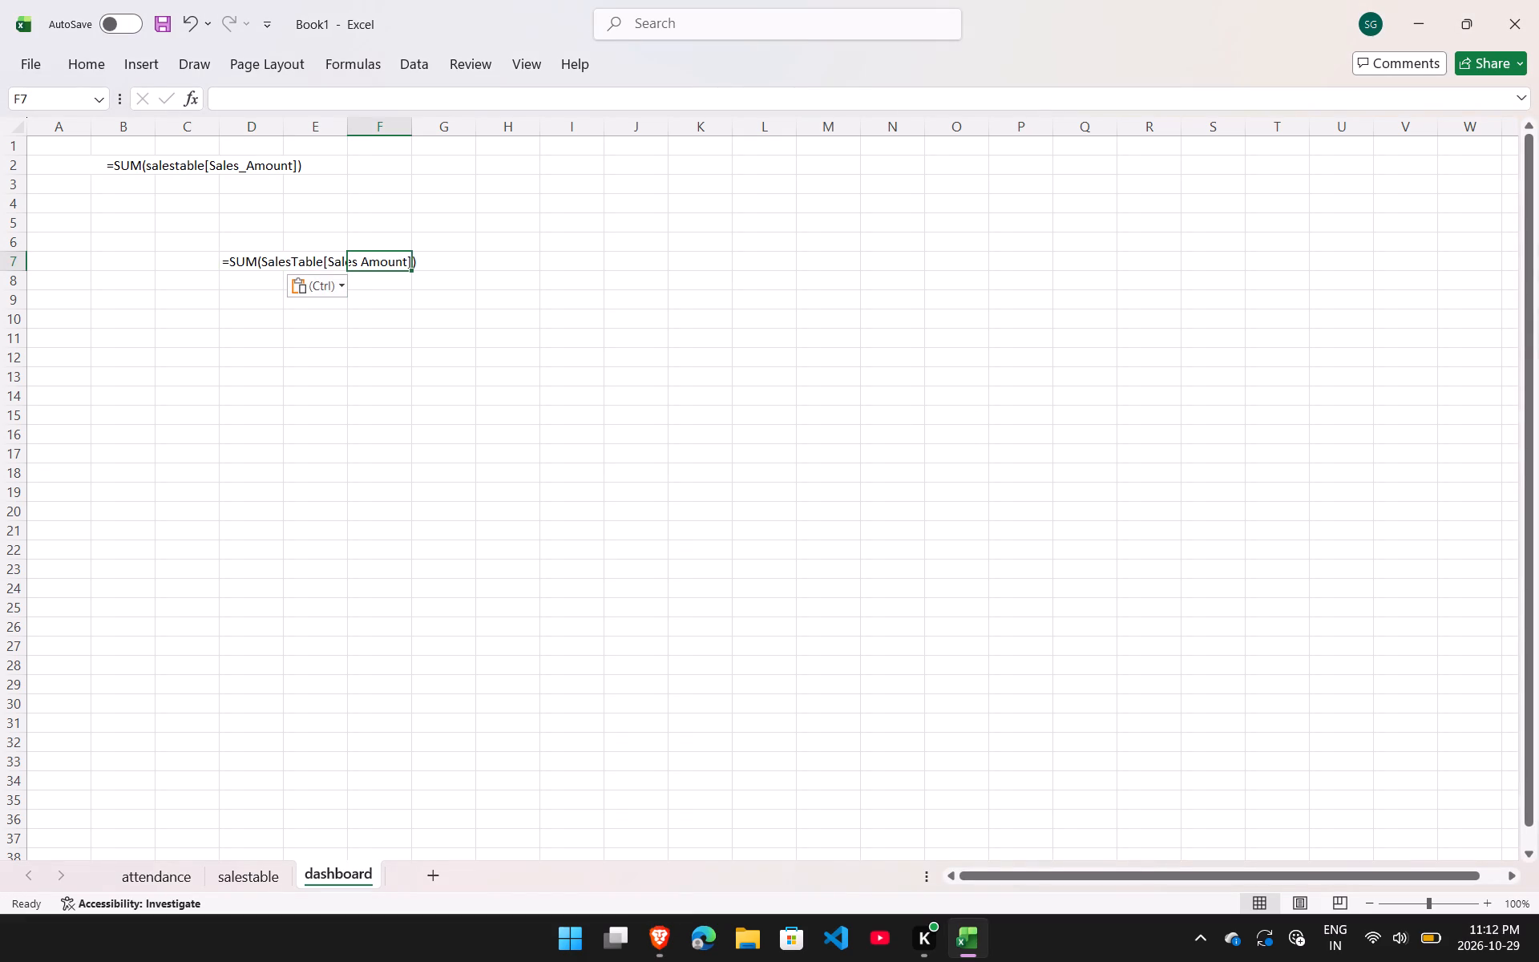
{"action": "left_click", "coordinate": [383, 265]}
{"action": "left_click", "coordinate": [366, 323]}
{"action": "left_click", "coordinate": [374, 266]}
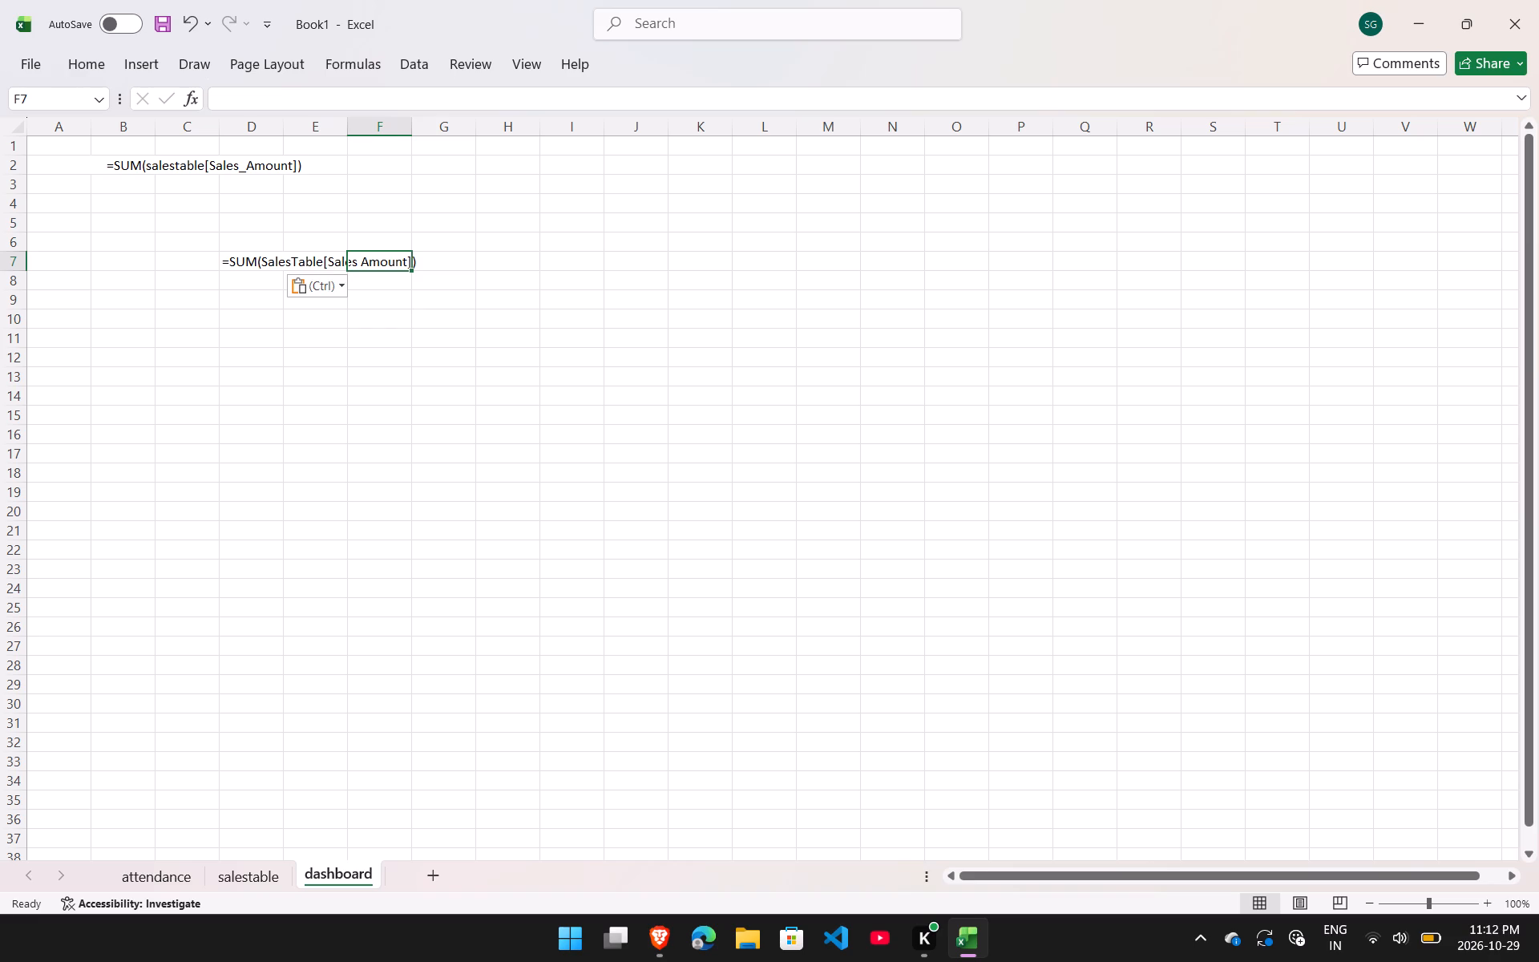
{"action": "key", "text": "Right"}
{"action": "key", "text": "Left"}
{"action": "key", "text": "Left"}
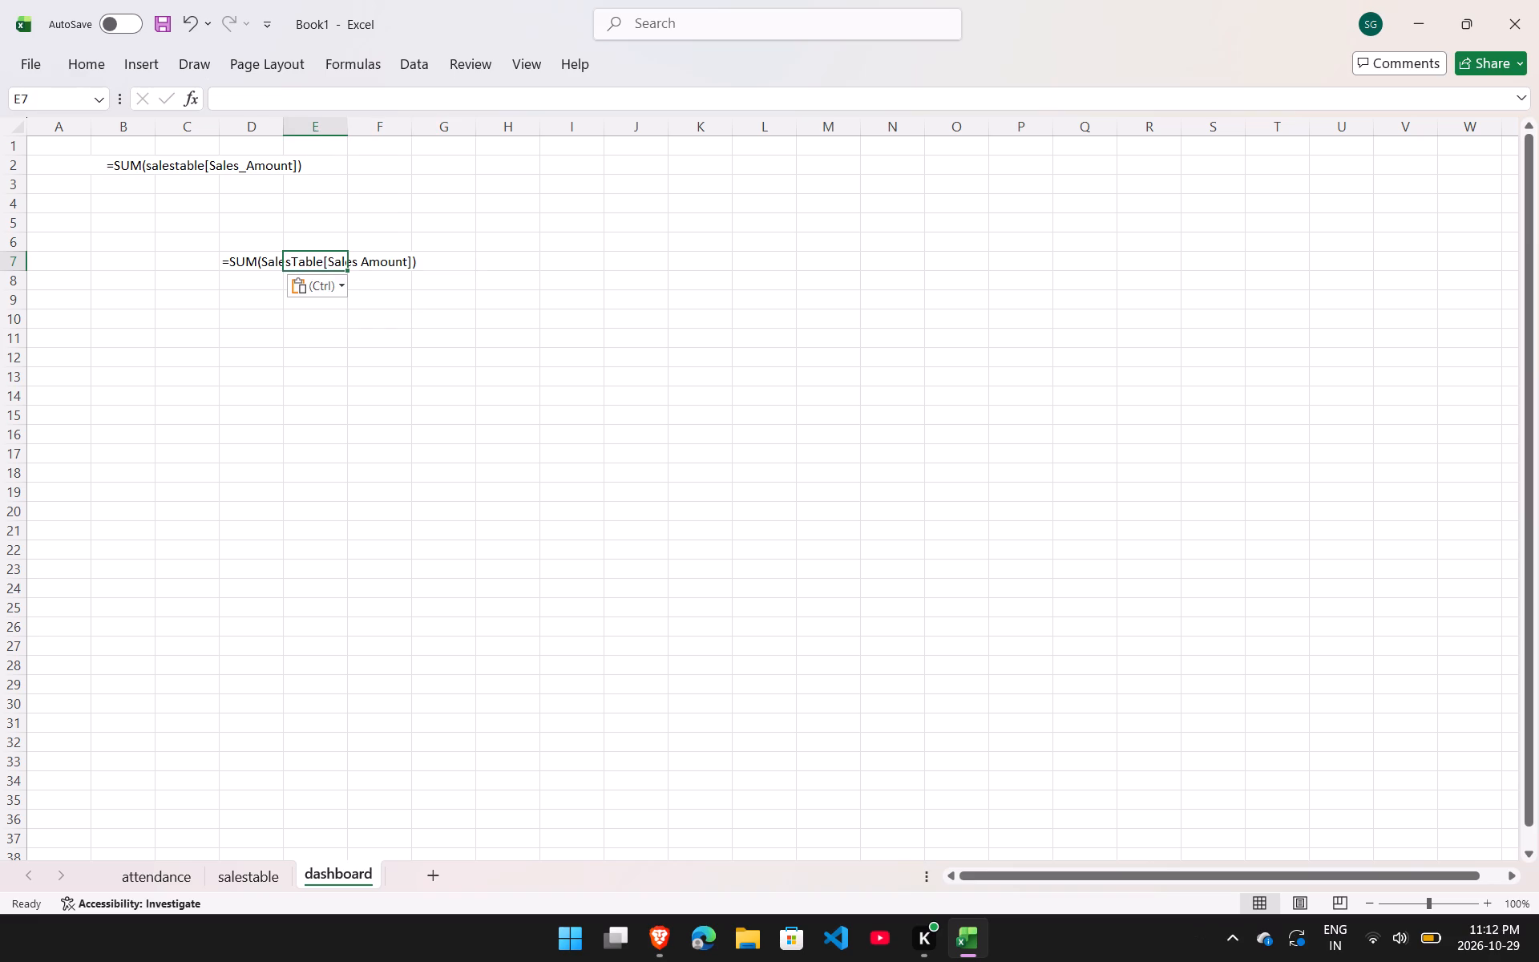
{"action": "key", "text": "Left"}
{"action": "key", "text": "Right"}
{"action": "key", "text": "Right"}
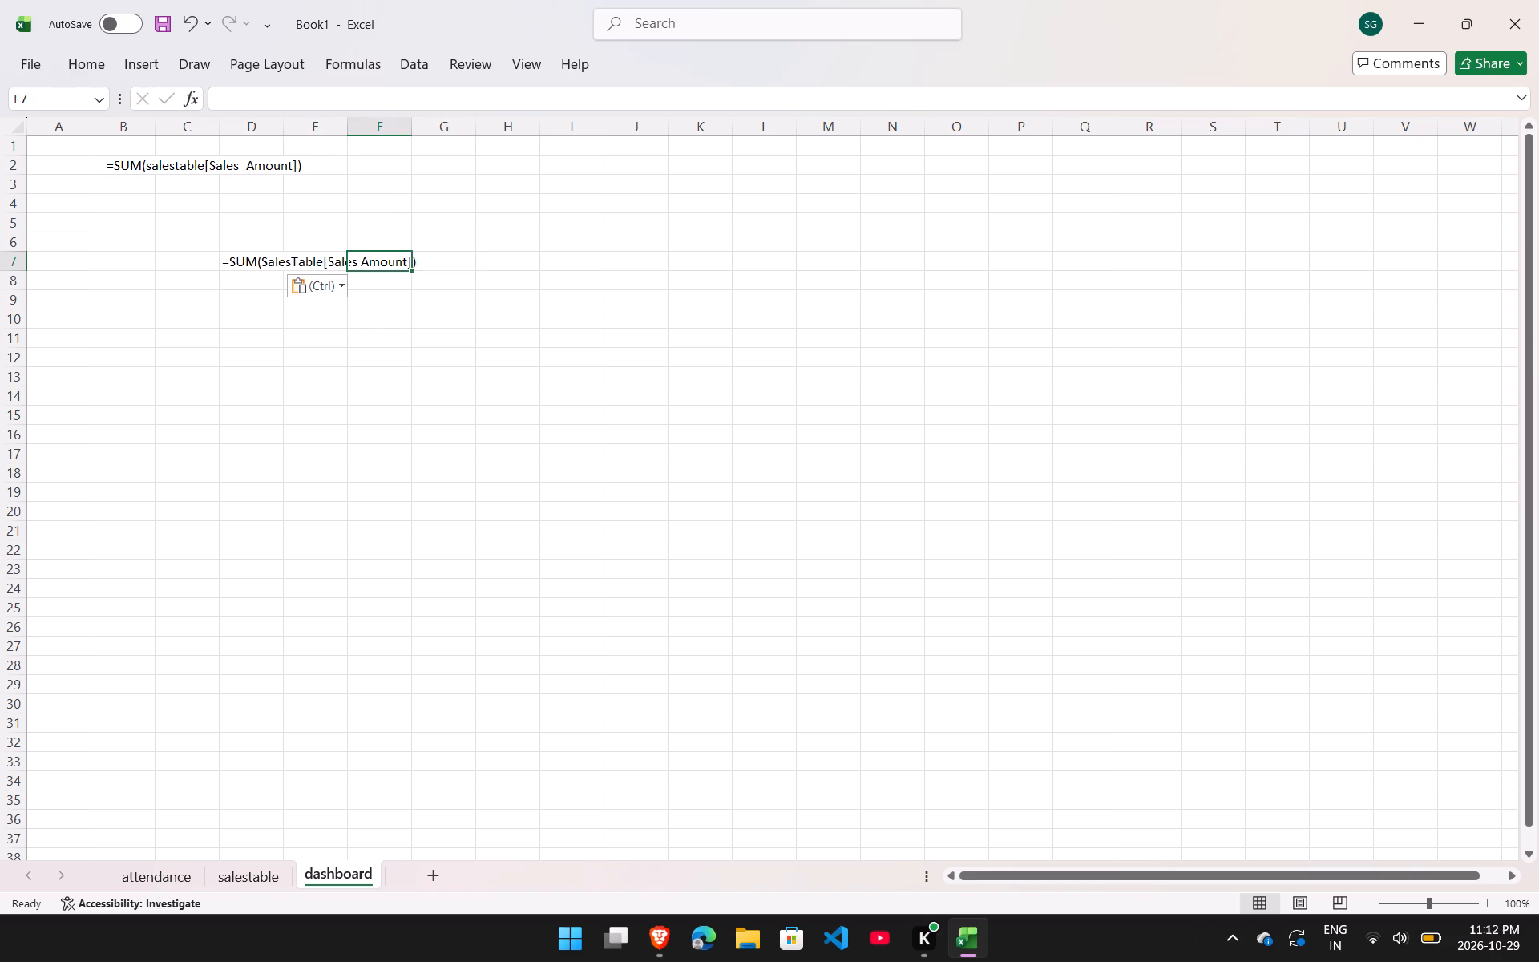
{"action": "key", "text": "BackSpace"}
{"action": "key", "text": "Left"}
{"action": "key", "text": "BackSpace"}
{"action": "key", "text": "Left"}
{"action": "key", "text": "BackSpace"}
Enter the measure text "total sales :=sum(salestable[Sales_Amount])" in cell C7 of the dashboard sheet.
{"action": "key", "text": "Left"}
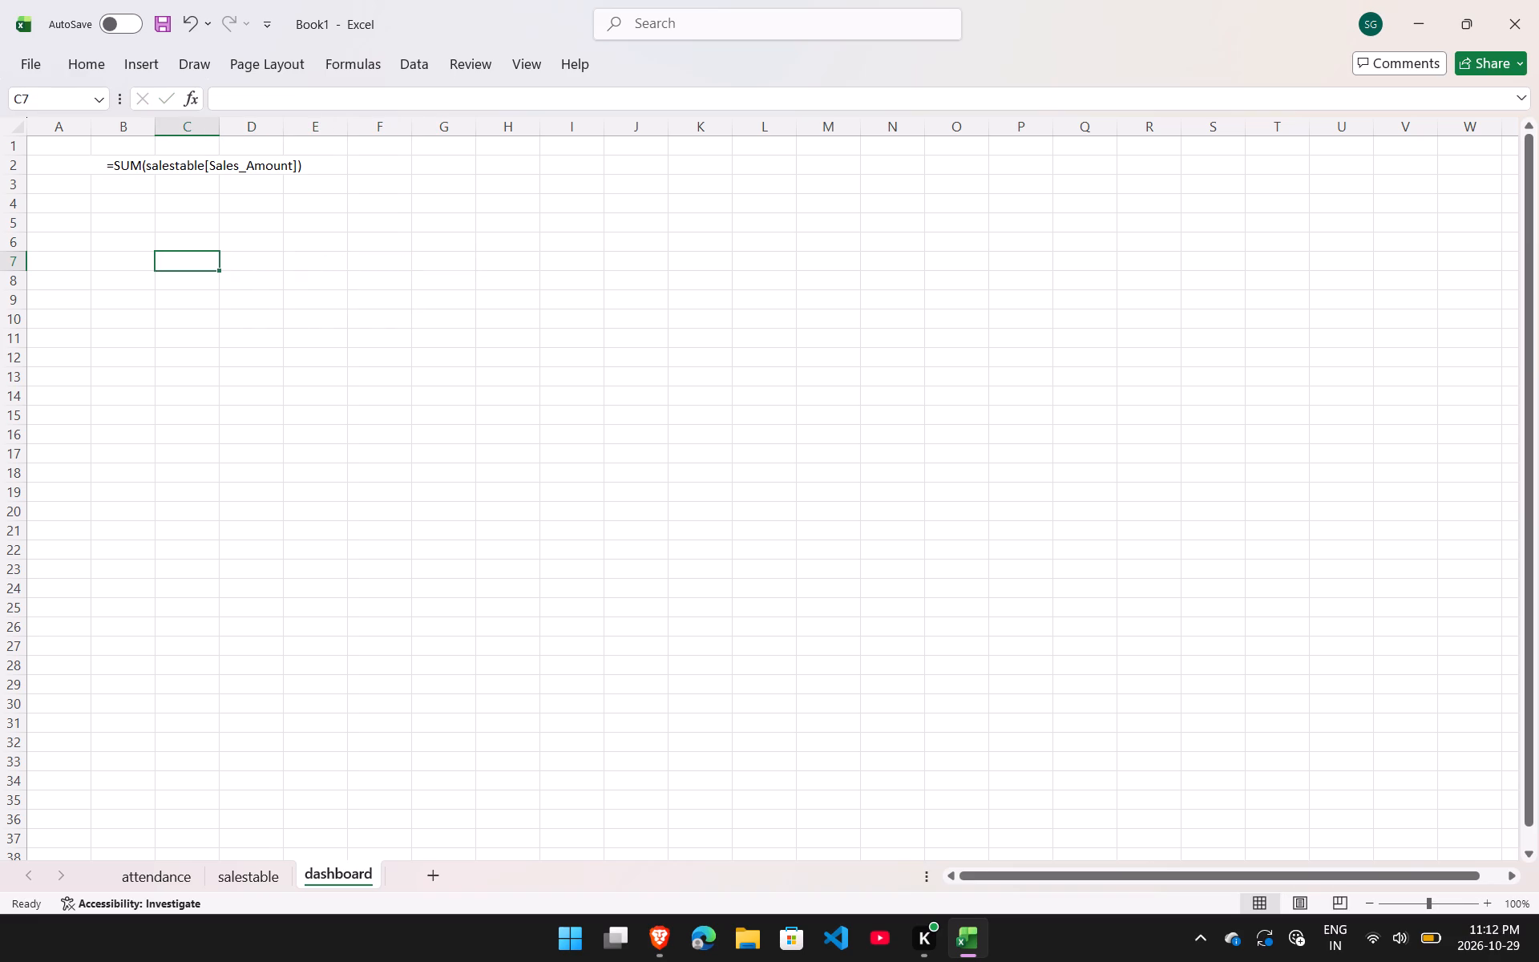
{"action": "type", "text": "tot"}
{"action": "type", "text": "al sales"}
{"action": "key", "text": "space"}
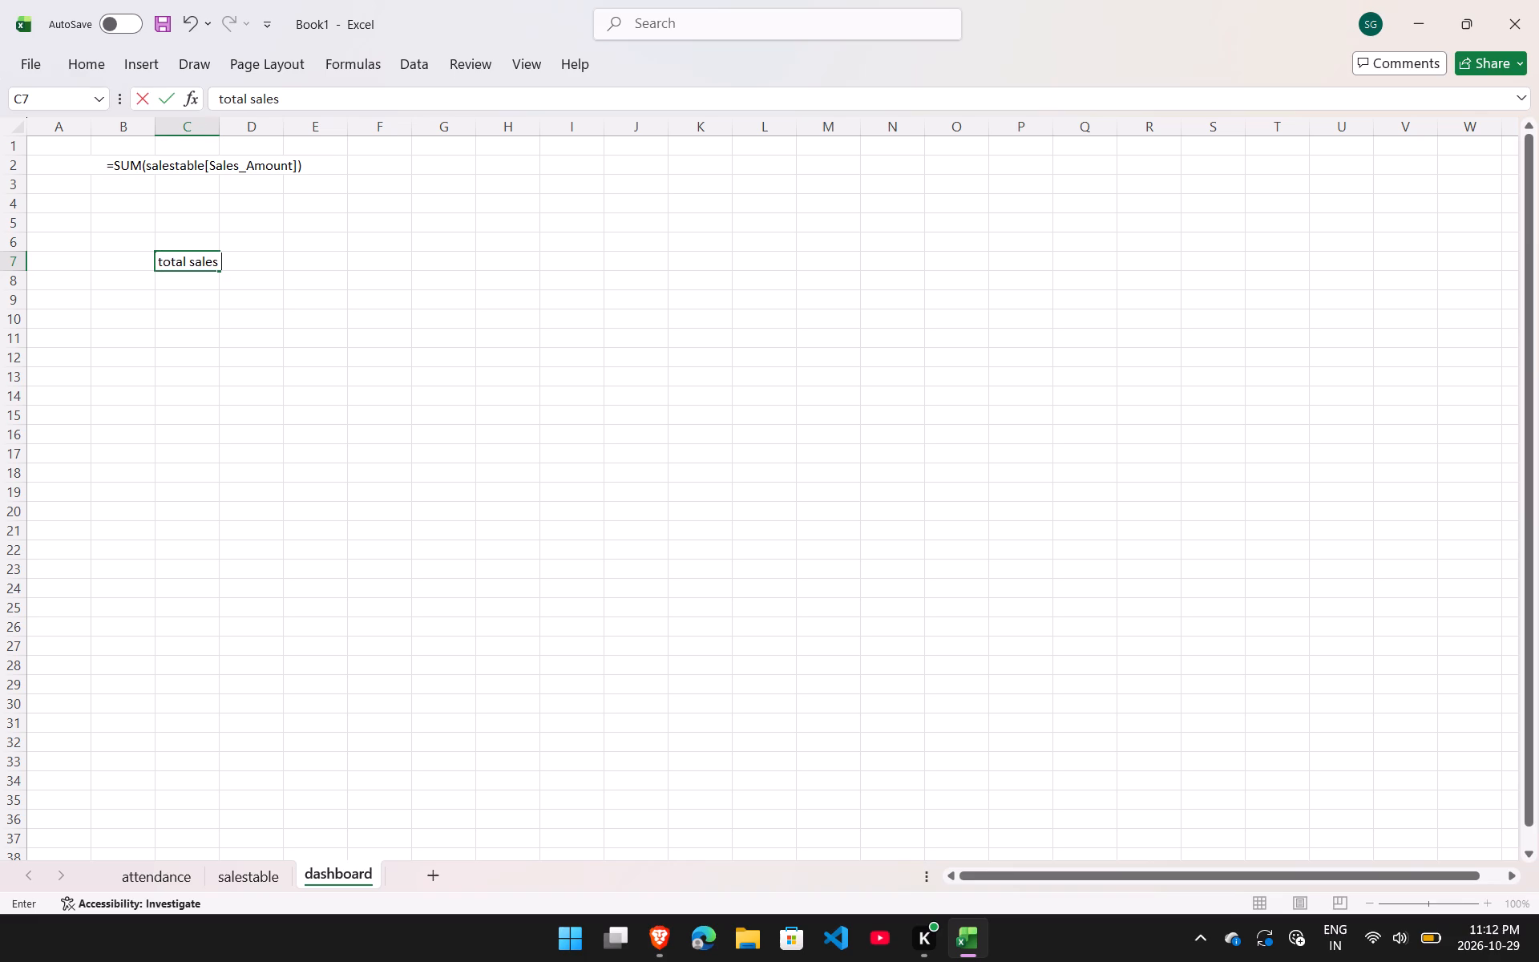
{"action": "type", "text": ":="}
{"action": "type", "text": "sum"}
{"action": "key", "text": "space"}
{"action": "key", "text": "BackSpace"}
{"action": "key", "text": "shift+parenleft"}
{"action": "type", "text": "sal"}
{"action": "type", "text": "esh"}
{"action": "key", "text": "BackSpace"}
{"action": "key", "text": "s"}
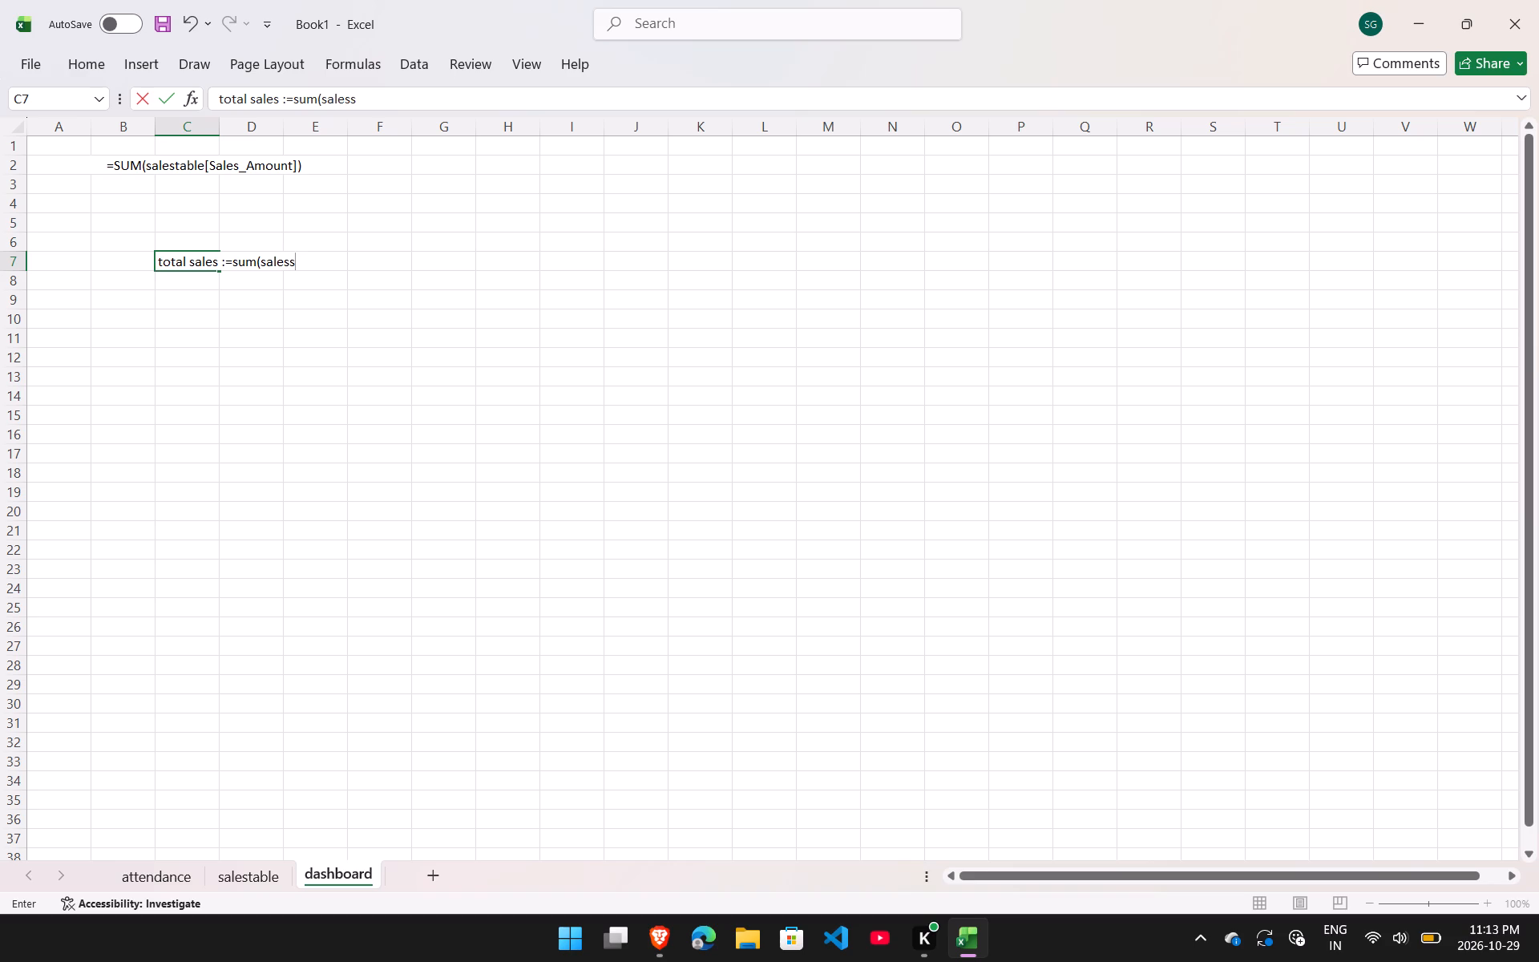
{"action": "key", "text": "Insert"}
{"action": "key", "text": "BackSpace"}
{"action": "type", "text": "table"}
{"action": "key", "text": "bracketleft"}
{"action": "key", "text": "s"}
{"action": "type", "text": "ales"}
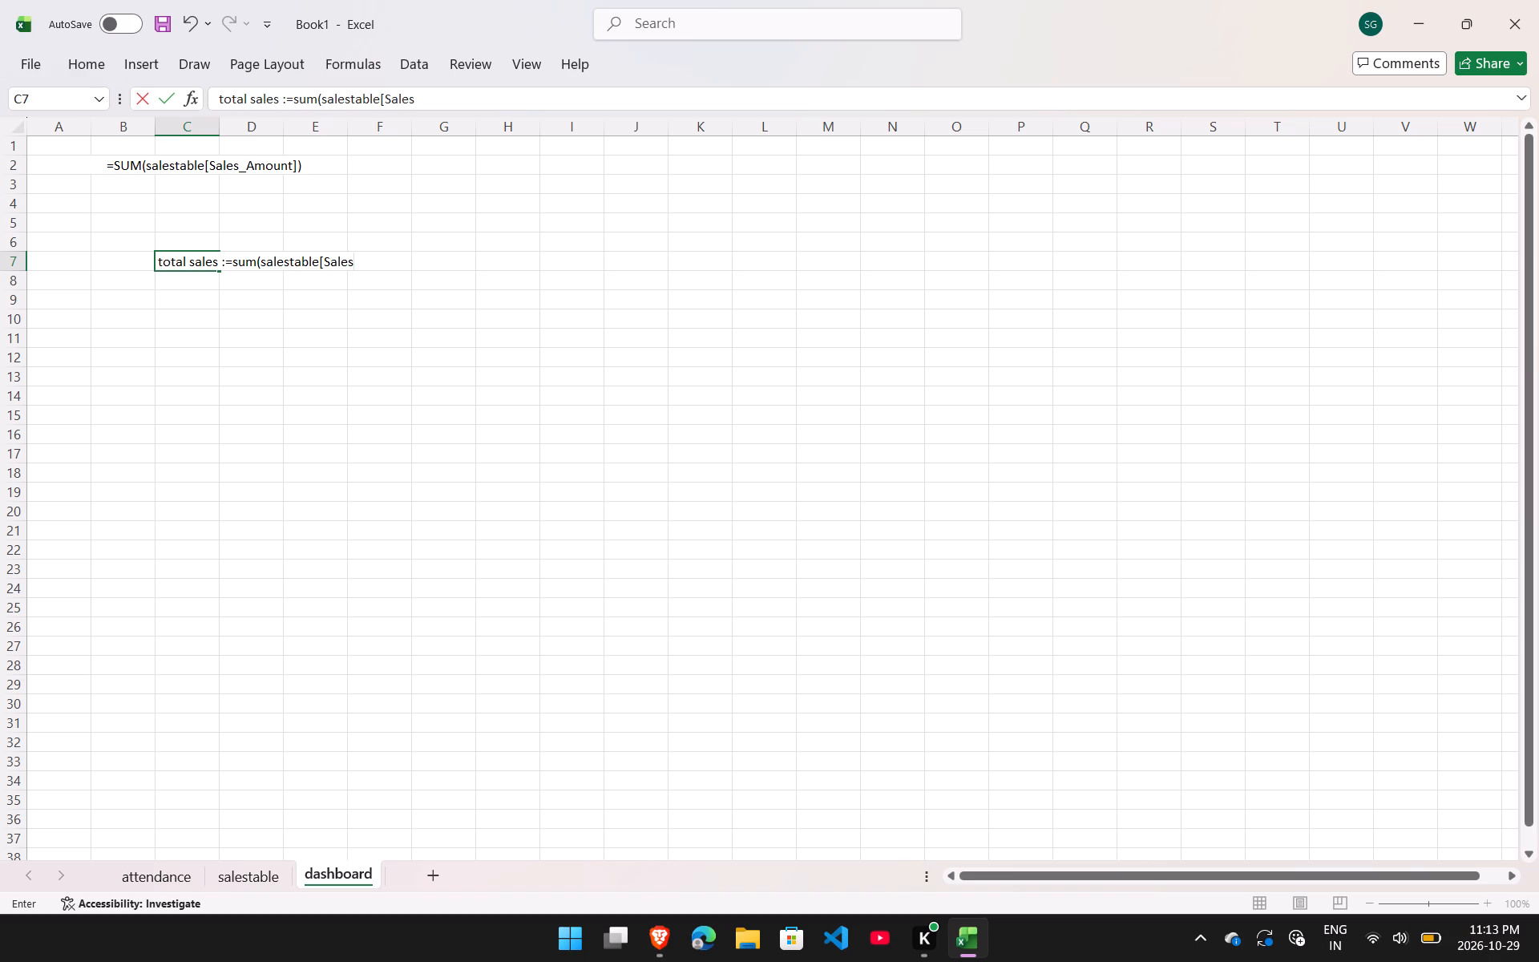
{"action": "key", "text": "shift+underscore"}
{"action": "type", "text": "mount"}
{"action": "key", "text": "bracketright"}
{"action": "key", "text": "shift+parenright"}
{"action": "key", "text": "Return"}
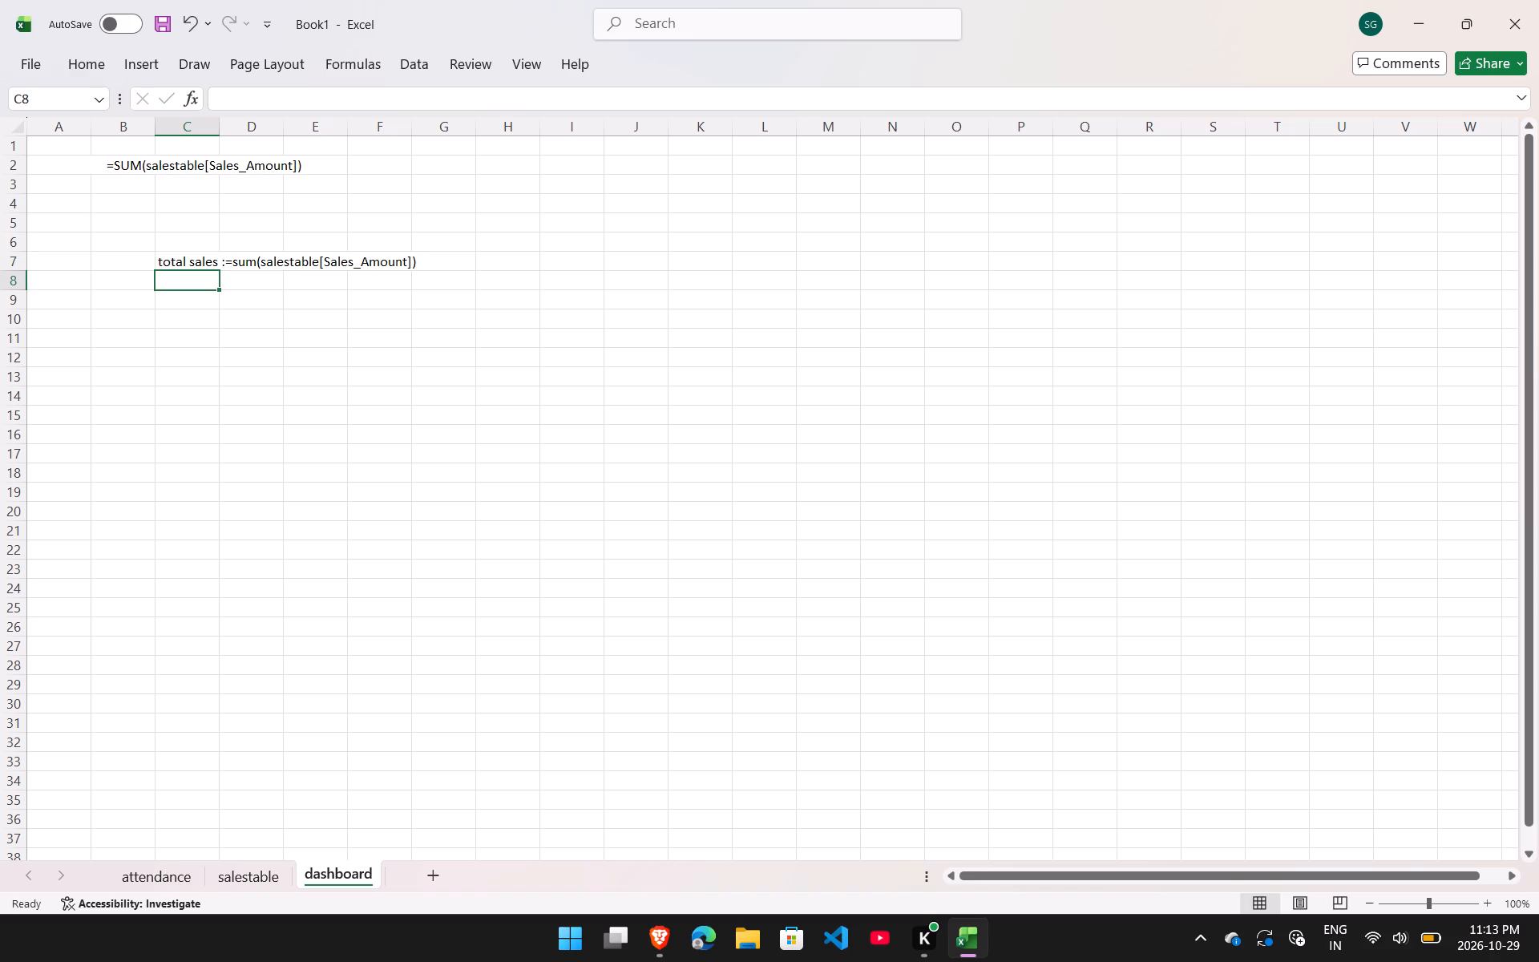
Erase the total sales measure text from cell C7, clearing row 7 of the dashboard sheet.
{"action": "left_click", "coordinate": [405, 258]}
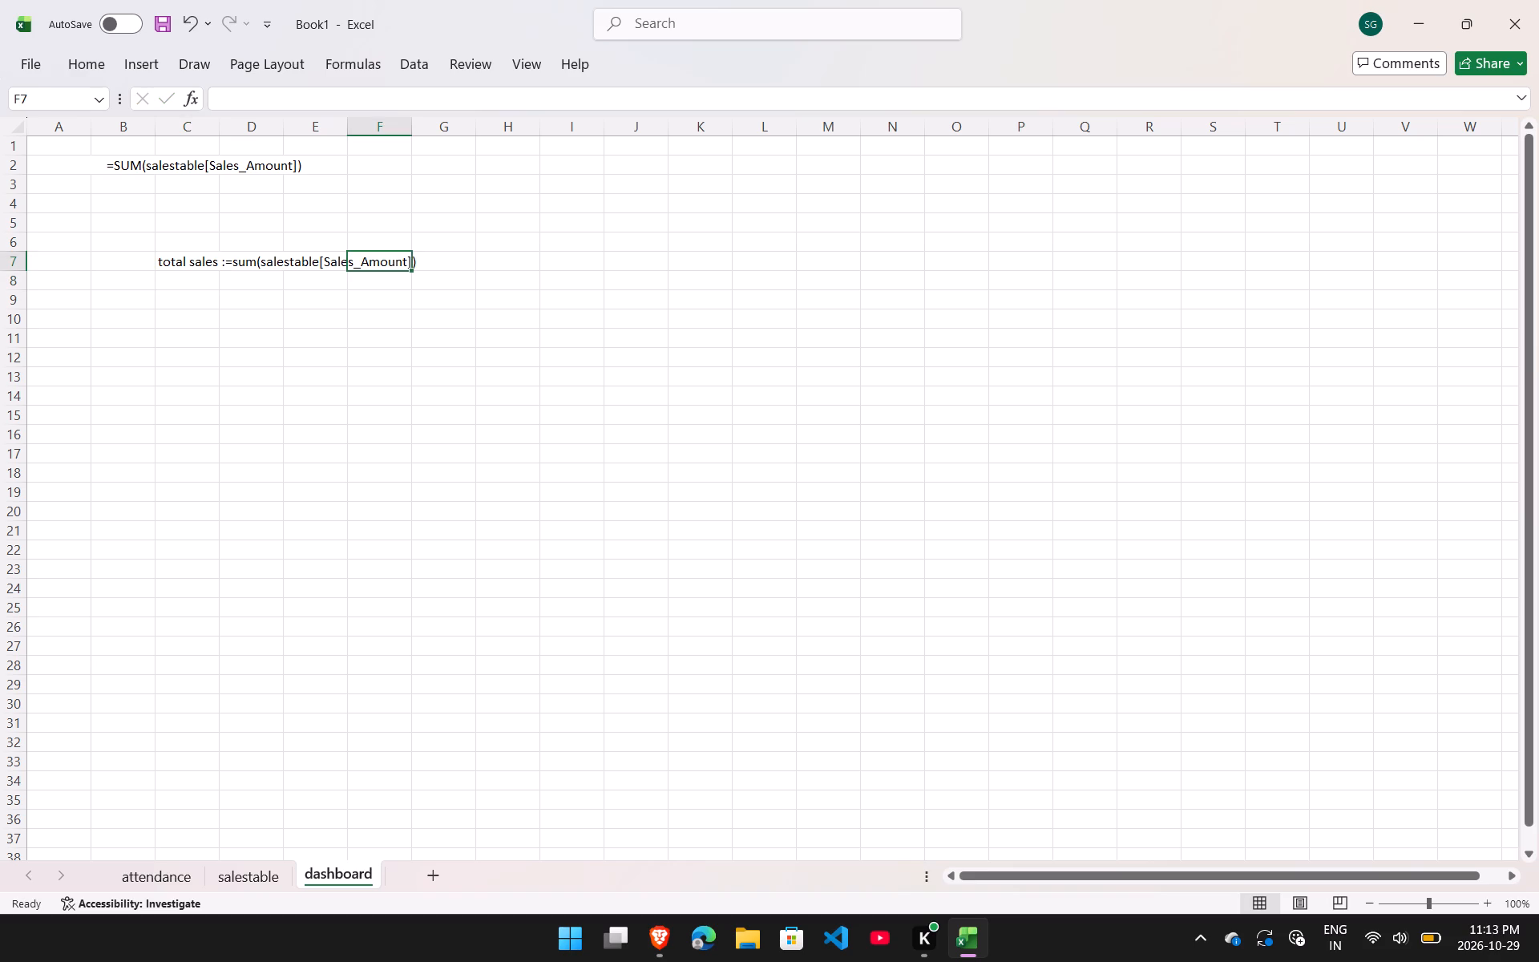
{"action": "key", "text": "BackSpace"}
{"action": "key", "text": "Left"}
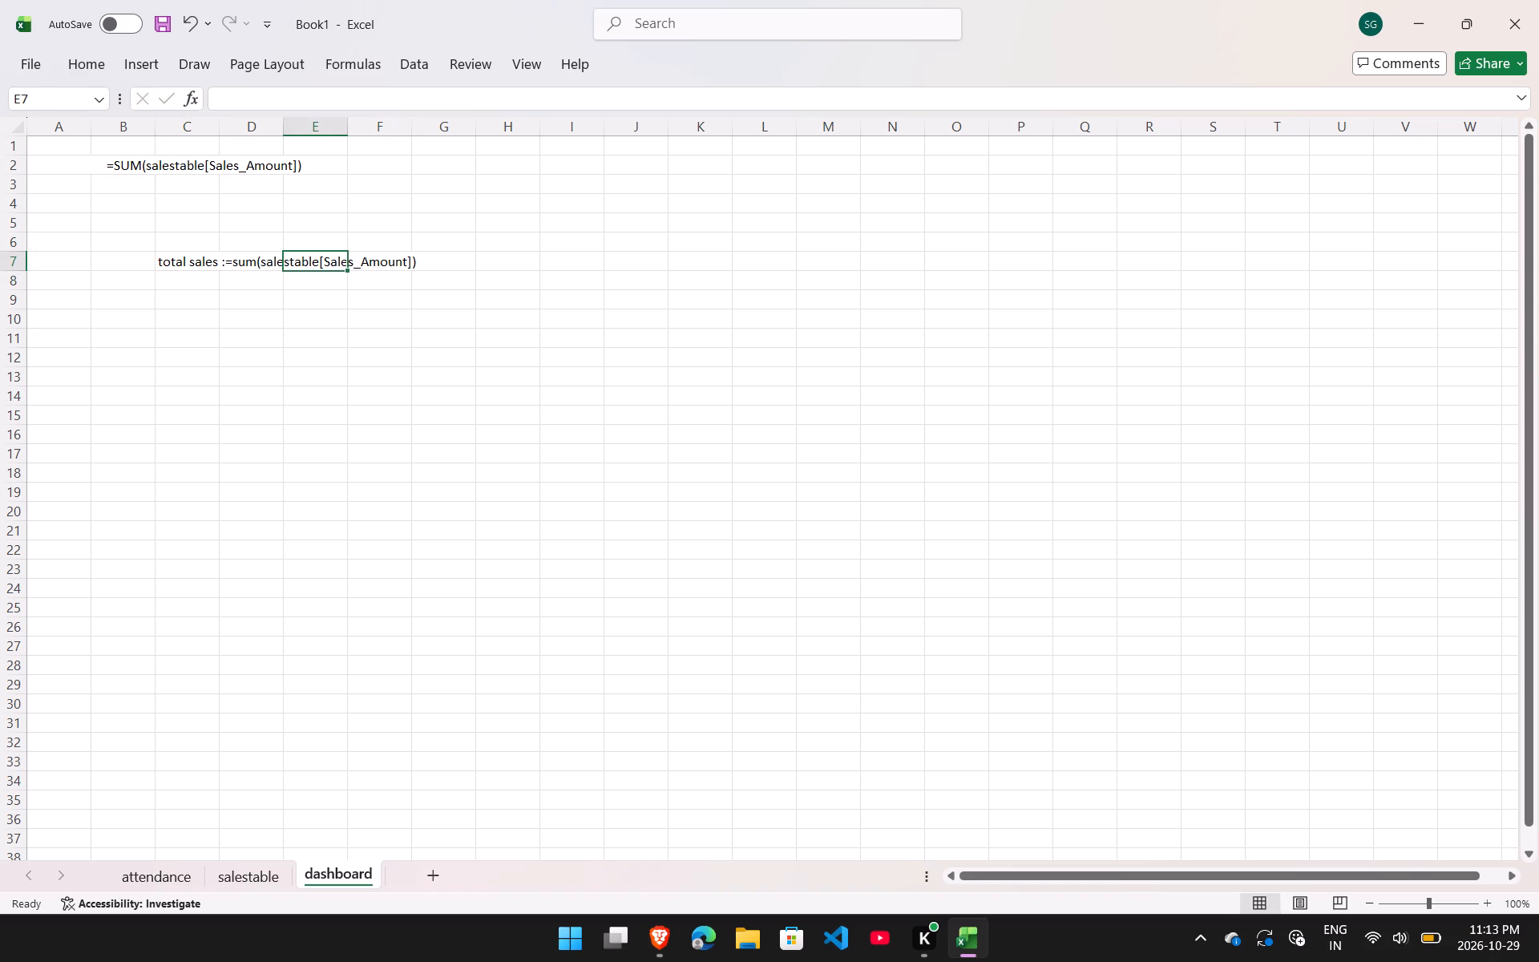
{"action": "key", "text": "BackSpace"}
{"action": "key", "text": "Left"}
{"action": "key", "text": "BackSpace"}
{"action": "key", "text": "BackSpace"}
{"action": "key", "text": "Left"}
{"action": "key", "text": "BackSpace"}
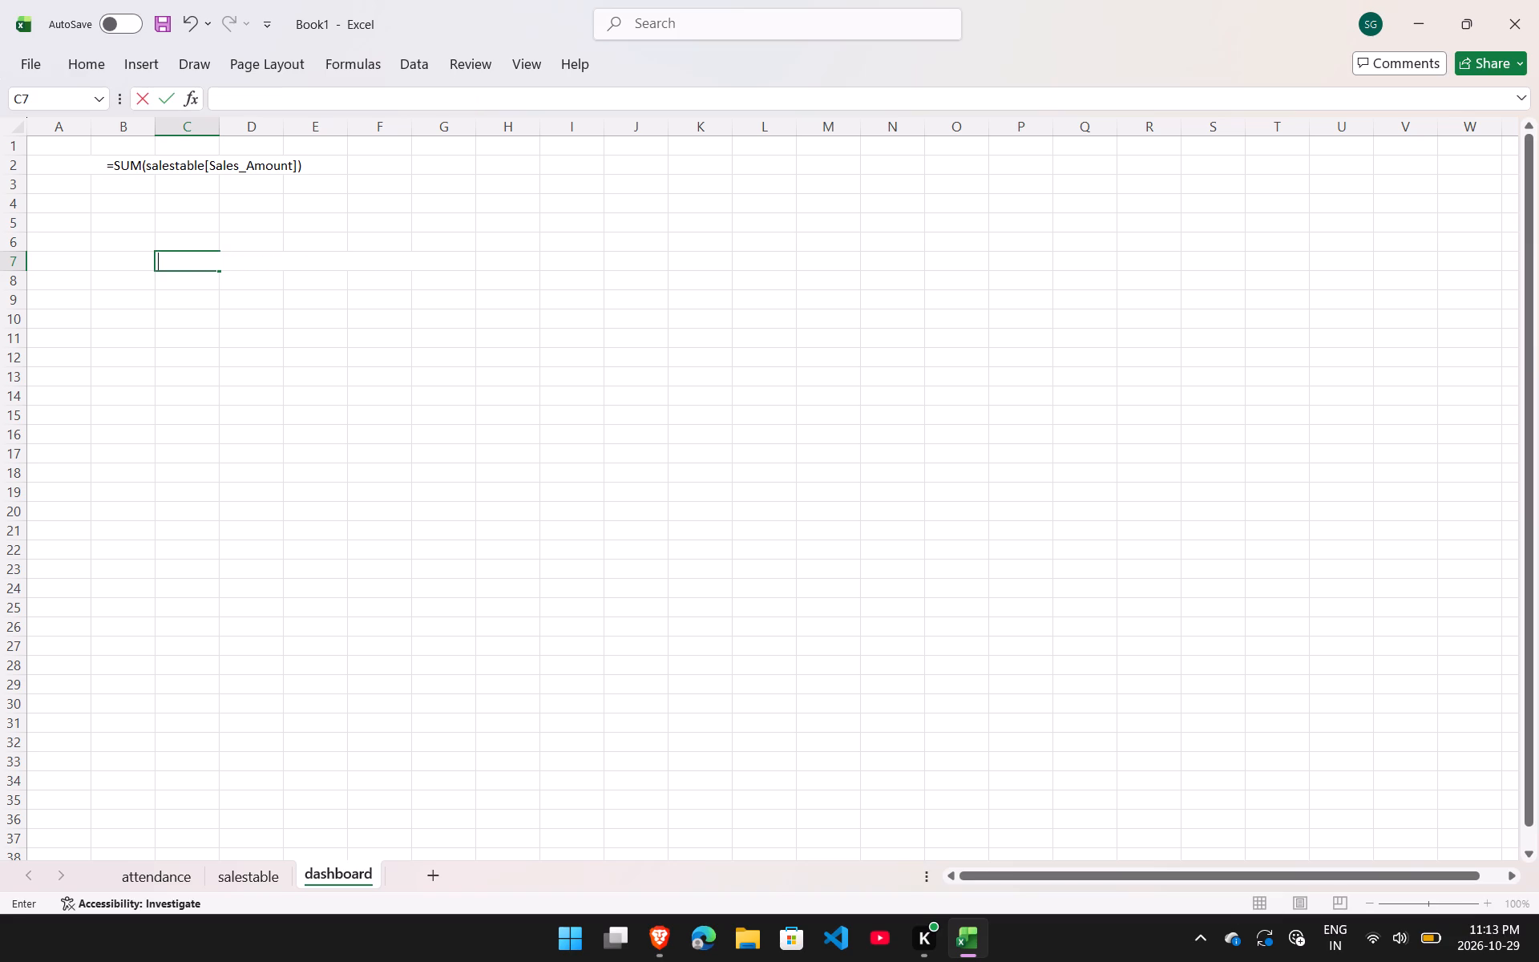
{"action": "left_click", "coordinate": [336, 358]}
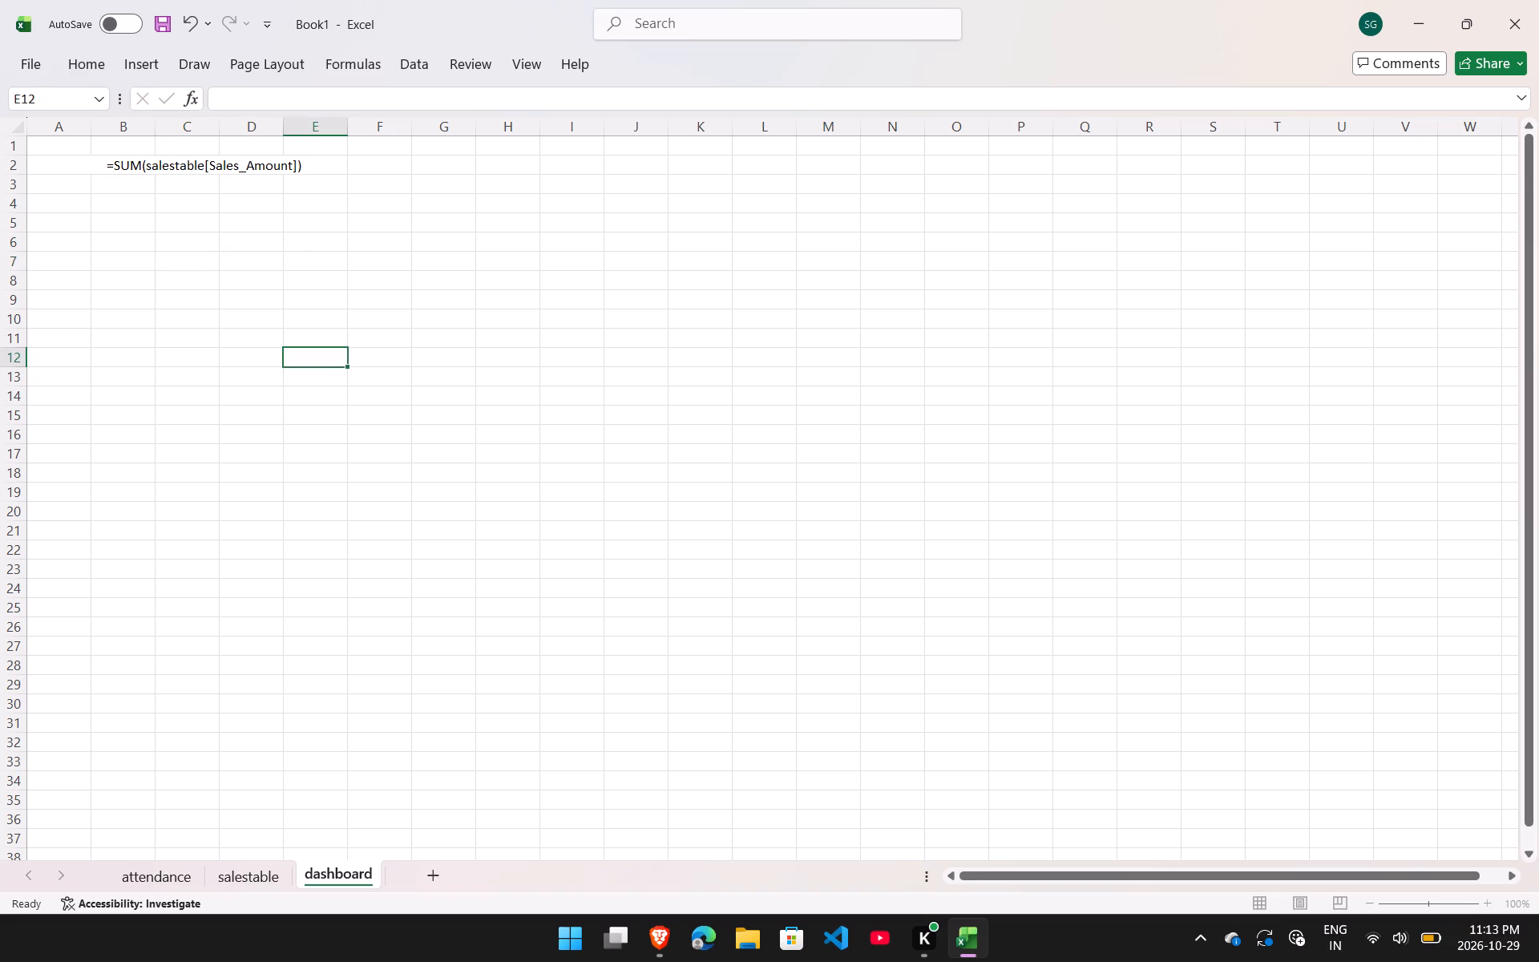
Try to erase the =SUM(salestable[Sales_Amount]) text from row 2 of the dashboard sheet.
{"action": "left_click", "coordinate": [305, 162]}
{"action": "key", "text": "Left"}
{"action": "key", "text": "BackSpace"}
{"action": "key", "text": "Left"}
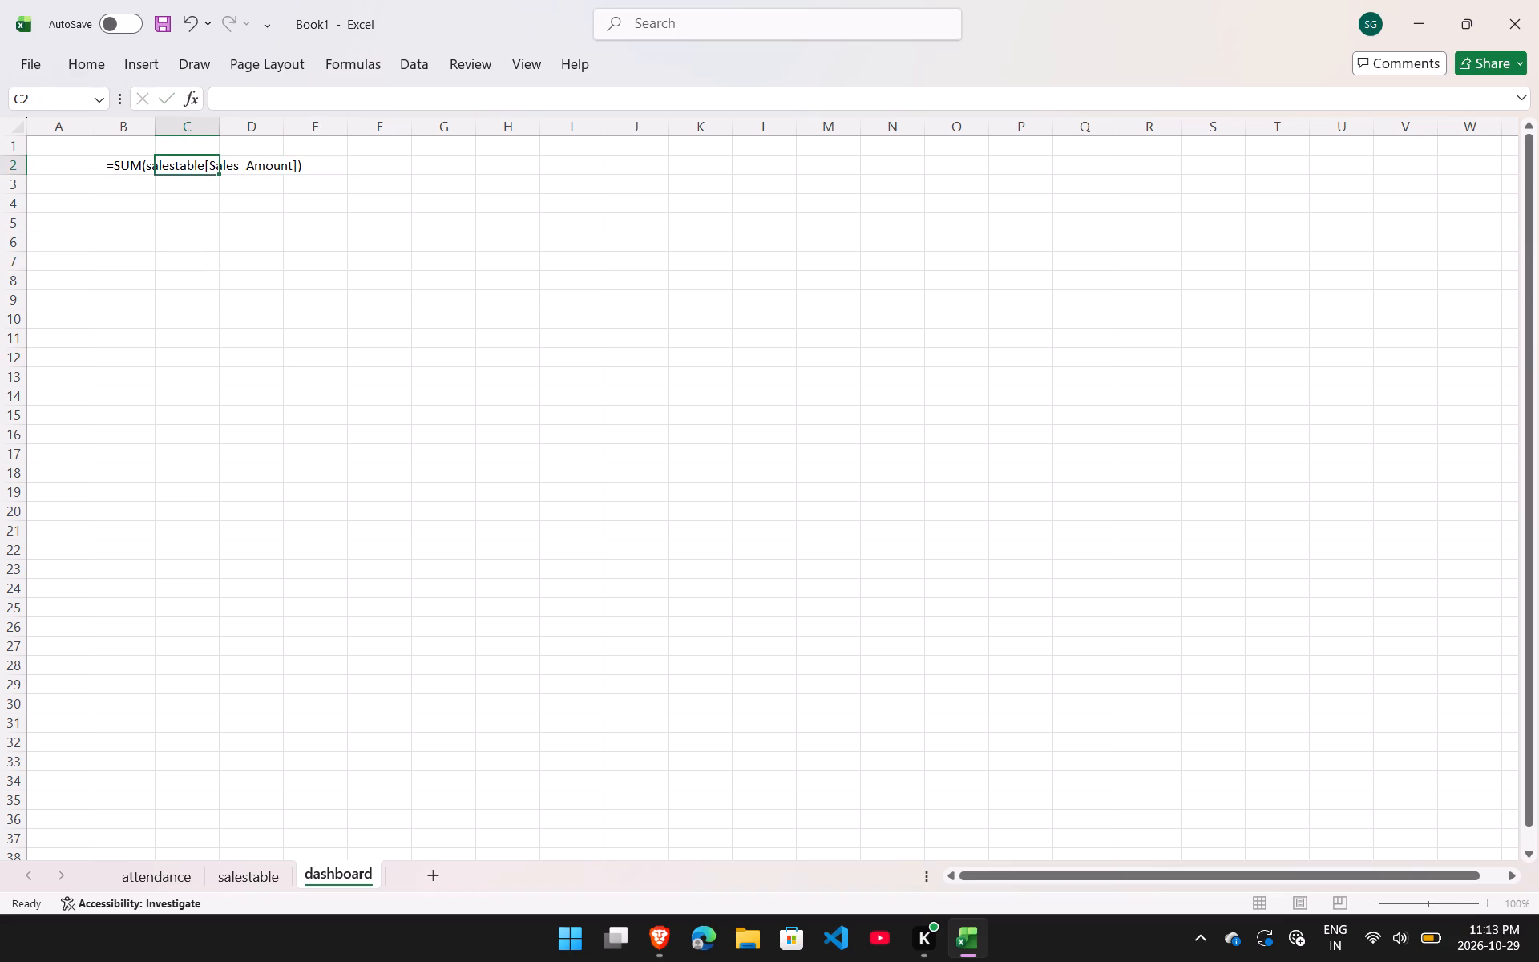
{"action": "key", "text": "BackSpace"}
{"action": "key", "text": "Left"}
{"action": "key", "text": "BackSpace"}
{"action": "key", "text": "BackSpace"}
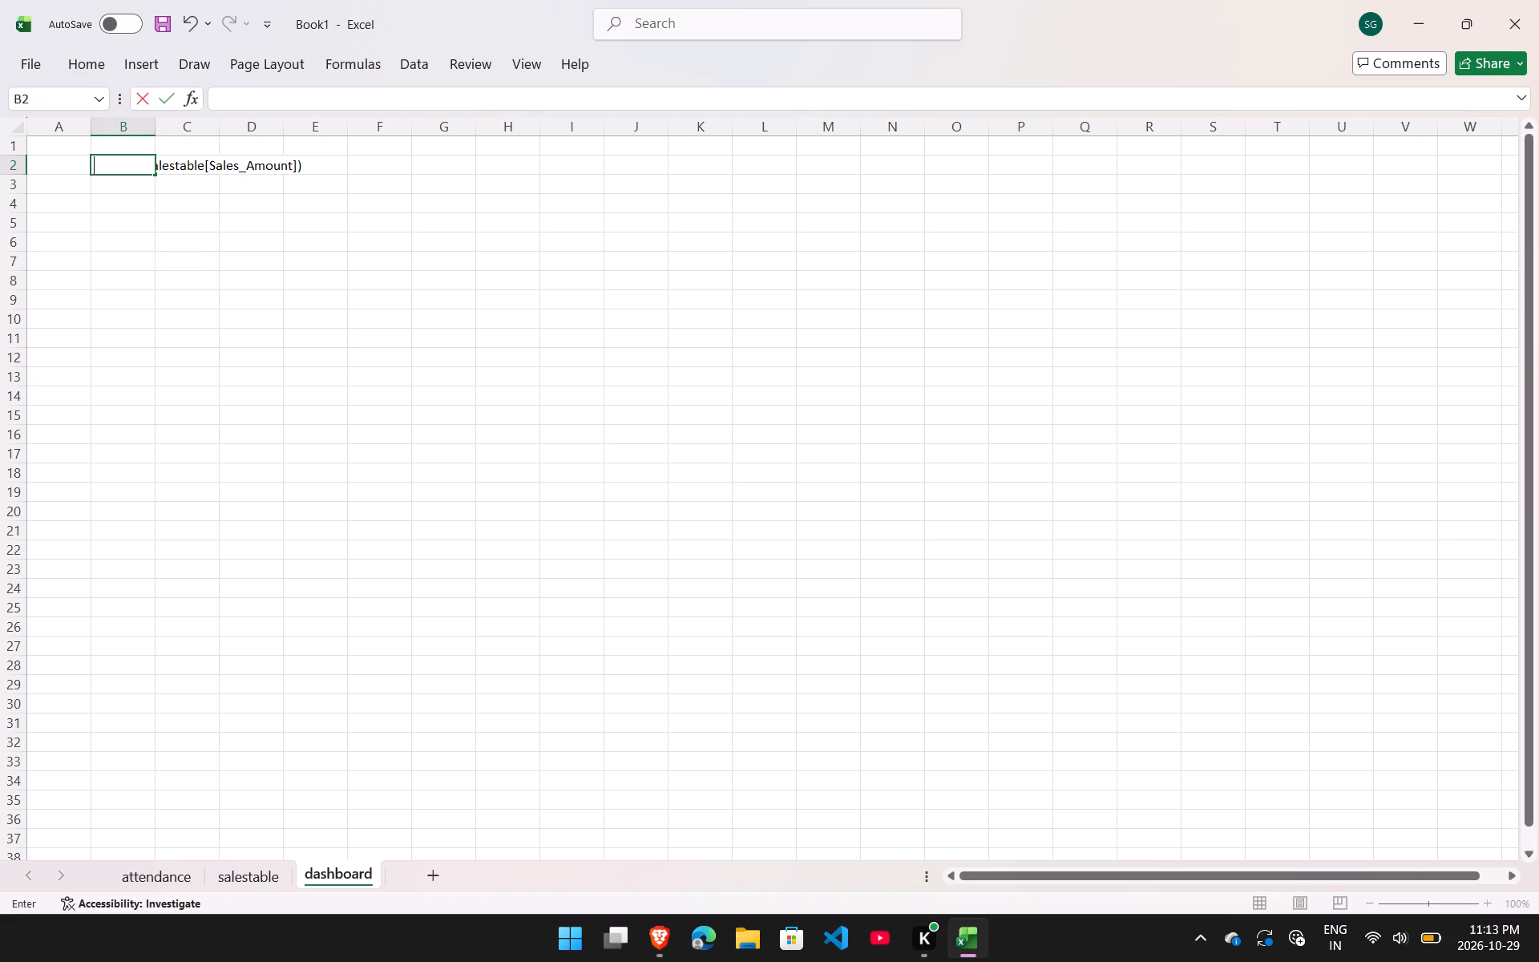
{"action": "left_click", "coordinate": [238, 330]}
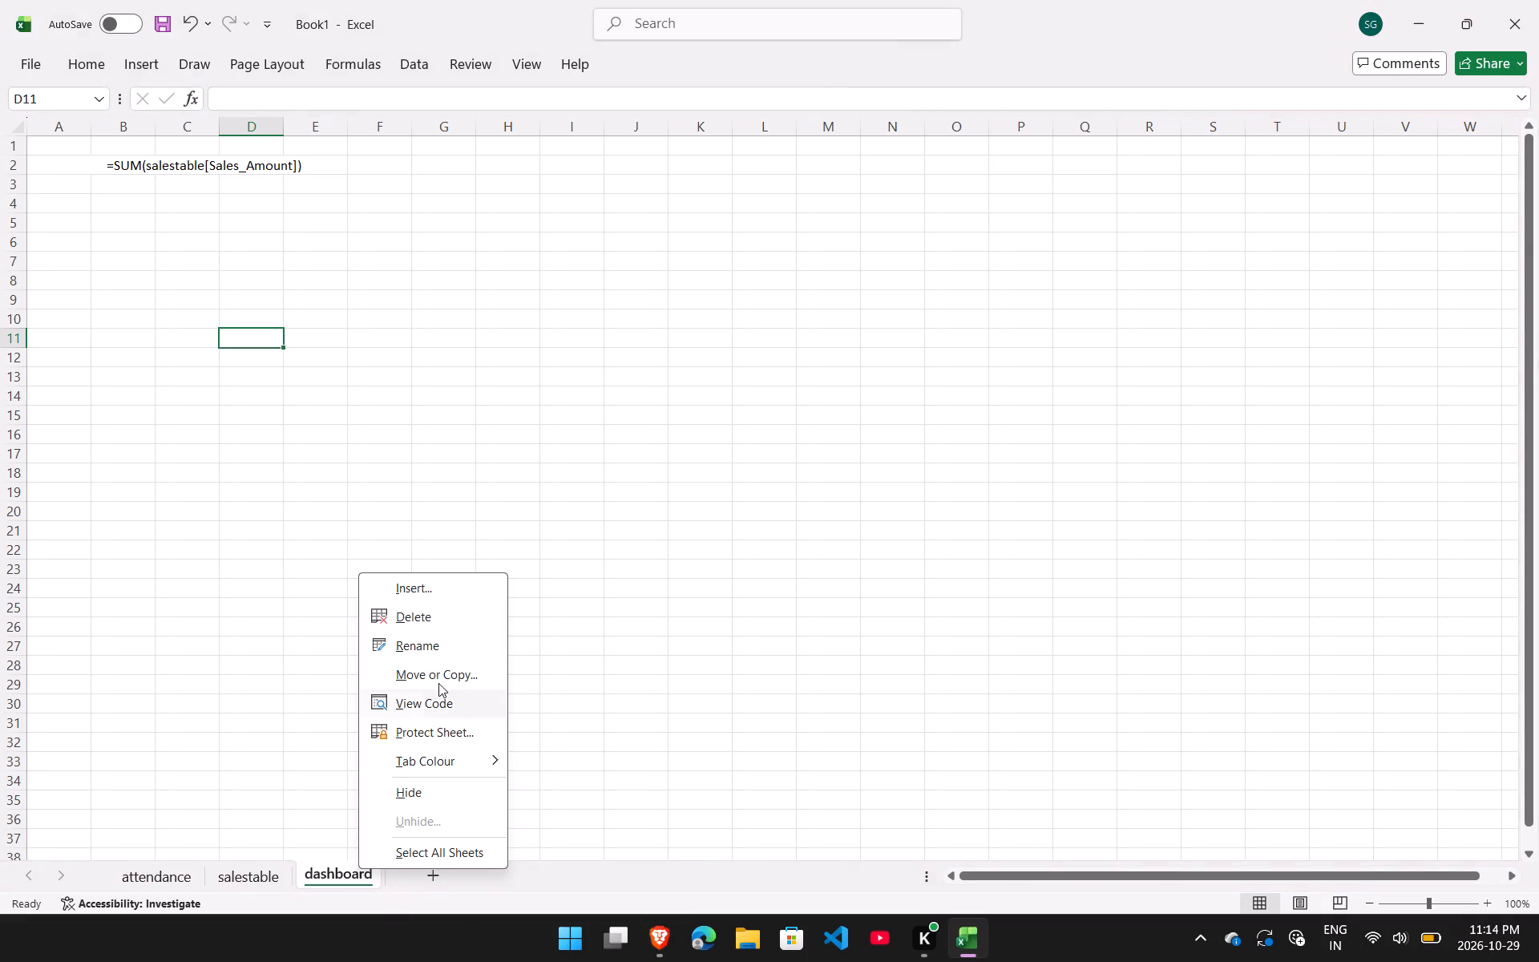
{"action": "left_click", "coordinate": [441, 624]}
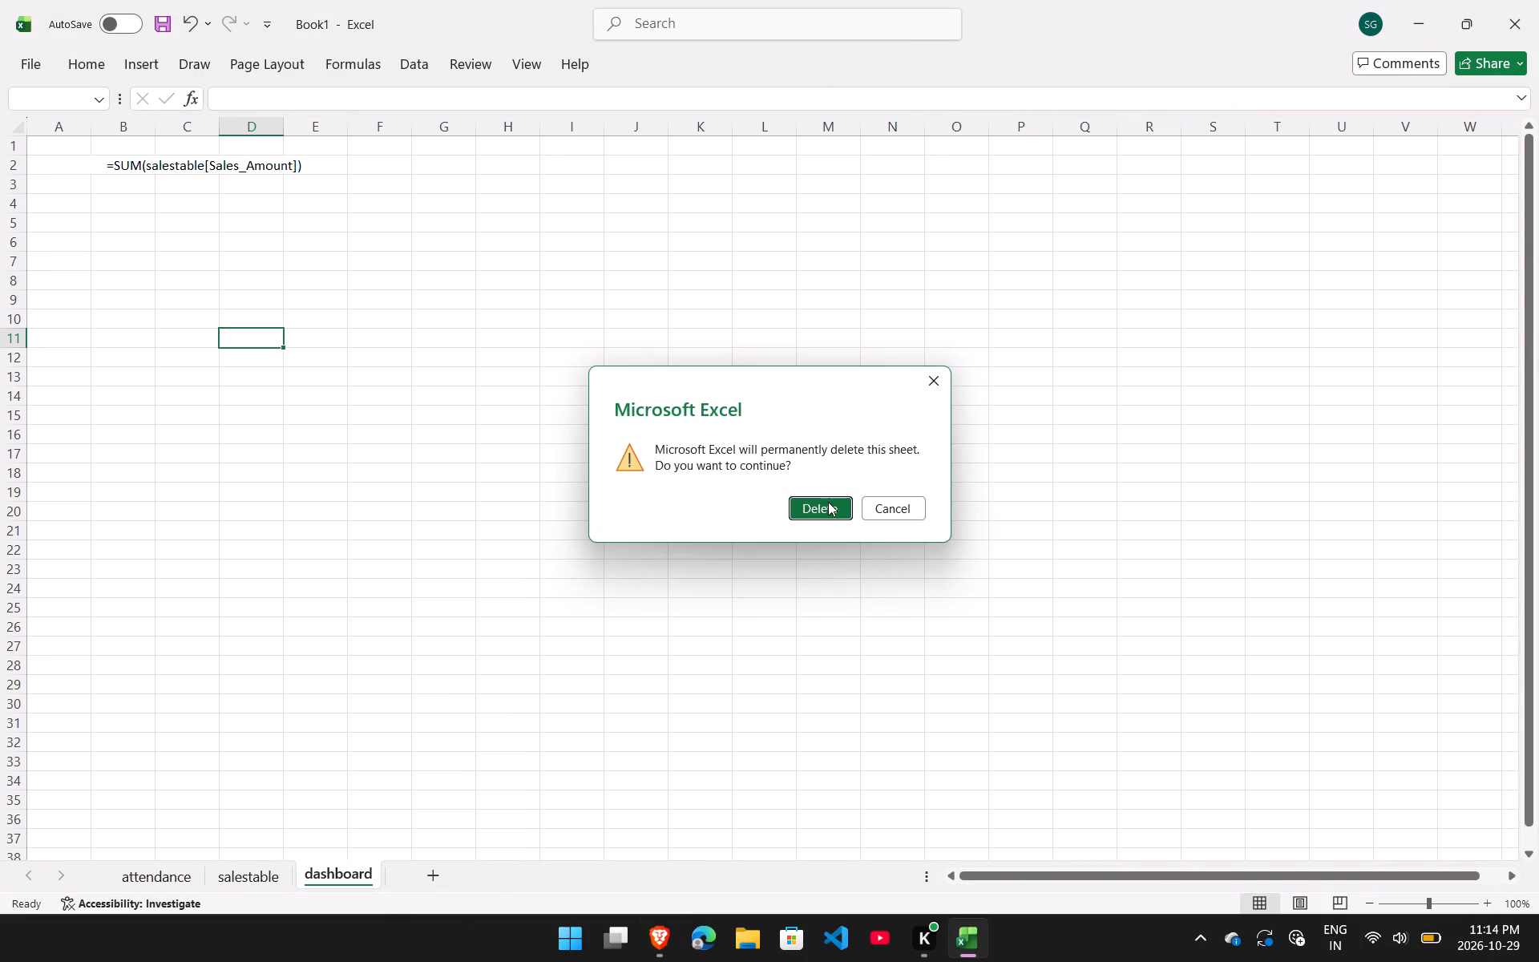
{"action": "left_click", "coordinate": [831, 497]}
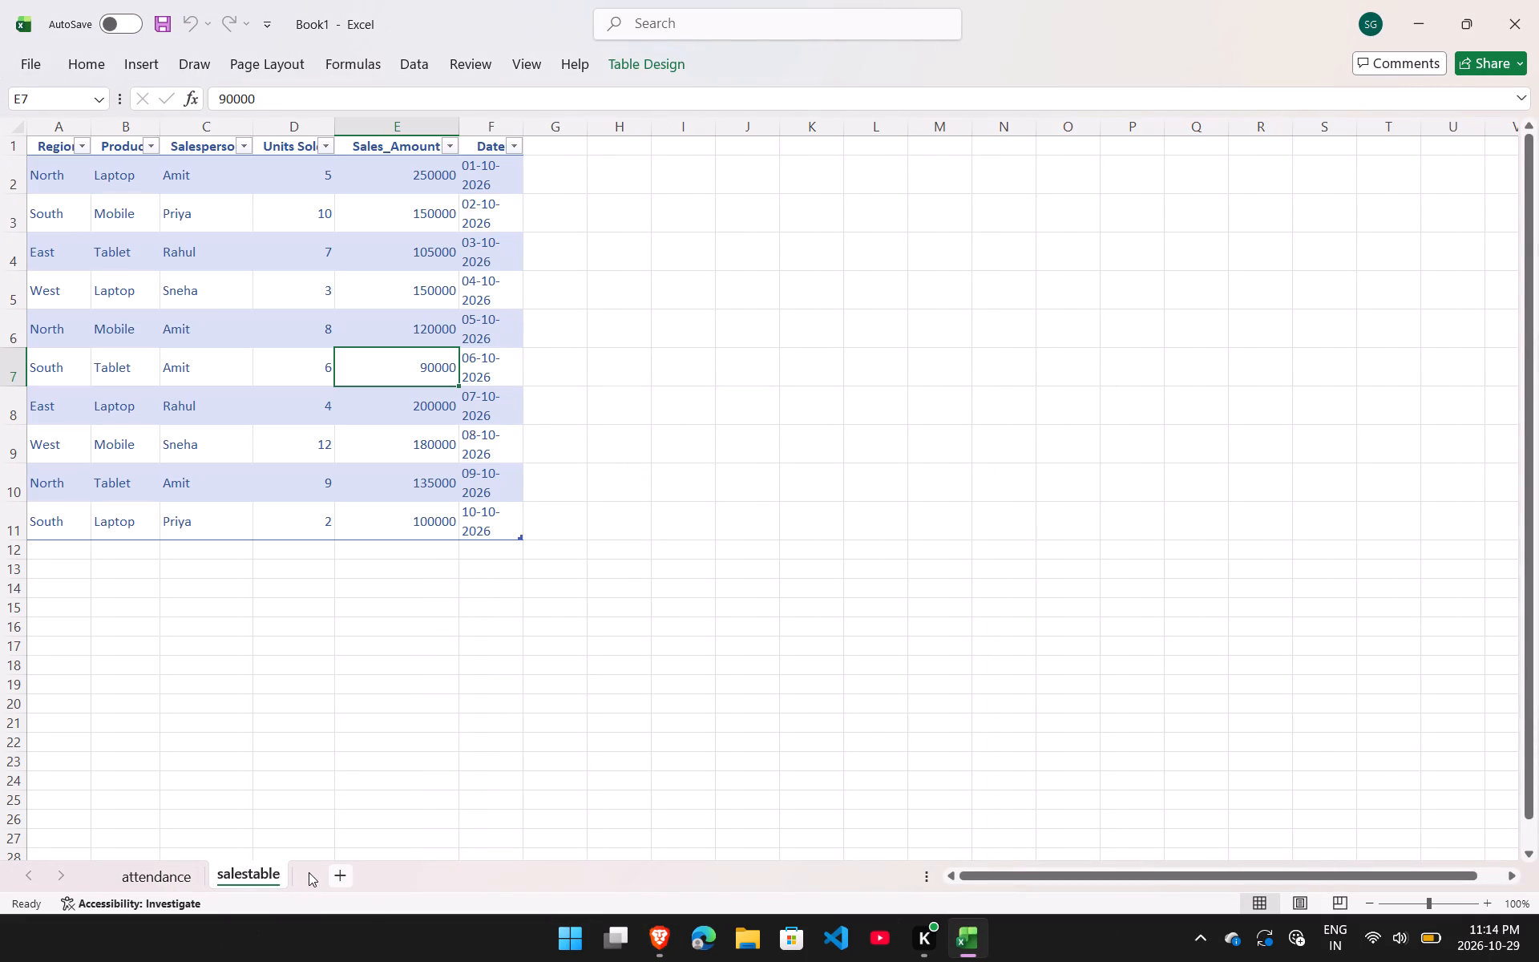
Add a new blank worksheet after the salestable sheet.
{"action": "left_click", "coordinate": [321, 873]}
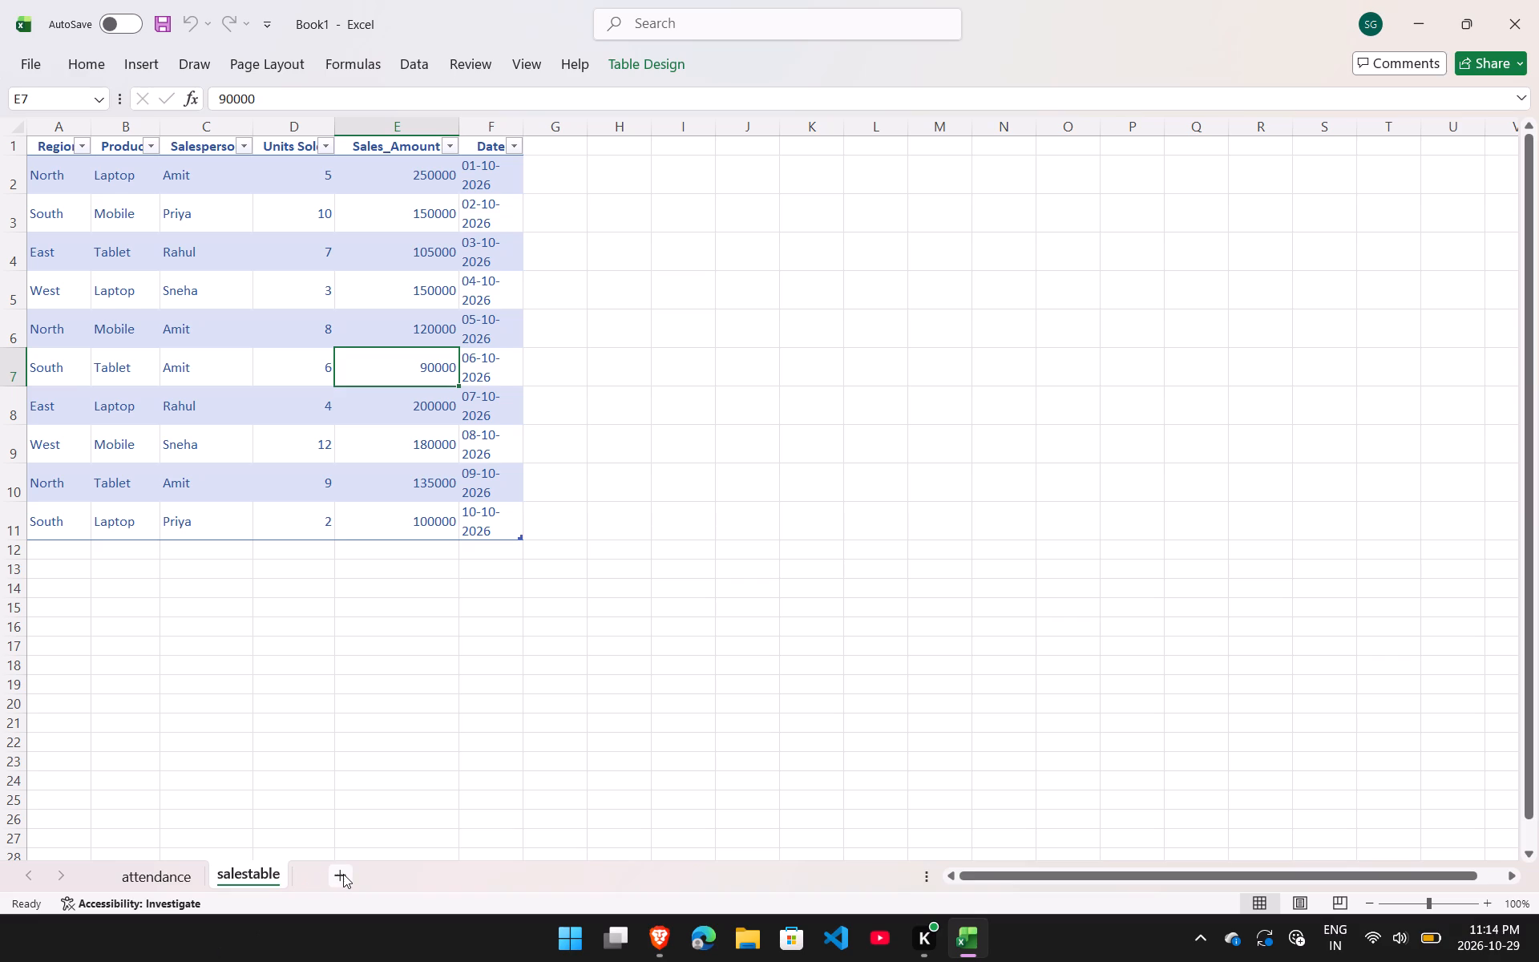
{"action": "left_click", "coordinate": [343, 874]}
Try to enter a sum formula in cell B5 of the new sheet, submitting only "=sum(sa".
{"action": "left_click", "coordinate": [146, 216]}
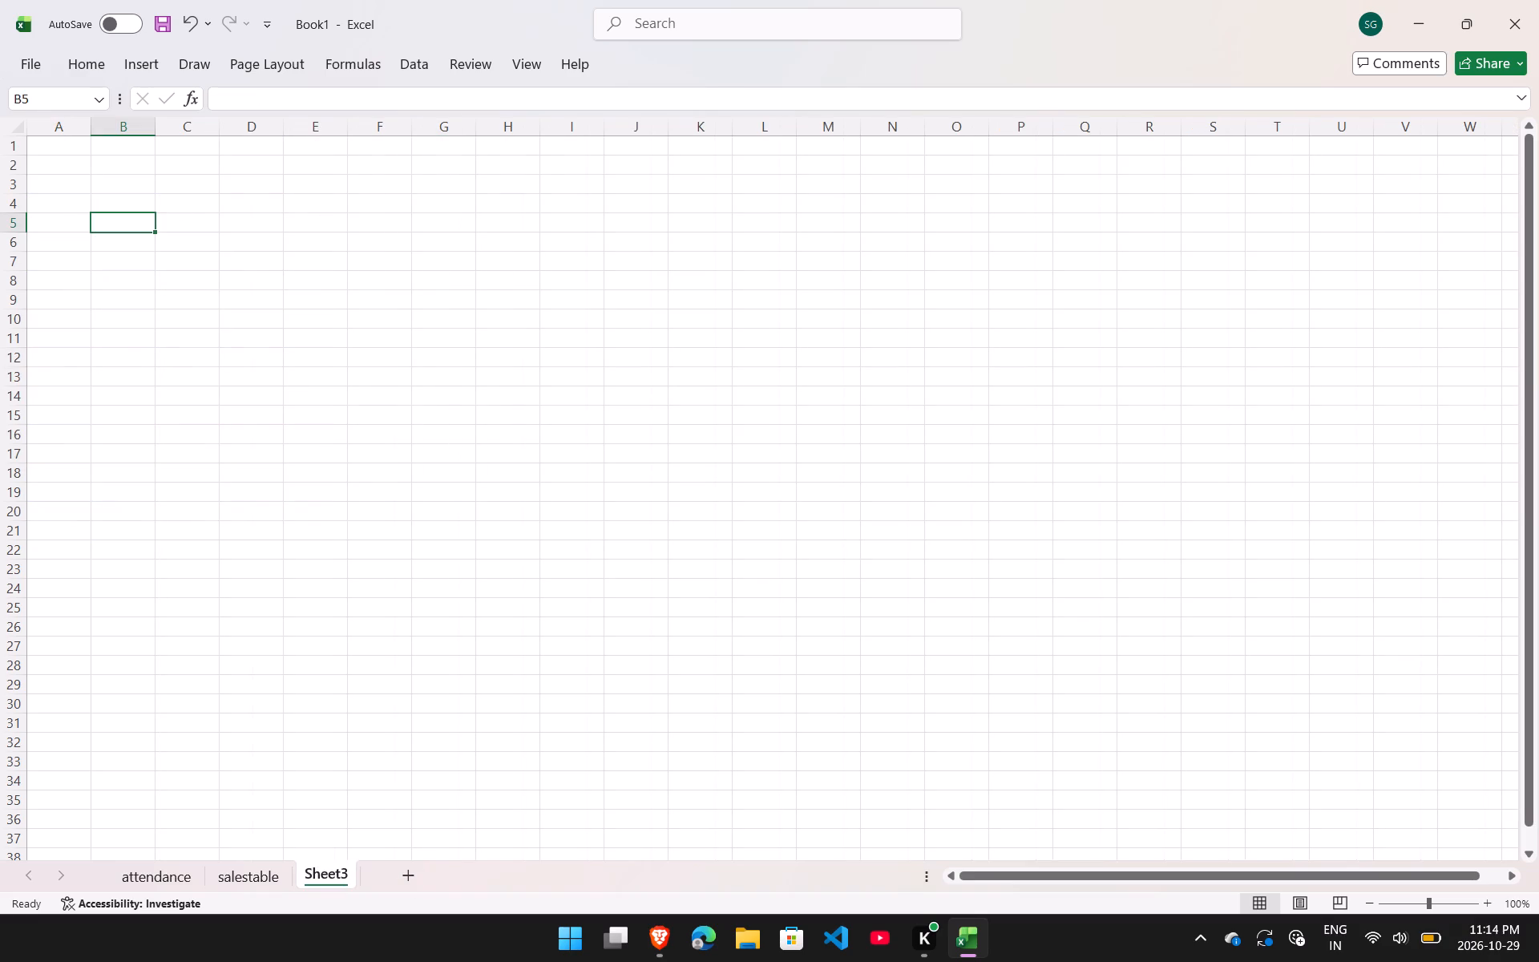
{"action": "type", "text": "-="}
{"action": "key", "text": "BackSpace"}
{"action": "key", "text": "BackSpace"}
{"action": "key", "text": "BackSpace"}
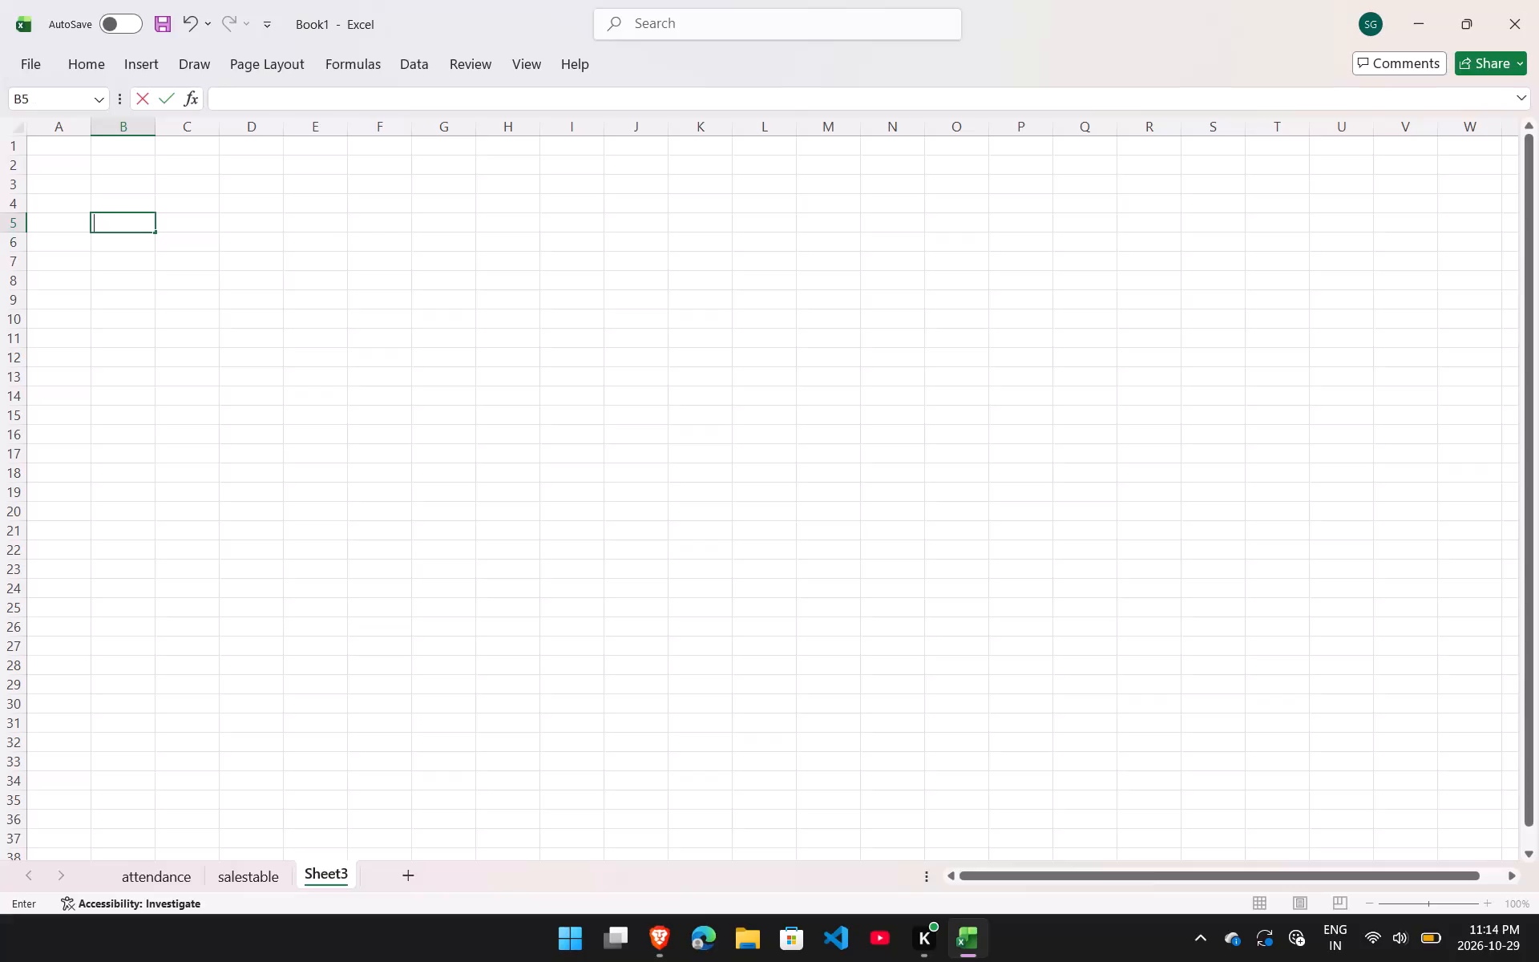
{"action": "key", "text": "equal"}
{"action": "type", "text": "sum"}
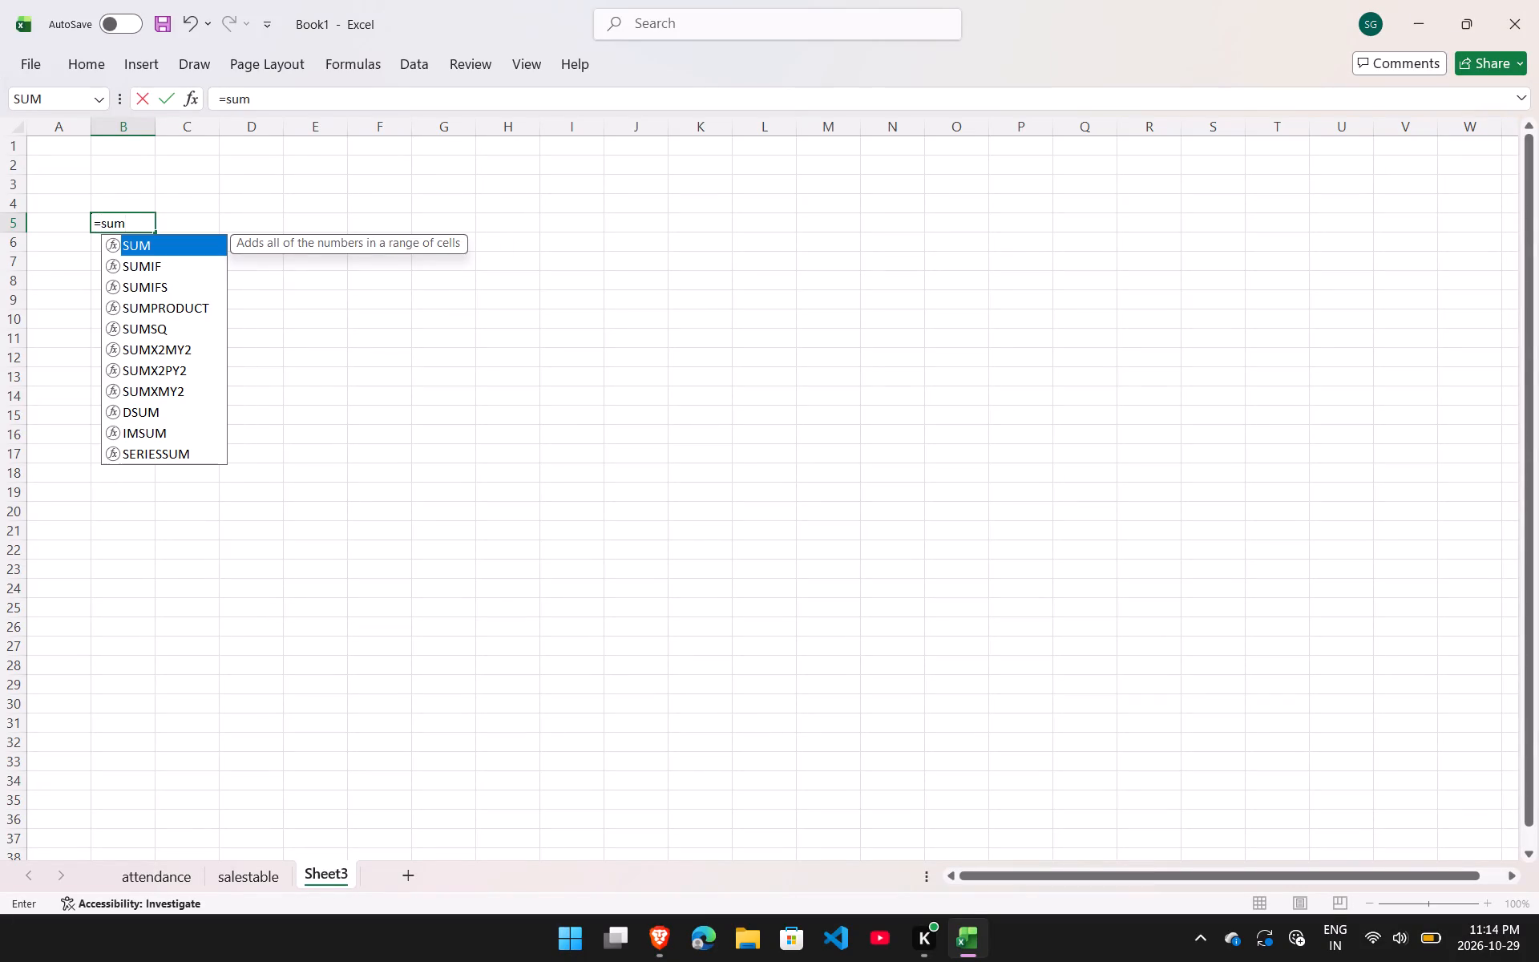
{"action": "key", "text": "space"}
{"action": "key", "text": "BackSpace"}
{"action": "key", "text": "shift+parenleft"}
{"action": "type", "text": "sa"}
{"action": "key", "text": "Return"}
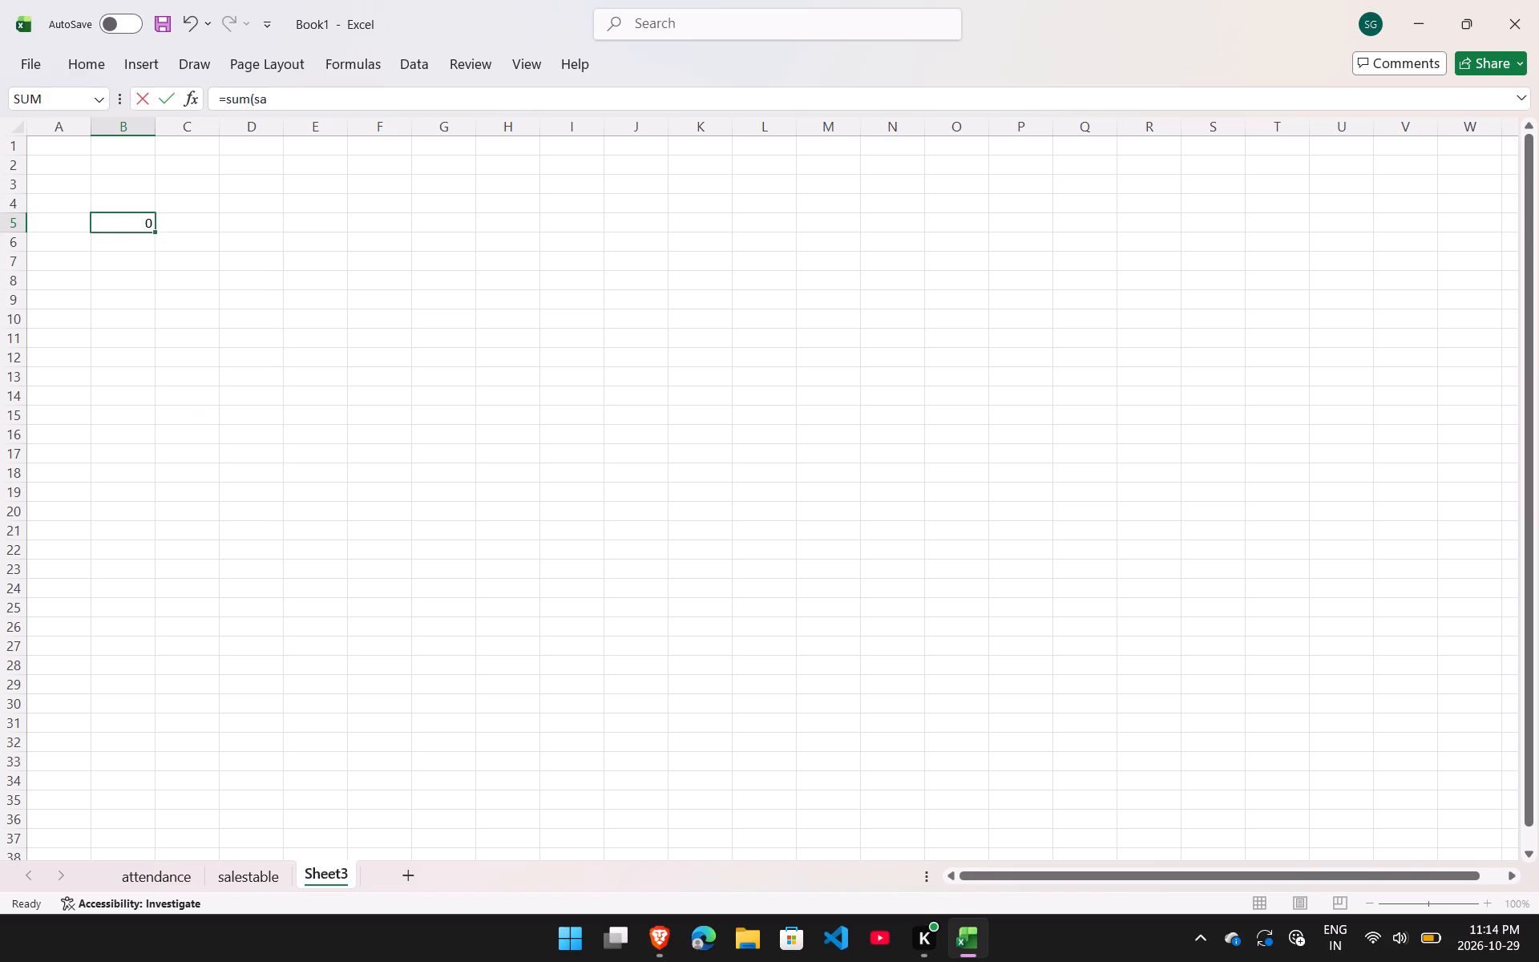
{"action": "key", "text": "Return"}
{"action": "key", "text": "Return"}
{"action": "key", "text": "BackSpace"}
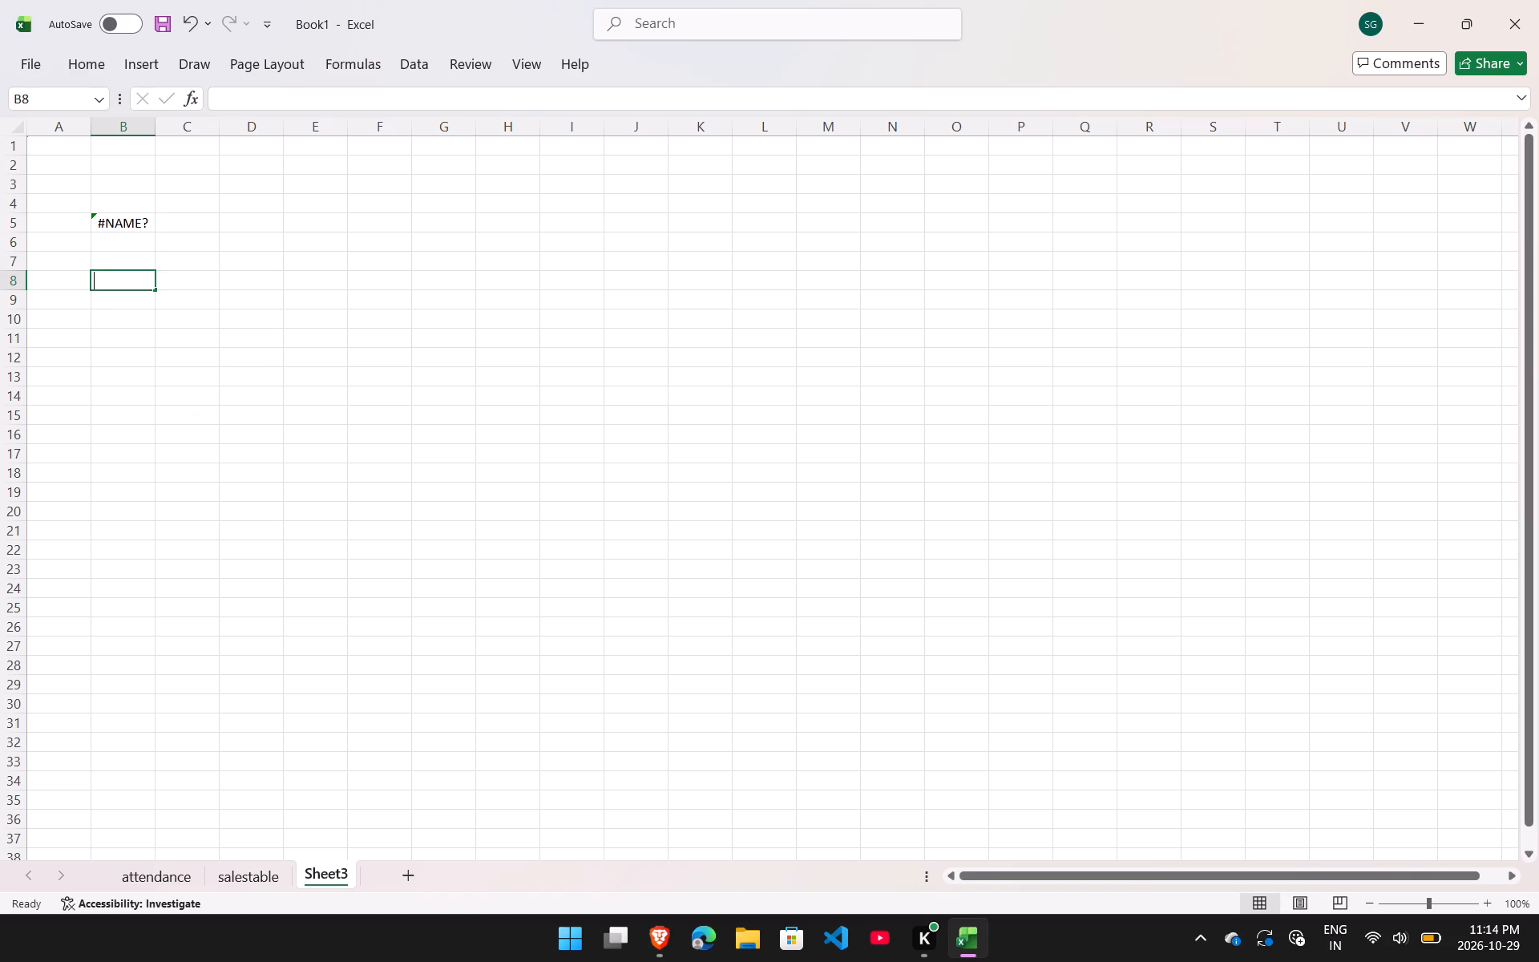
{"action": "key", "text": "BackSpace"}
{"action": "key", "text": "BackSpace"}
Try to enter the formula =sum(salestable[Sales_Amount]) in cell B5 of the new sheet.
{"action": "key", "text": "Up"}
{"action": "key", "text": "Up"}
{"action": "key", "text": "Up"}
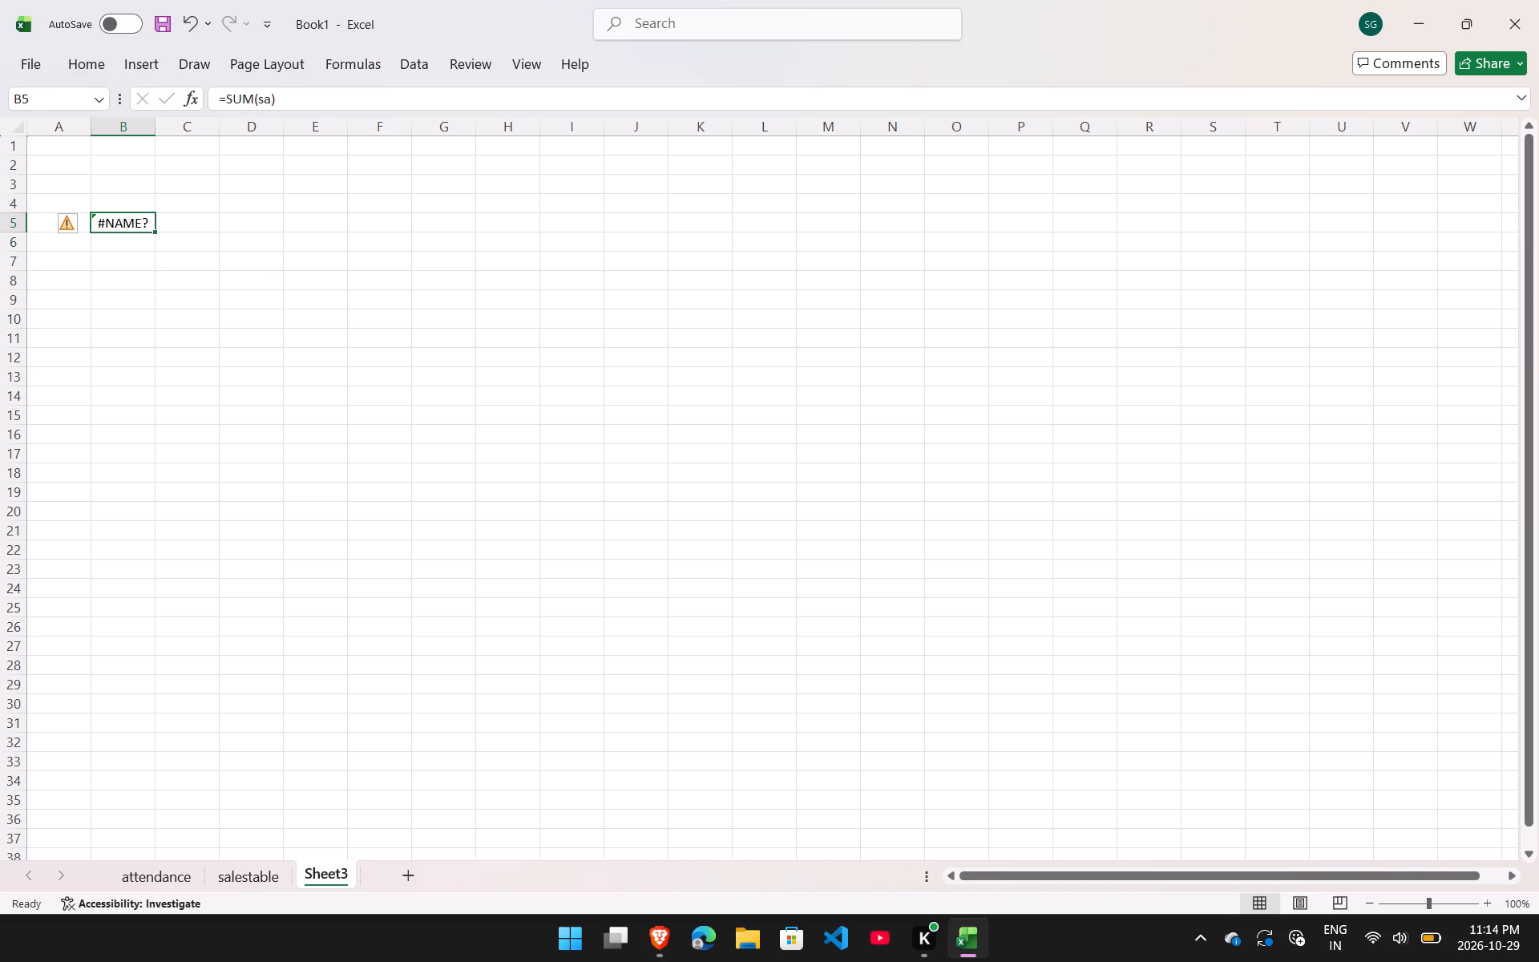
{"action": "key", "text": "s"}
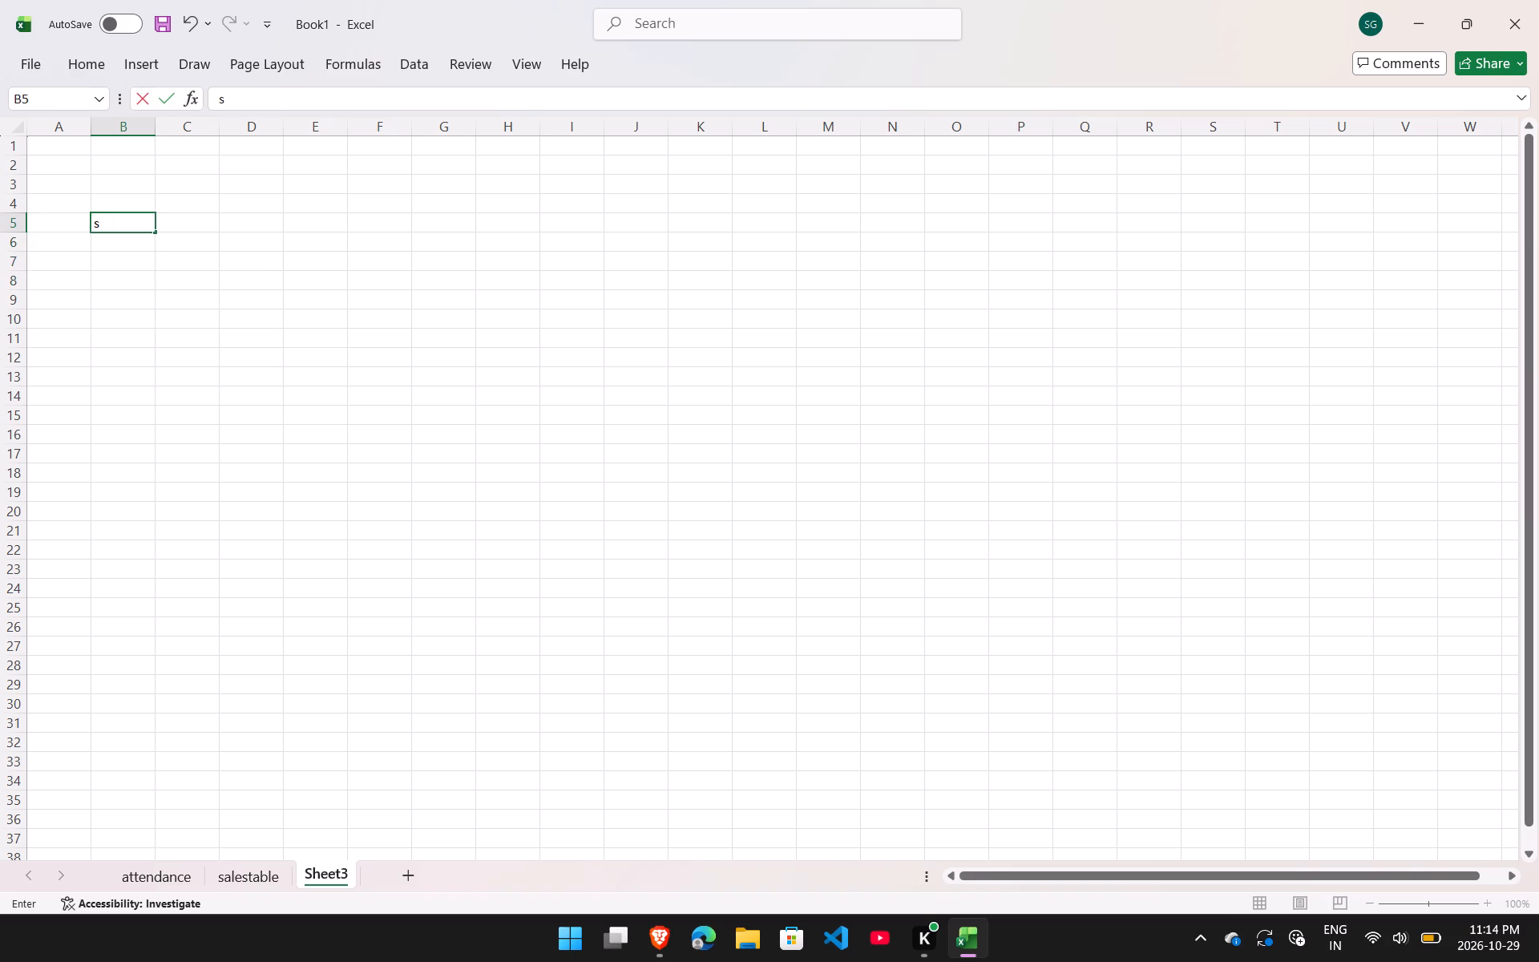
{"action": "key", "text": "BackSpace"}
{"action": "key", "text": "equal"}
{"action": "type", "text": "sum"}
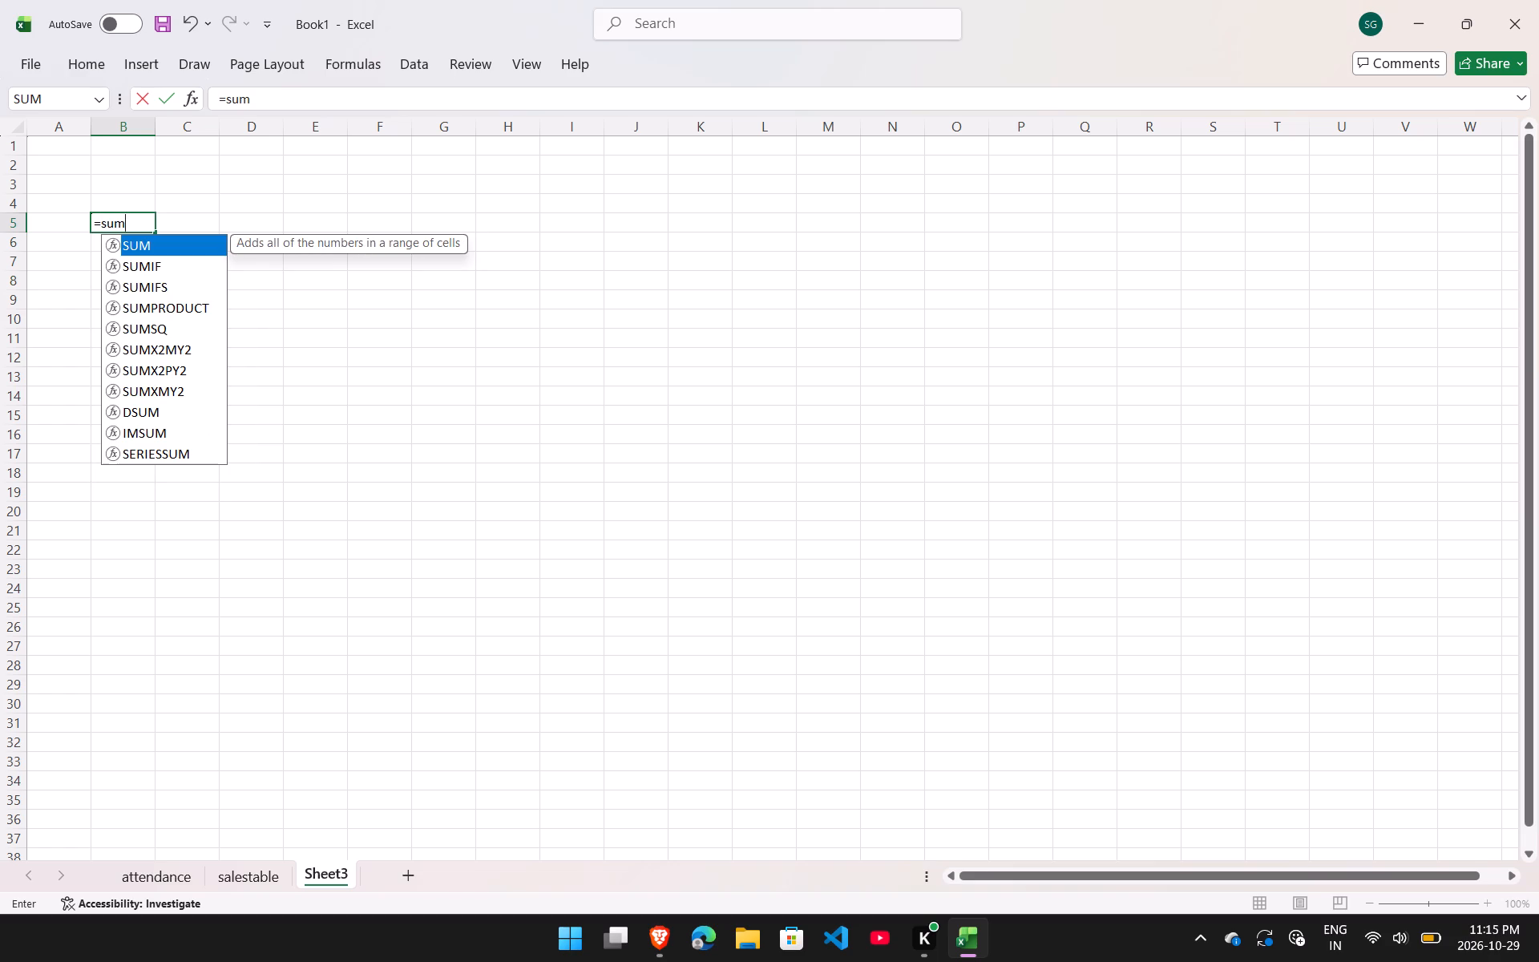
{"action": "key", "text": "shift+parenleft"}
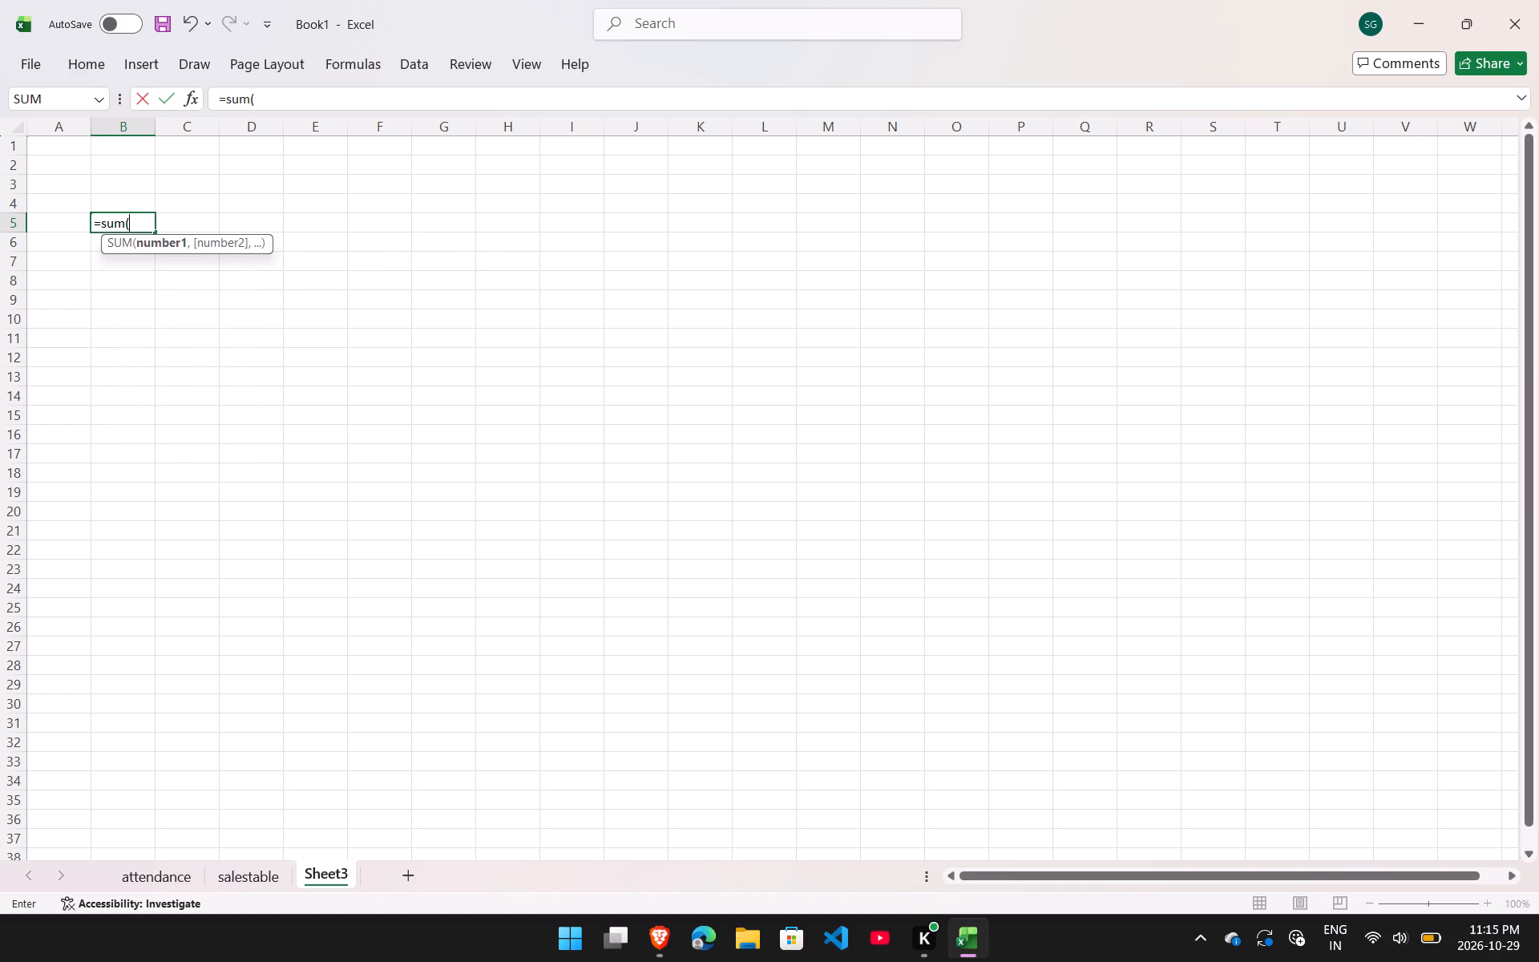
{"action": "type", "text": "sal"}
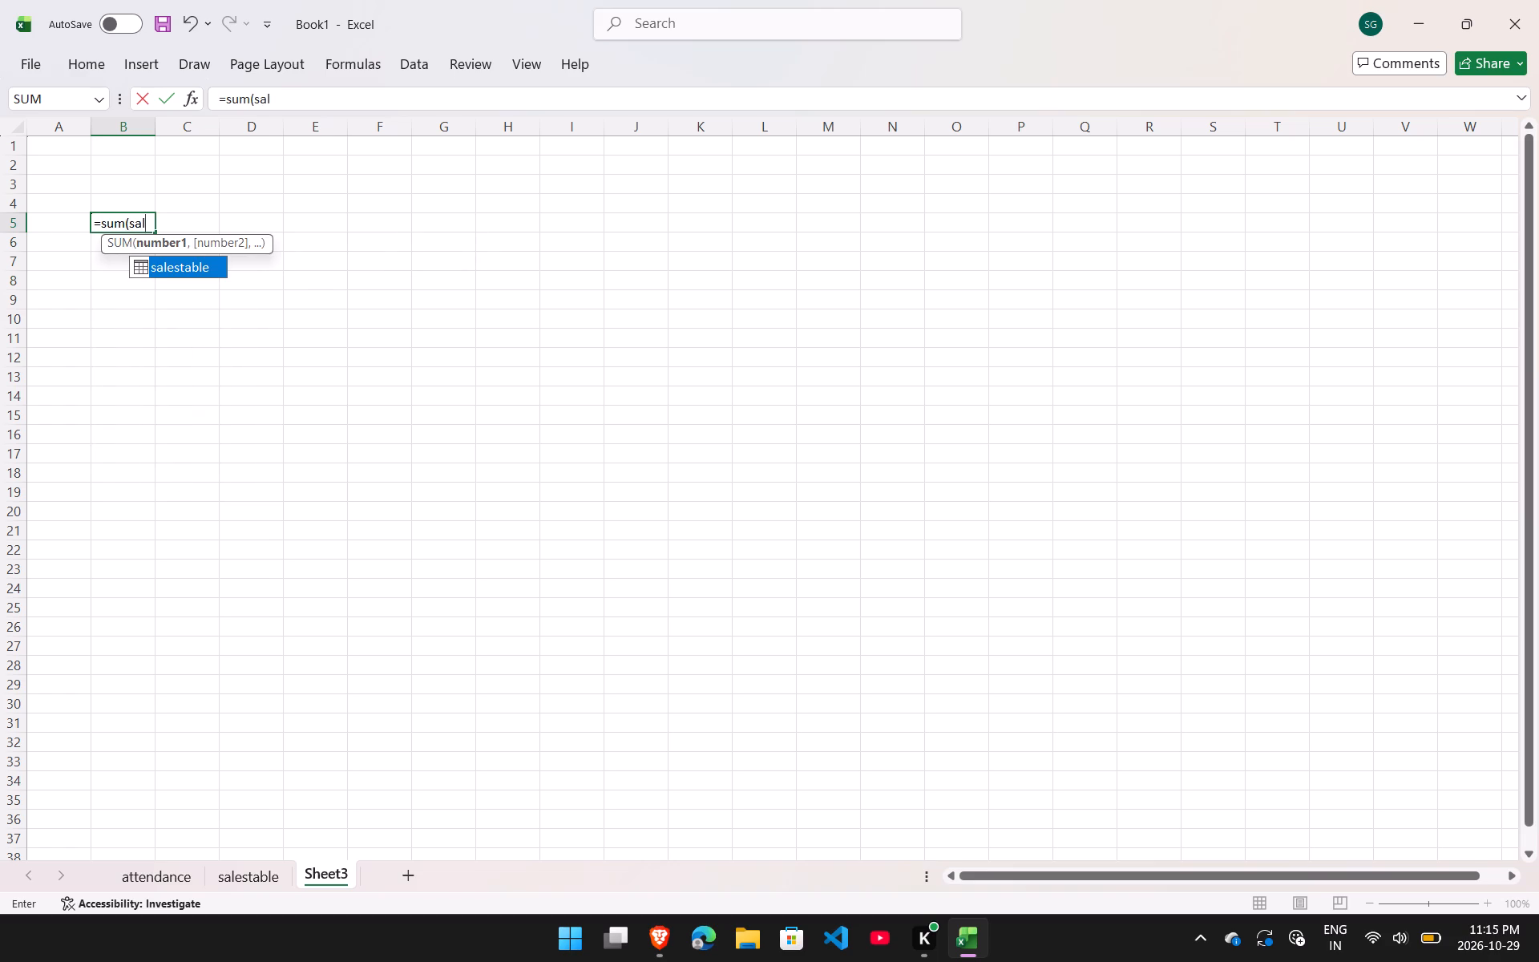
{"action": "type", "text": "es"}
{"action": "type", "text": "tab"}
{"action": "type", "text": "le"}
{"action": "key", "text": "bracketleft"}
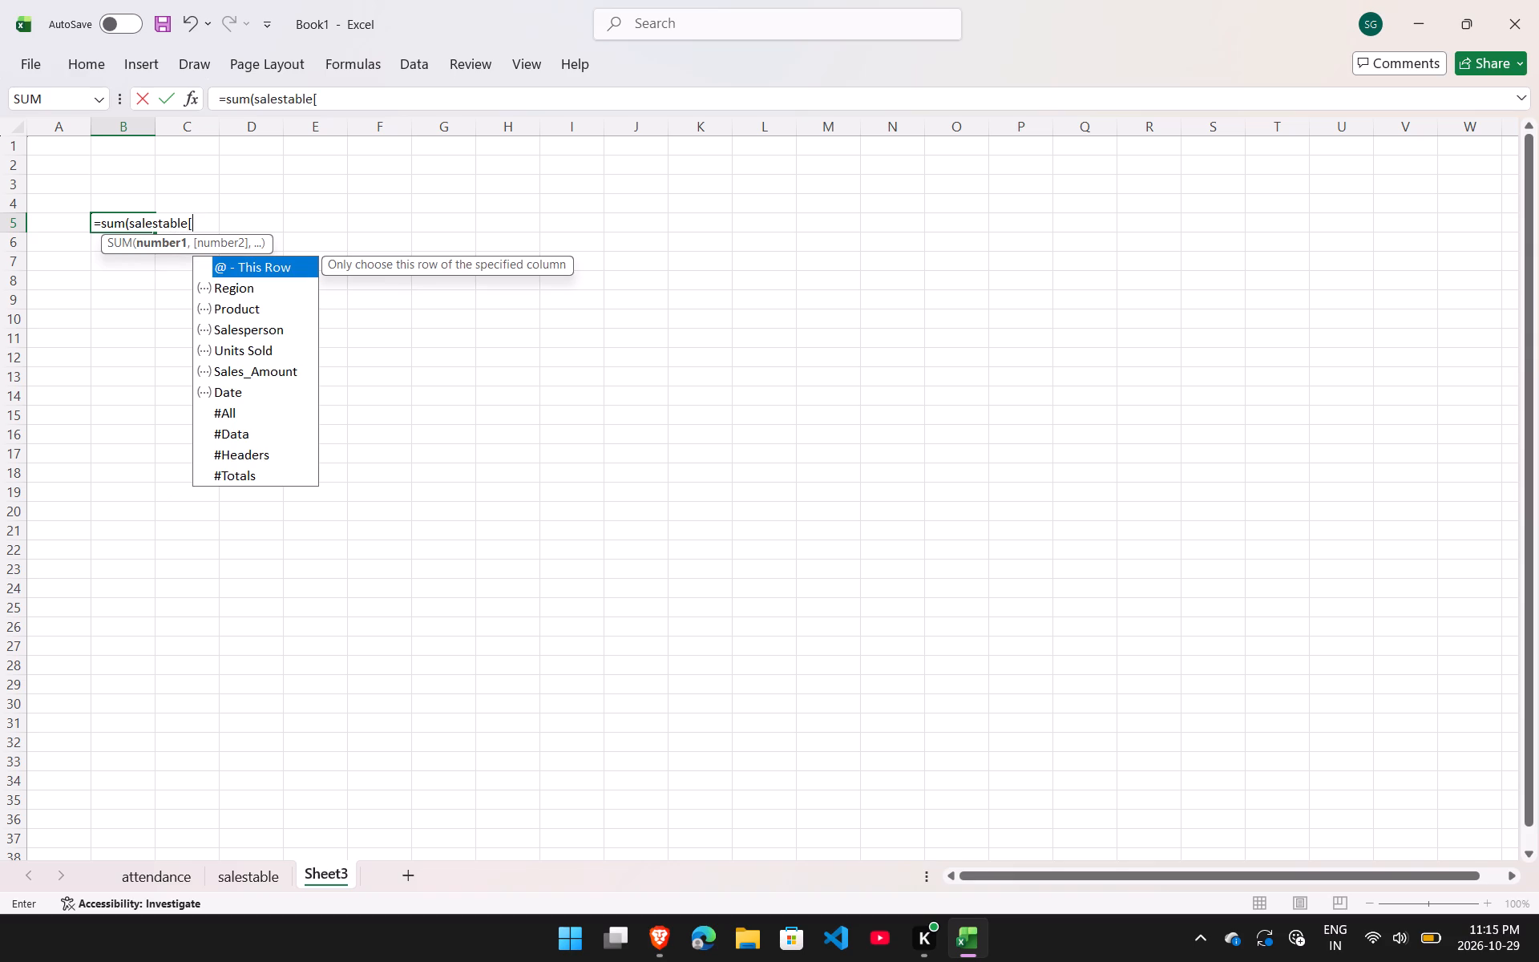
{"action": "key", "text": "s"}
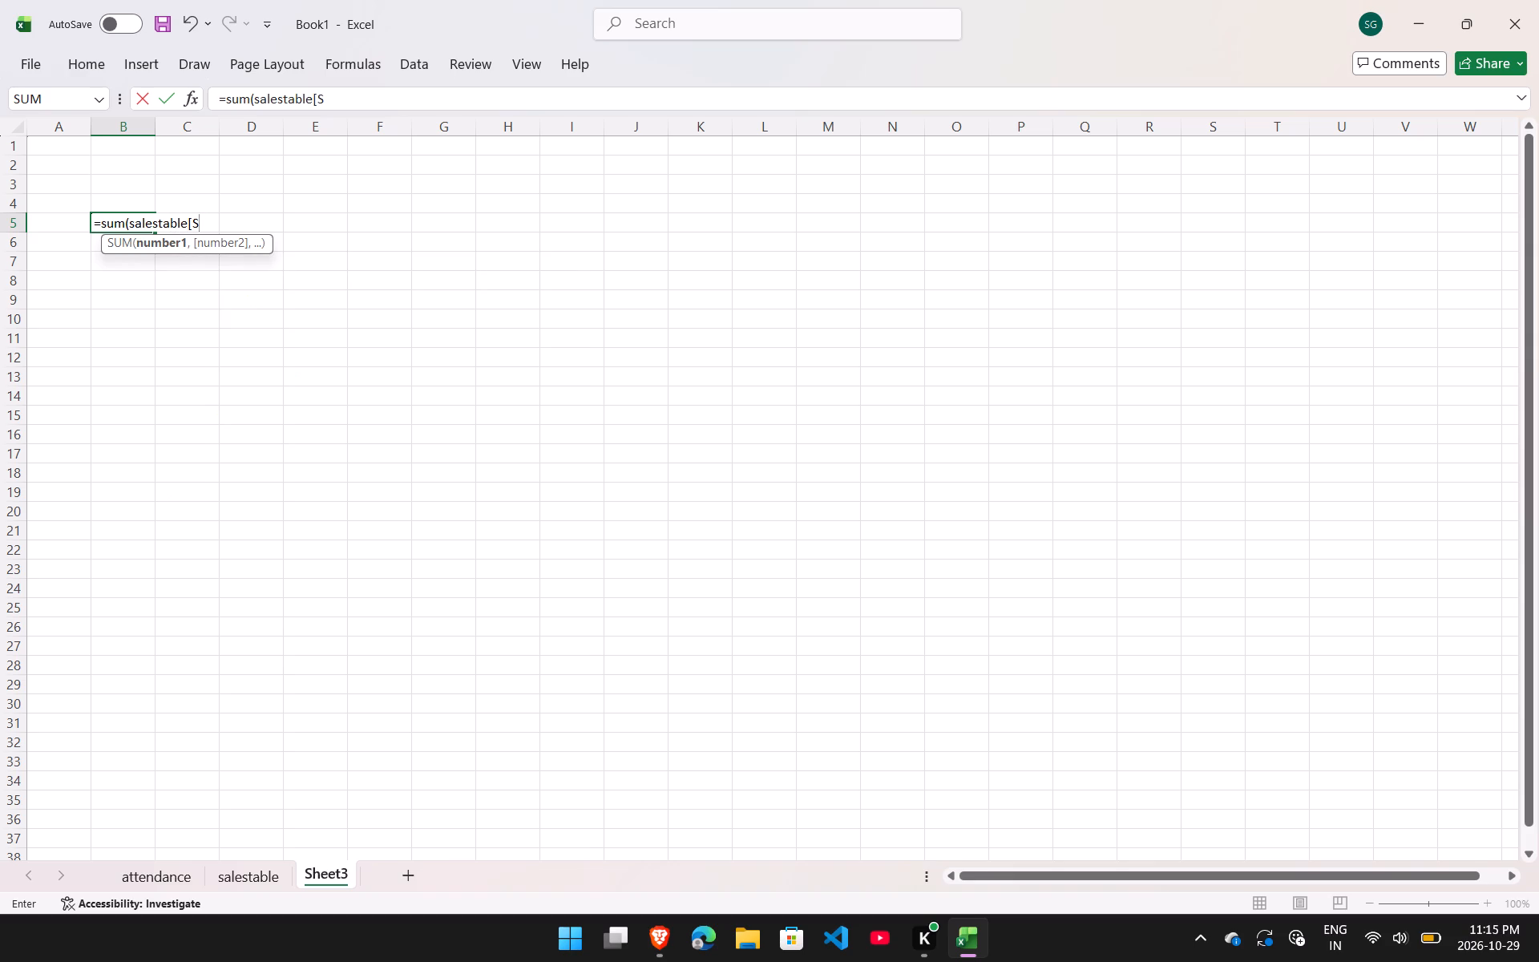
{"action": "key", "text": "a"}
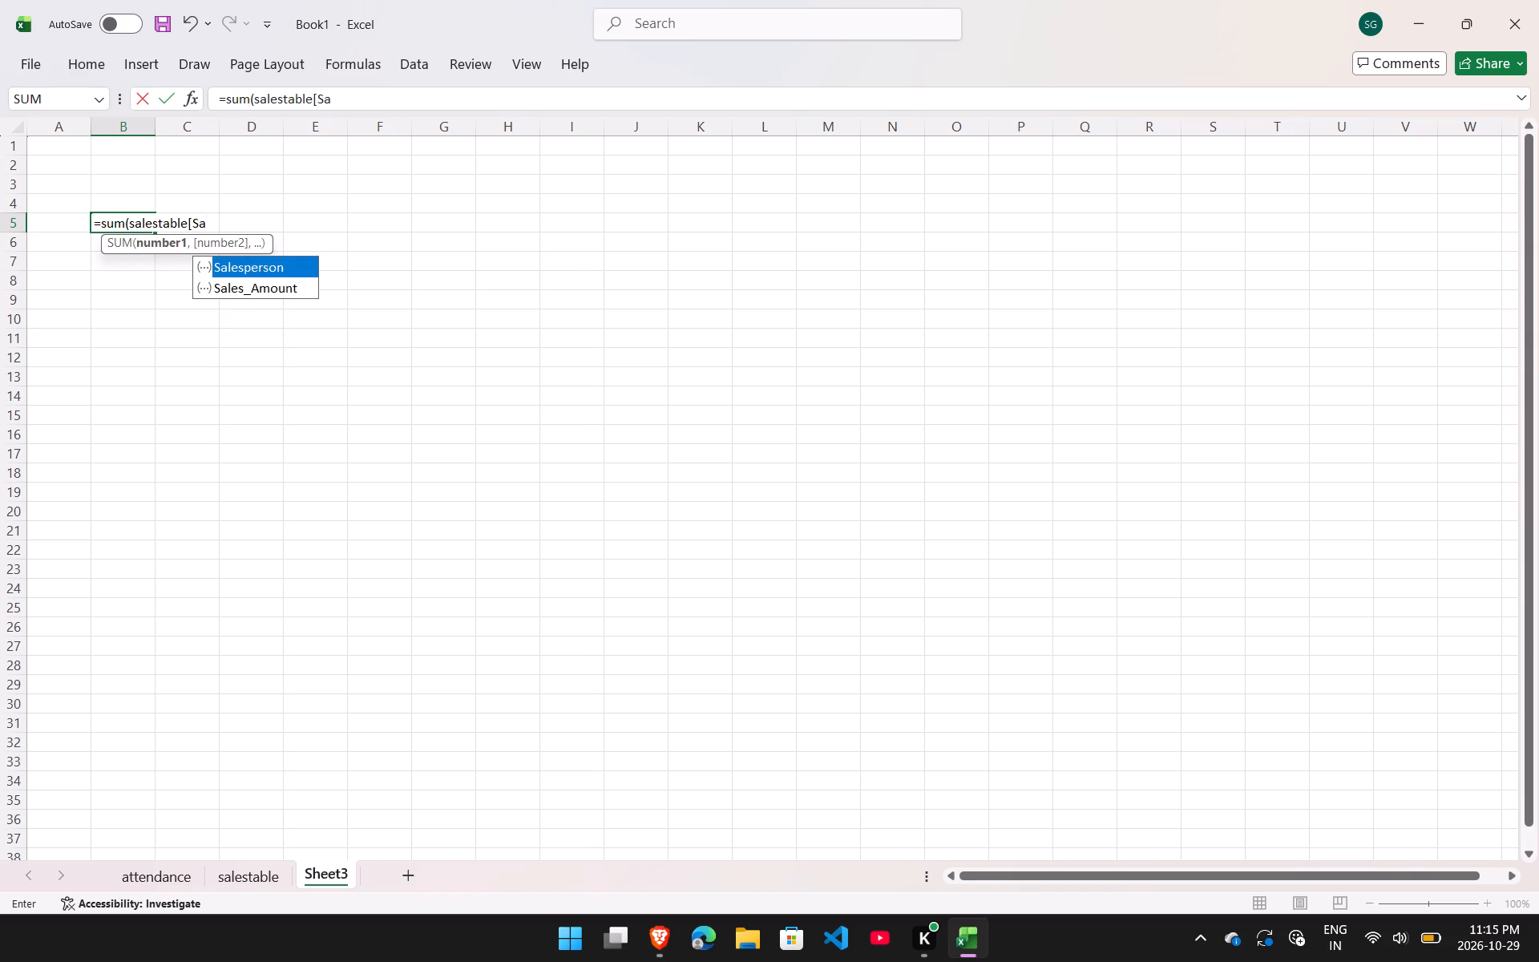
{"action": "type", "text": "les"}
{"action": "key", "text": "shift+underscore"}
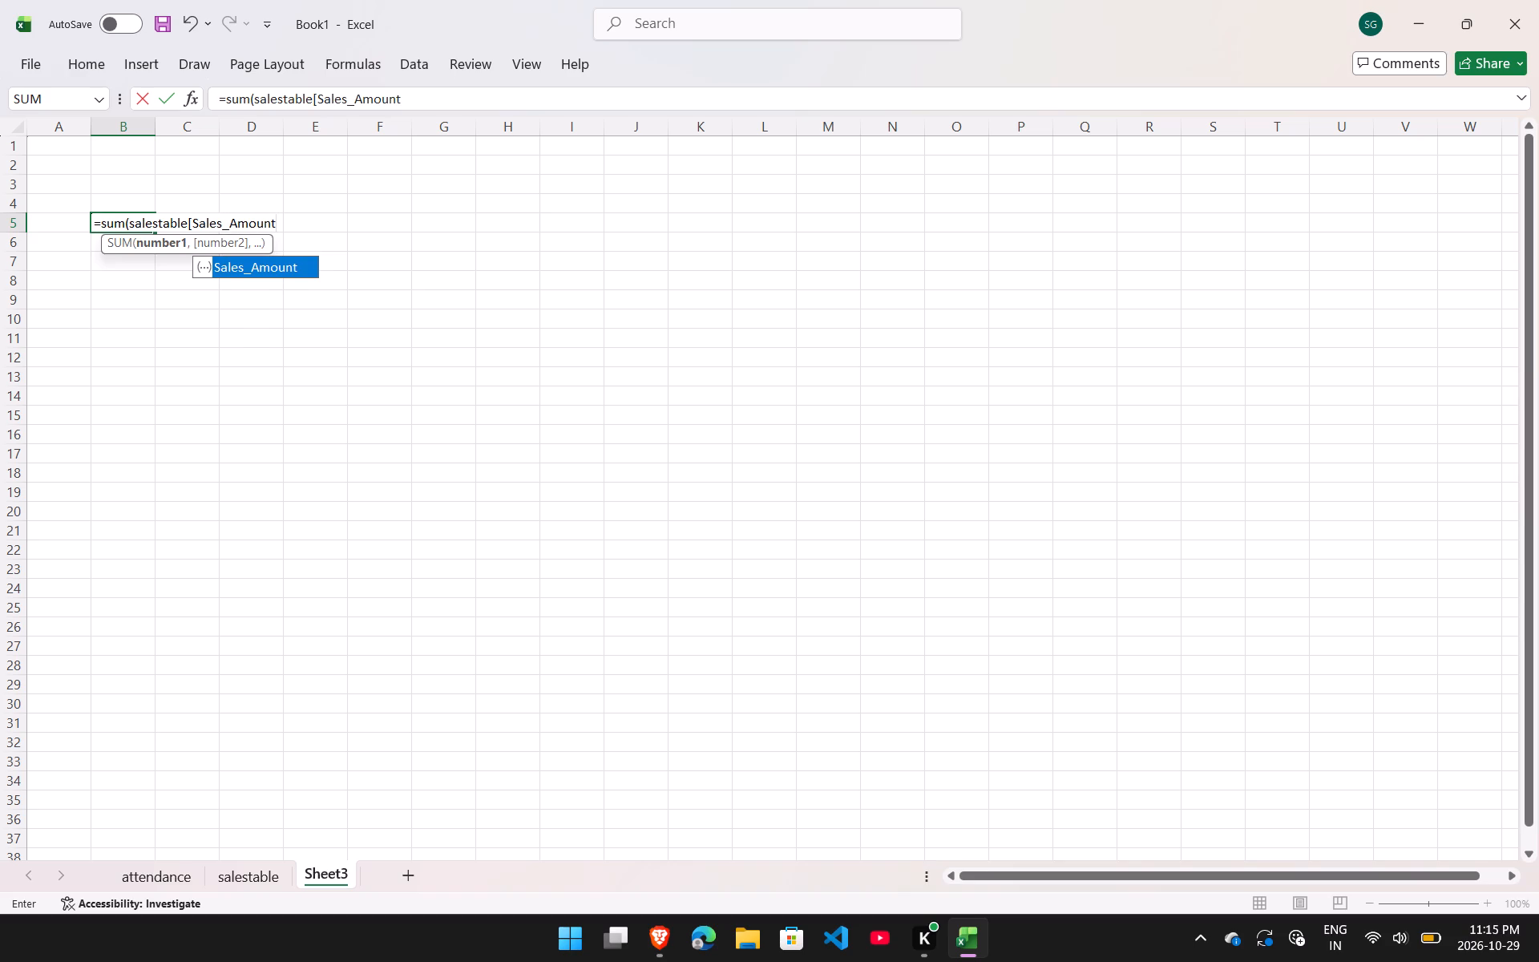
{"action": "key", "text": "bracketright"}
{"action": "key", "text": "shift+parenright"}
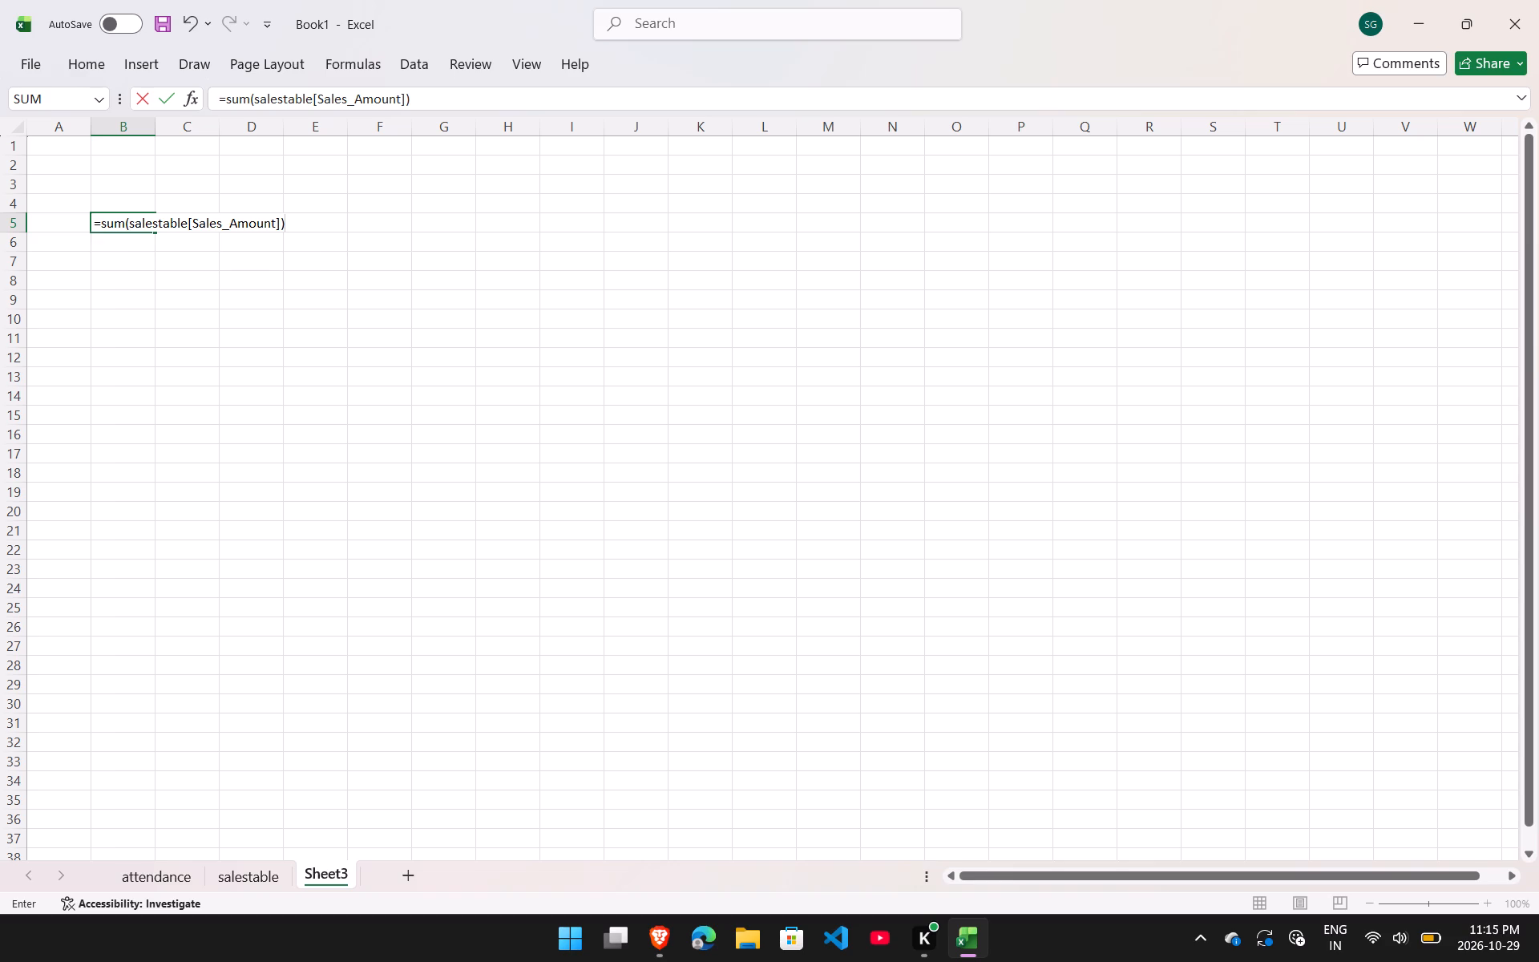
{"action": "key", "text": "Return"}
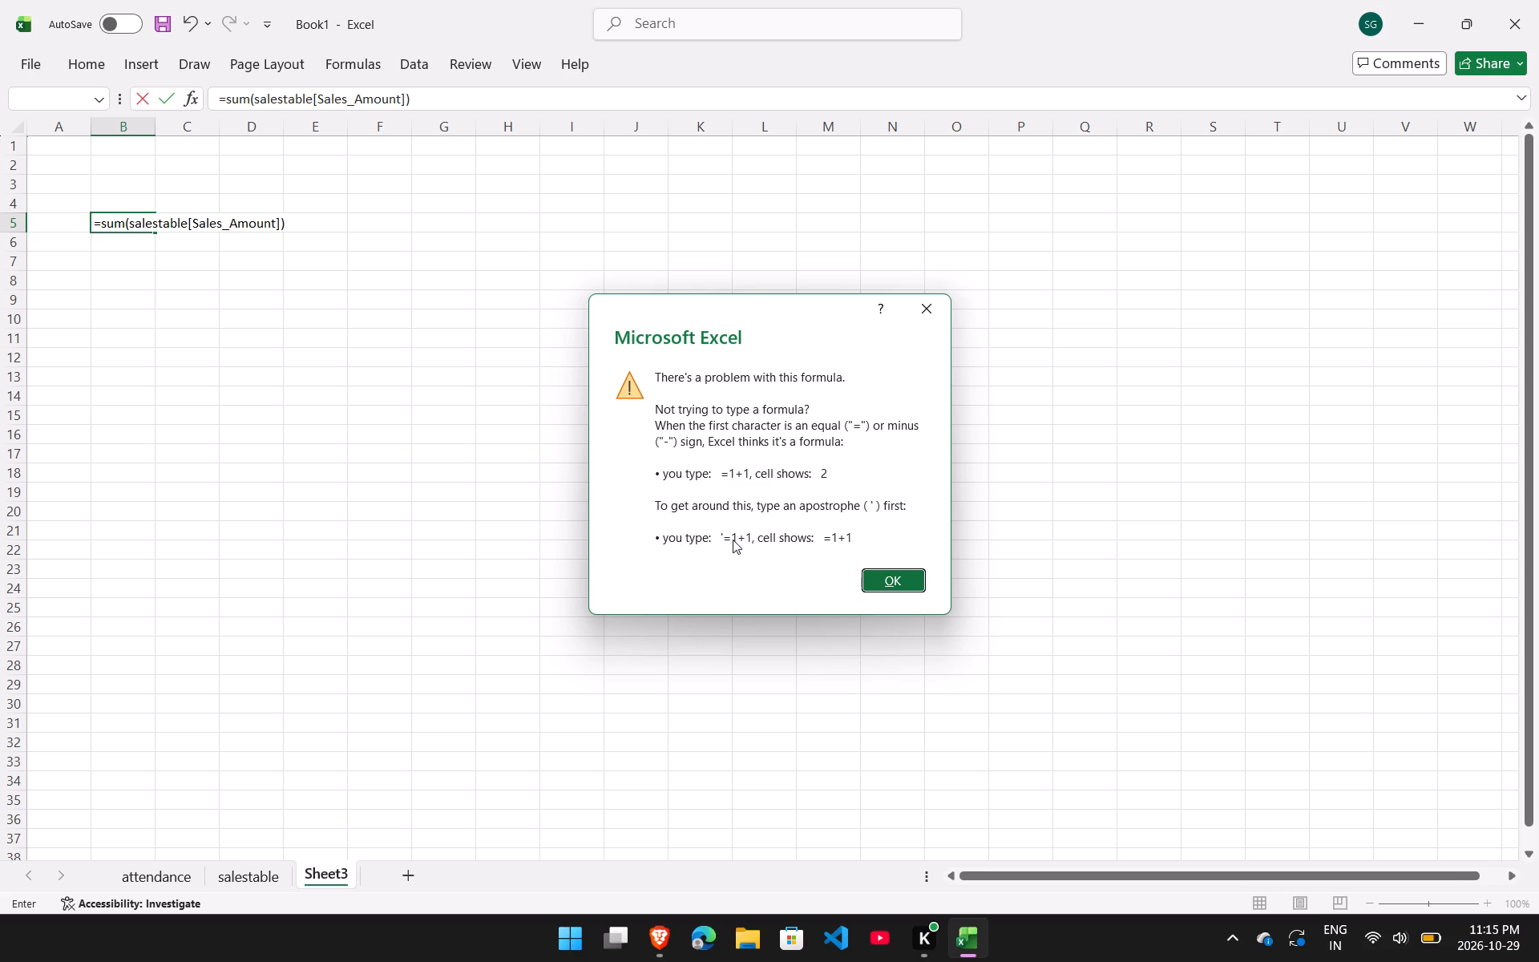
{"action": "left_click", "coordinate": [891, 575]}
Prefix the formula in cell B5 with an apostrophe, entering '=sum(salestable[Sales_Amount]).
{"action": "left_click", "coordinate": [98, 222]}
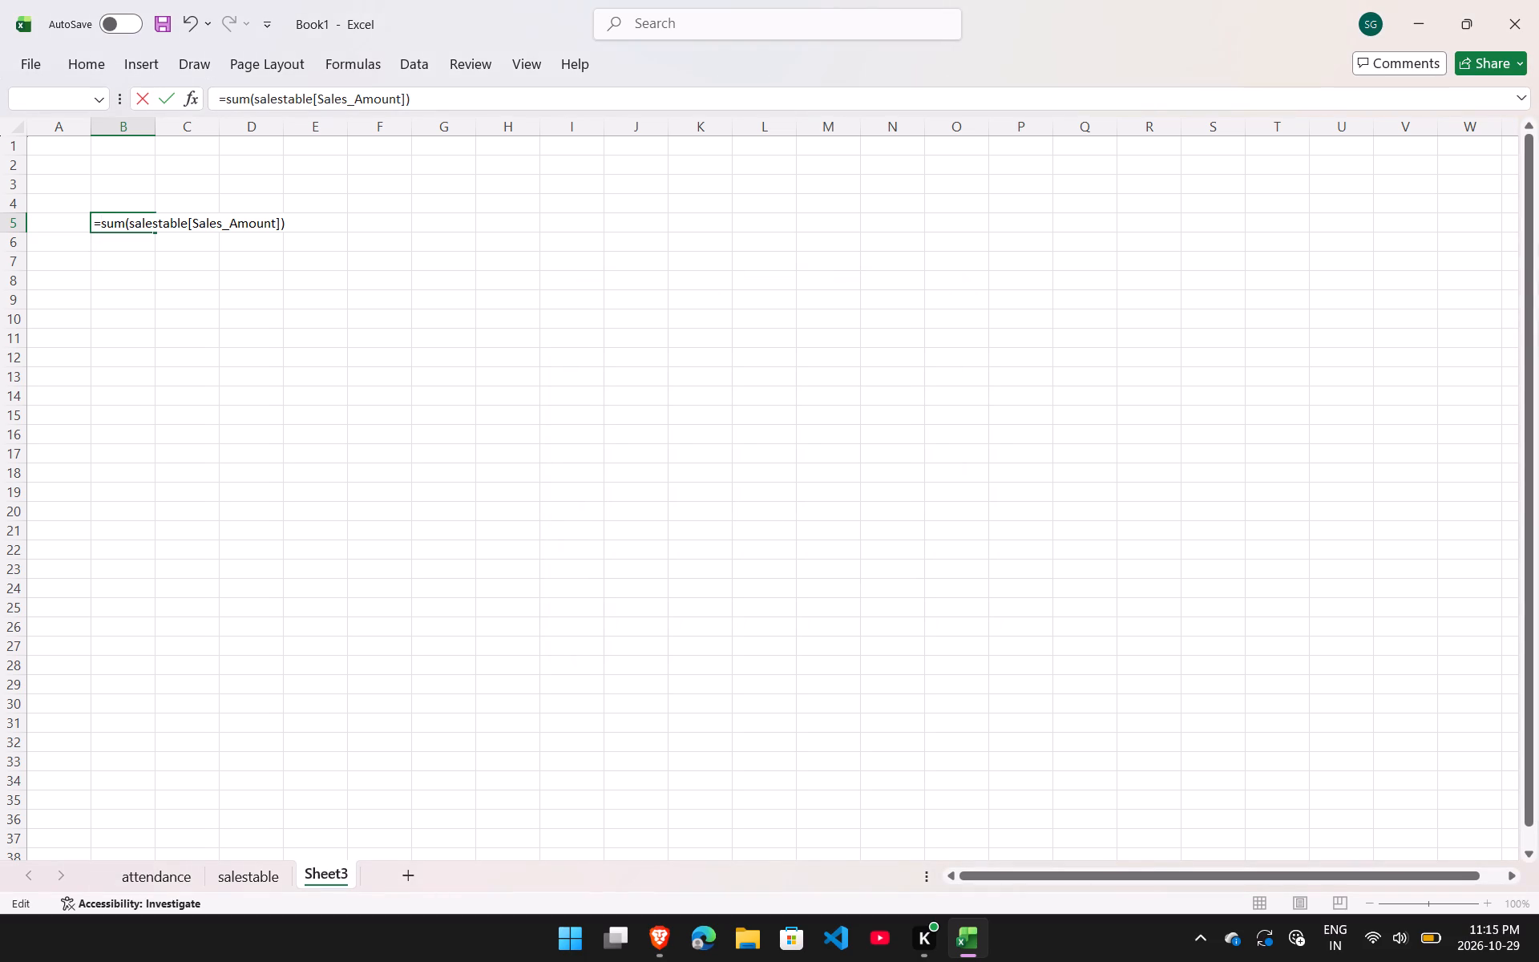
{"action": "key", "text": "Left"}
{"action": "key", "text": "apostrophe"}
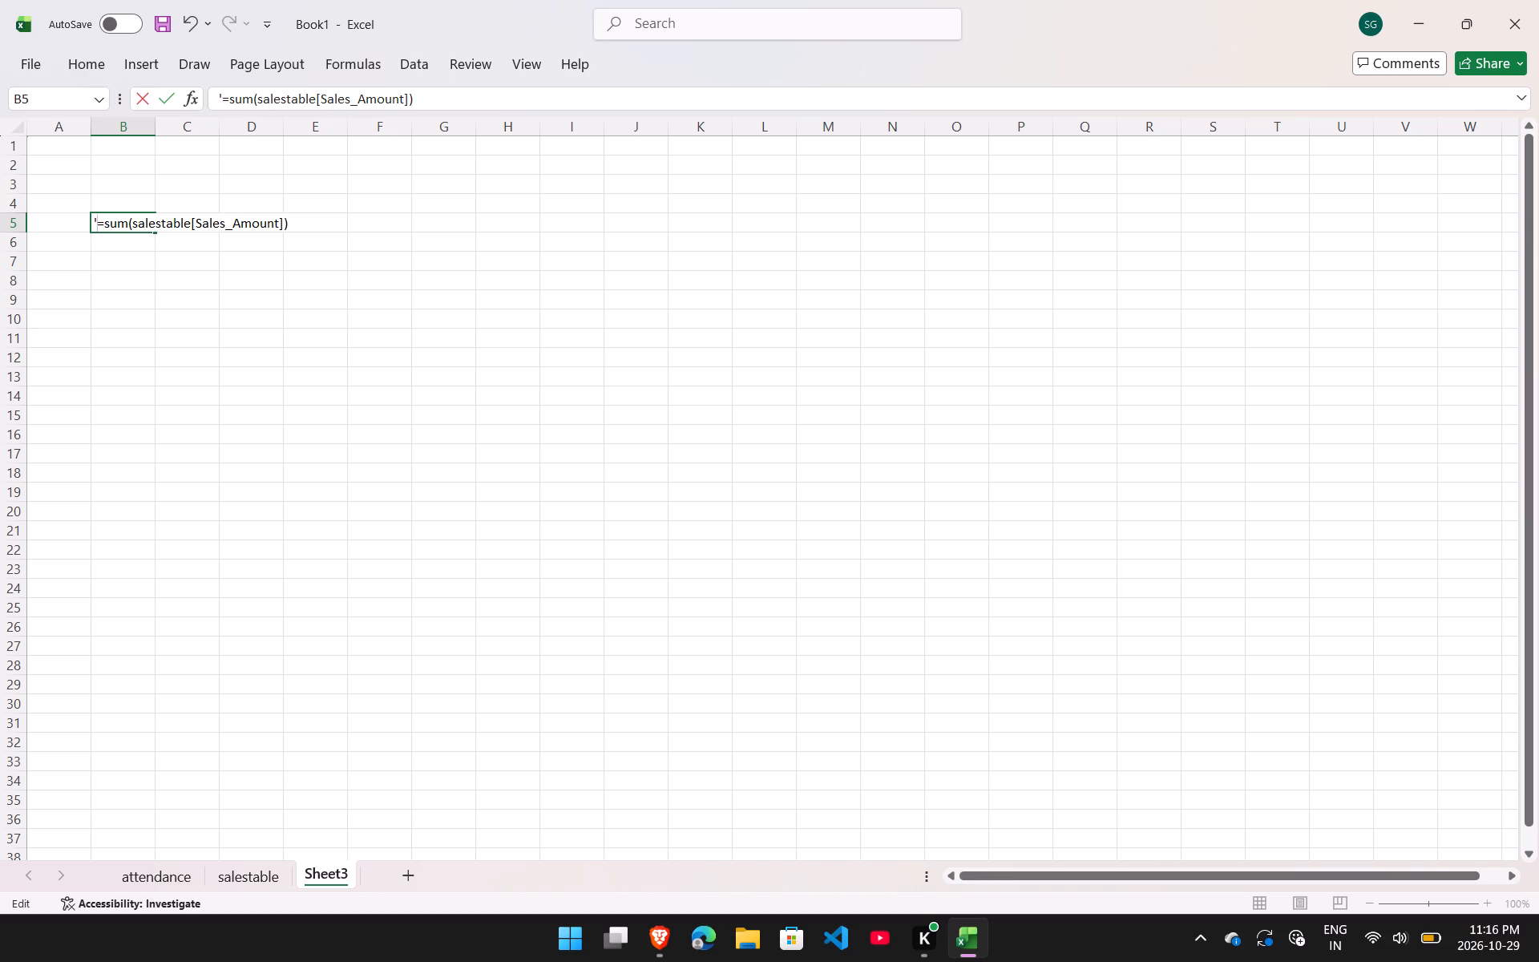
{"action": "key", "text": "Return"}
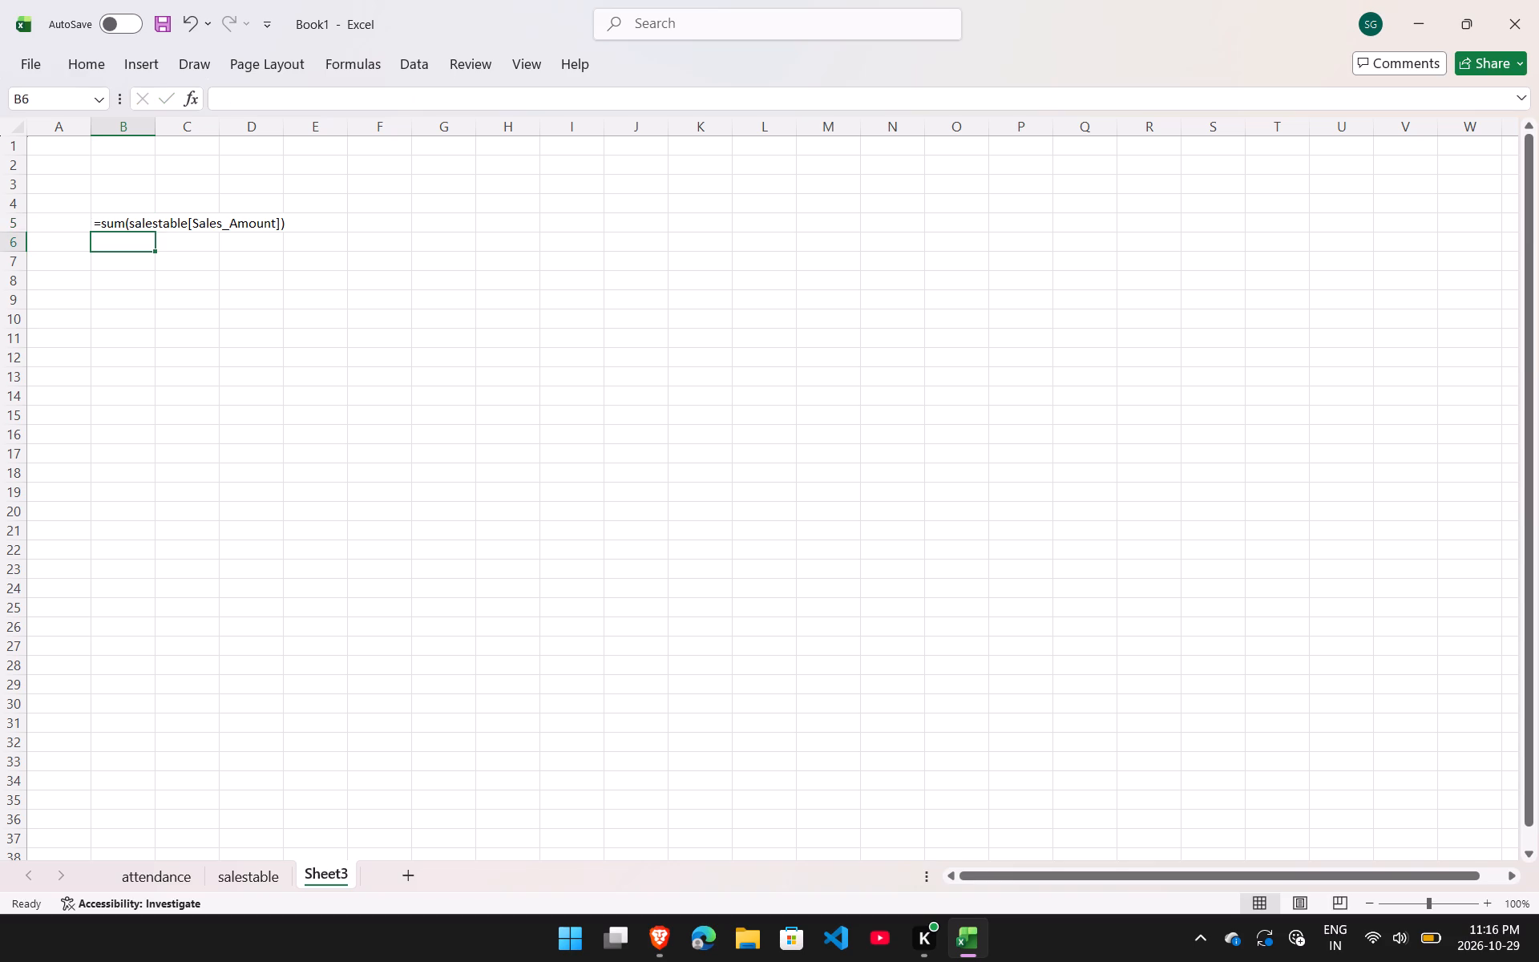
Clear the formula text from cell B5 of the new sheet, leaving the cell empty.
{"action": "key", "text": "Up"}
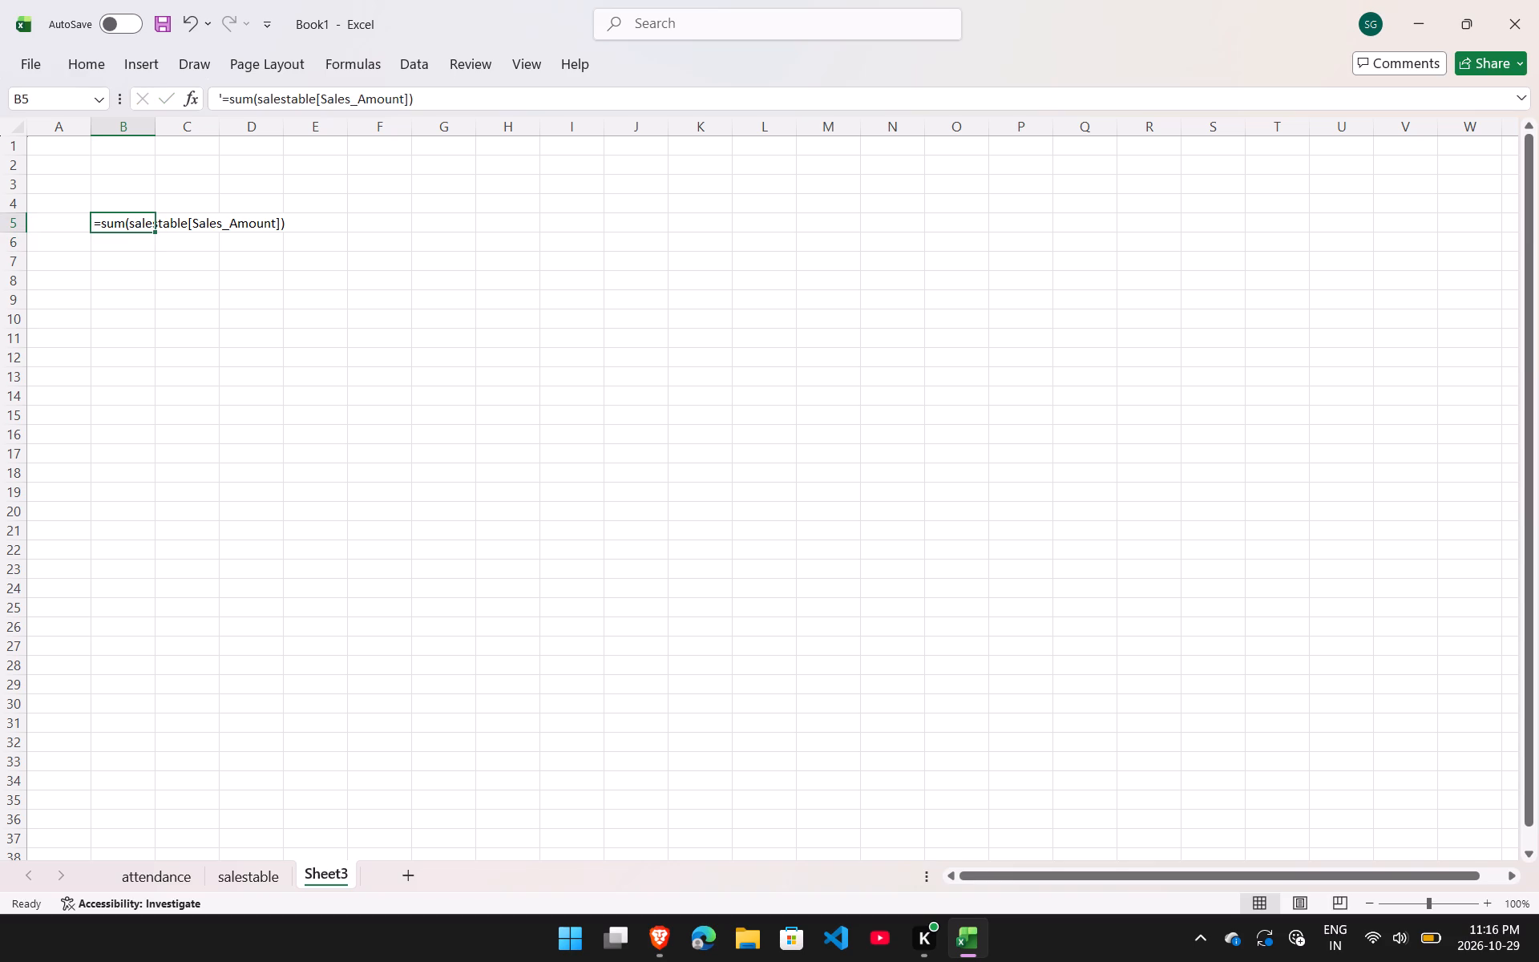
{"action": "key", "text": "apostrophe"}
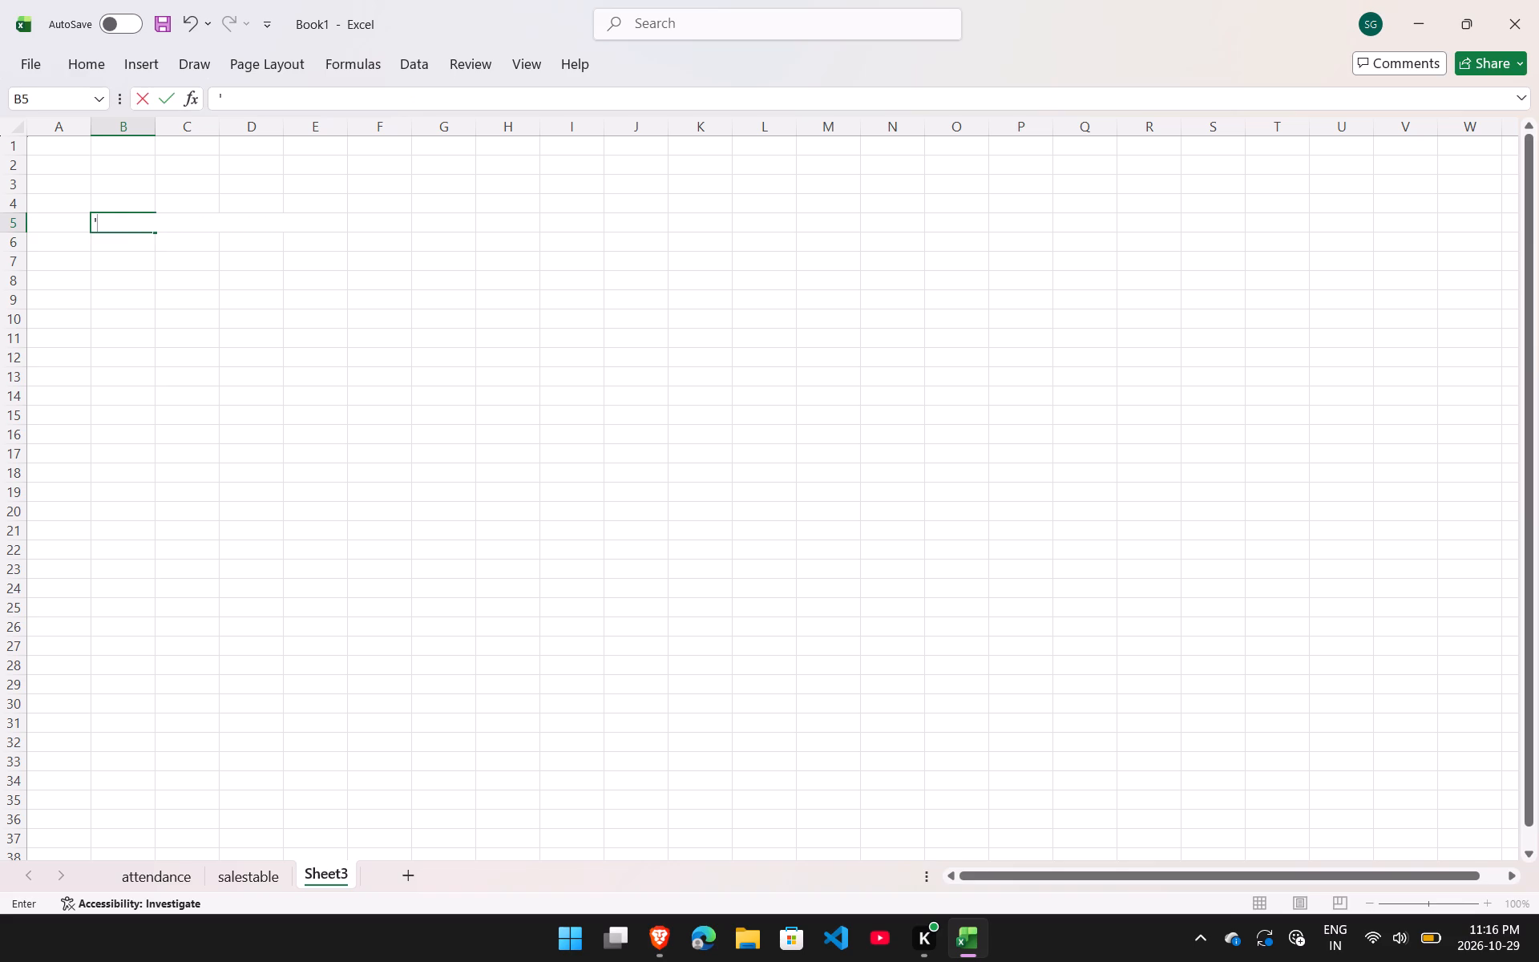
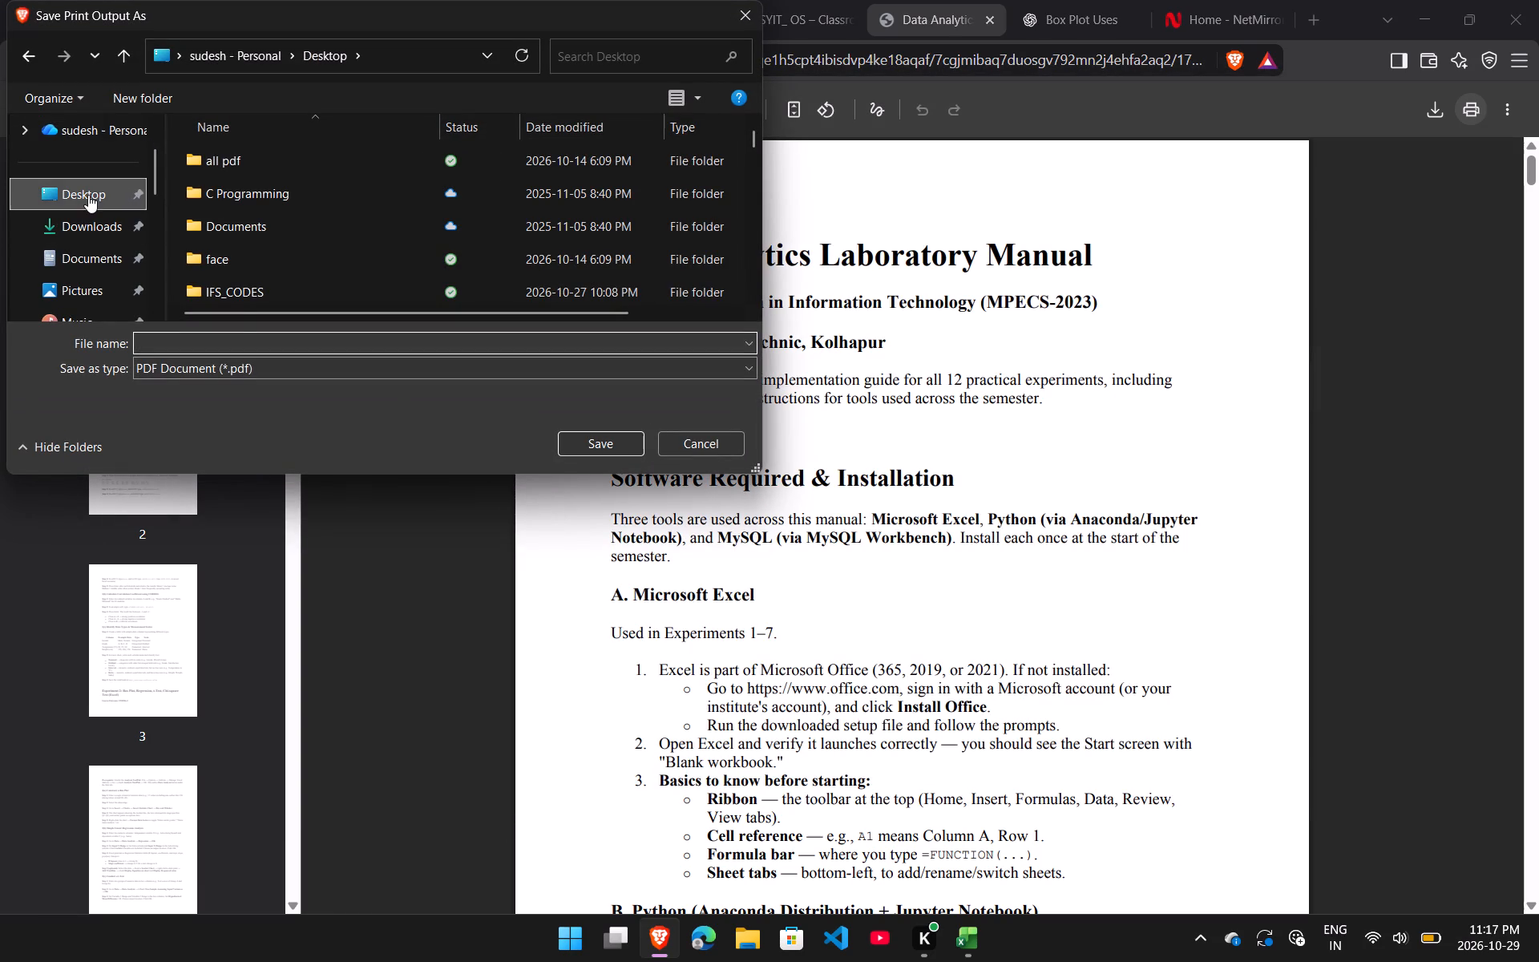
{"action": "scroll", "coordinate": [411, 289], "scroll_direction": "down", "scroll_amount": 3}
{"action": "left_click", "coordinate": [275, 339]}
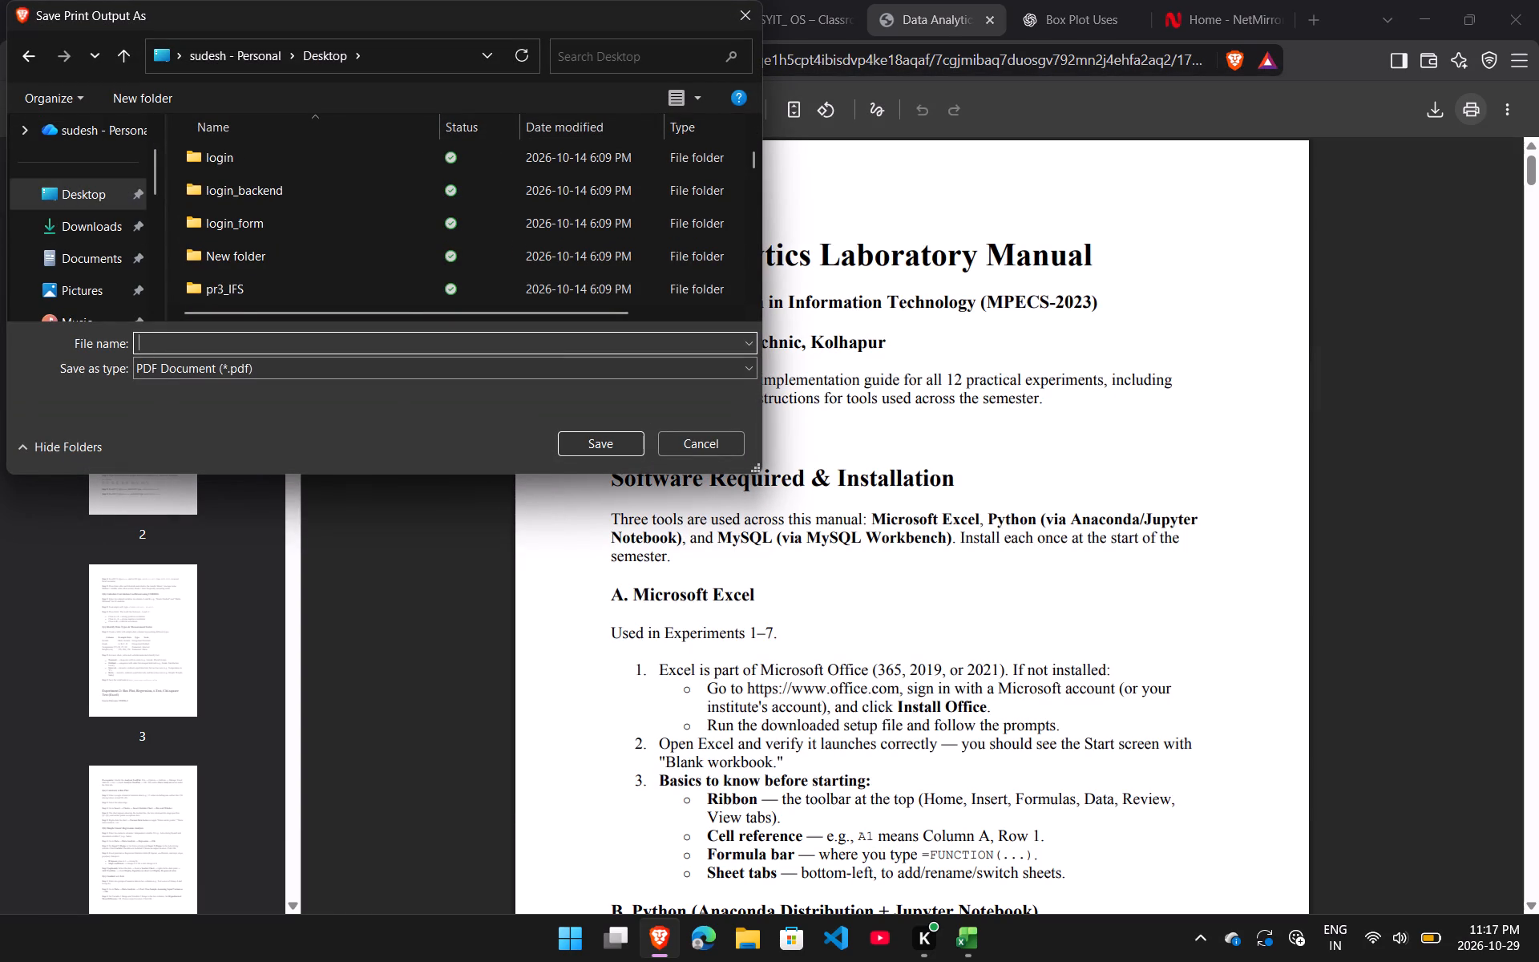
{"action": "type", "text": "DAS"}
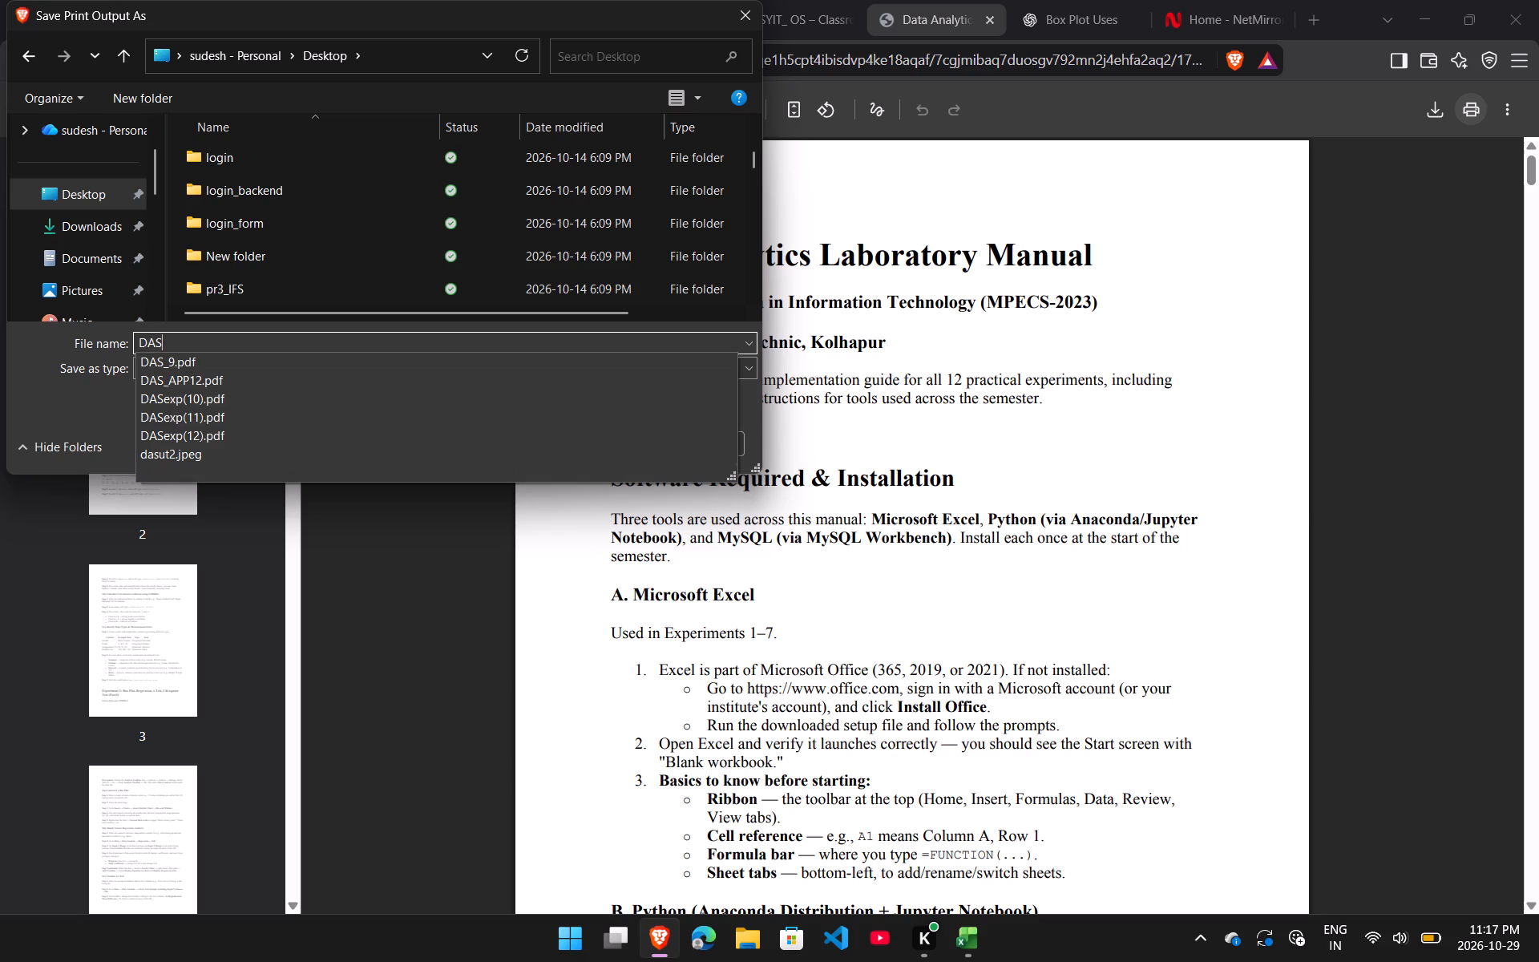
{"action": "left_click", "coordinate": [560, 337]}
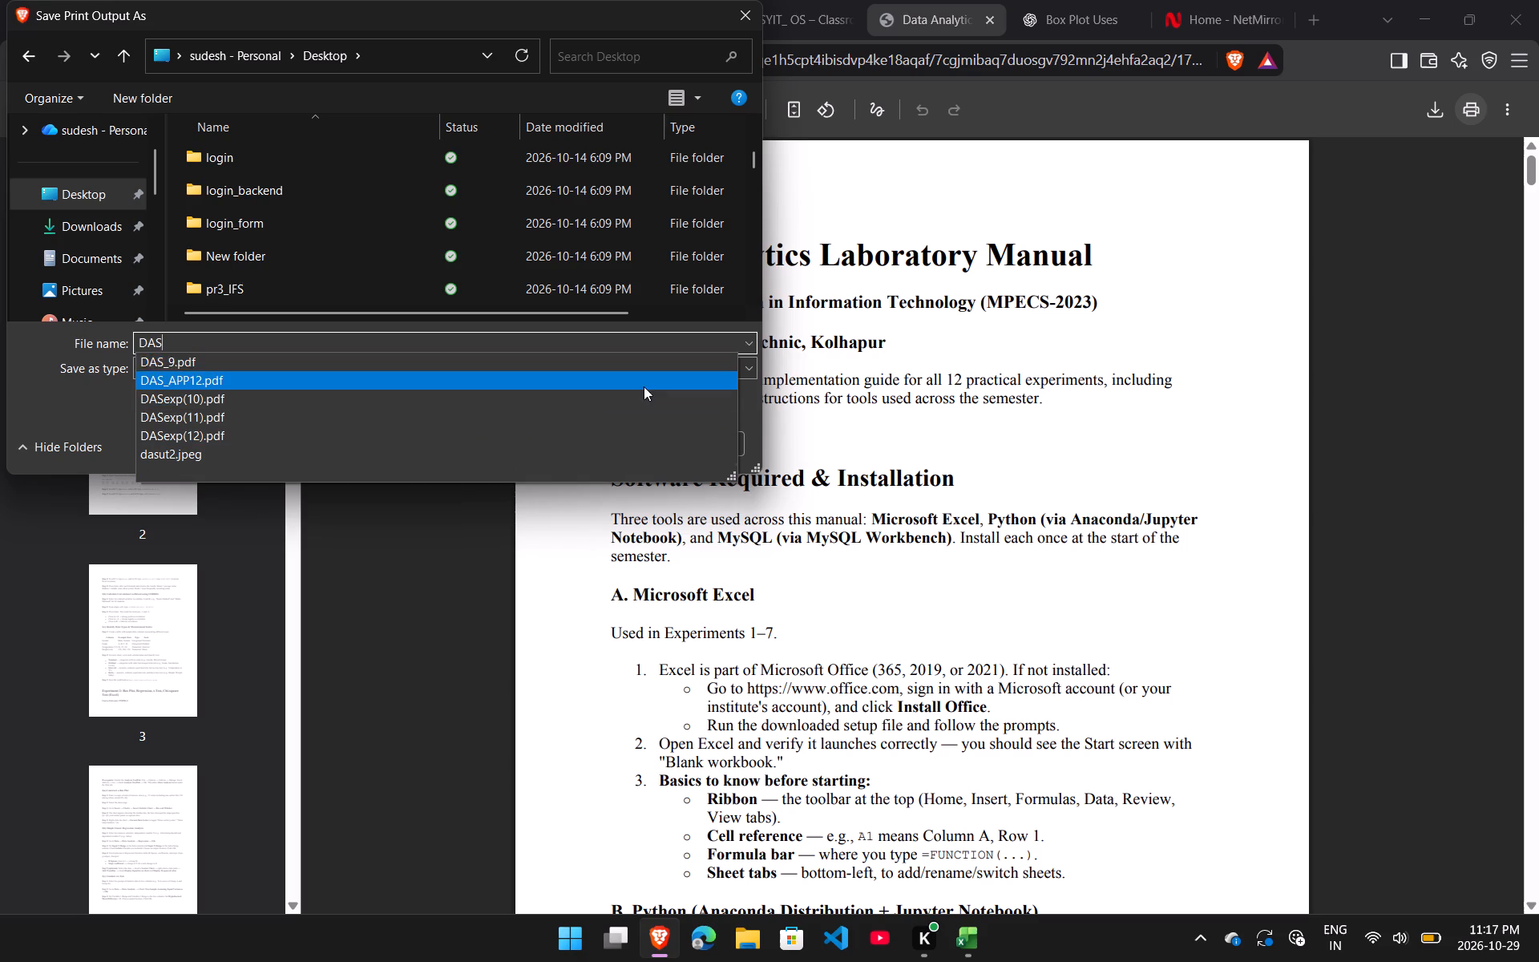
{"action": "left_click", "coordinate": [609, 346]}
{"action": "left_click", "coordinate": [749, 422]}
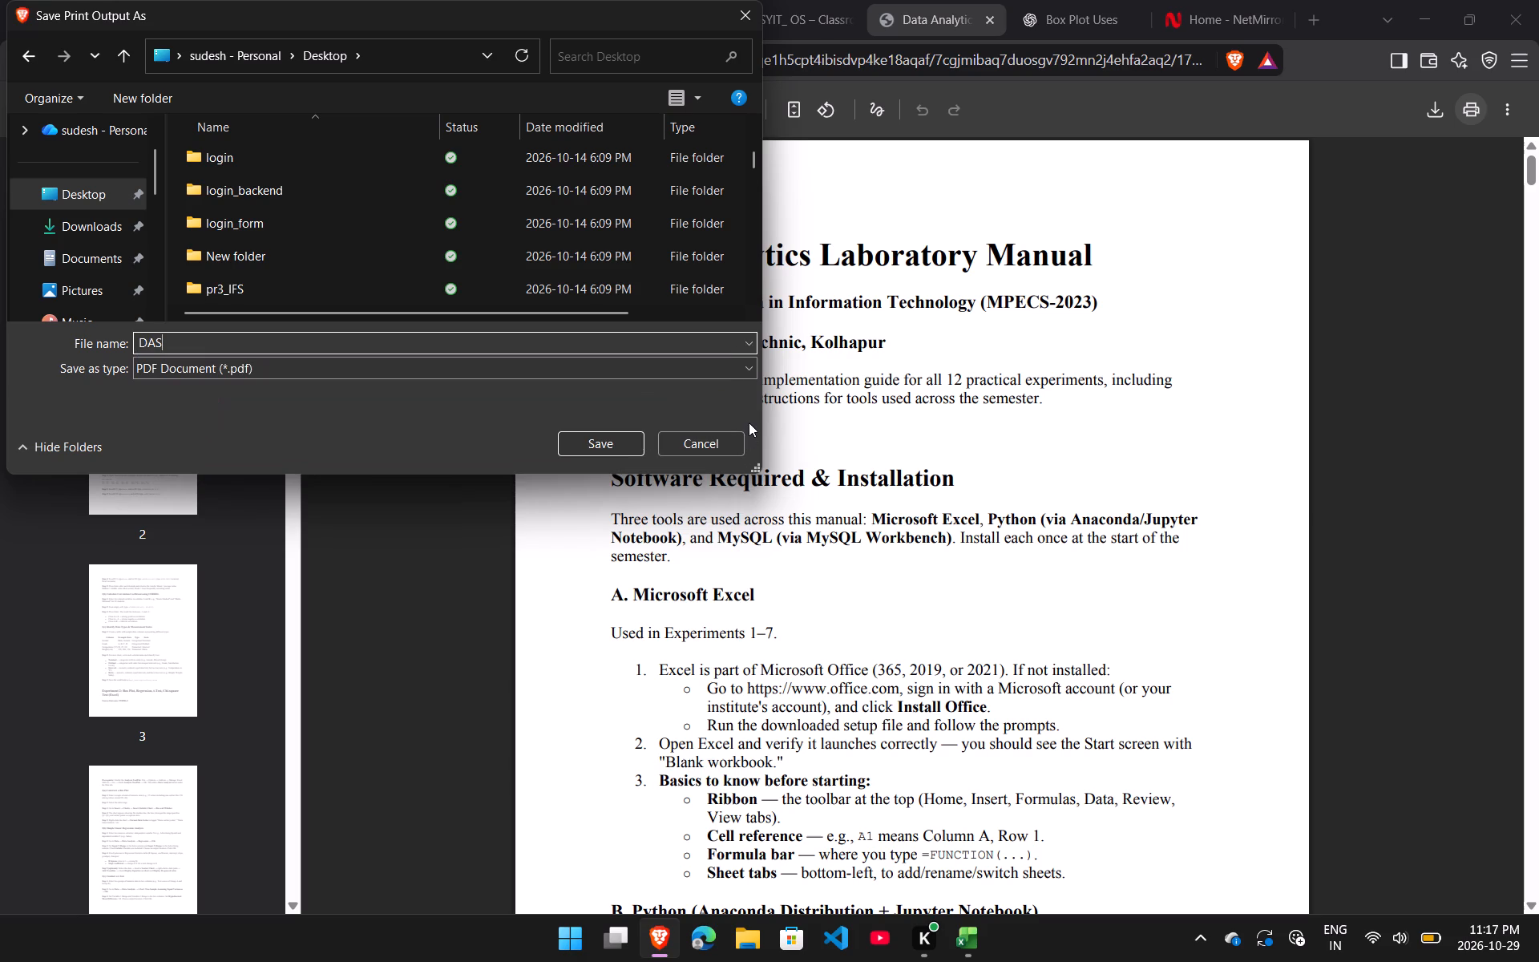
{"action": "left_click", "coordinate": [598, 439]}
Close the browser window showing the Data Analytics Laboratory Manual.
{"action": "left_click", "coordinate": [1538, 11]}
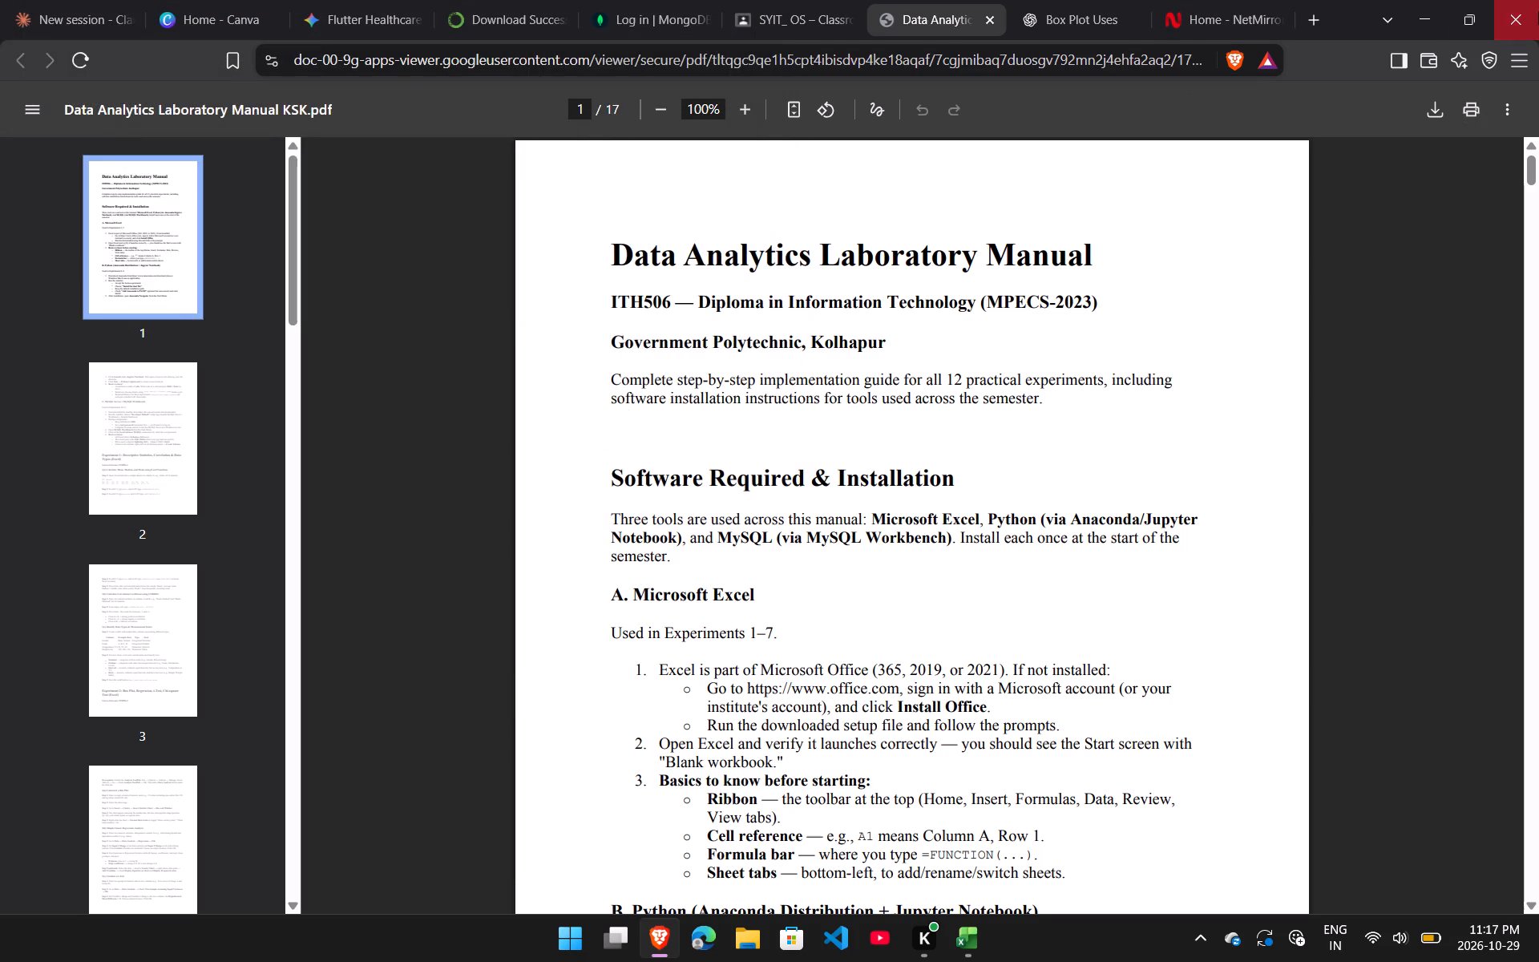
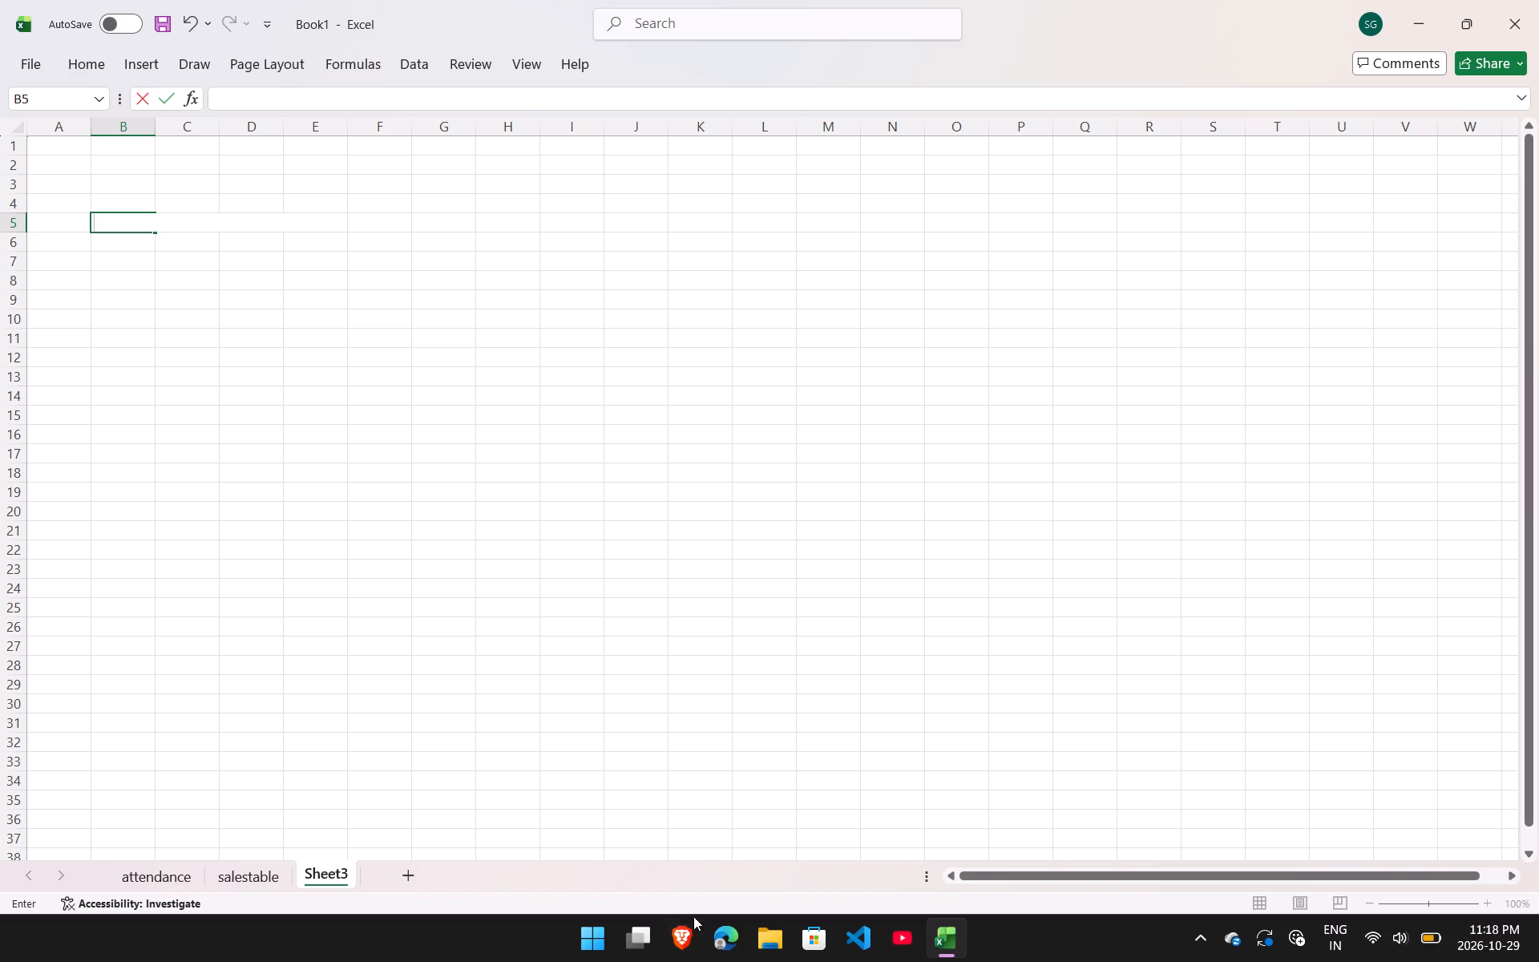
Minimize the workbook and open the DAS PDF saved on the Desktop.
{"action": "left_click", "coordinate": [585, 942]}
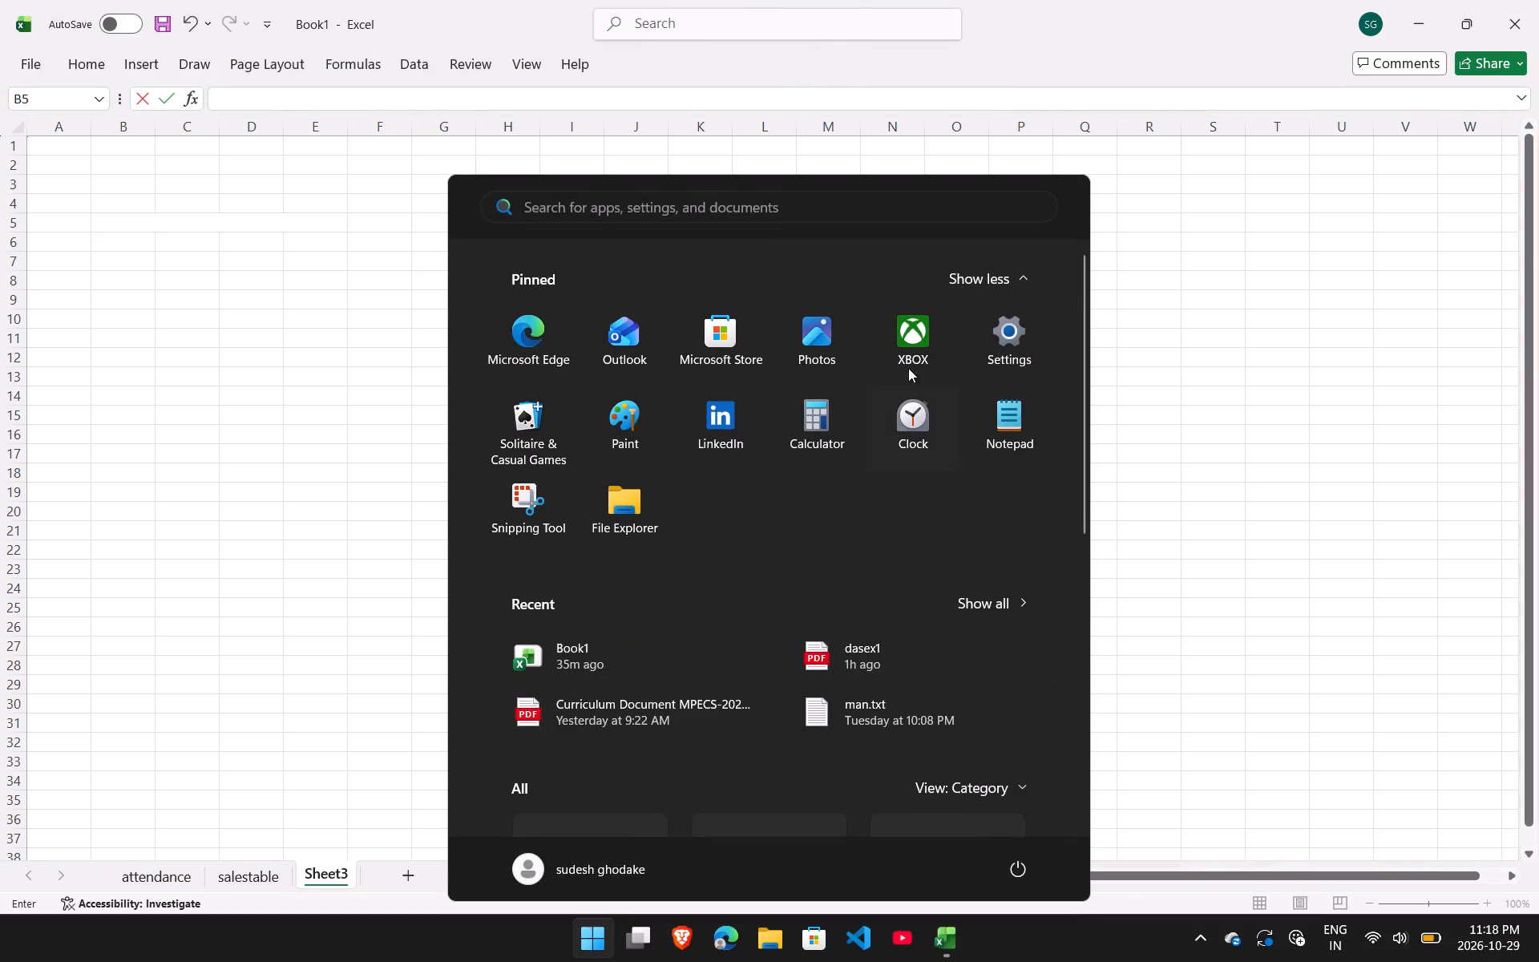
{"action": "left_click", "coordinate": [1413, 132]}
{"action": "left_click", "coordinate": [1424, 0]}
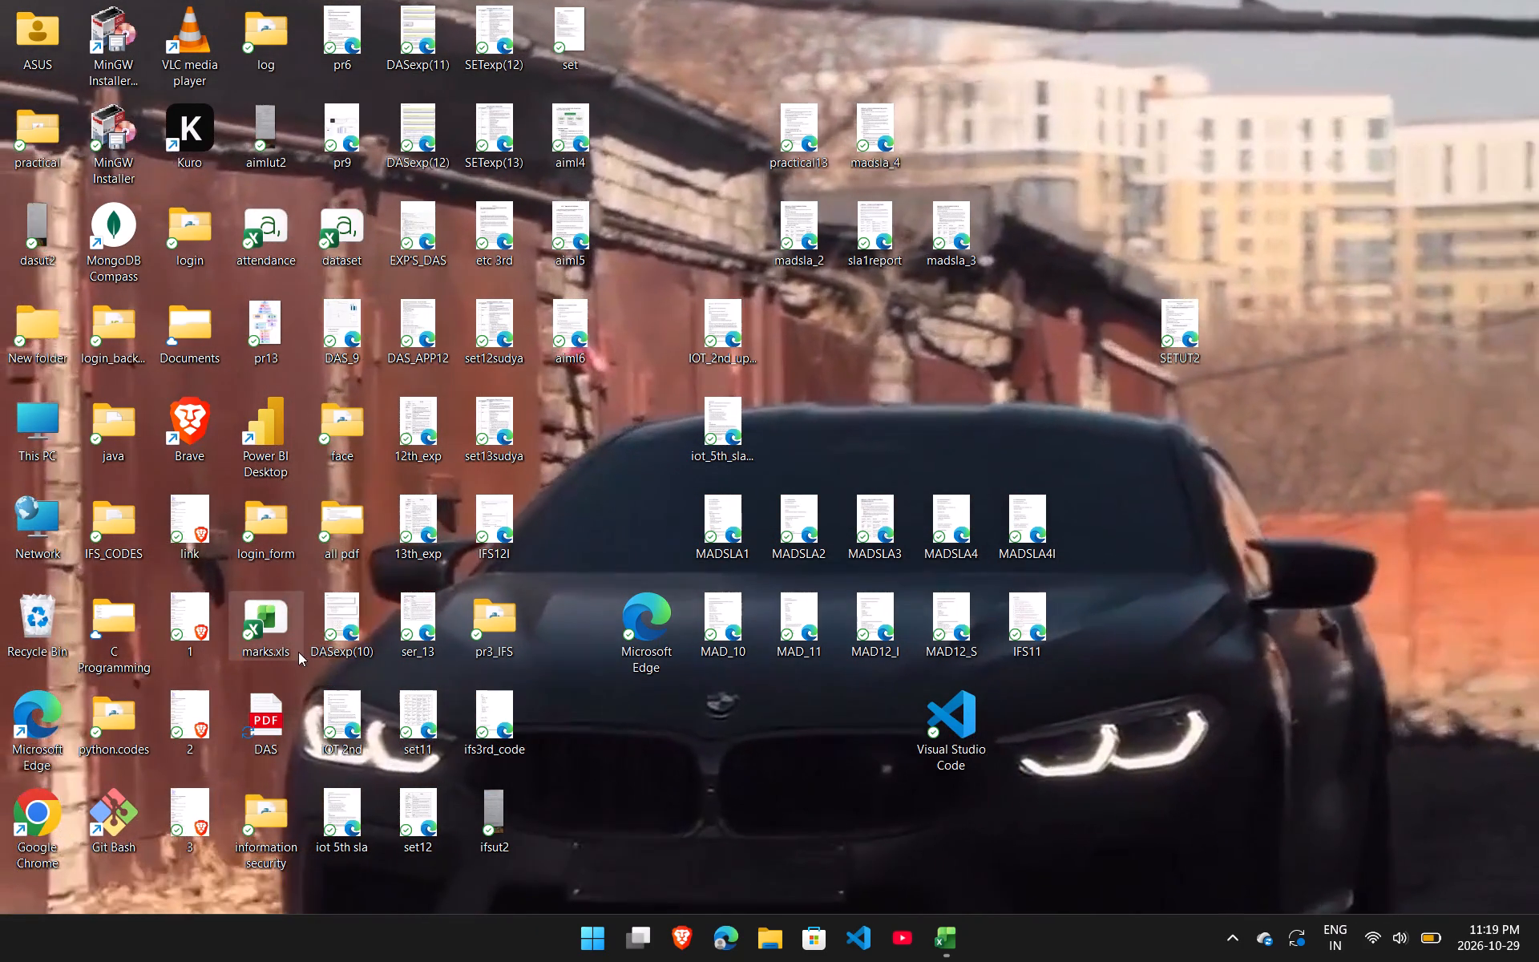
{"action": "double_click", "coordinate": [254, 734]}
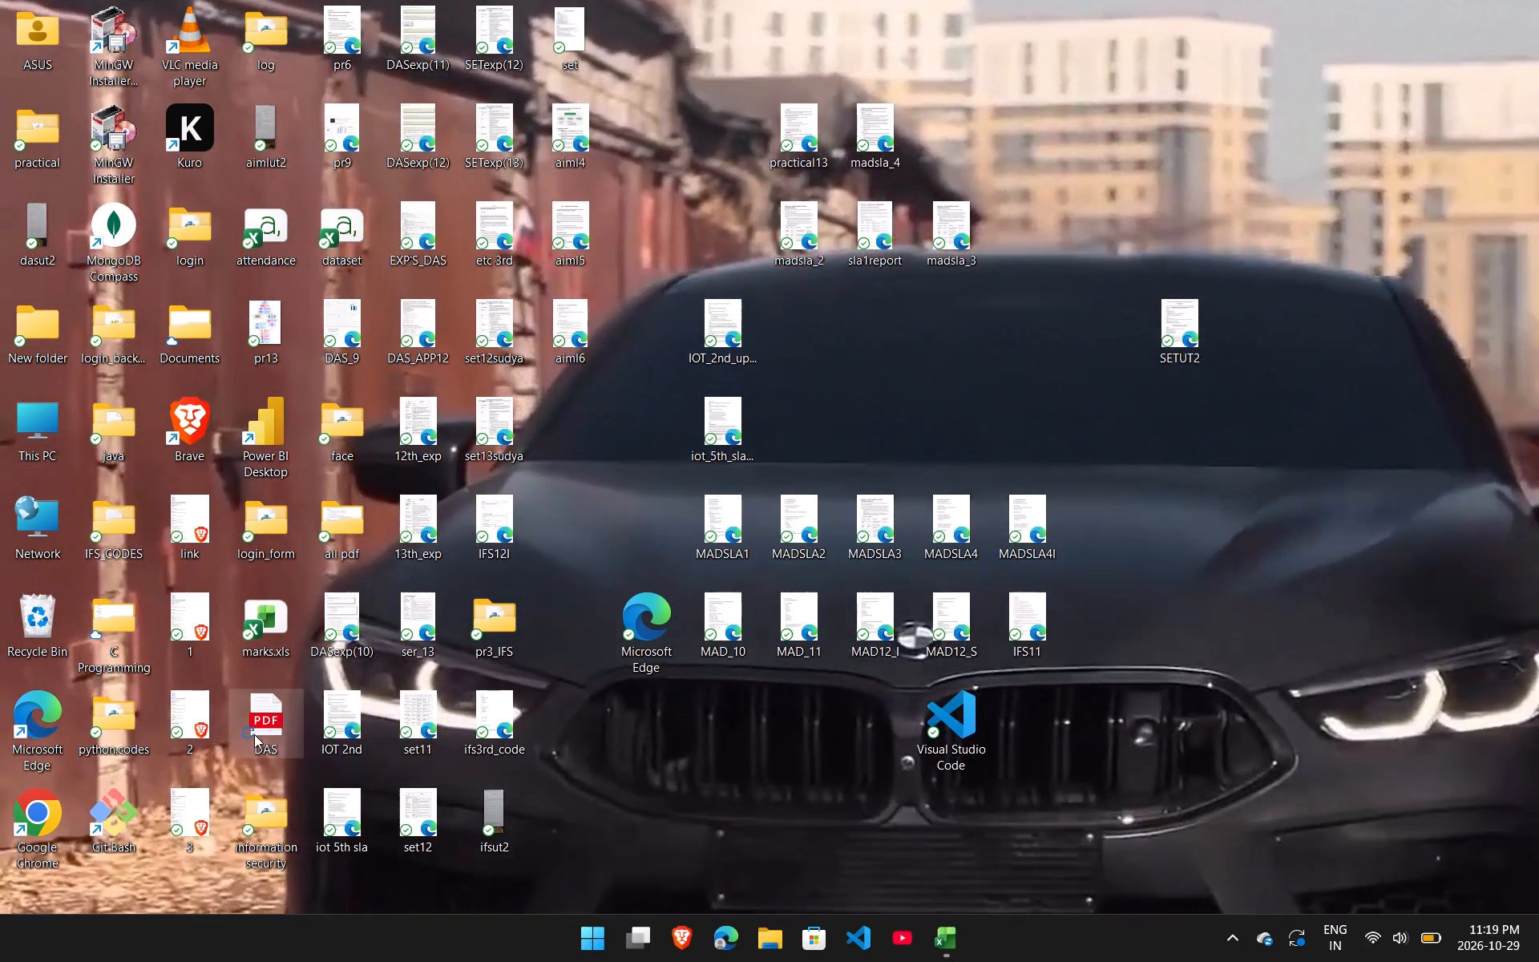
Look through the lab manual PDF to find Experiment 3: Data Tables, Dashboard & Data Cleaning.
{"action": "scroll", "coordinate": [668, 616], "scroll_direction": "down", "scroll_amount": 2}
{"action": "scroll", "coordinate": [722, 513], "scroll_direction": "down", "scroll_amount": 5}
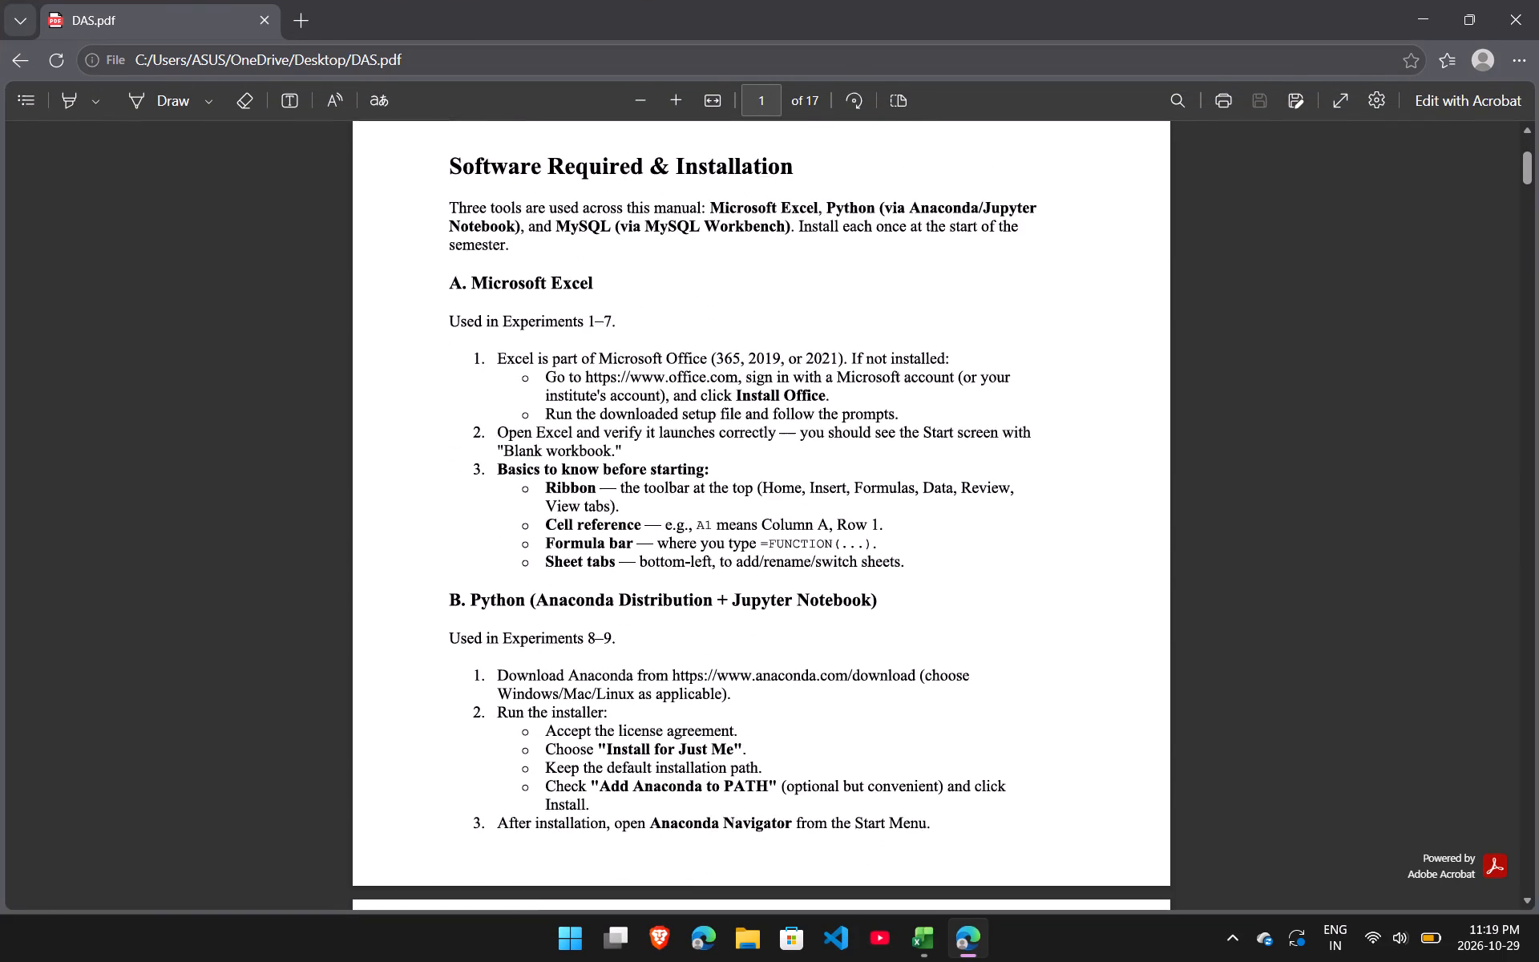
{"action": "scroll", "coordinate": [709, 550], "scroll_direction": "down", "scroll_amount": 9}
{"action": "scroll", "coordinate": [705, 680], "scroll_direction": "down", "scroll_amount": 9}
{"action": "scroll", "coordinate": [705, 681], "scroll_direction": "up", "scroll_amount": 1}
{"action": "scroll", "coordinate": [705, 681], "scroll_direction": "down", "scroll_amount": 11}
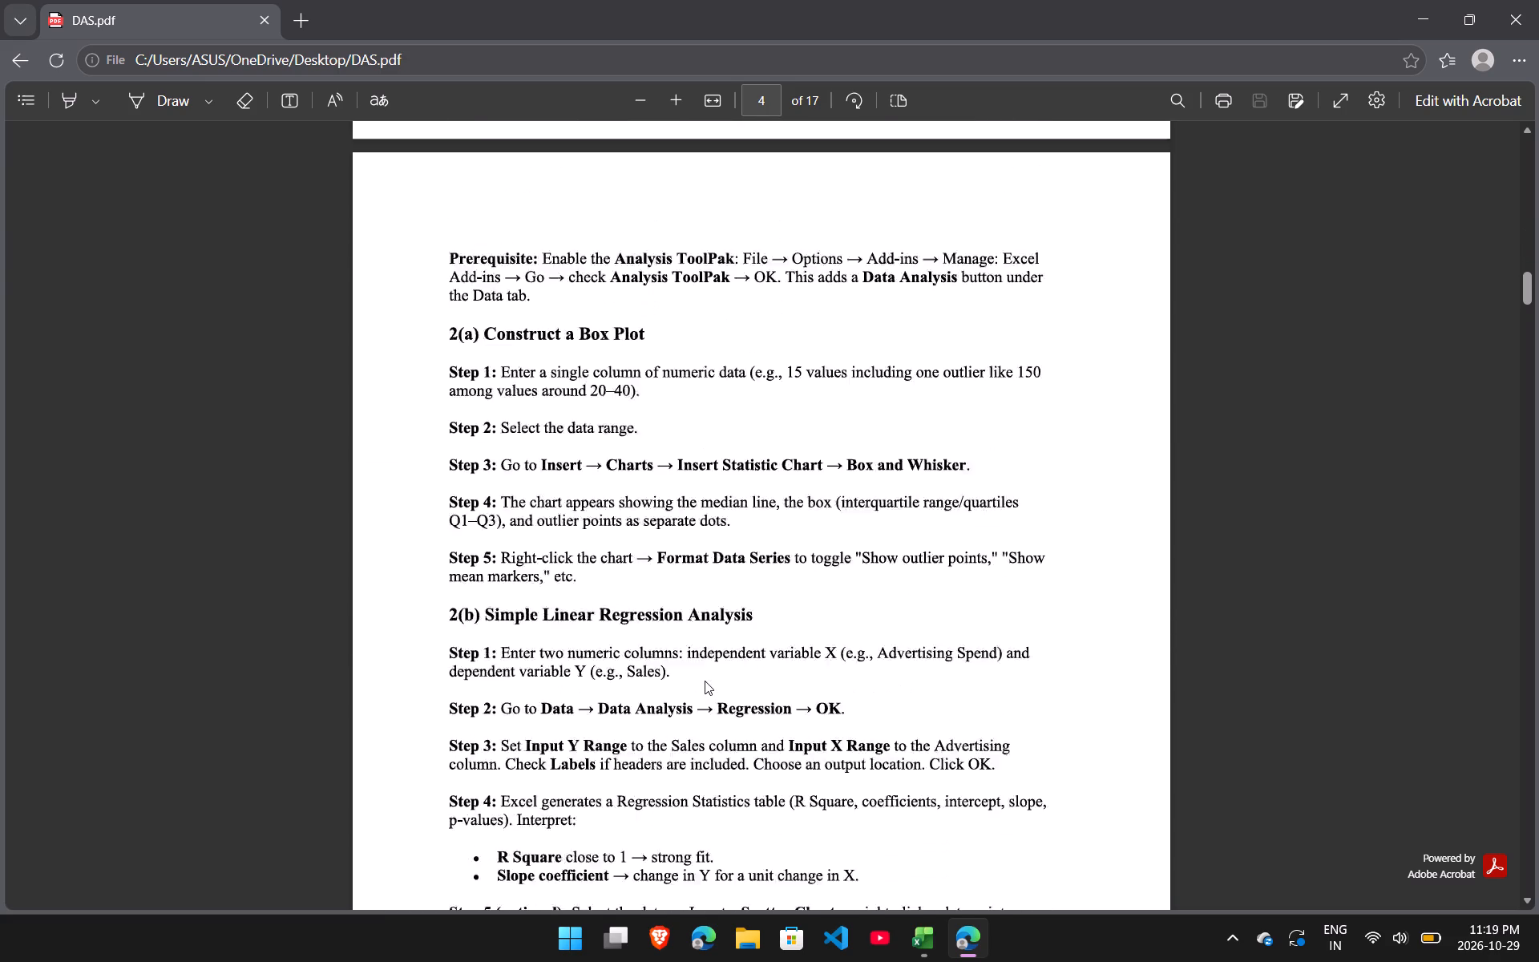
{"action": "scroll", "coordinate": [705, 681], "scroll_direction": "down", "scroll_amount": 7}
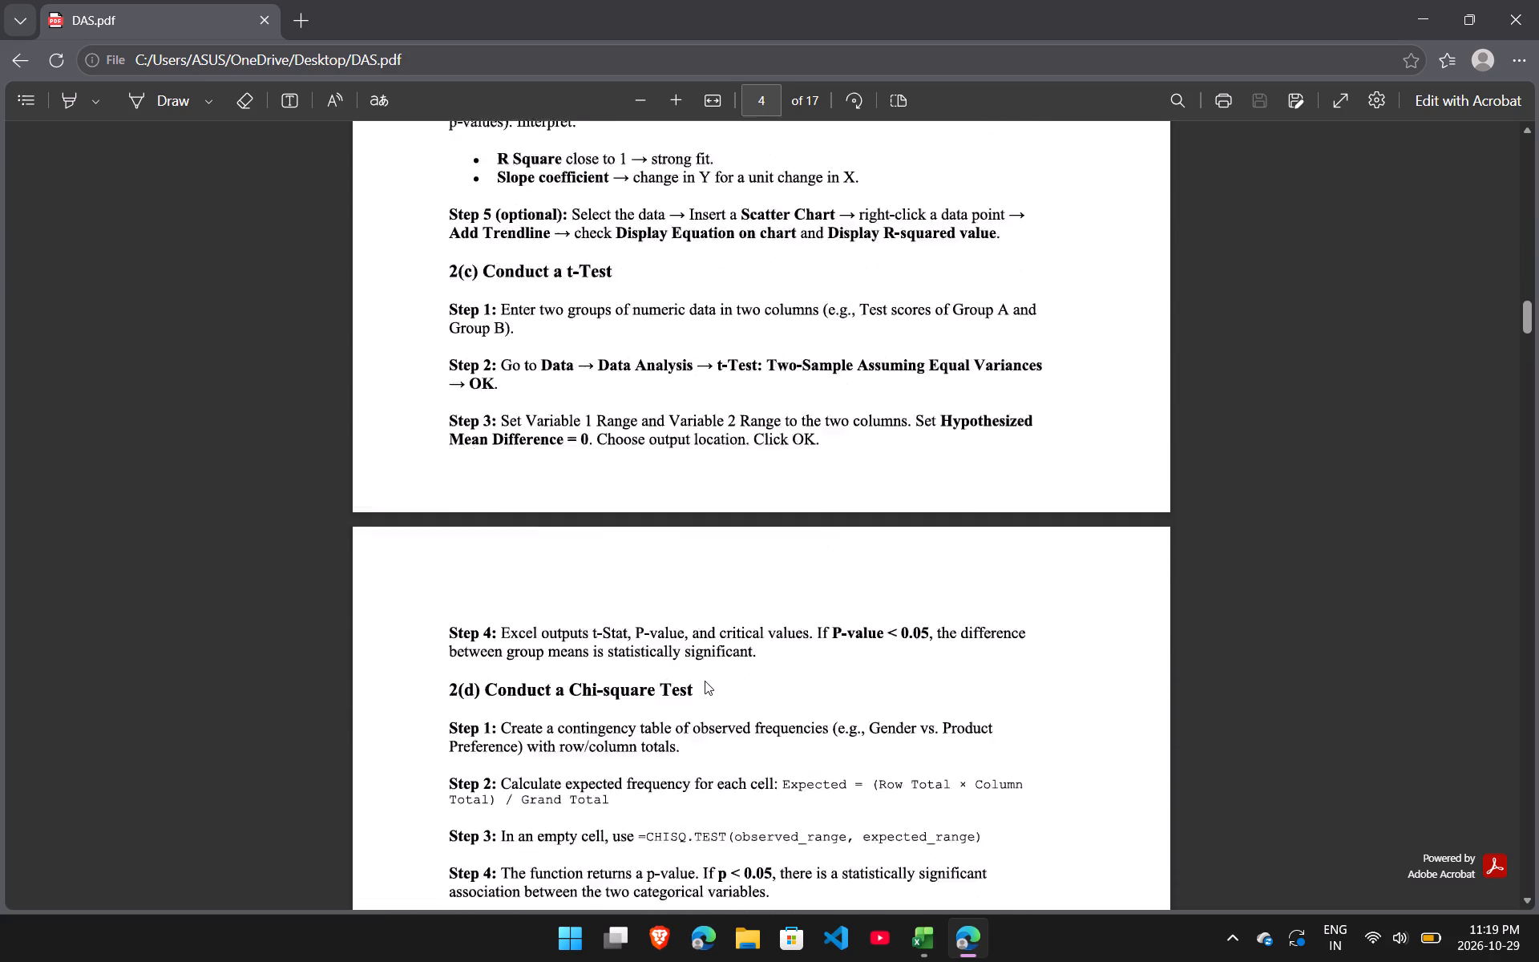
{"action": "scroll", "coordinate": [705, 681], "scroll_direction": "down", "scroll_amount": 3}
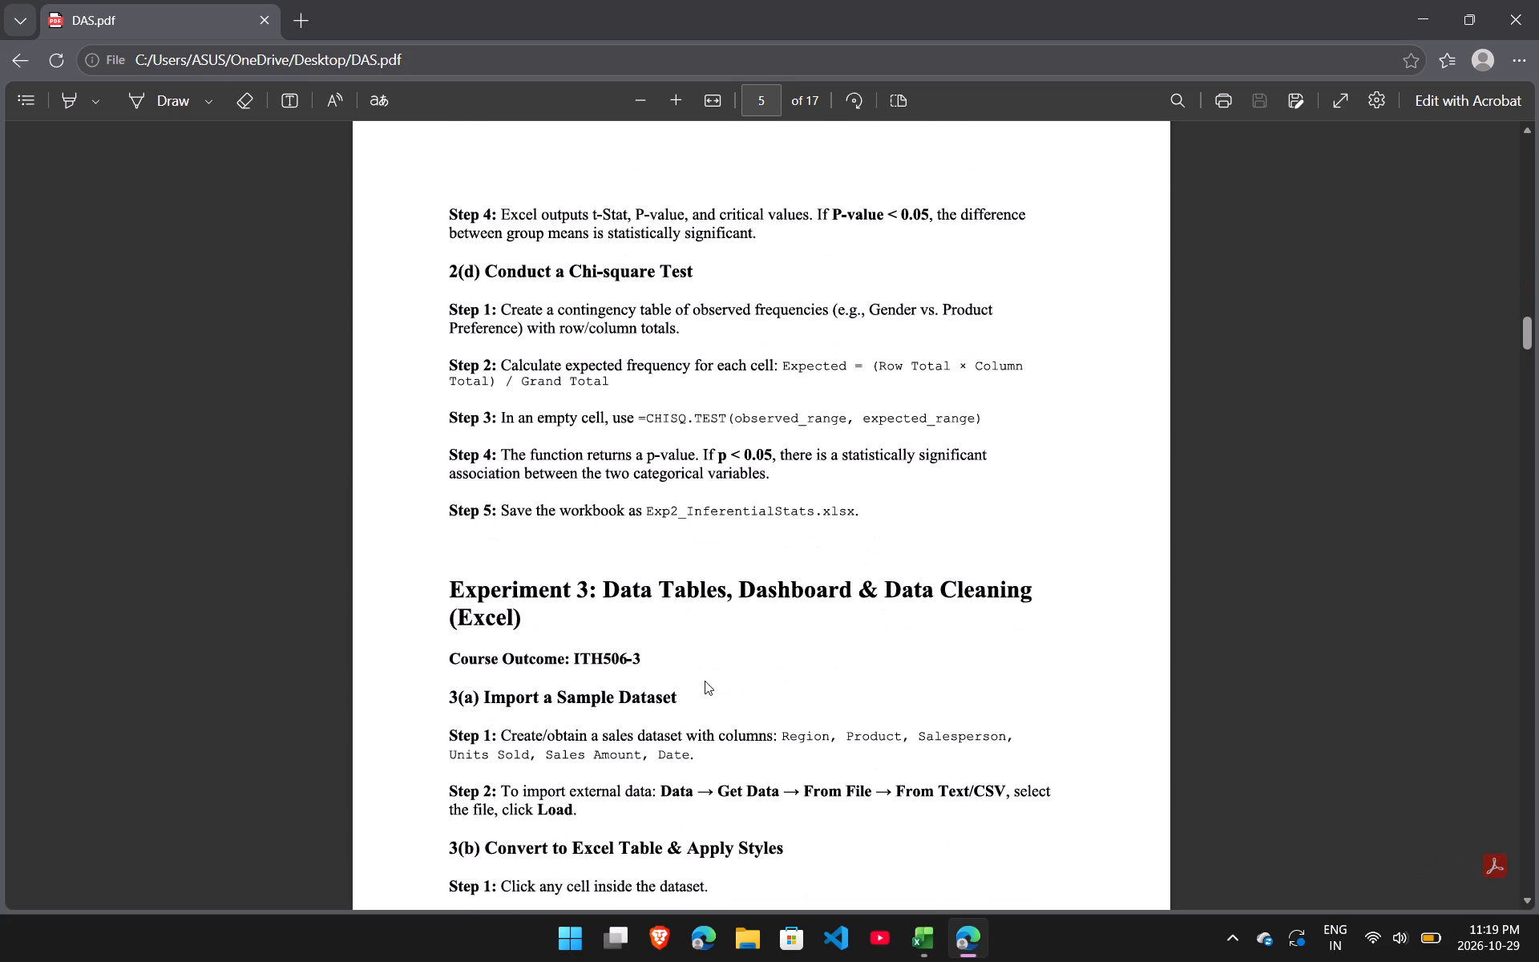
Read the Experiment 3 instructions, focusing on 3(c) Create a Dashboard Sheet and 3(d) Identify and Remove Duplicates.
{"action": "scroll", "coordinate": [705, 681], "scroll_direction": "down", "scroll_amount": 6}
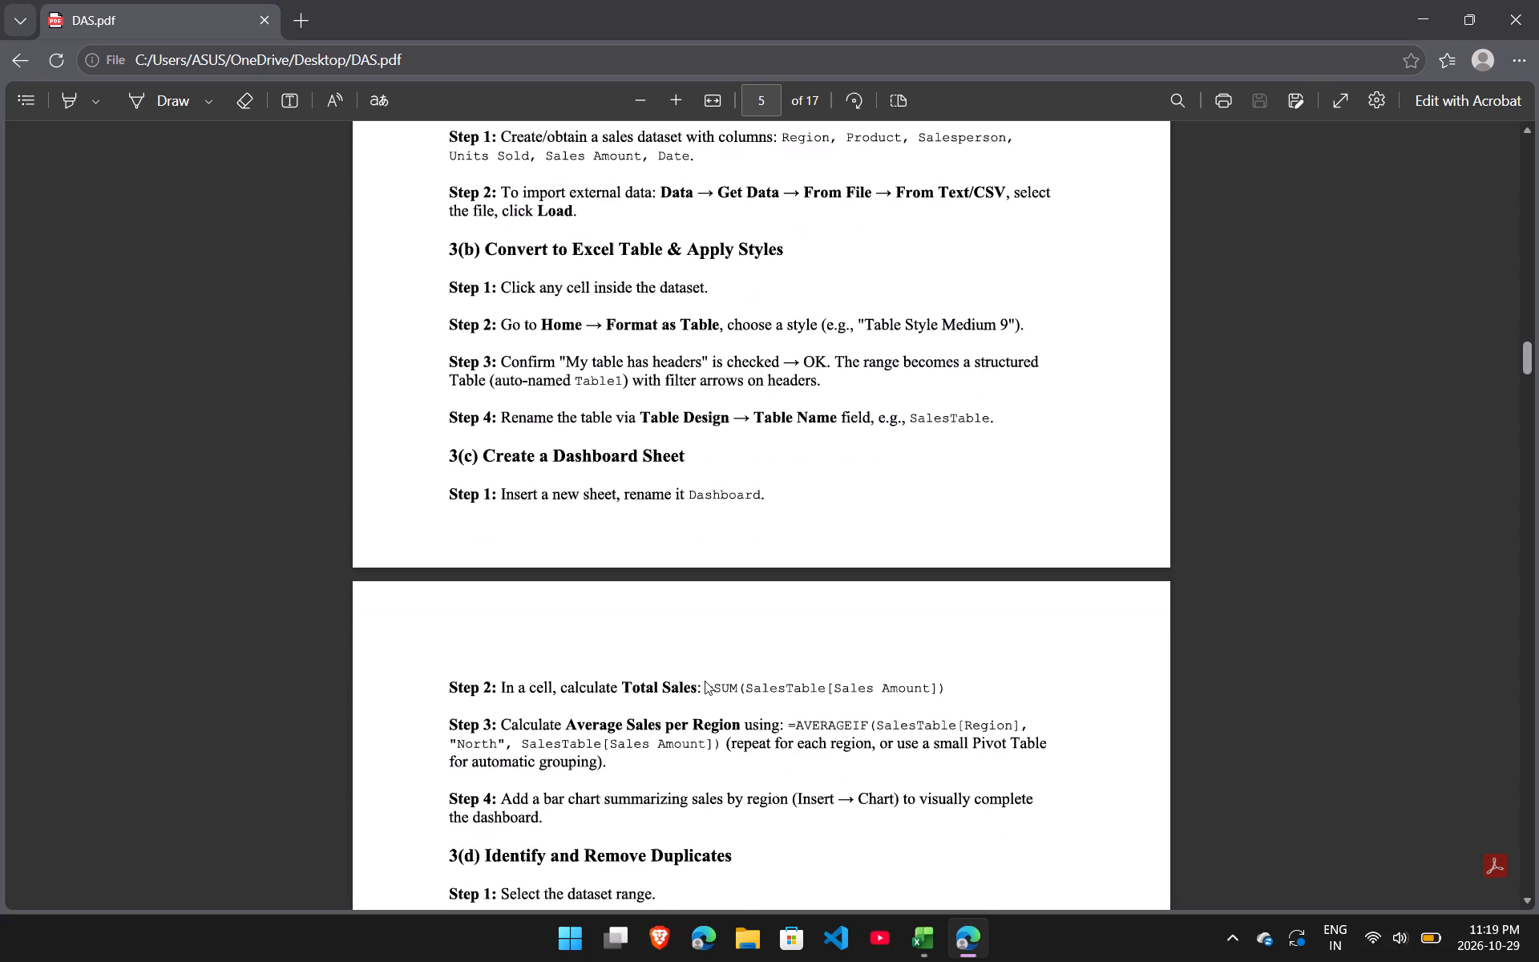
{"action": "scroll", "coordinate": [705, 681], "scroll_direction": "down", "scroll_amount": 5}
{"action": "scroll", "coordinate": [705, 681], "scroll_direction": "up", "scroll_amount": 2}
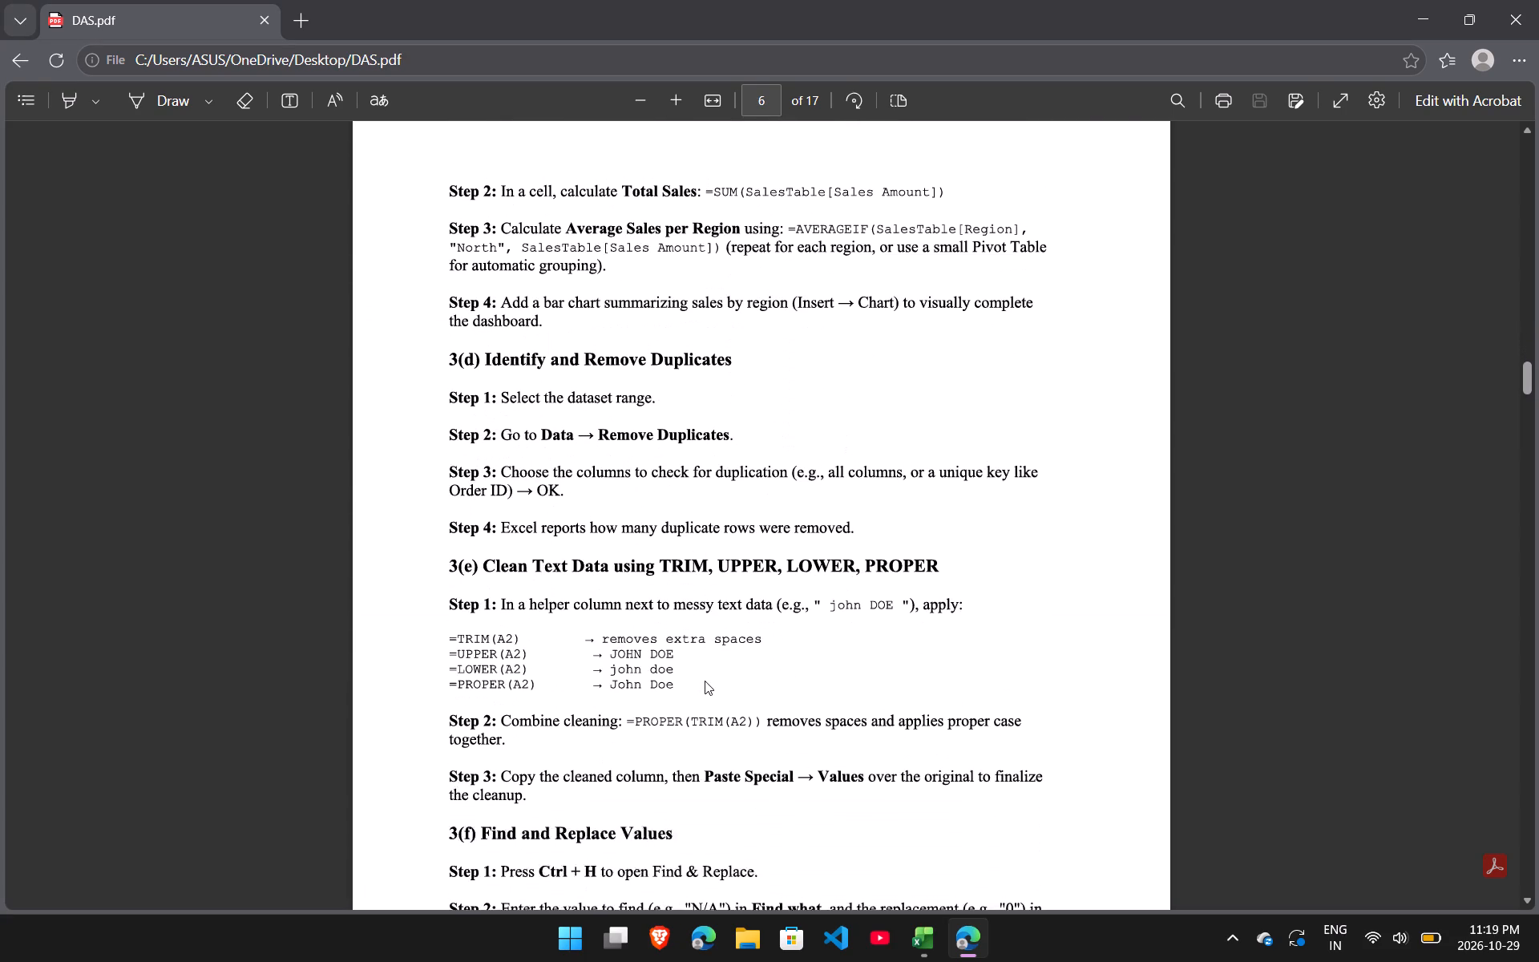
{"action": "scroll", "coordinate": [705, 681], "scroll_direction": "up", "scroll_amount": 2}
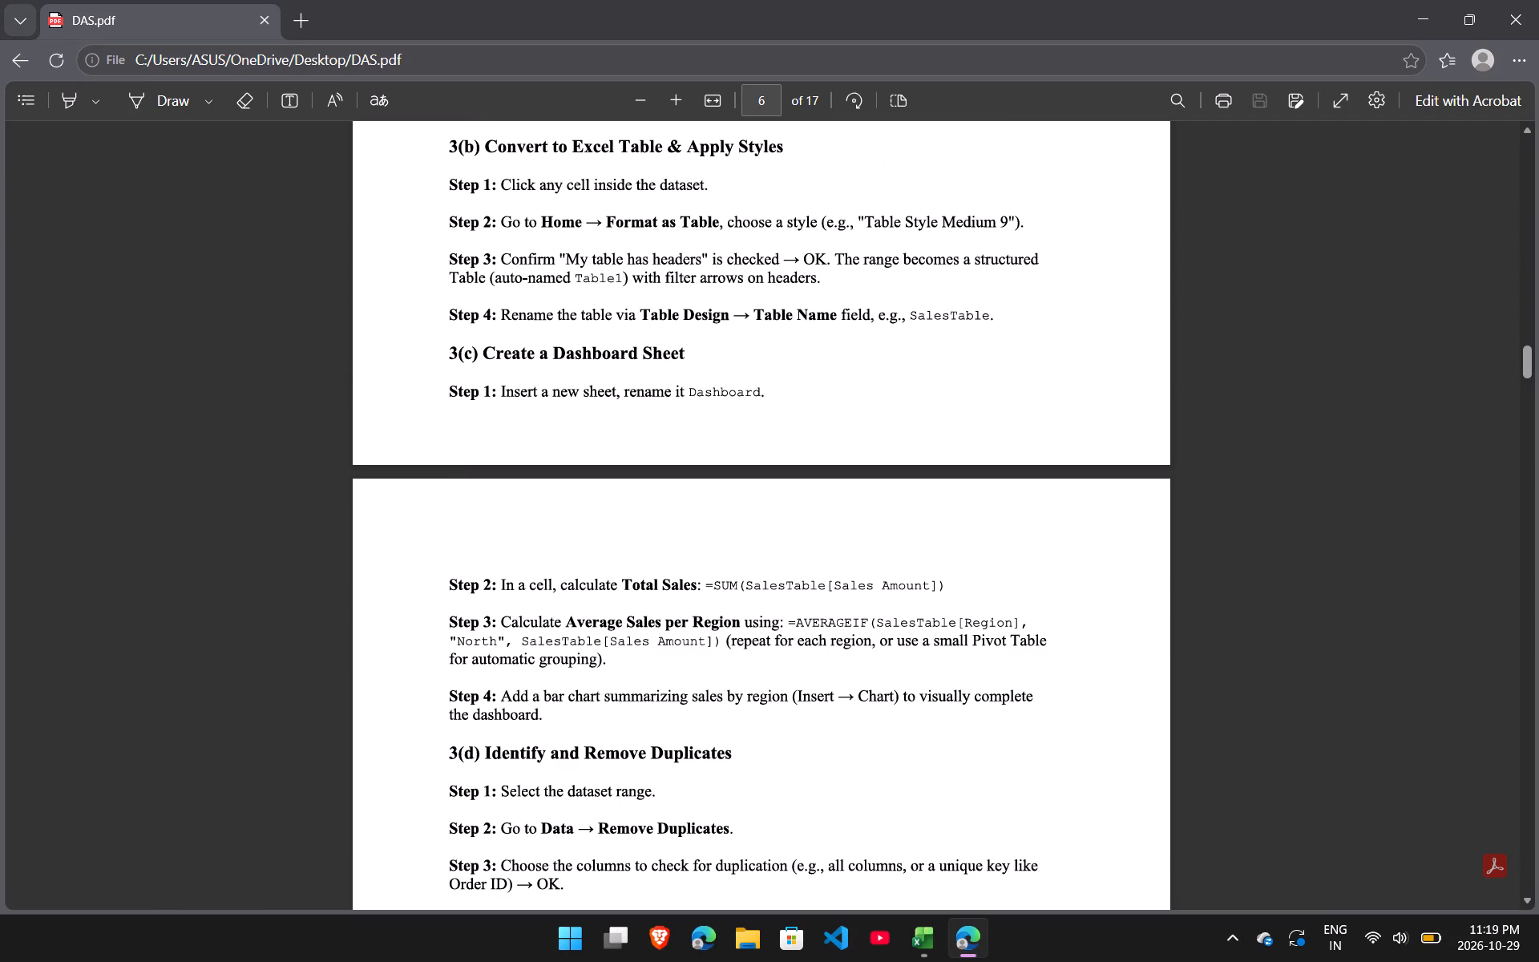
{"action": "scroll", "coordinate": [729, 659], "scroll_direction": "down", "scroll_amount": 1}
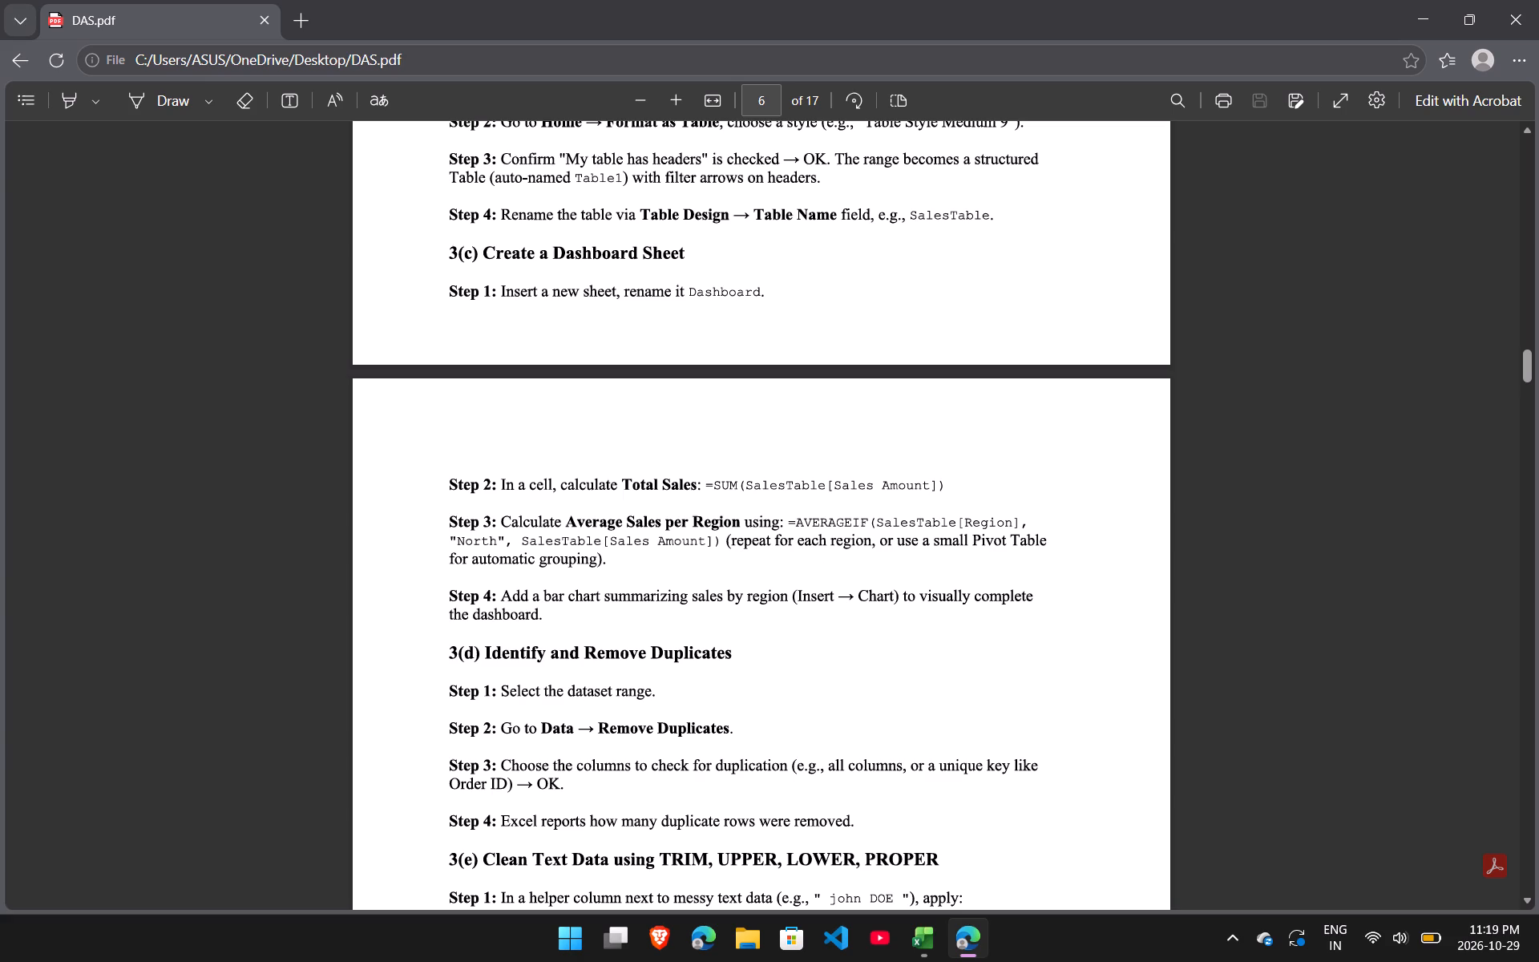
{"action": "scroll", "coordinate": [967, 564], "scroll_direction": "down", "scroll_amount": 1}
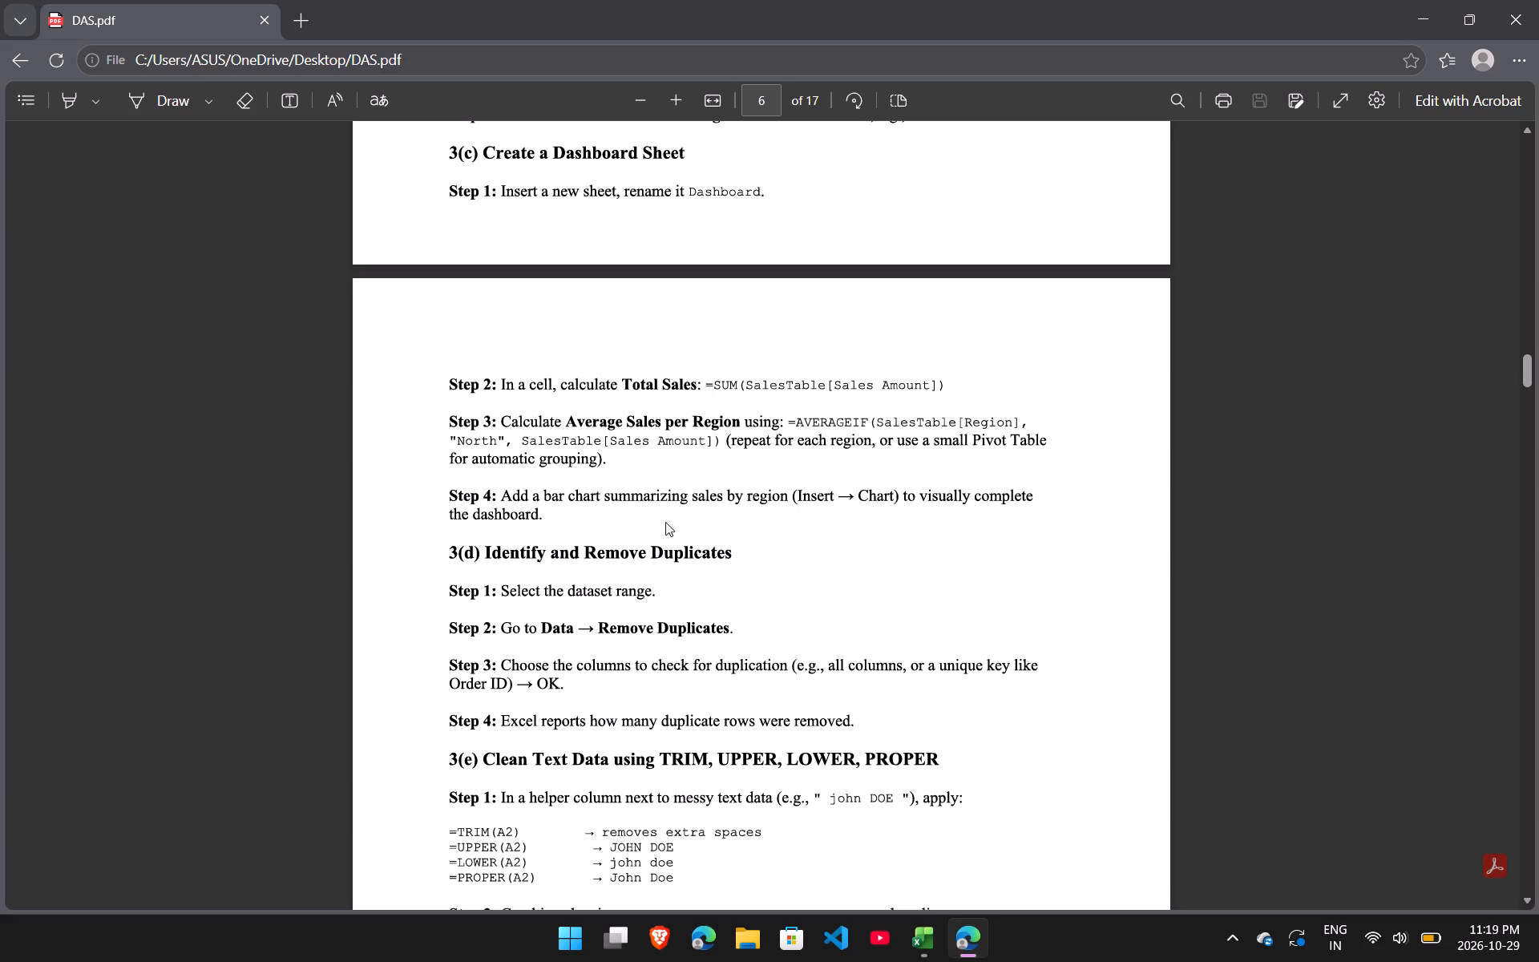
{"action": "scroll", "coordinate": [836, 553], "scroll_direction": "up", "scroll_amount": 1}
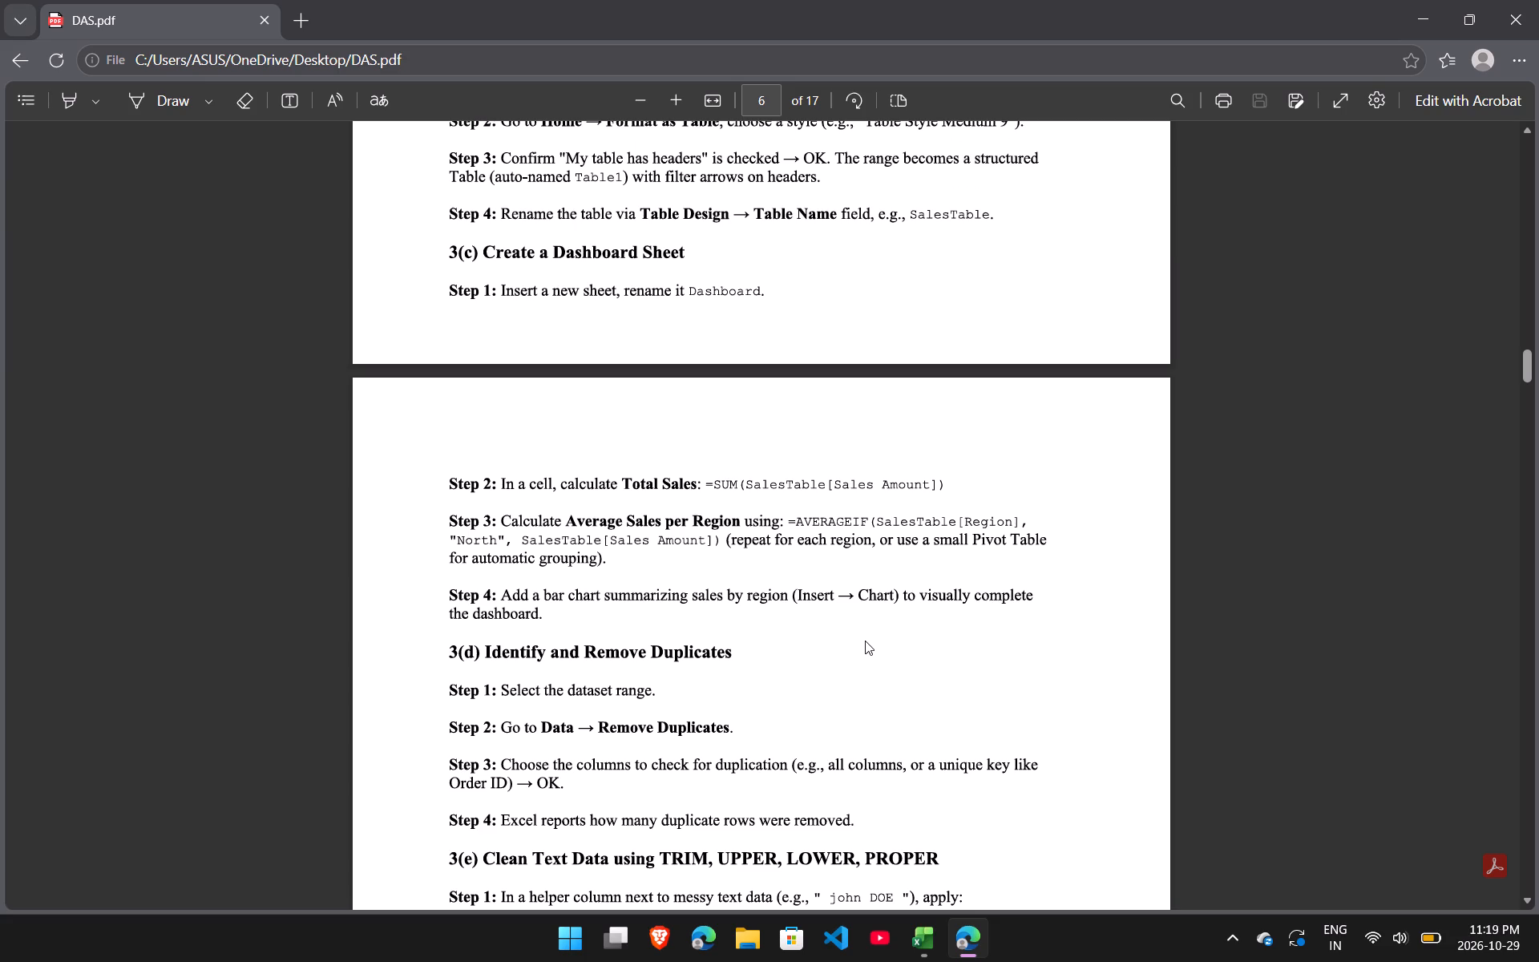
{"action": "scroll", "coordinate": [865, 641], "scroll_direction": "down", "scroll_amount": 2}
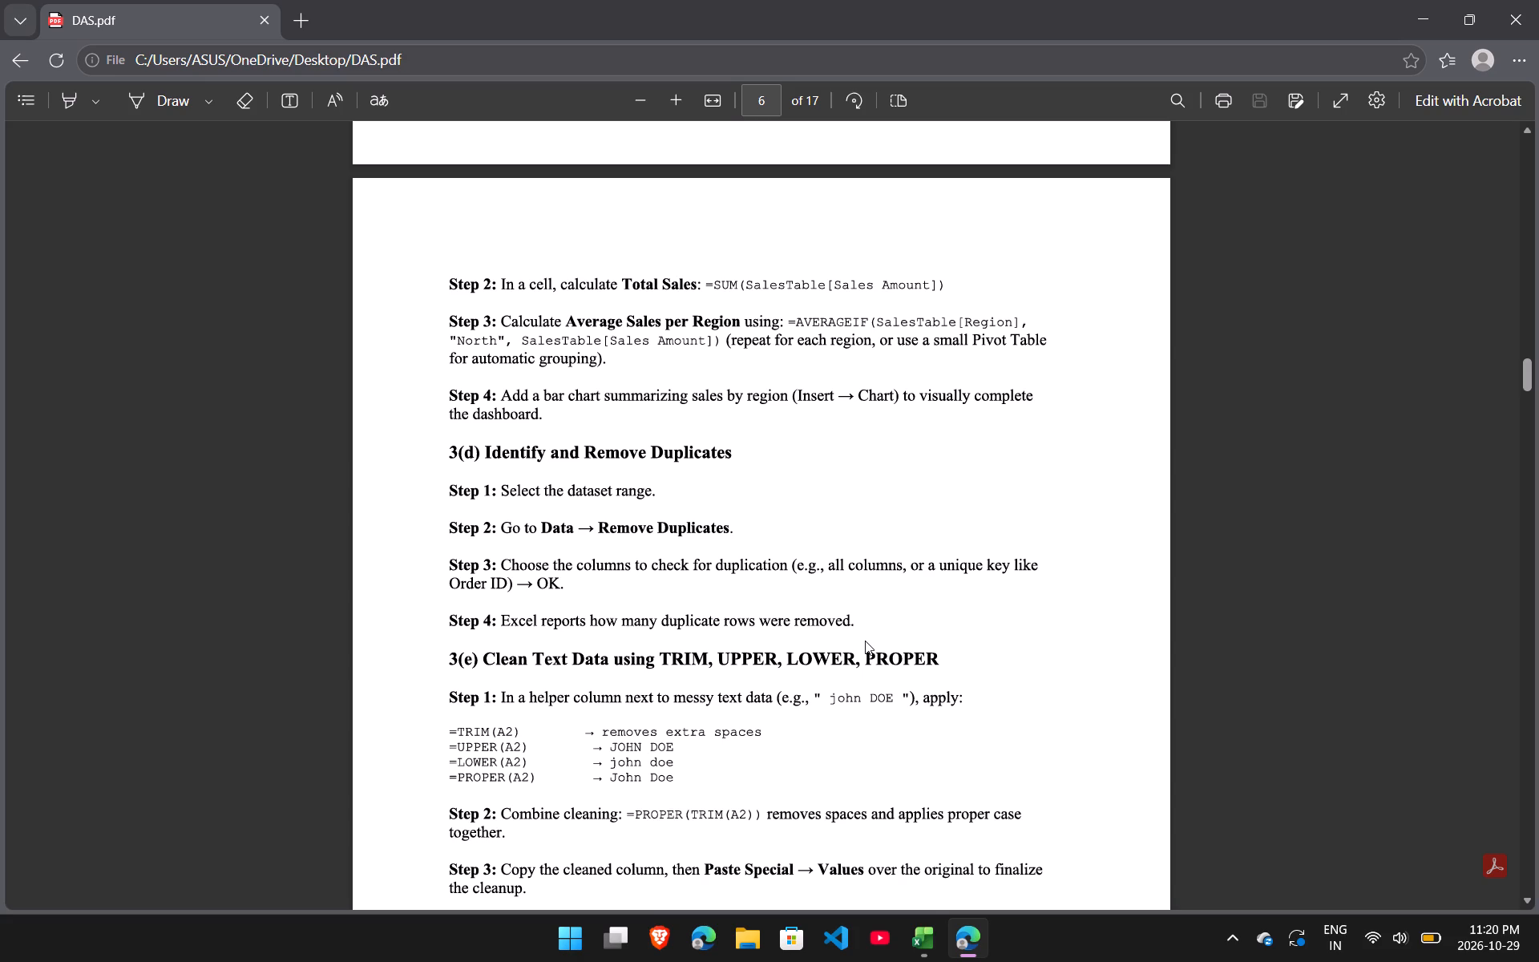
{"action": "scroll", "coordinate": [865, 641], "scroll_direction": "up", "scroll_amount": 4}
{"action": "scroll", "coordinate": [865, 641], "scroll_direction": "down", "scroll_amount": 2}
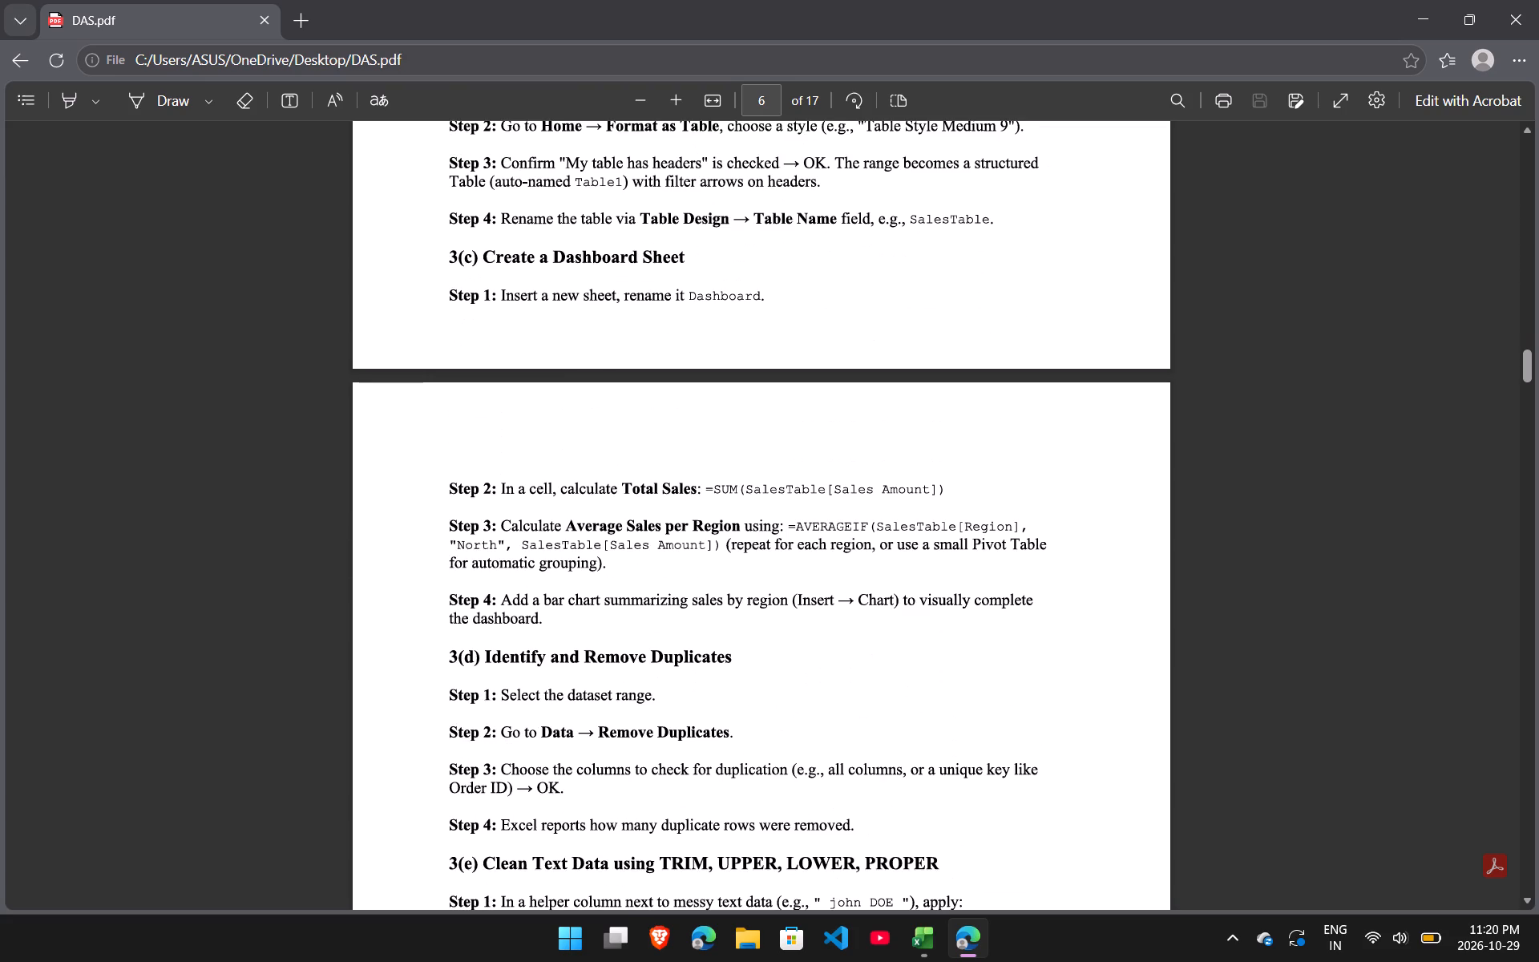
{"action": "scroll", "coordinate": [854, 594], "scroll_direction": "down", "scroll_amount": 1}
{"action": "scroll", "coordinate": [854, 594], "scroll_direction": "up", "scroll_amount": 1}
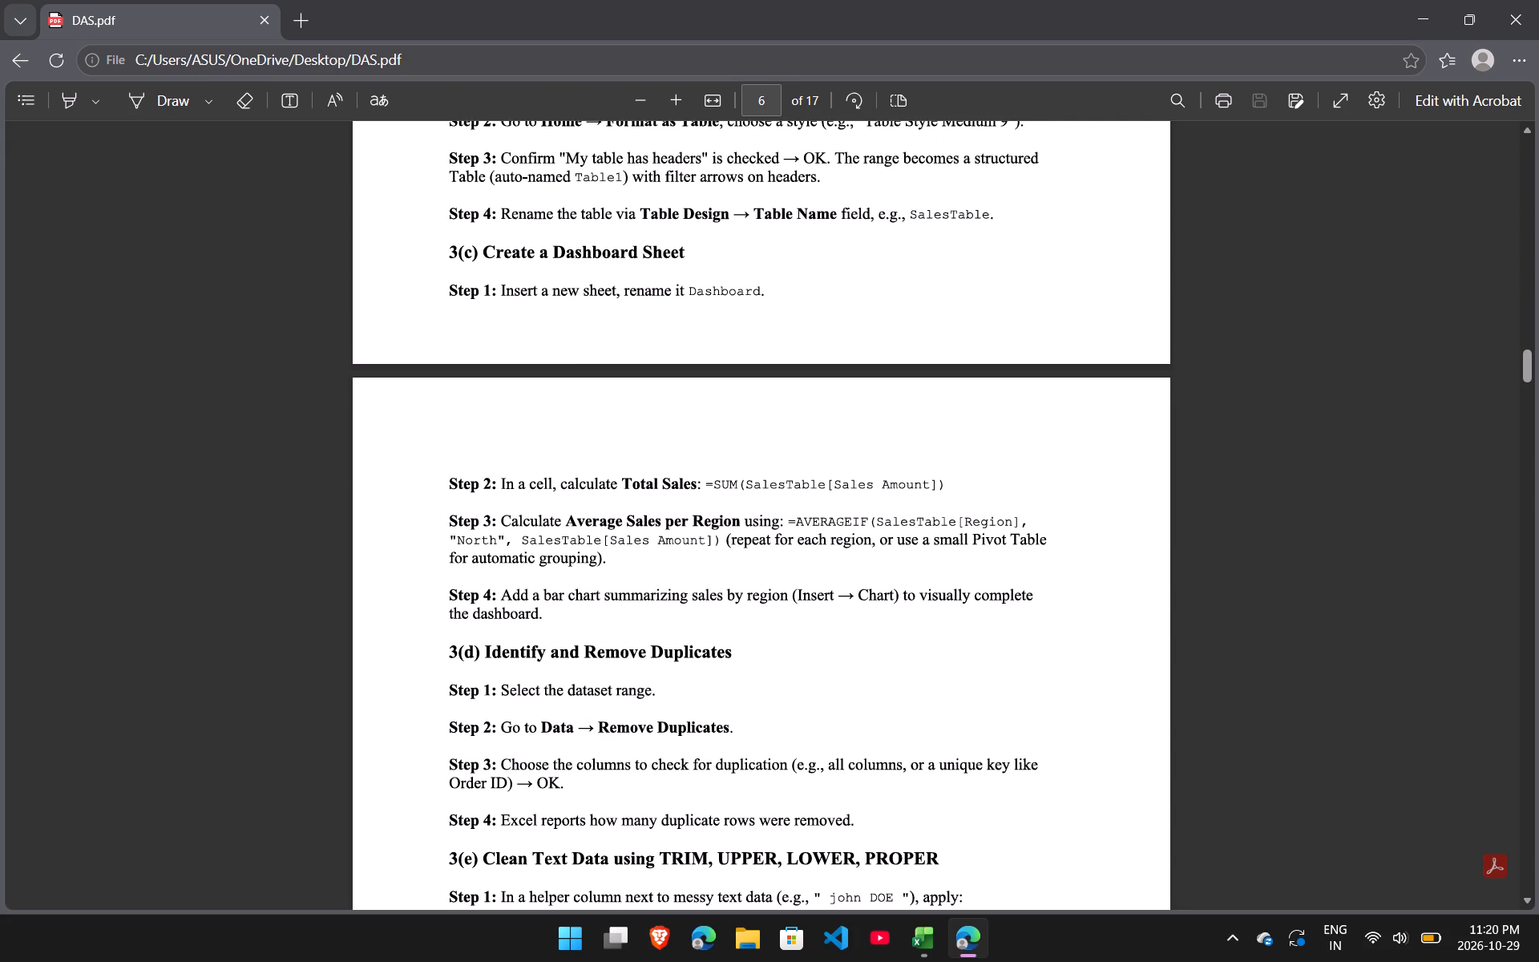
Switch to the Excel workbook, review the sales data on the salestable sheet, and return to Sheet3.
{"action": "left_click", "coordinate": [916, 939]}
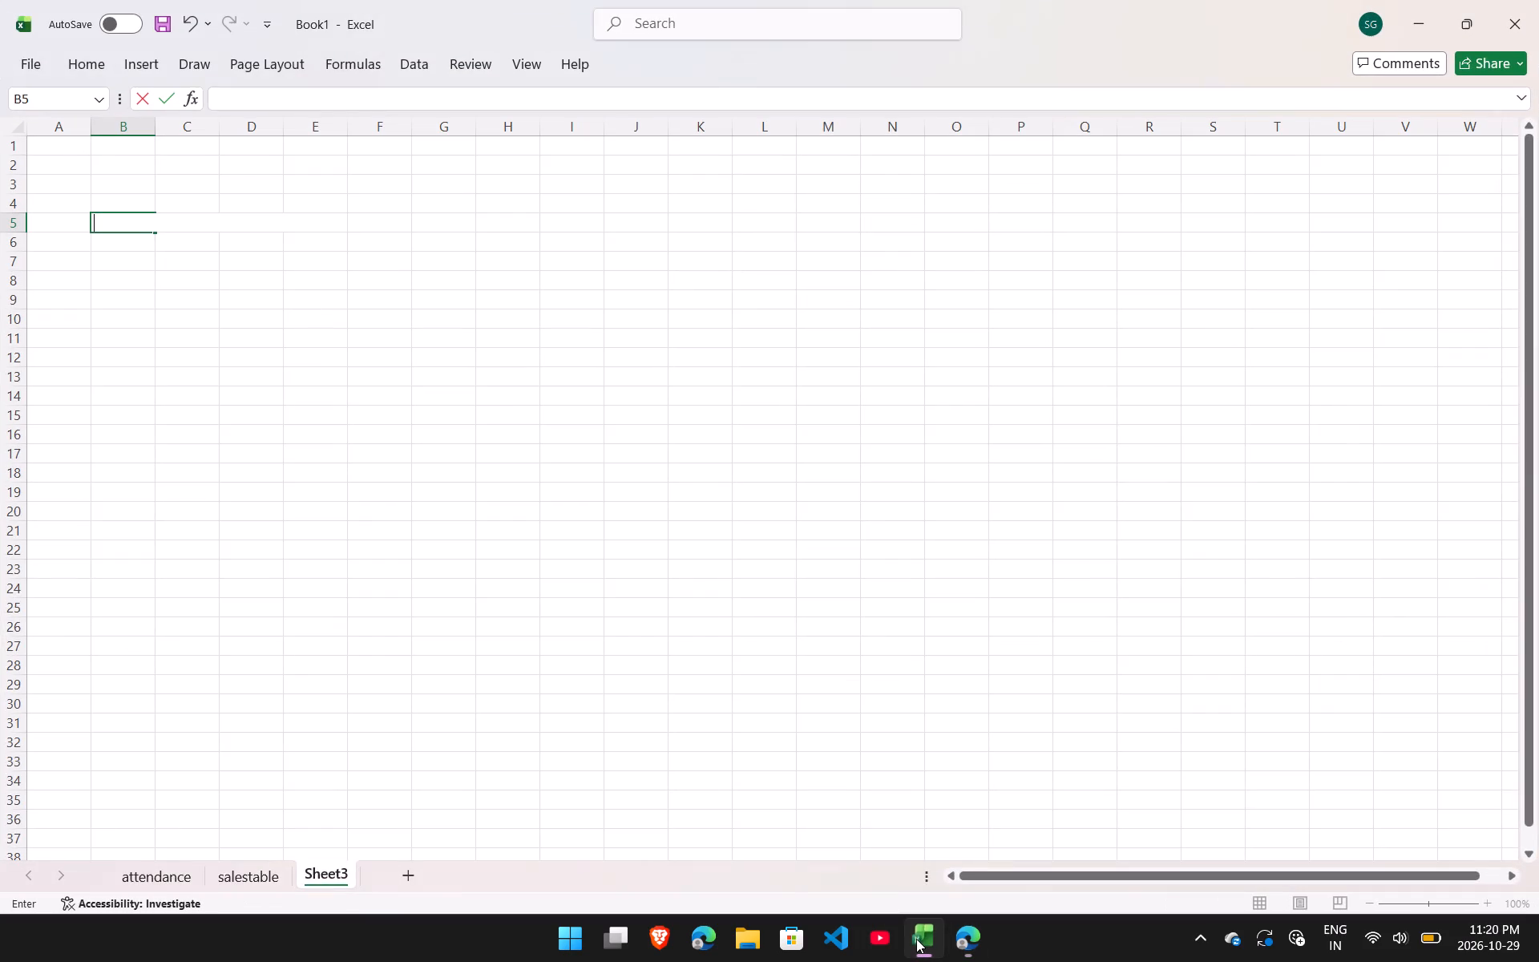
{"action": "left_click", "coordinate": [249, 888]}
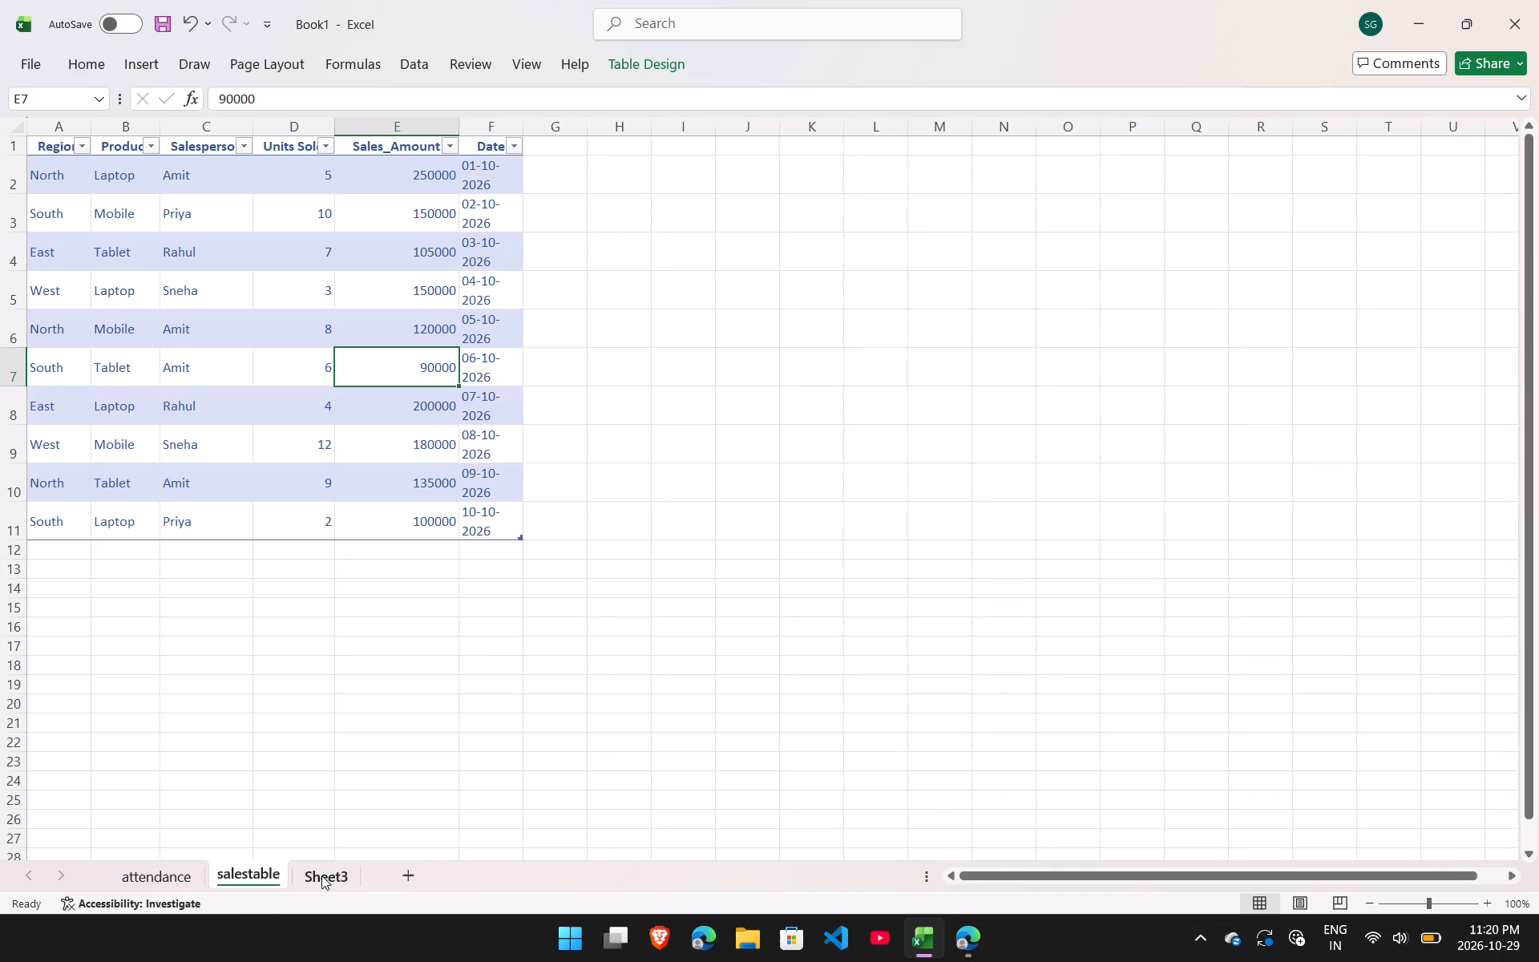
{"action": "left_click", "coordinate": [321, 875]}
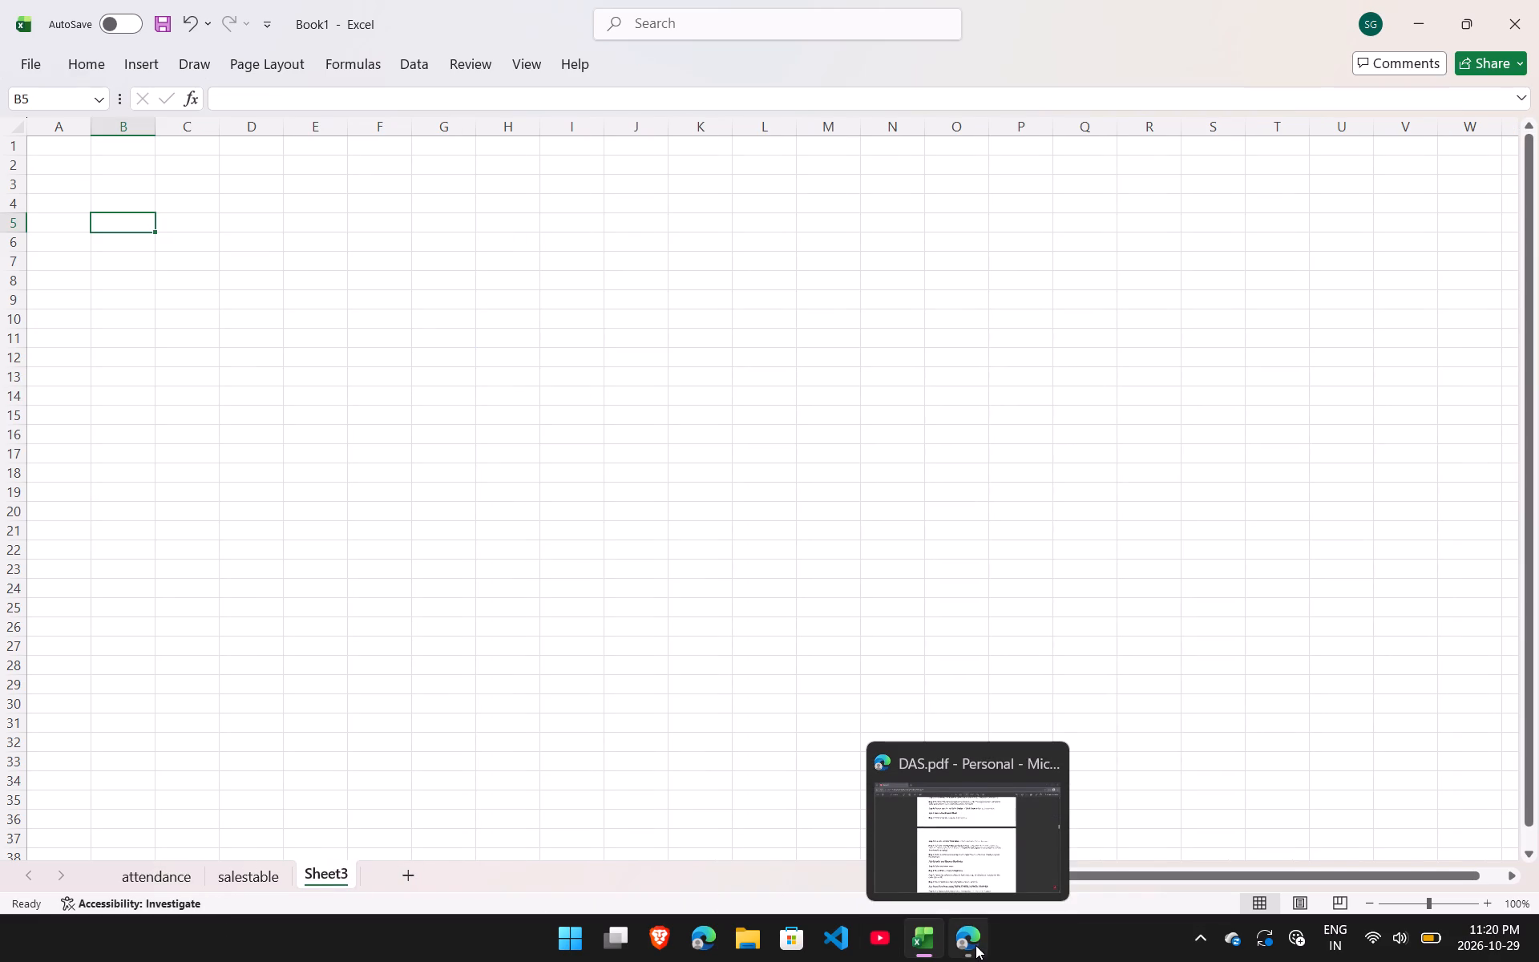
Switch back to DAS.pdf in Edge and reread the Total Sales and Average Sales per Region steps in section 3(c).
{"action": "left_click", "coordinate": [973, 945]}
{"action": "scroll", "coordinate": [725, 805], "scroll_direction": "down", "scroll_amount": 1}
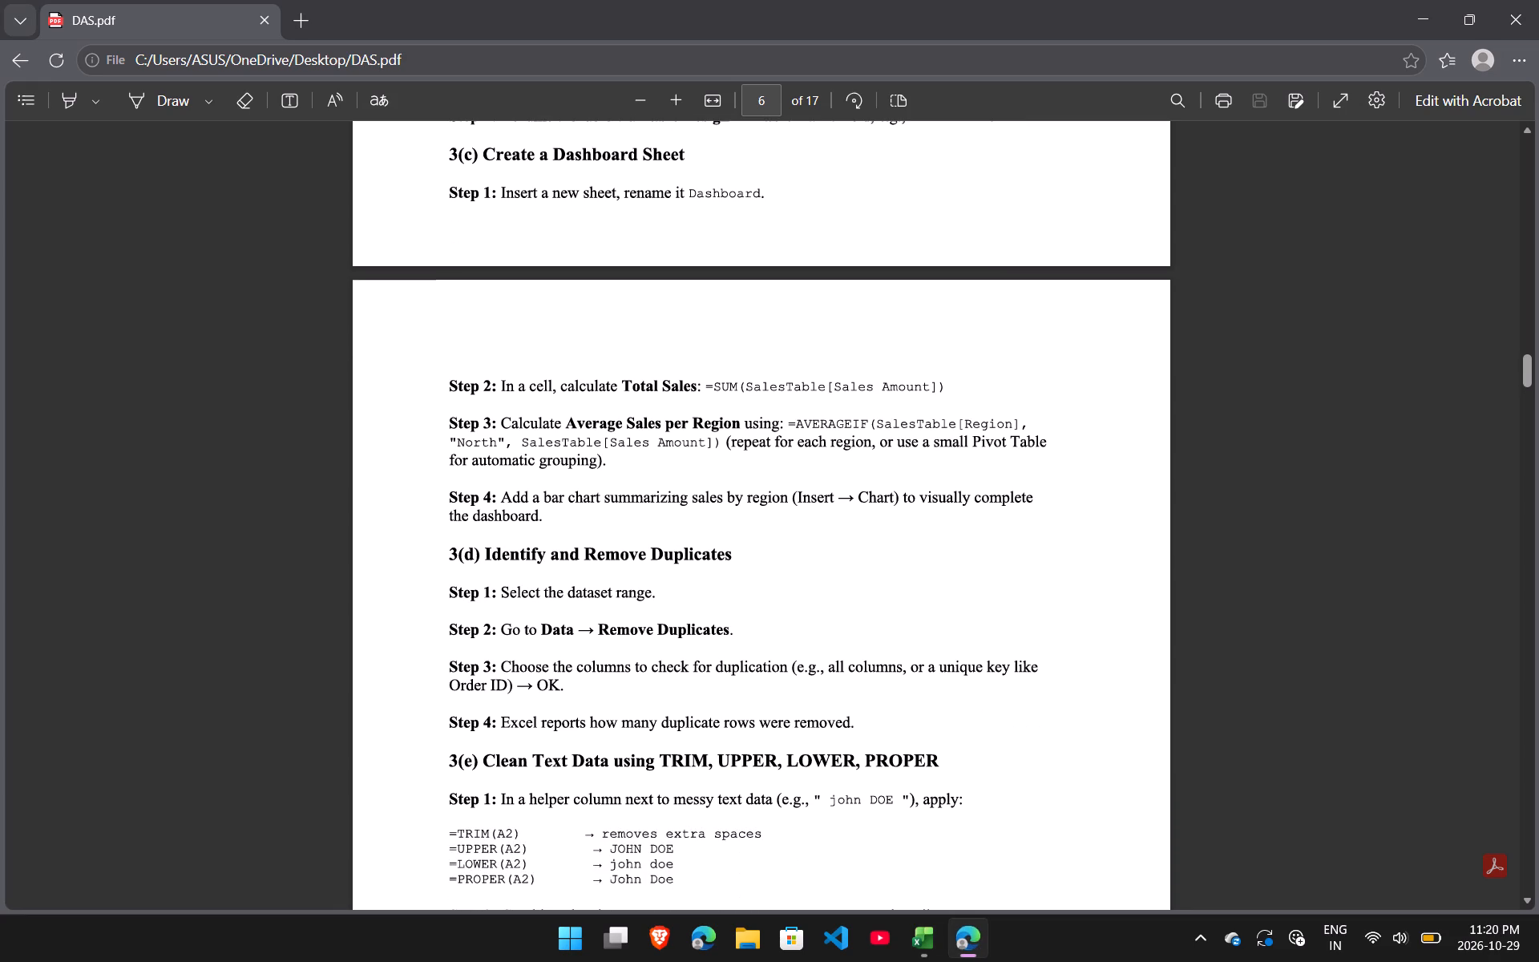
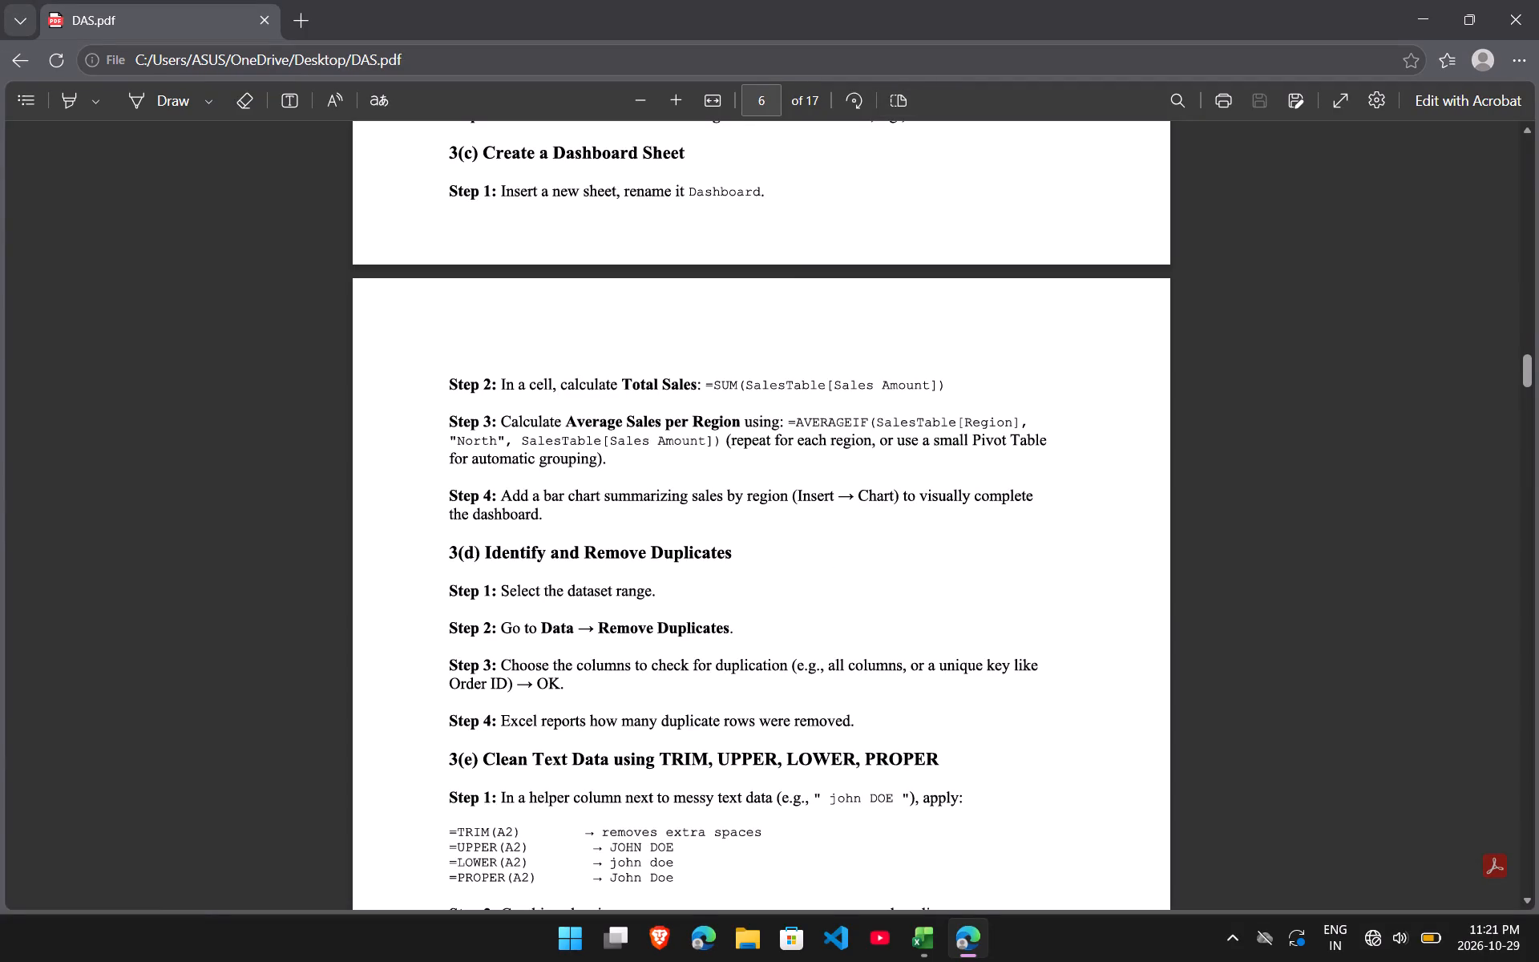
Following section 3(d), switch to the Excel workbook and run Remove Duplicates on the salestable data, excluding Product and Salesperson from the comparison.
{"action": "scroll", "coordinate": [592, 439], "scroll_direction": "down", "scroll_amount": 1}
{"action": "scroll", "coordinate": [802, 364], "scroll_direction": "up", "scroll_amount": 1}
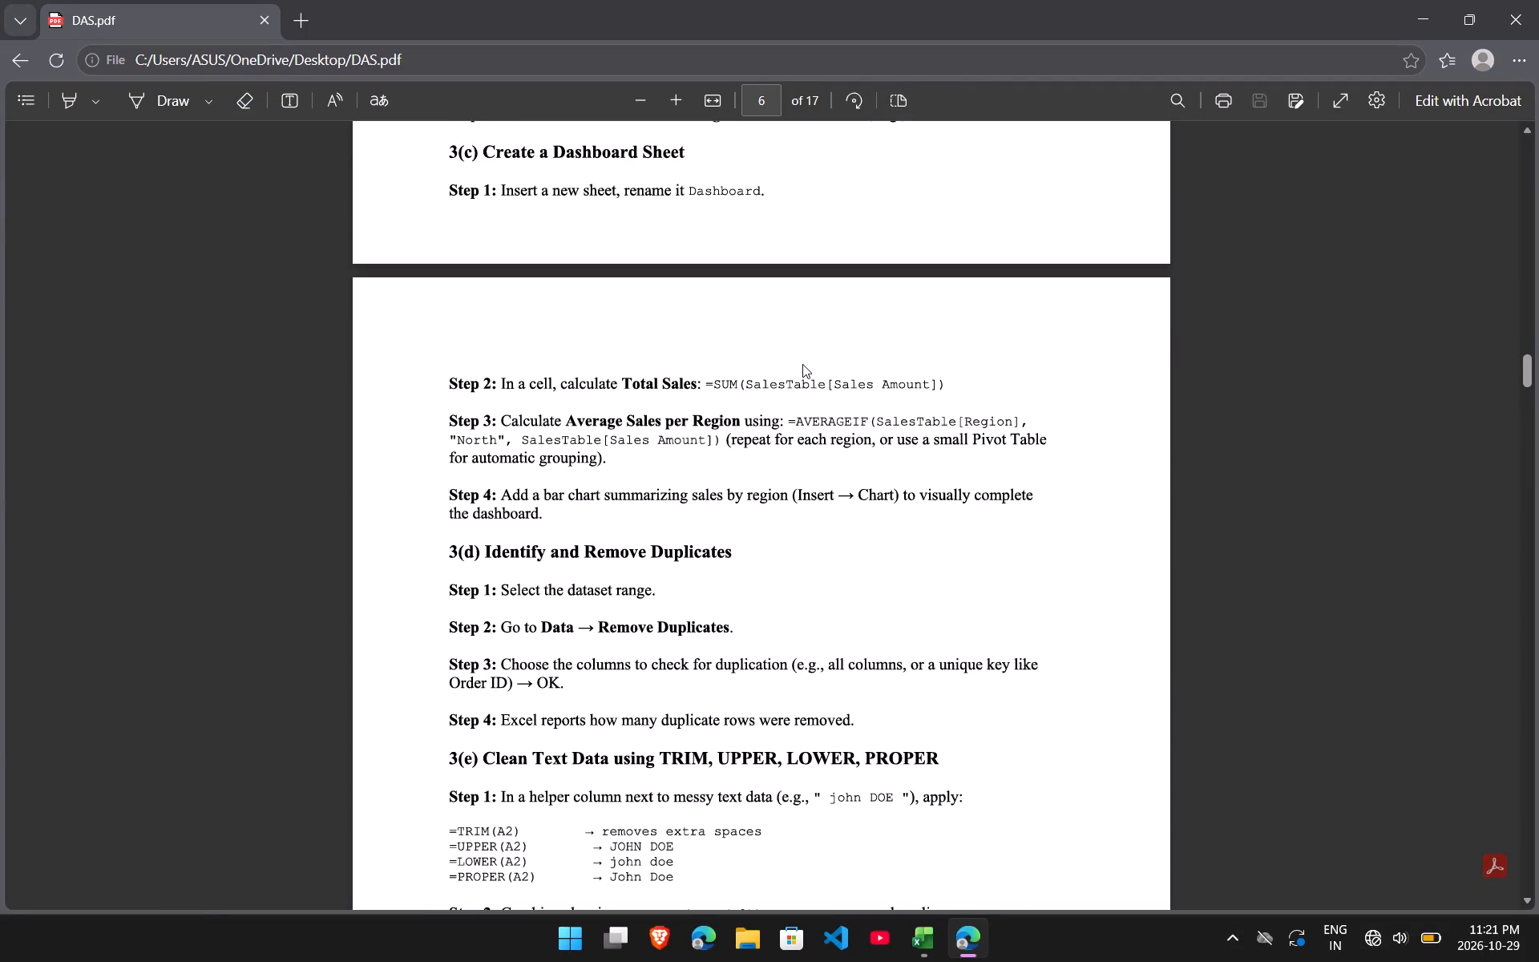
{"action": "scroll", "coordinate": [786, 493], "scroll_direction": "down", "scroll_amount": 3}
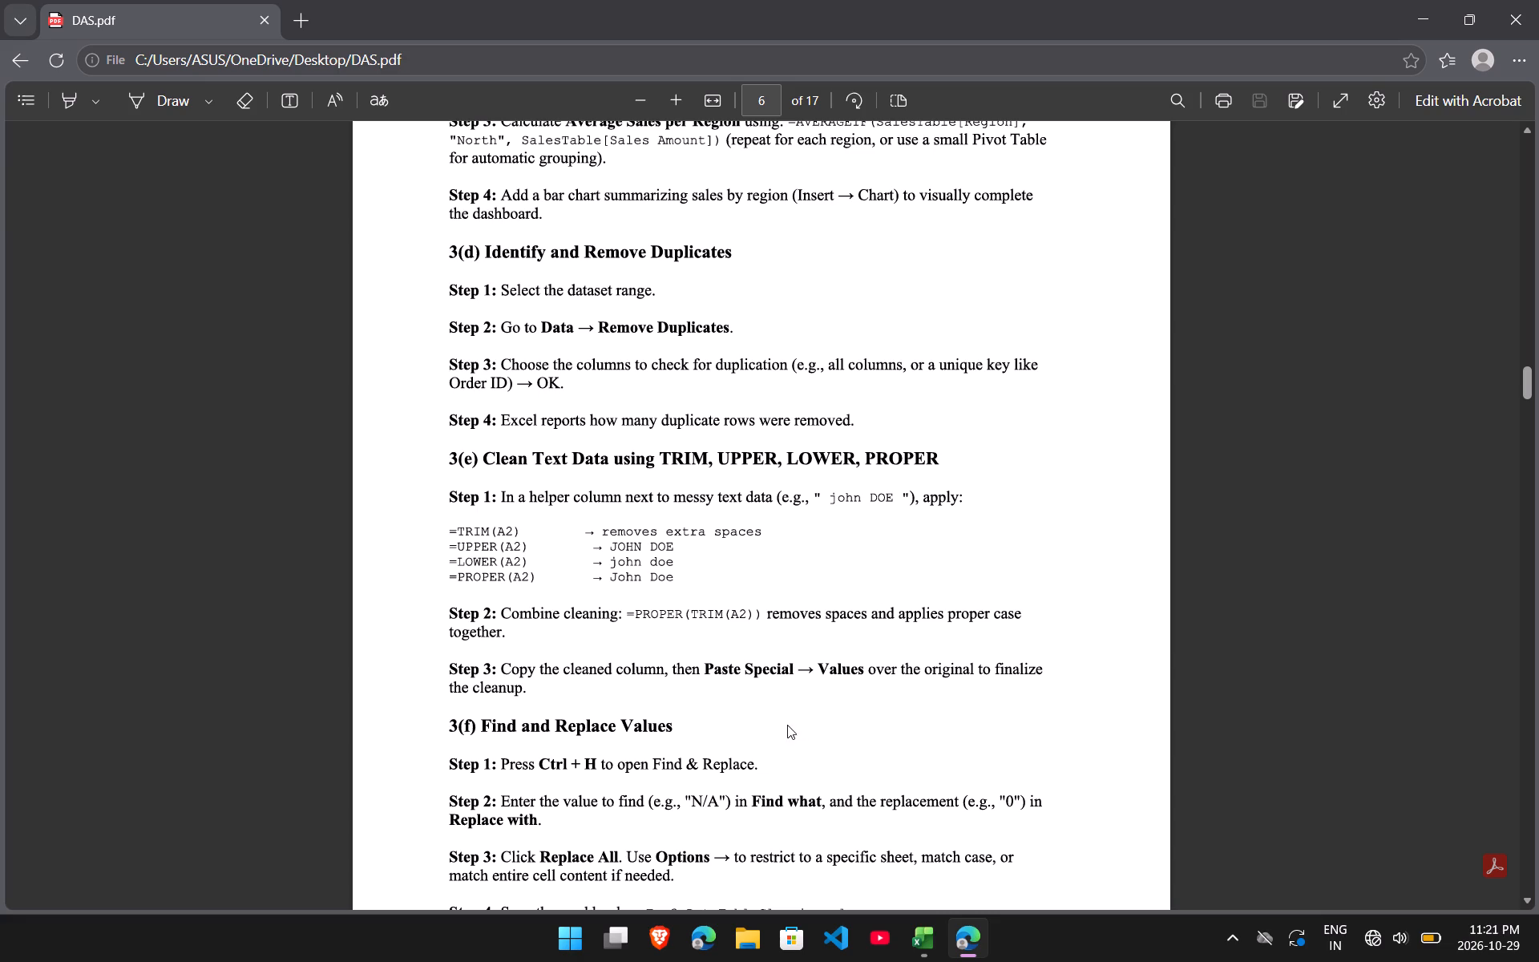
{"action": "left_click", "coordinate": [936, 944]}
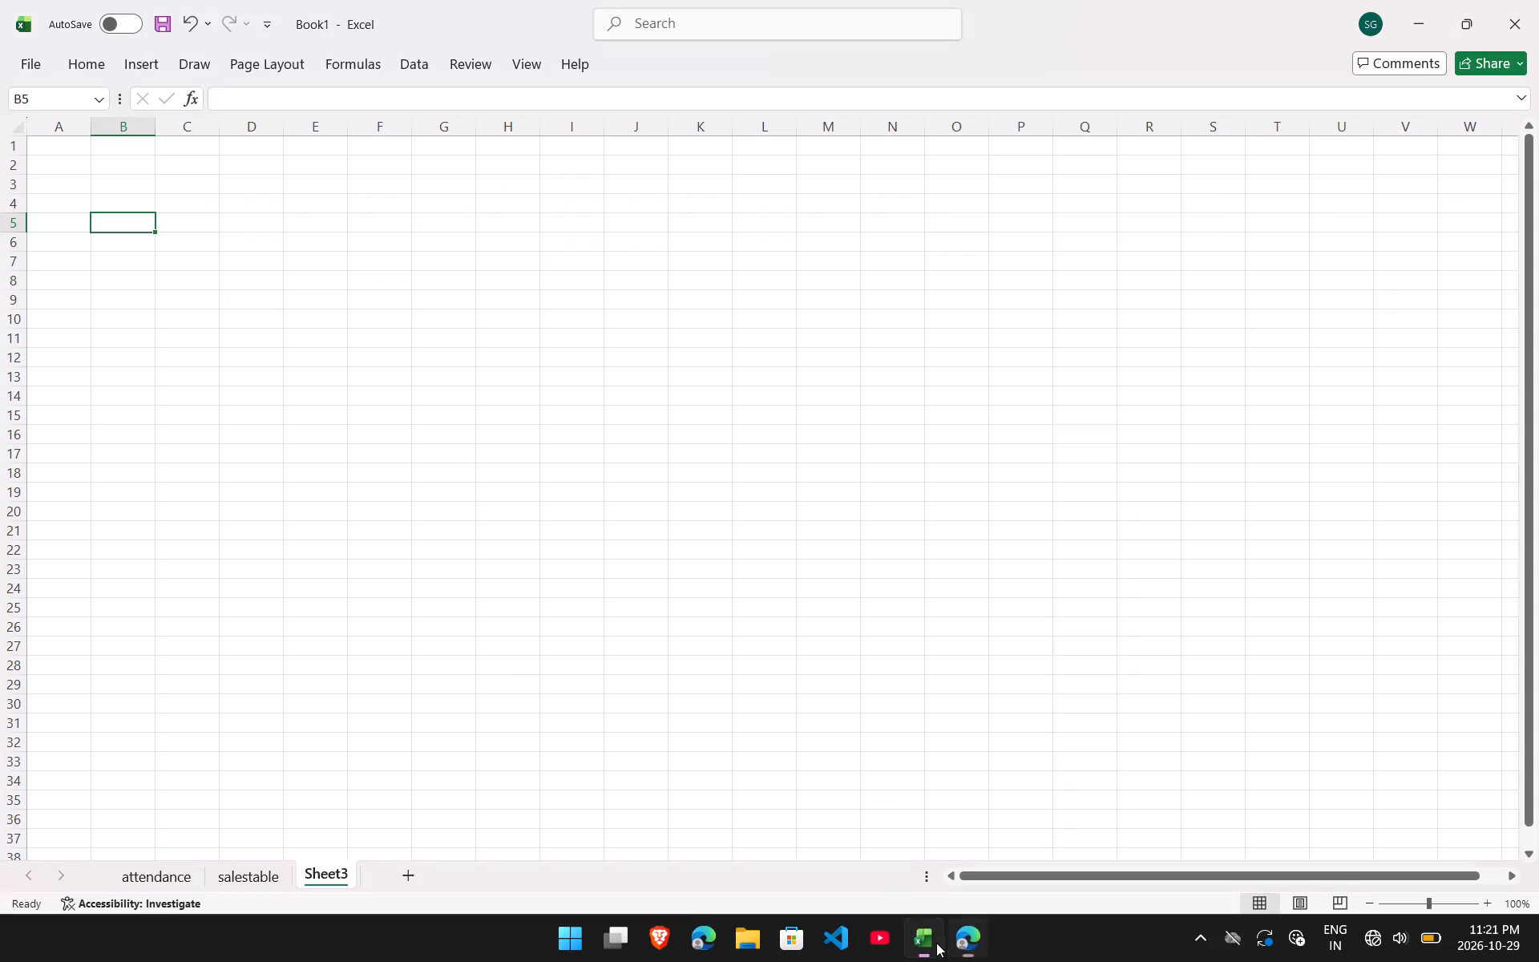
{"action": "left_click", "coordinate": [233, 888]}
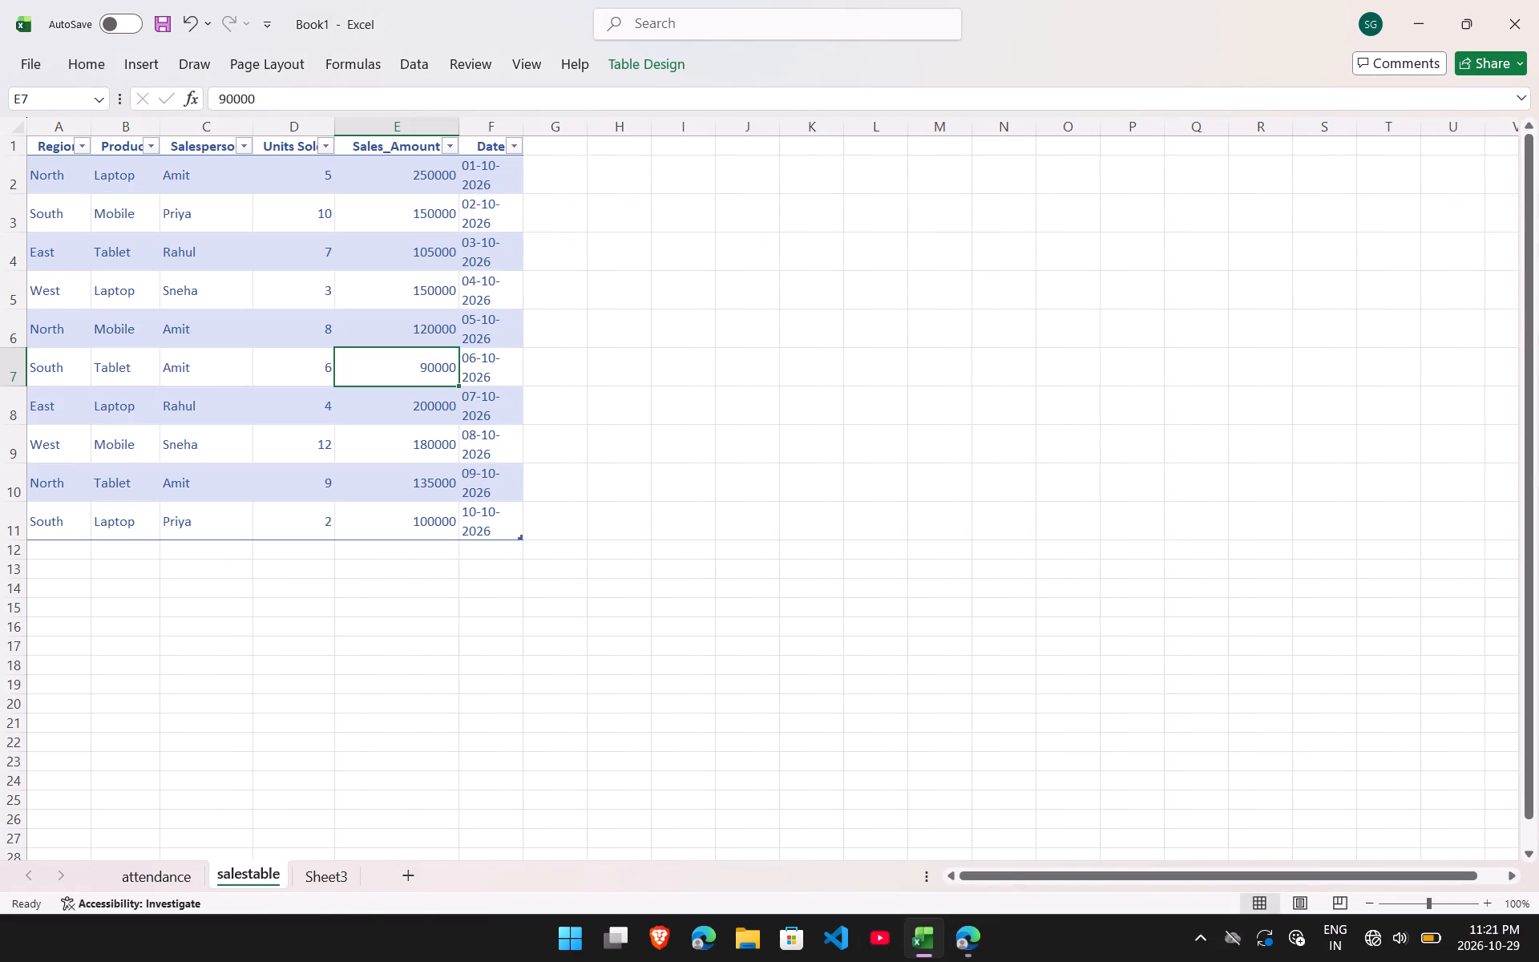
{"action": "left_click", "coordinate": [266, 232]}
{"action": "left_click", "coordinate": [421, 67]}
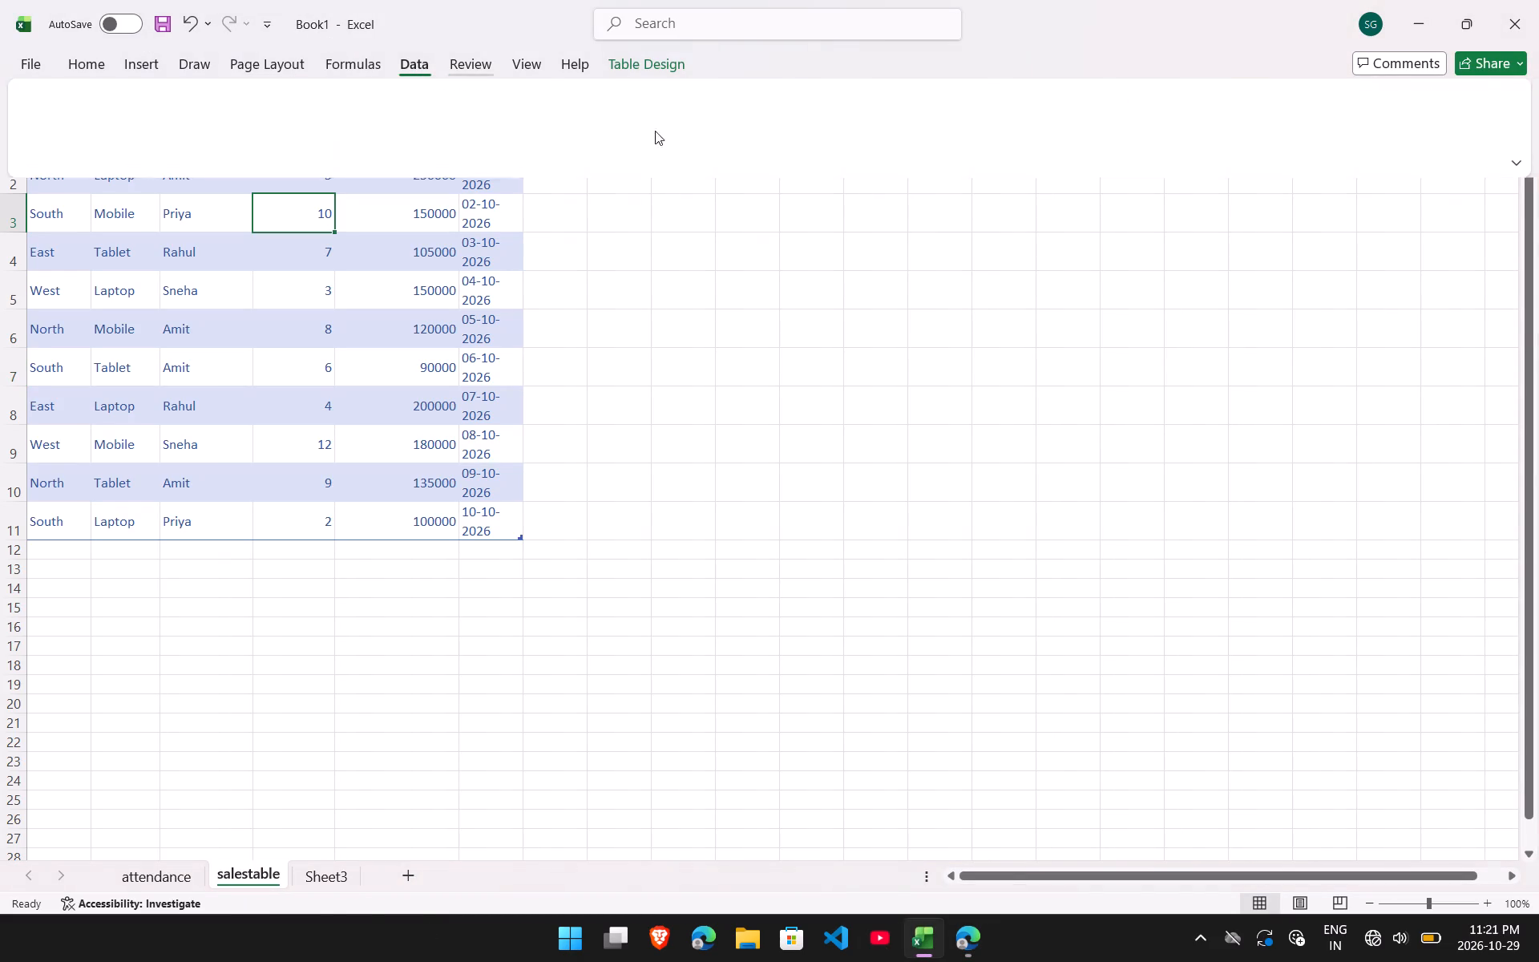
{"action": "left_click", "coordinate": [919, 109]}
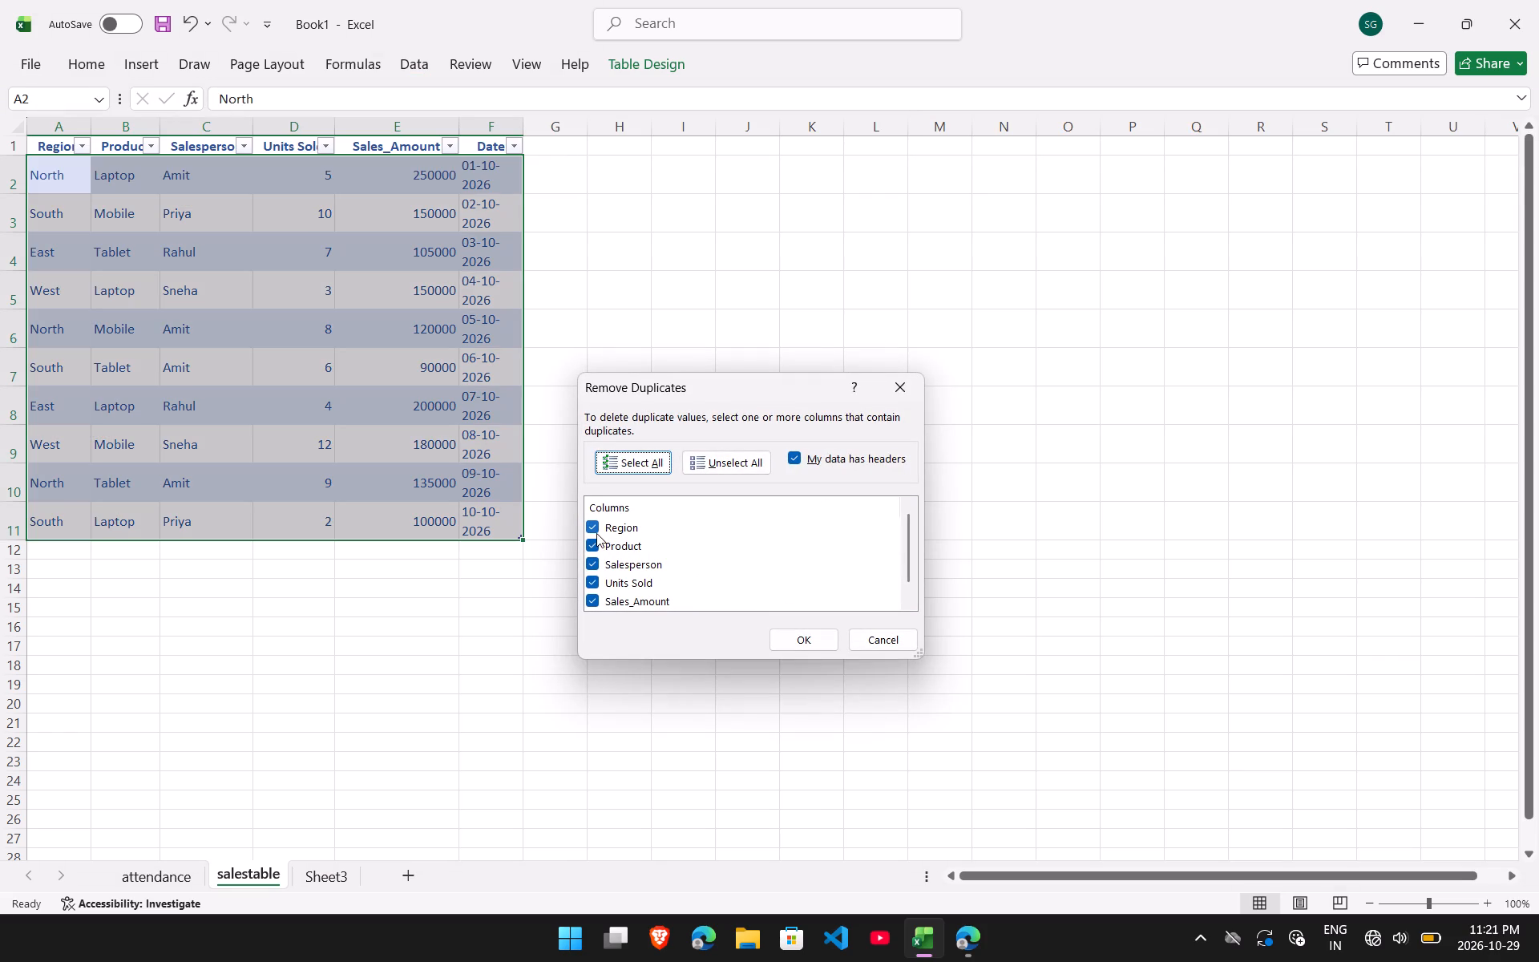
{"action": "left_click", "coordinate": [593, 538]}
{"action": "left_click", "coordinate": [592, 562]}
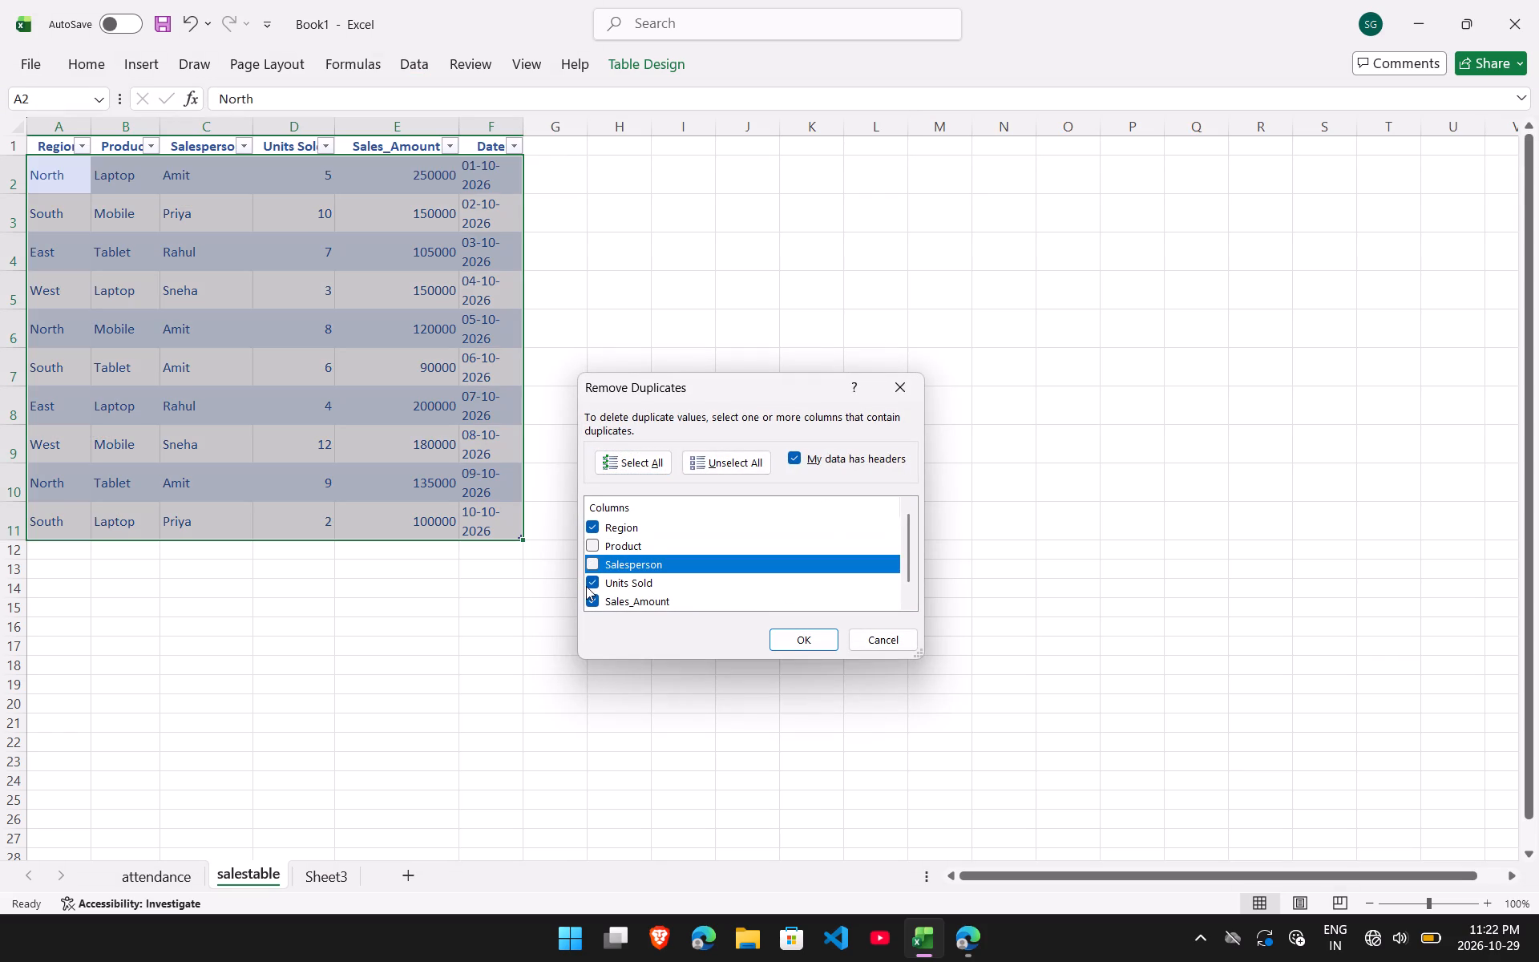
{"action": "left_click", "coordinate": [584, 591]}
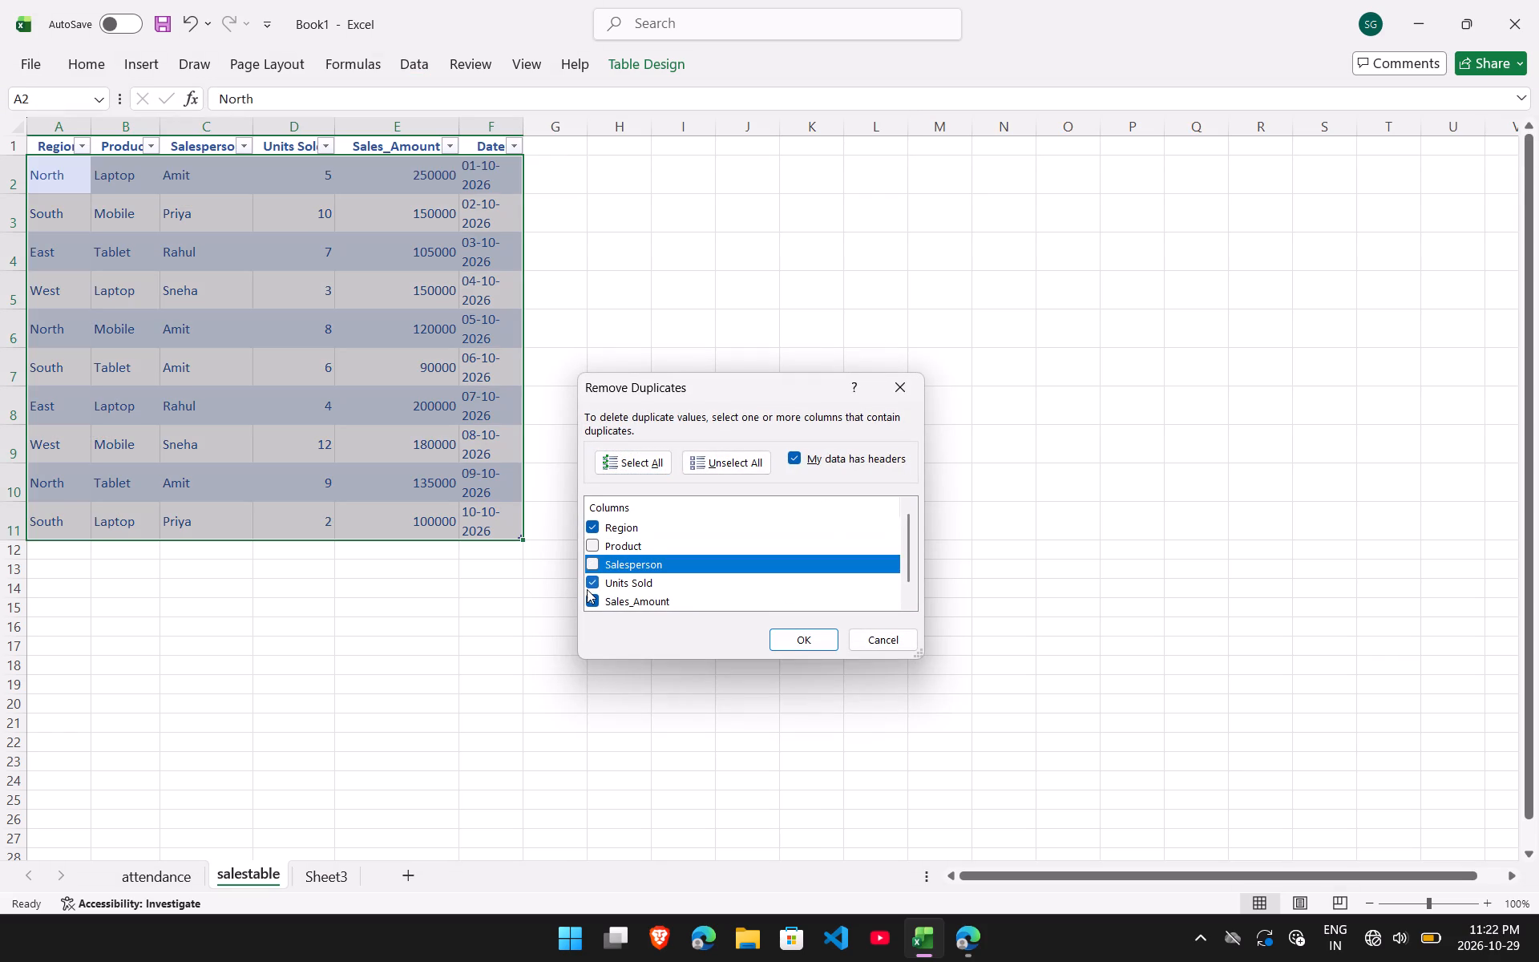
{"action": "left_click", "coordinate": [587, 589]}
{"action": "left_click", "coordinate": [590, 596]}
{"action": "left_click", "coordinate": [826, 637]}
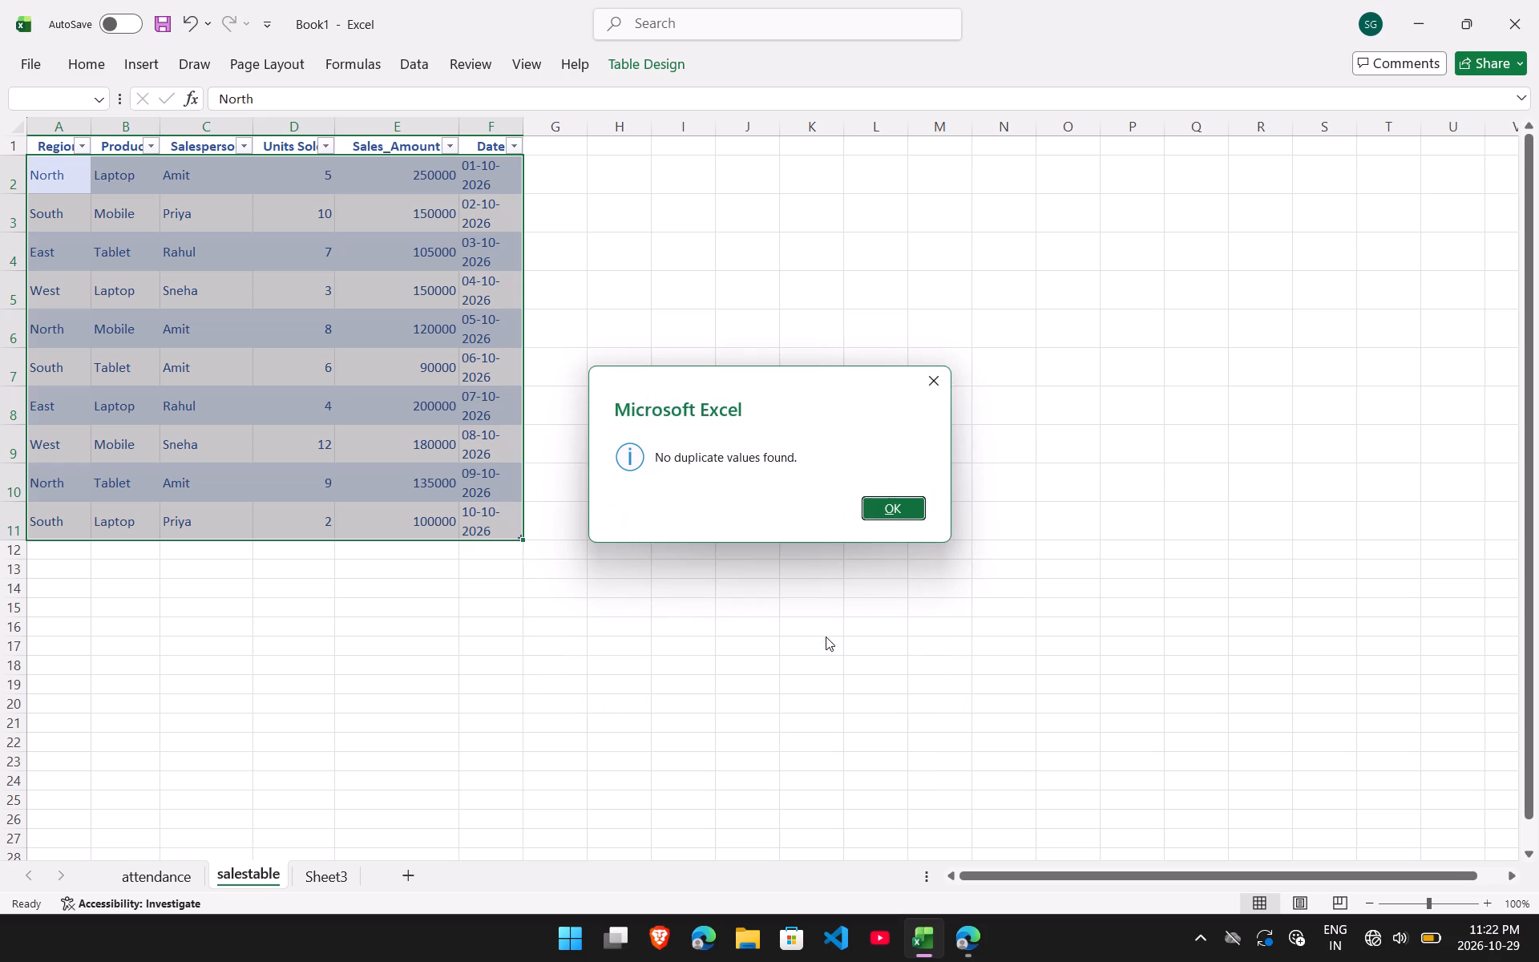
{"action": "left_click", "coordinate": [895, 507]}
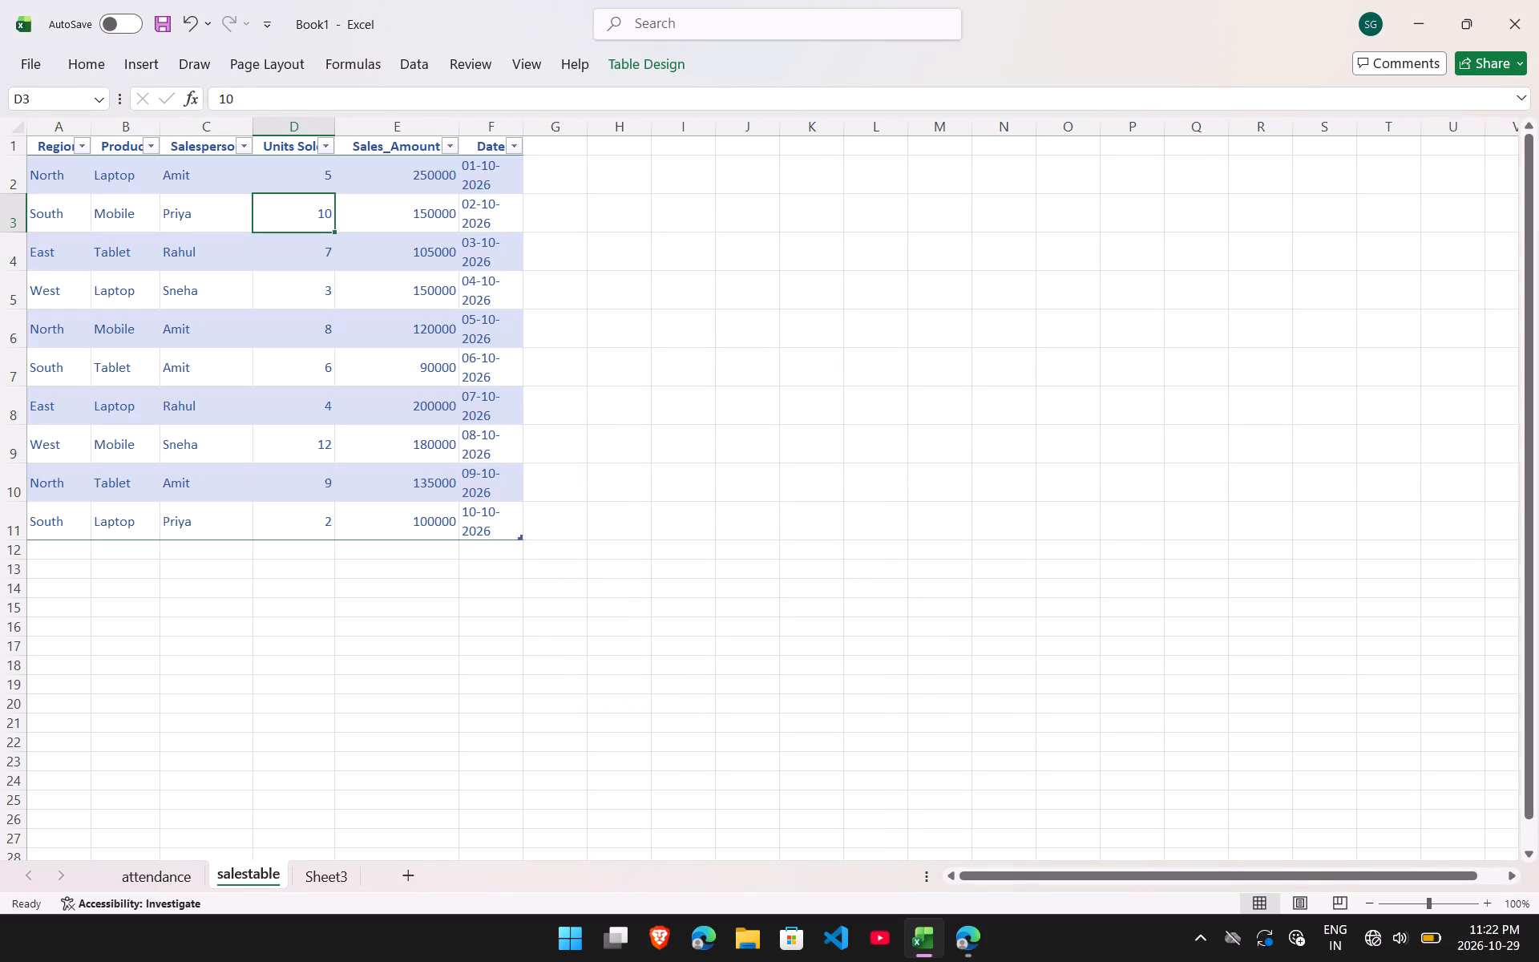
Run Remove Duplicates on the sales table again, this time comparing all columns.
{"action": "left_click", "coordinate": [238, 253]}
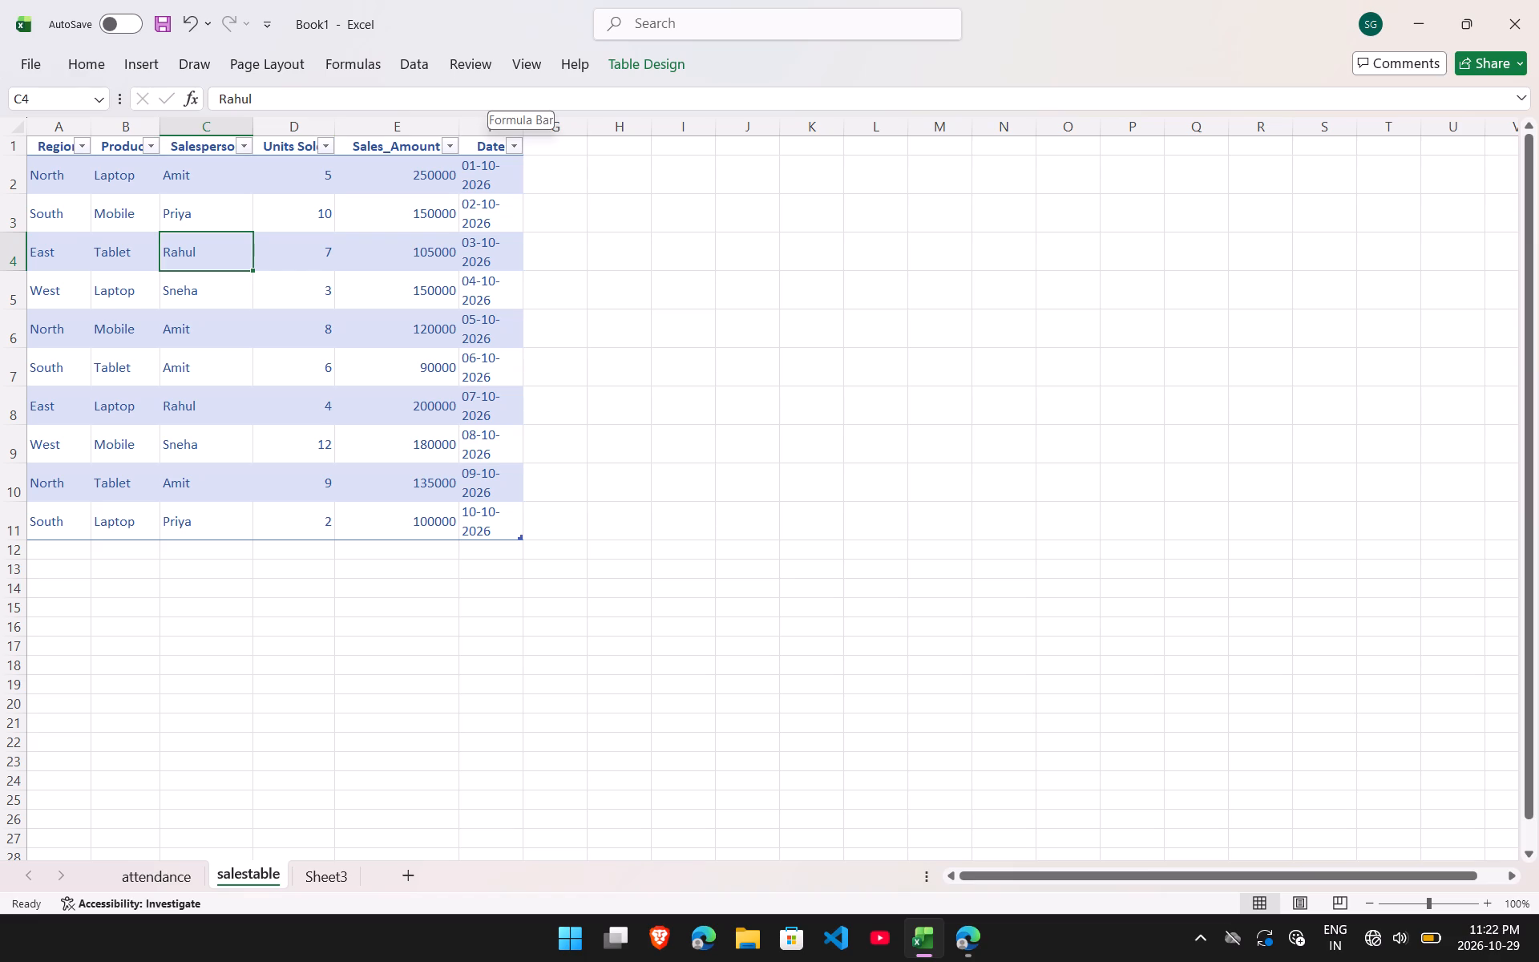
{"action": "left_click", "coordinate": [107, 259]}
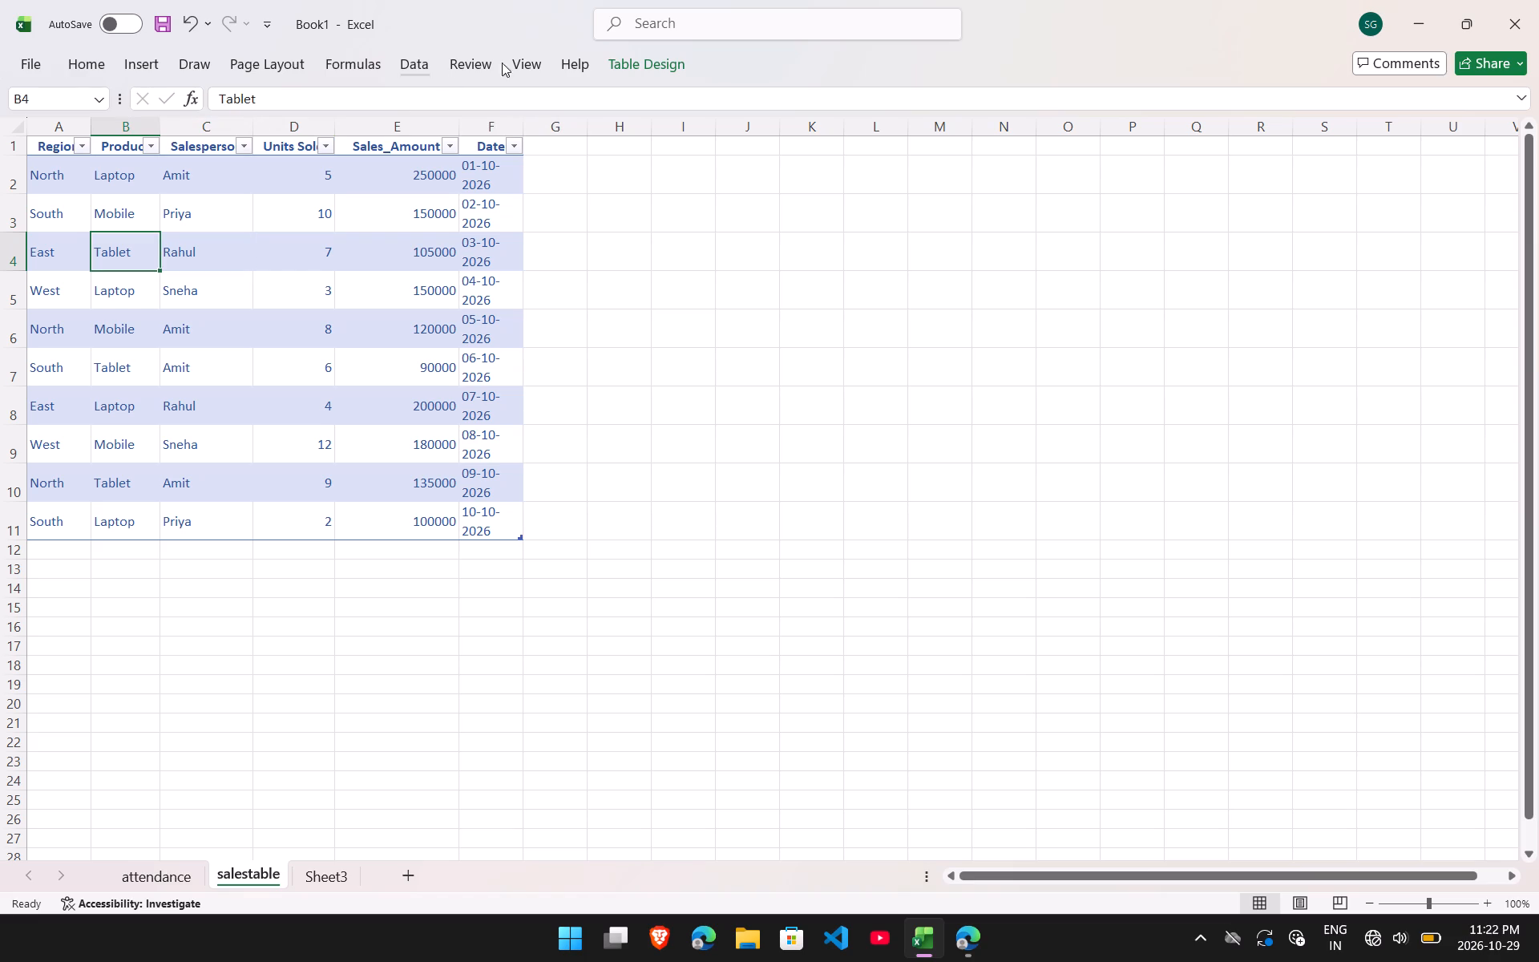
{"action": "left_click", "coordinate": [624, 53]}
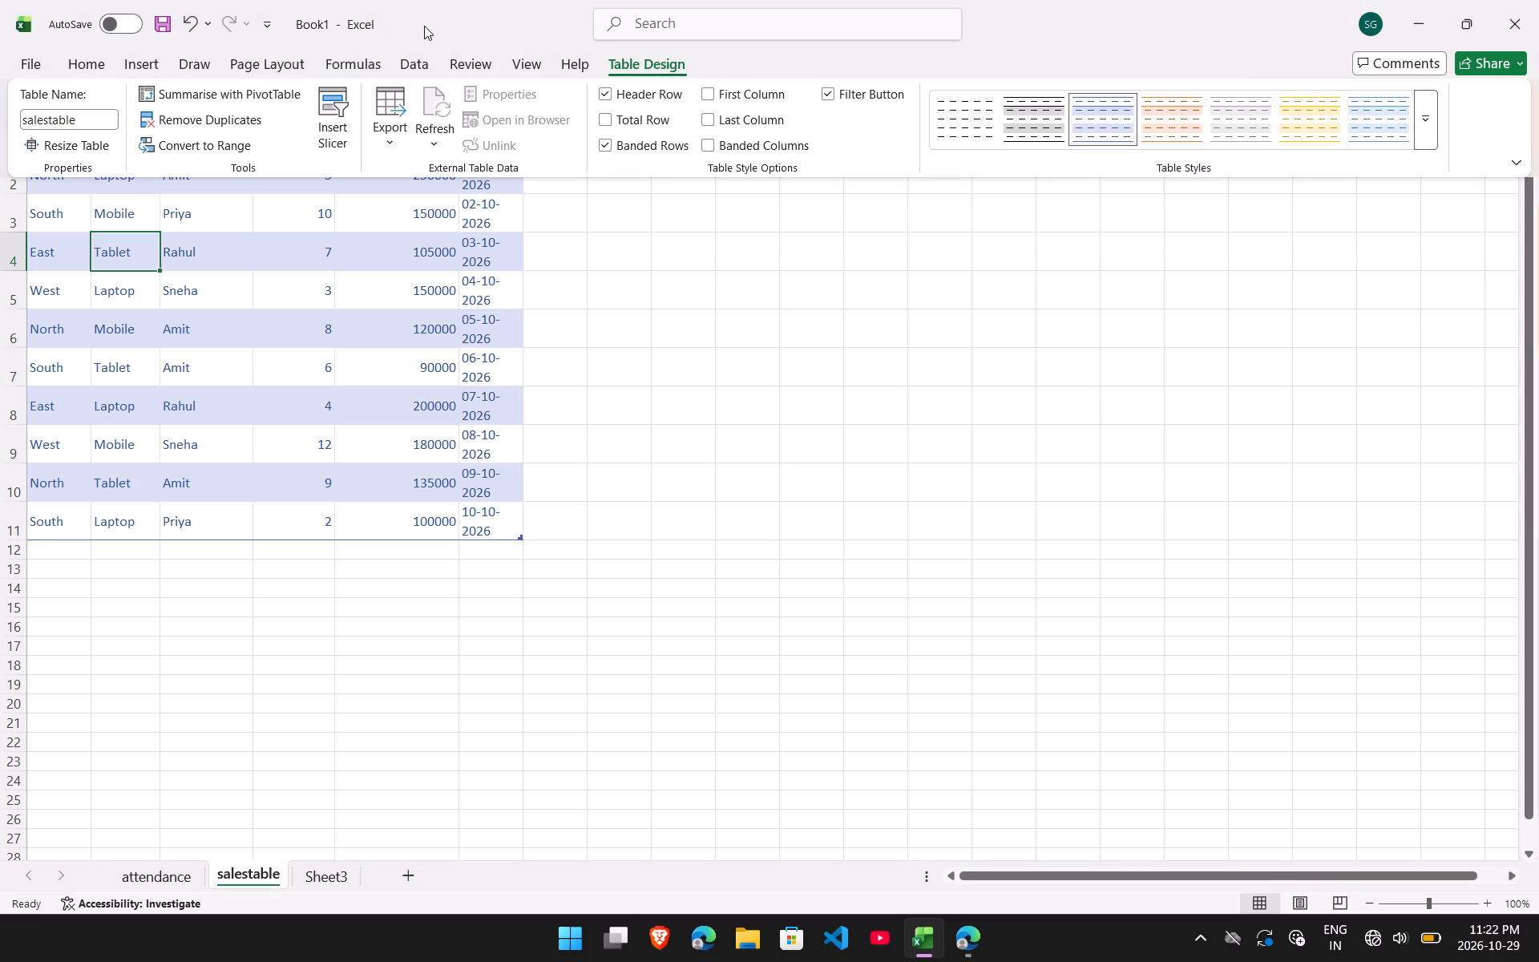
{"action": "left_click", "coordinate": [417, 66]}
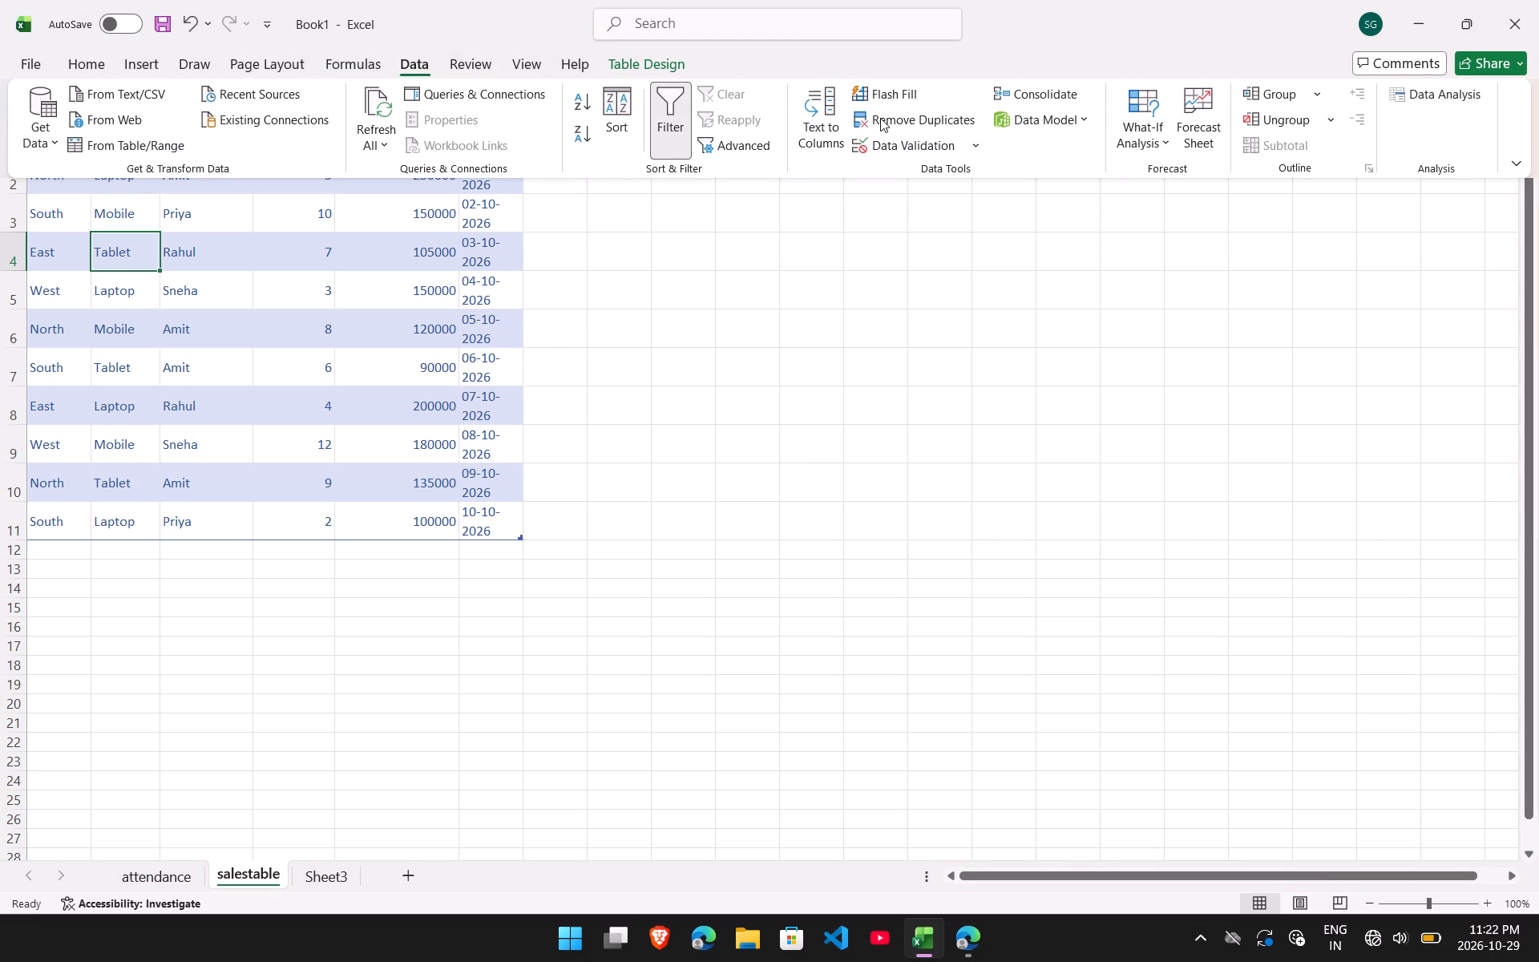
{"action": "left_click", "coordinate": [880, 118]}
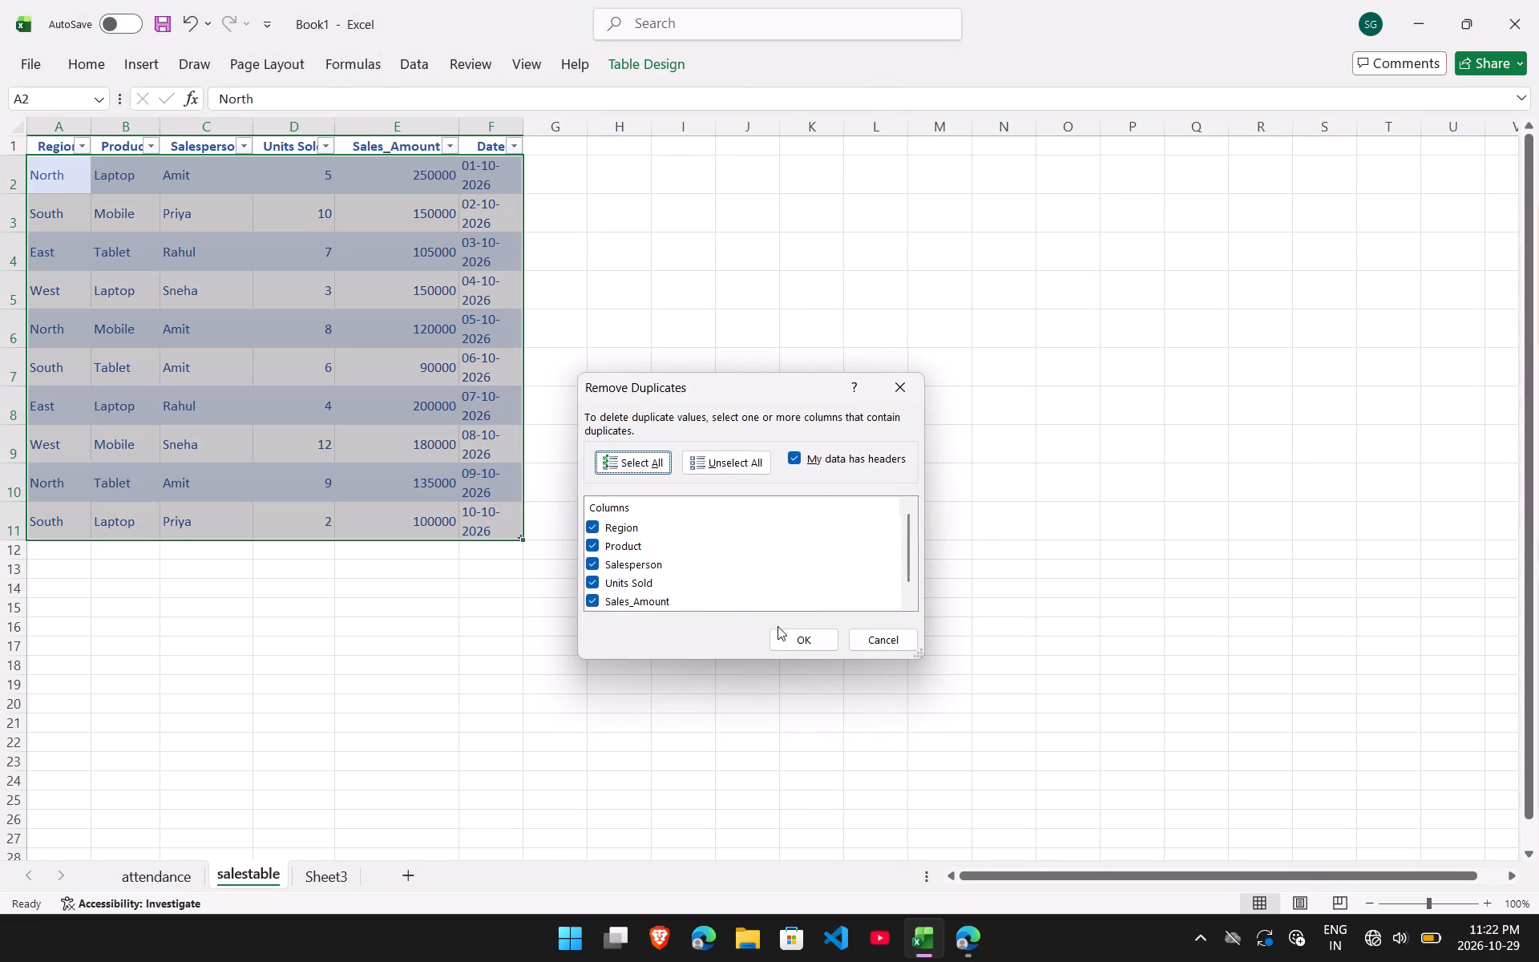
{"action": "left_click", "coordinate": [788, 640]}
{"action": "left_click", "coordinate": [892, 503]}
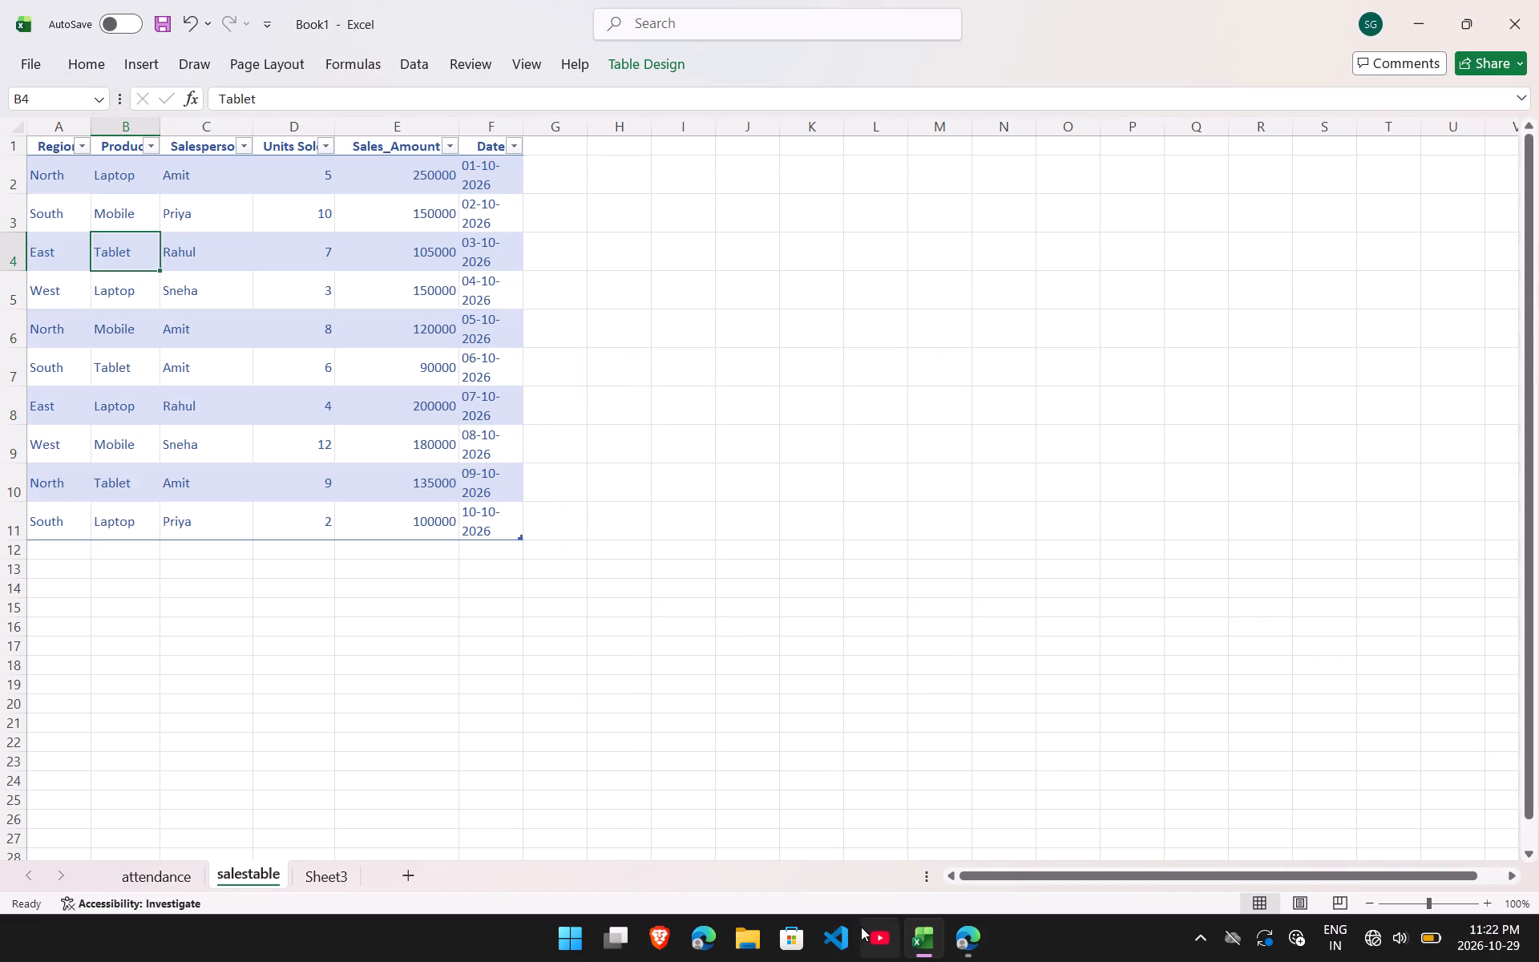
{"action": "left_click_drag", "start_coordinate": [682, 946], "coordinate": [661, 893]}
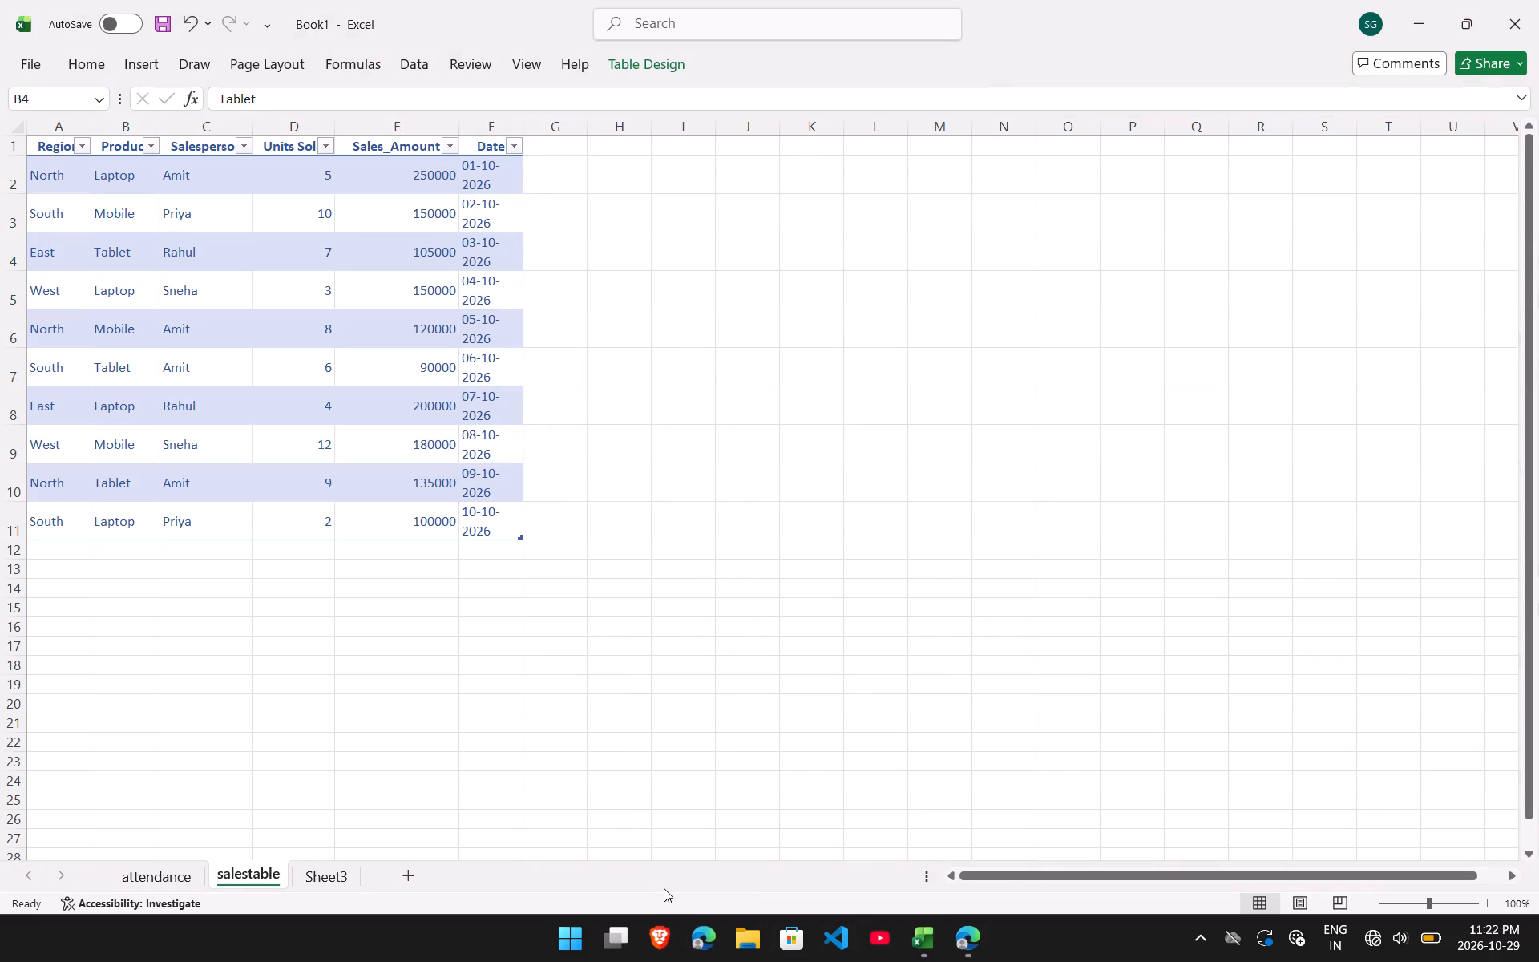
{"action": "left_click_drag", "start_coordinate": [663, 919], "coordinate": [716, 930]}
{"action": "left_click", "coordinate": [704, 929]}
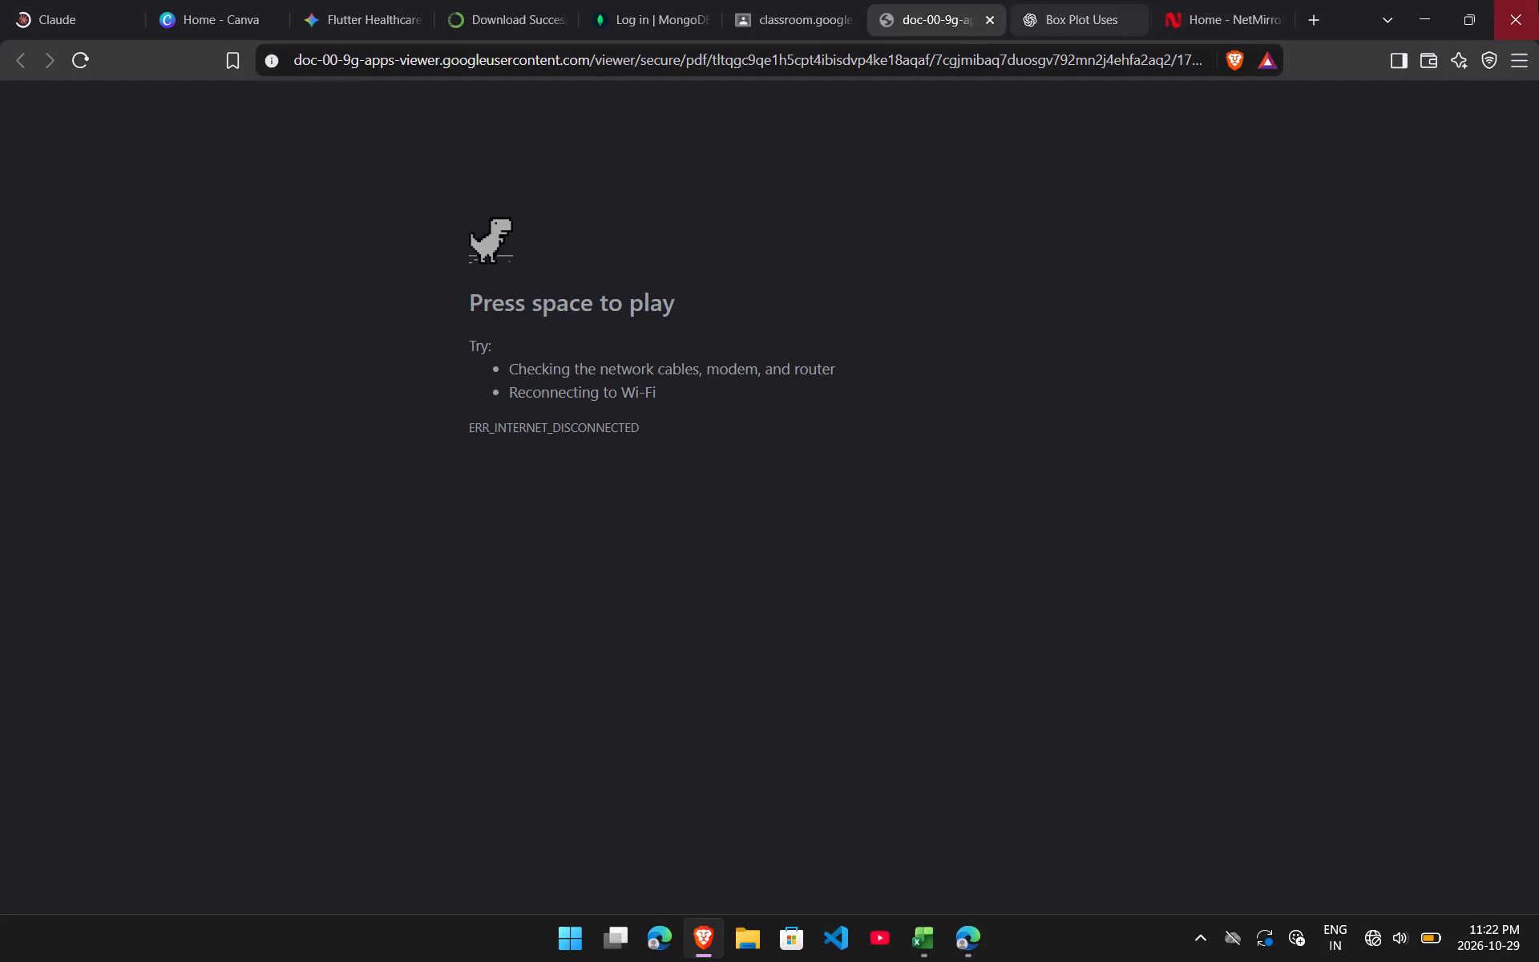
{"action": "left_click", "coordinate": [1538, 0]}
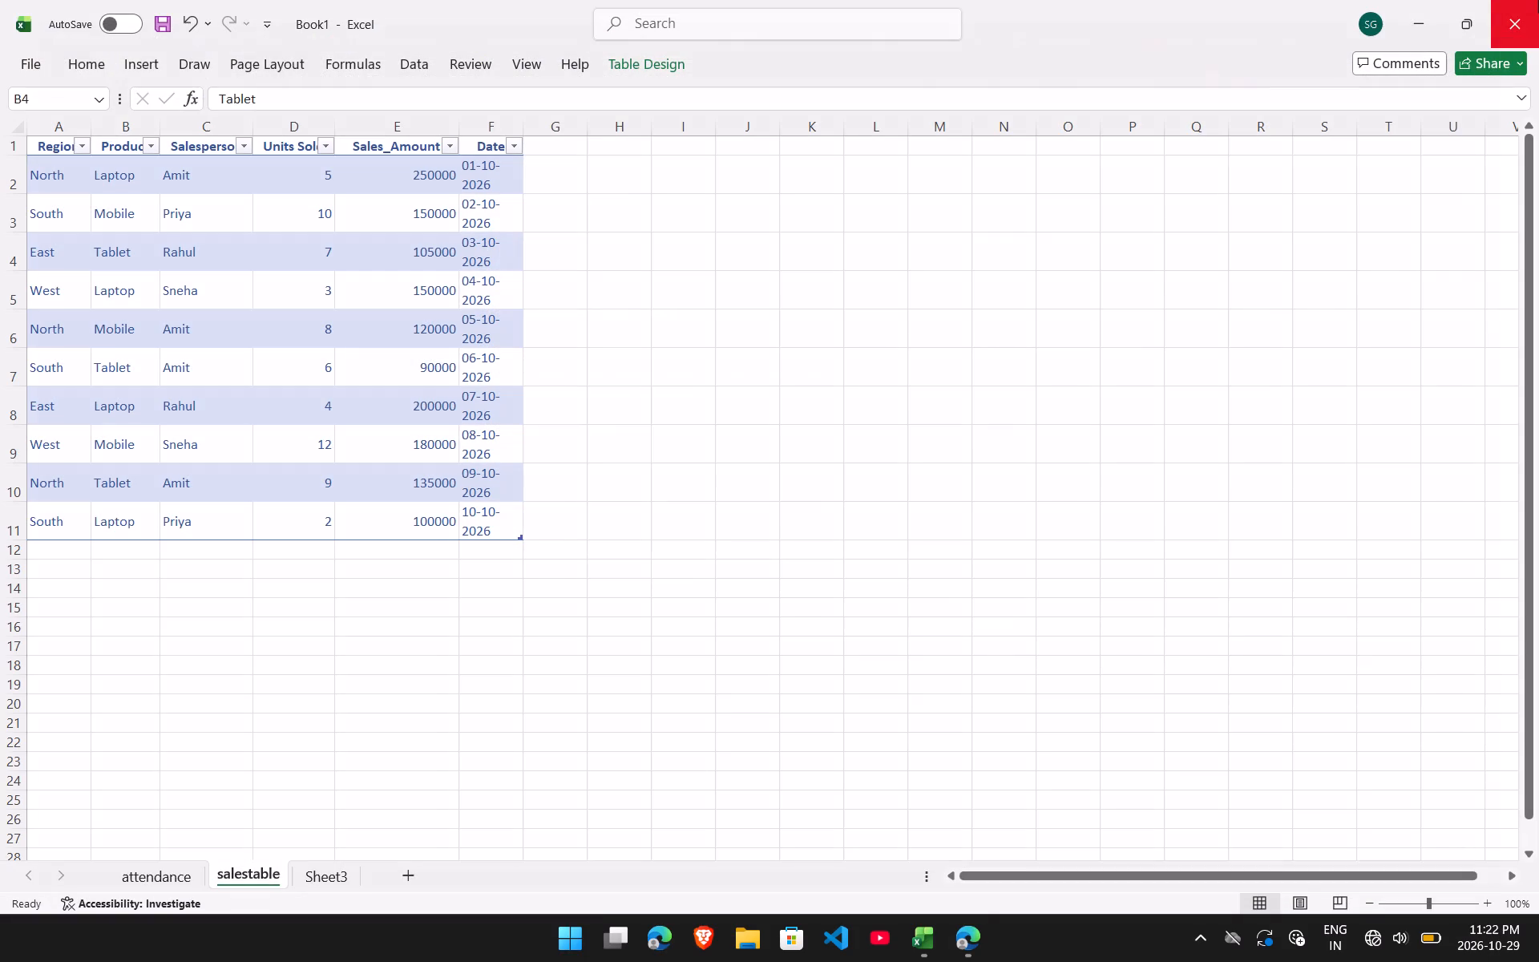
Switch back to DAS.pdf in Edge and read on to section 3(e) Clean Text Data using TRIM, UPPER, LOWER, PROPER.
{"action": "left_click", "coordinate": [971, 940]}
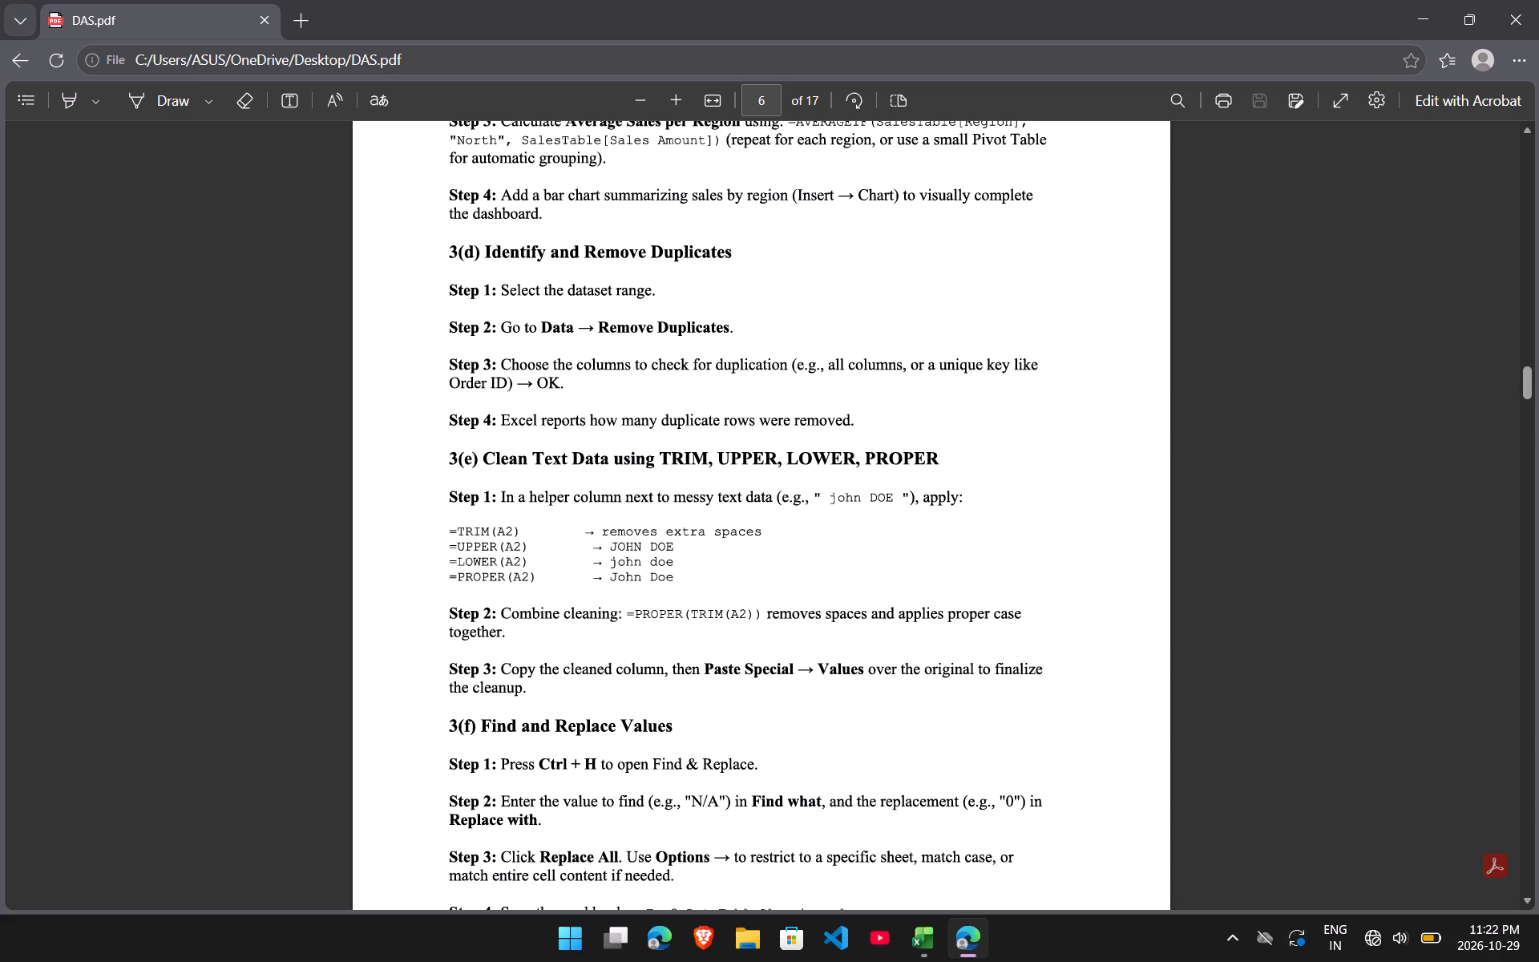
{"action": "scroll", "coordinate": [755, 414], "scroll_direction": "down", "scroll_amount": 1}
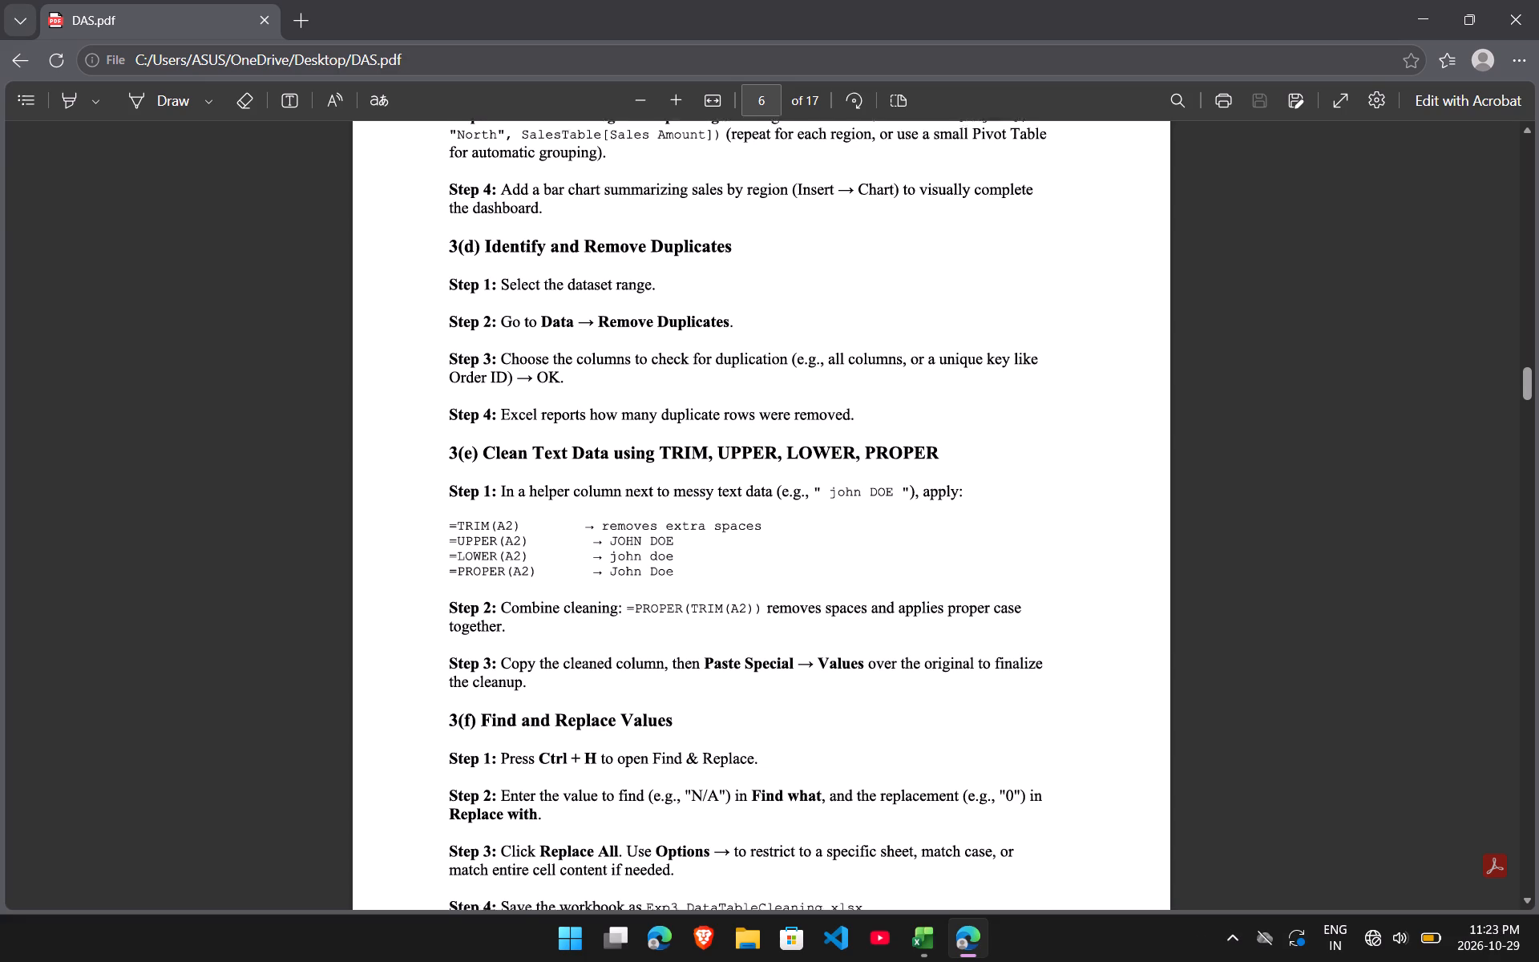
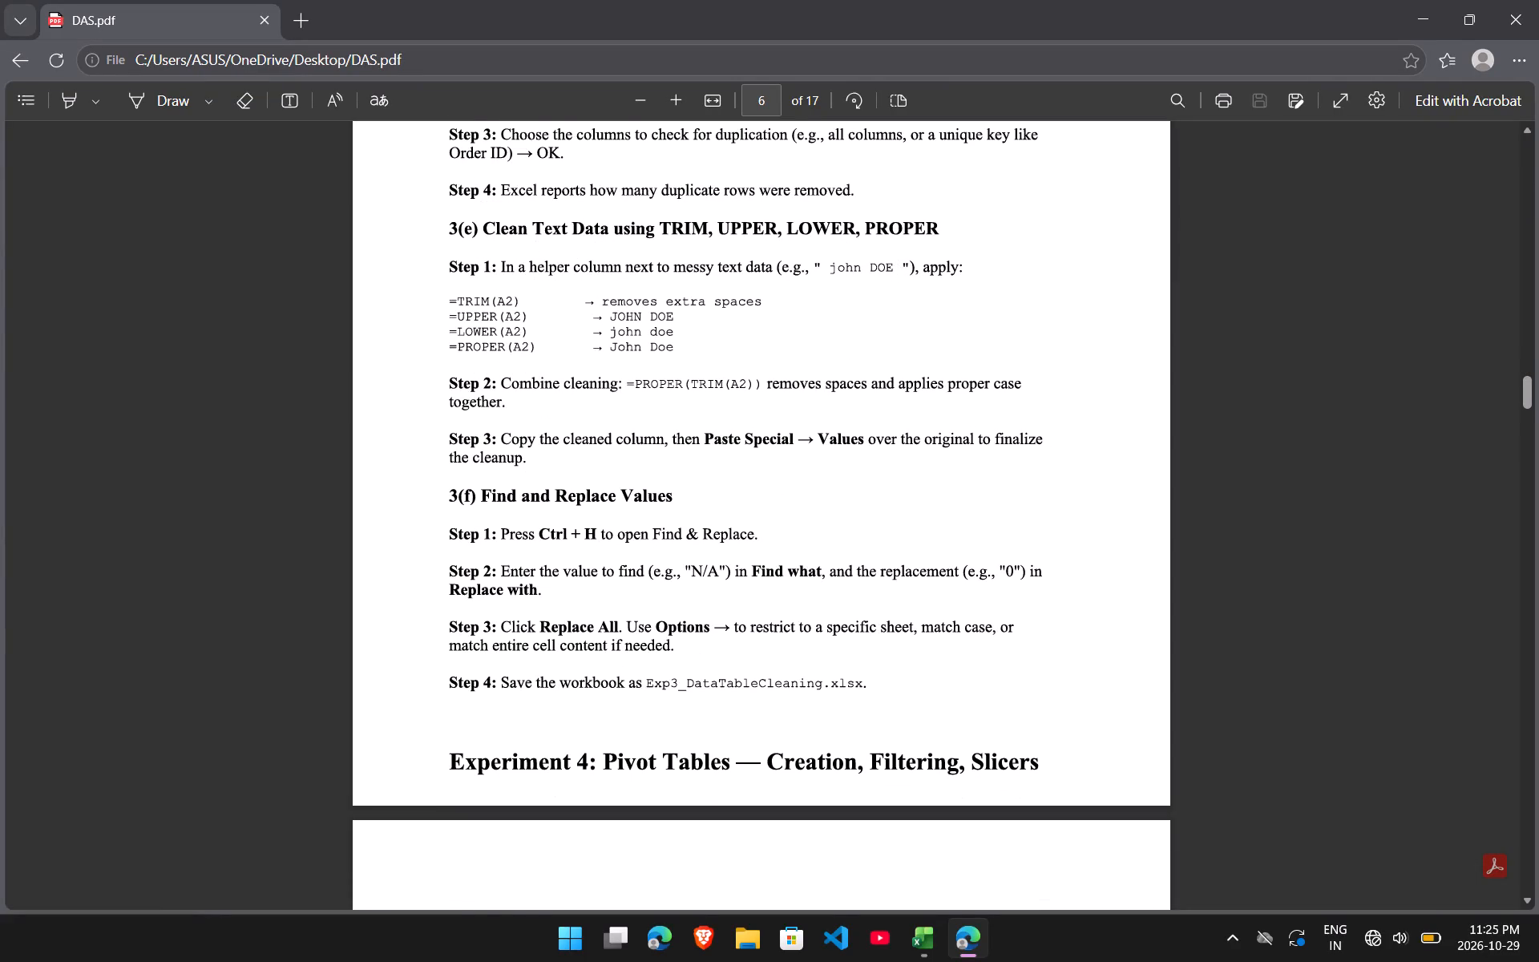
Read sections 3(e) and 3(f) of DAS.pdf, highlighting the combined =PROPER(TRIM(A2)) cleaning formula.
{"action": "scroll", "coordinate": [568, 685], "scroll_direction": "down", "scroll_amount": 2}
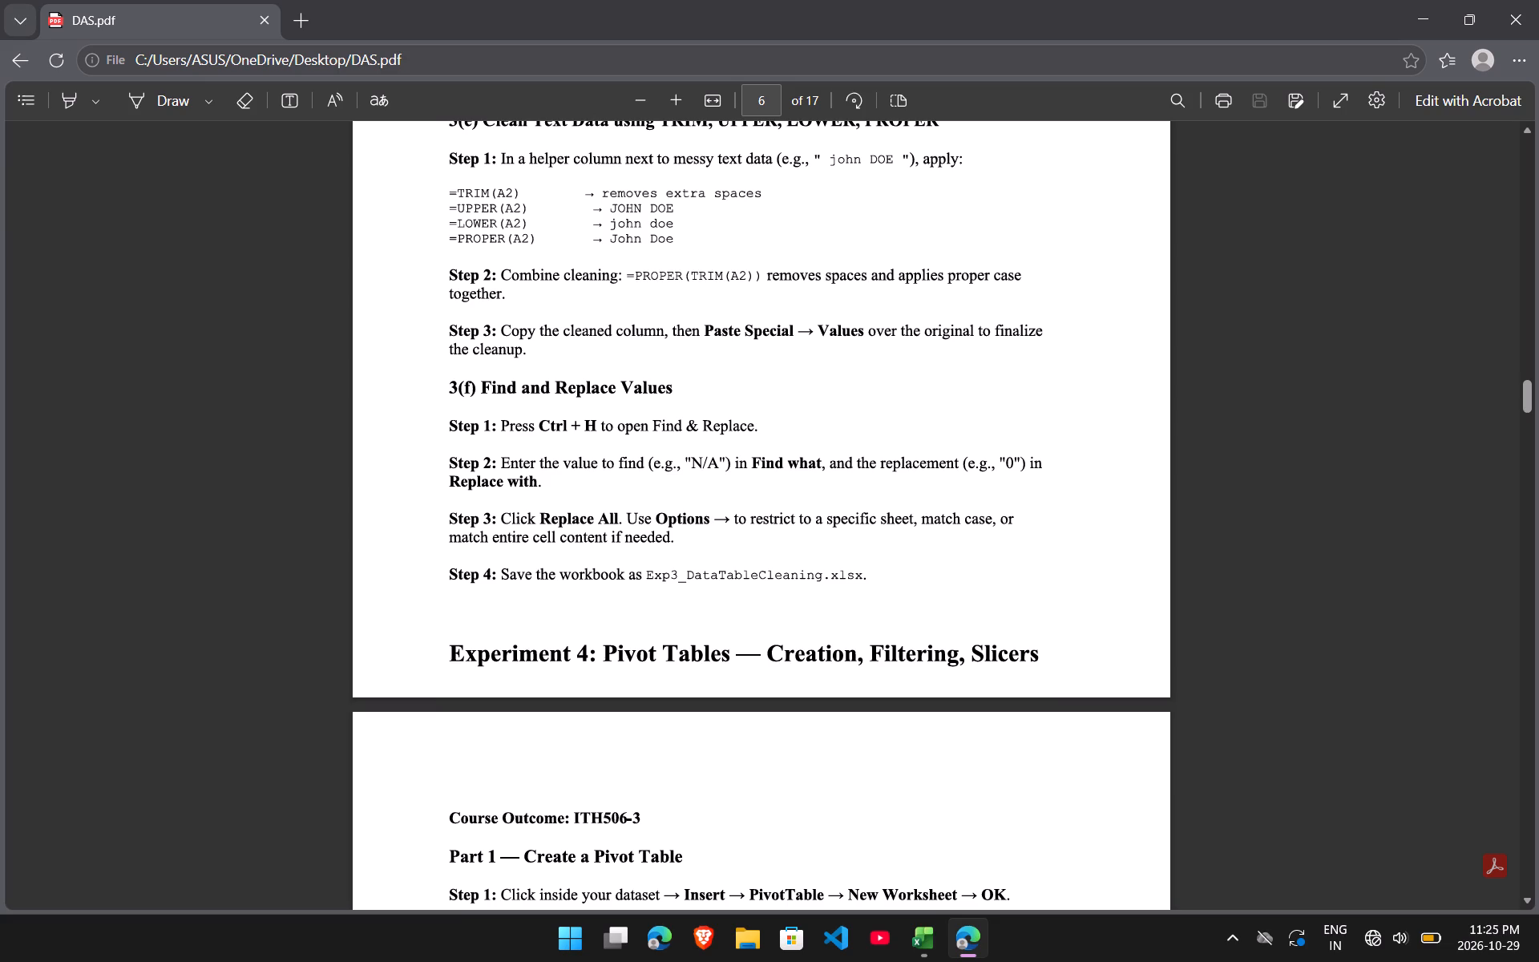
{"action": "scroll", "coordinate": [568, 685], "scroll_direction": "up", "scroll_amount": 2}
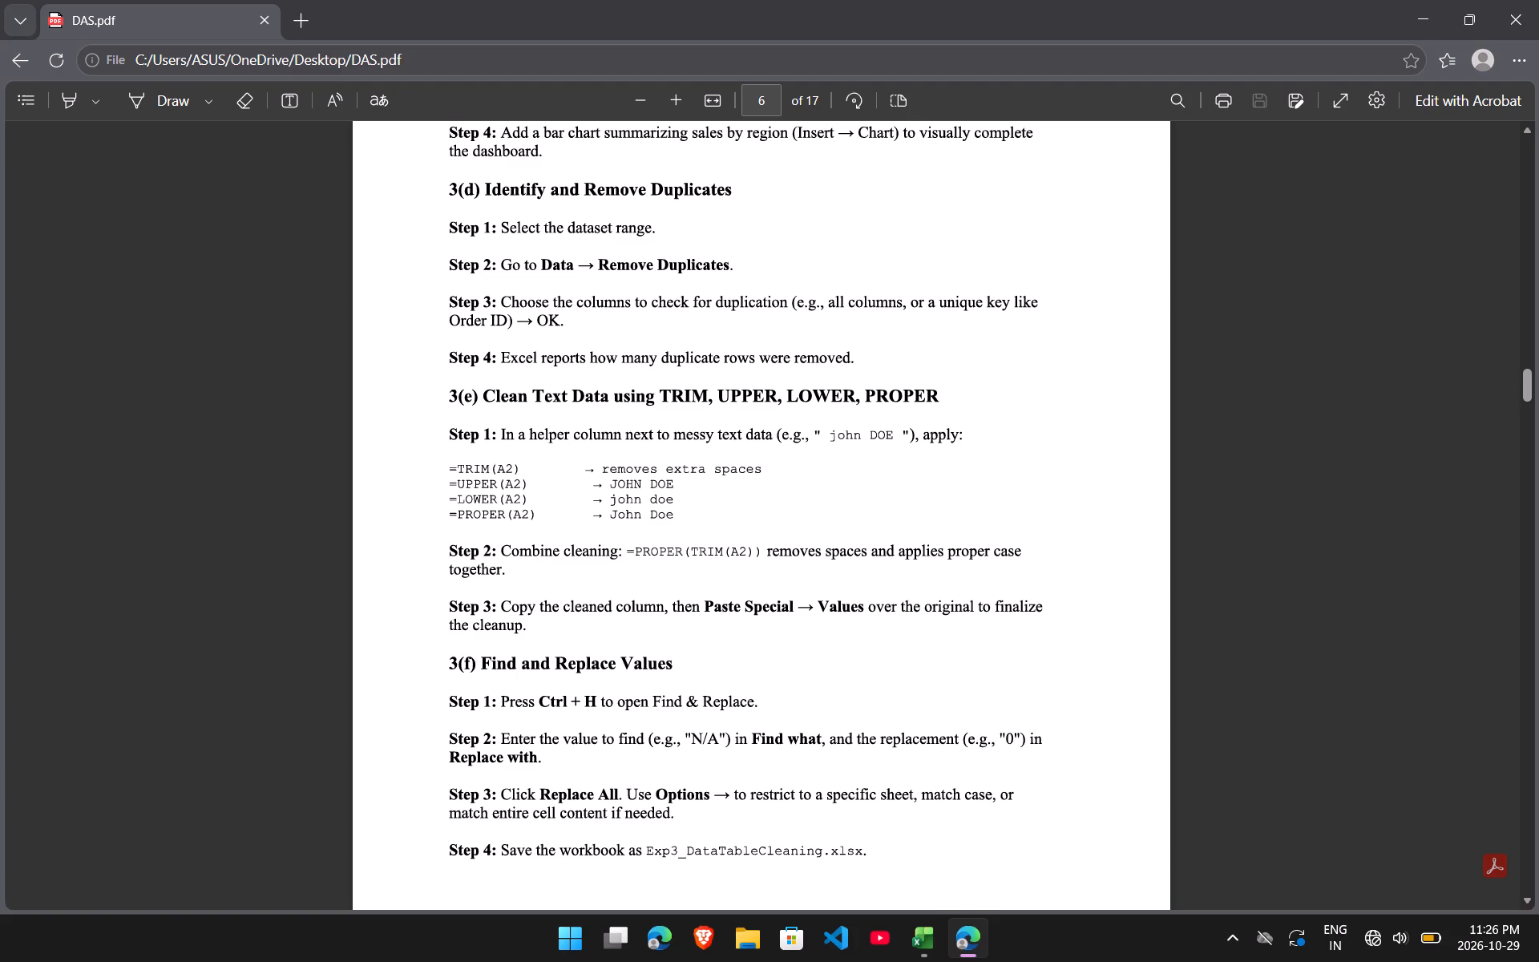
{"action": "left_click_drag", "start_coordinate": [626, 552], "coordinate": [697, 544]}
{"action": "left_click_drag", "start_coordinate": [697, 544], "coordinate": [749, 548]}
{"action": "left_click", "coordinate": [753, 556]}
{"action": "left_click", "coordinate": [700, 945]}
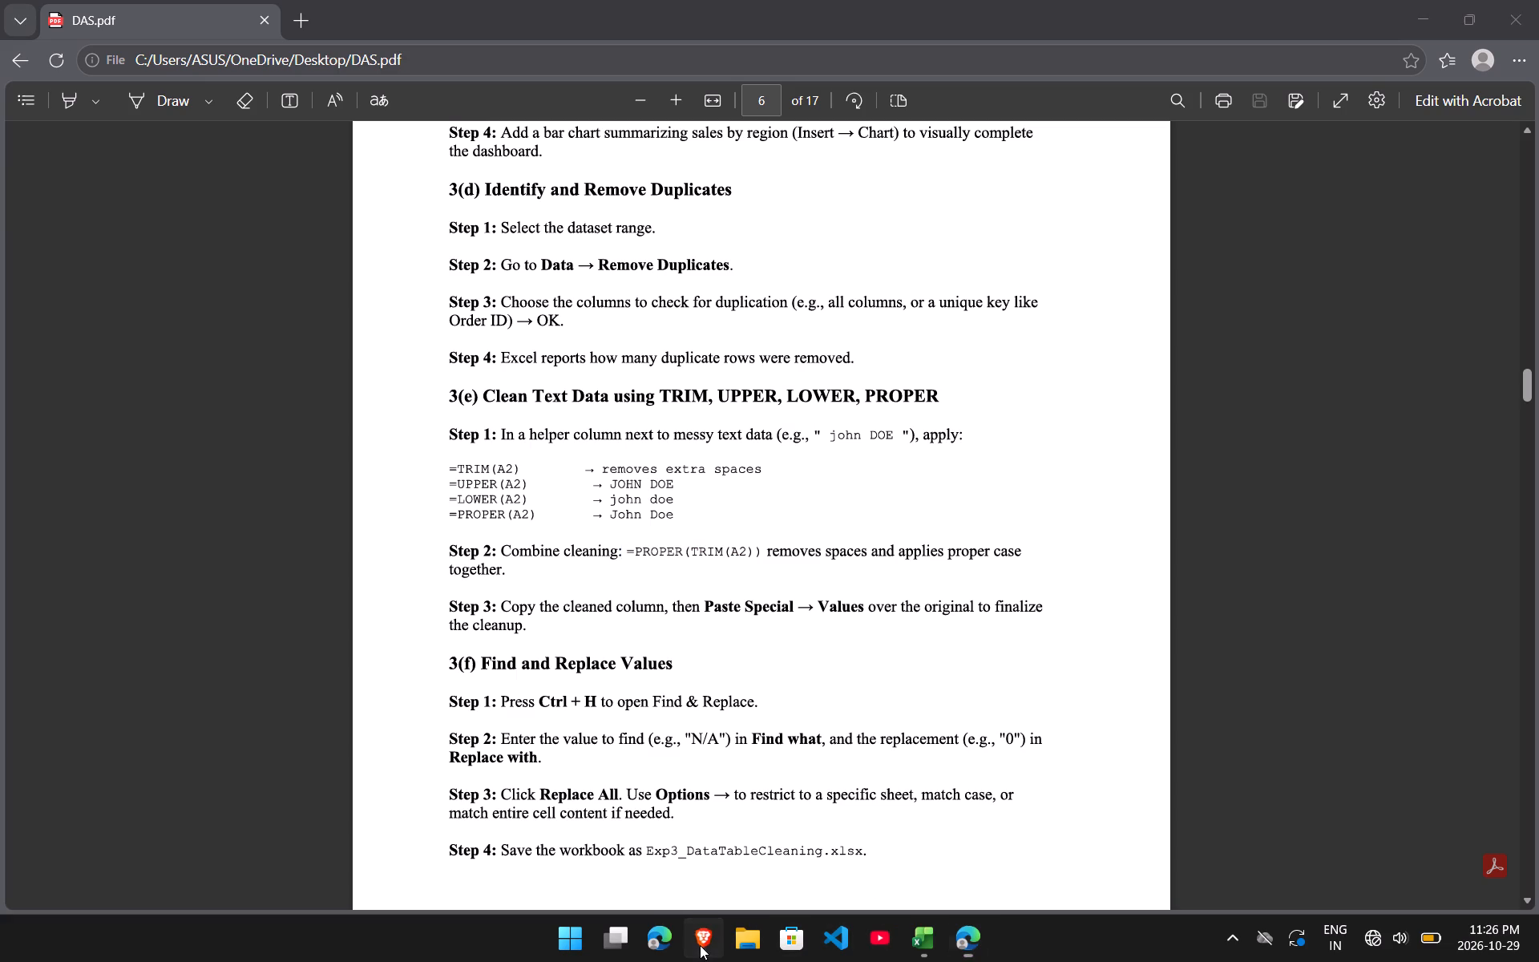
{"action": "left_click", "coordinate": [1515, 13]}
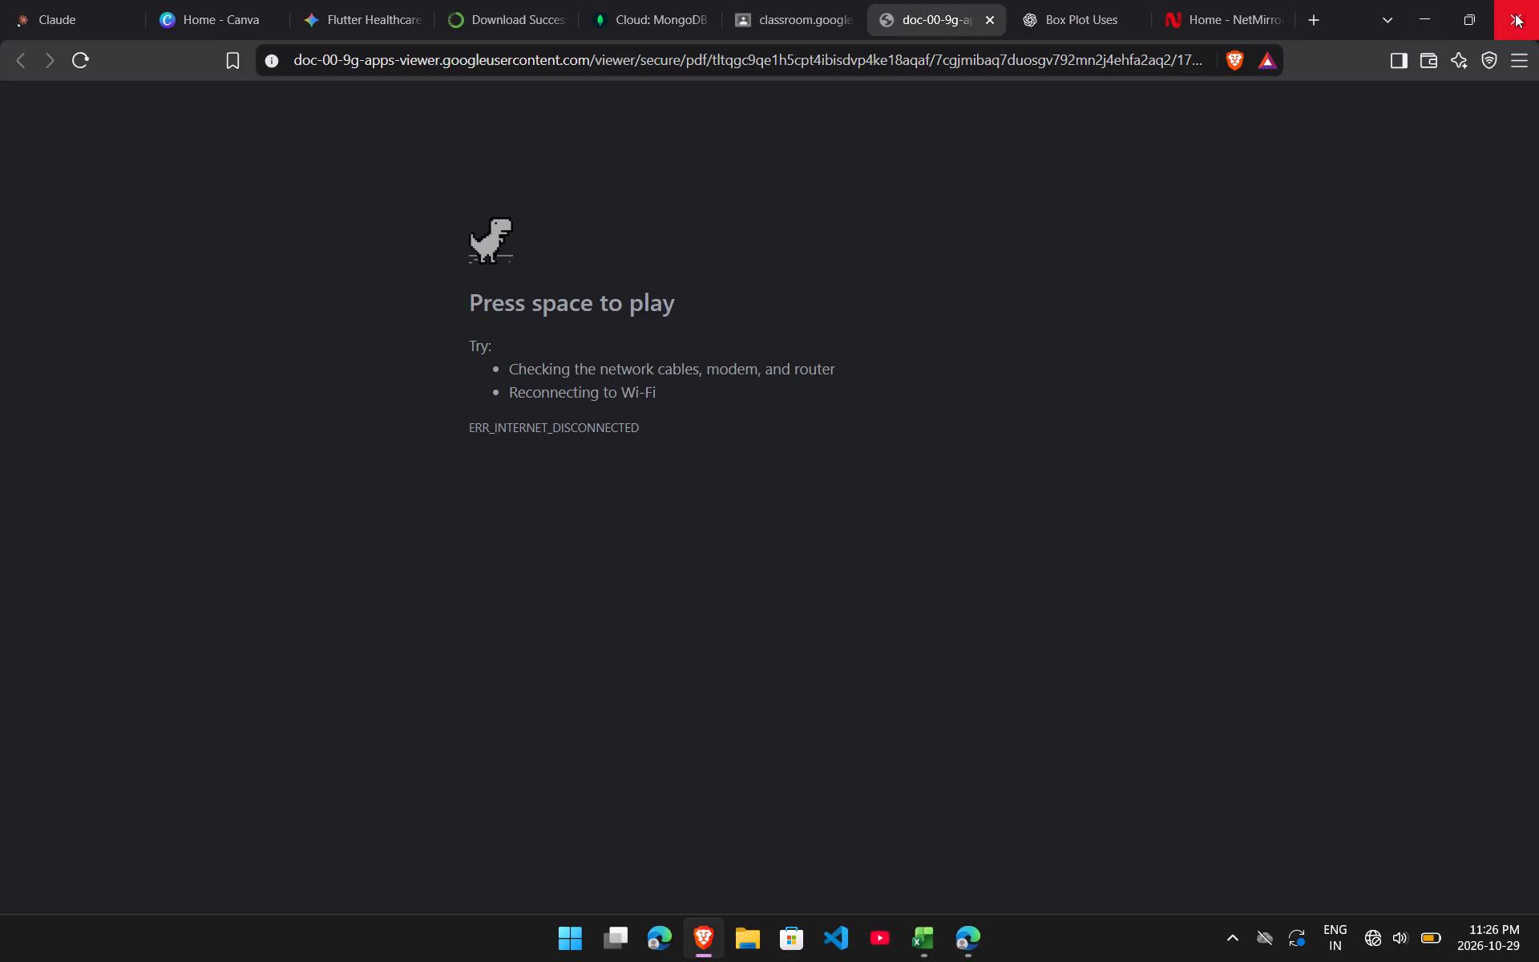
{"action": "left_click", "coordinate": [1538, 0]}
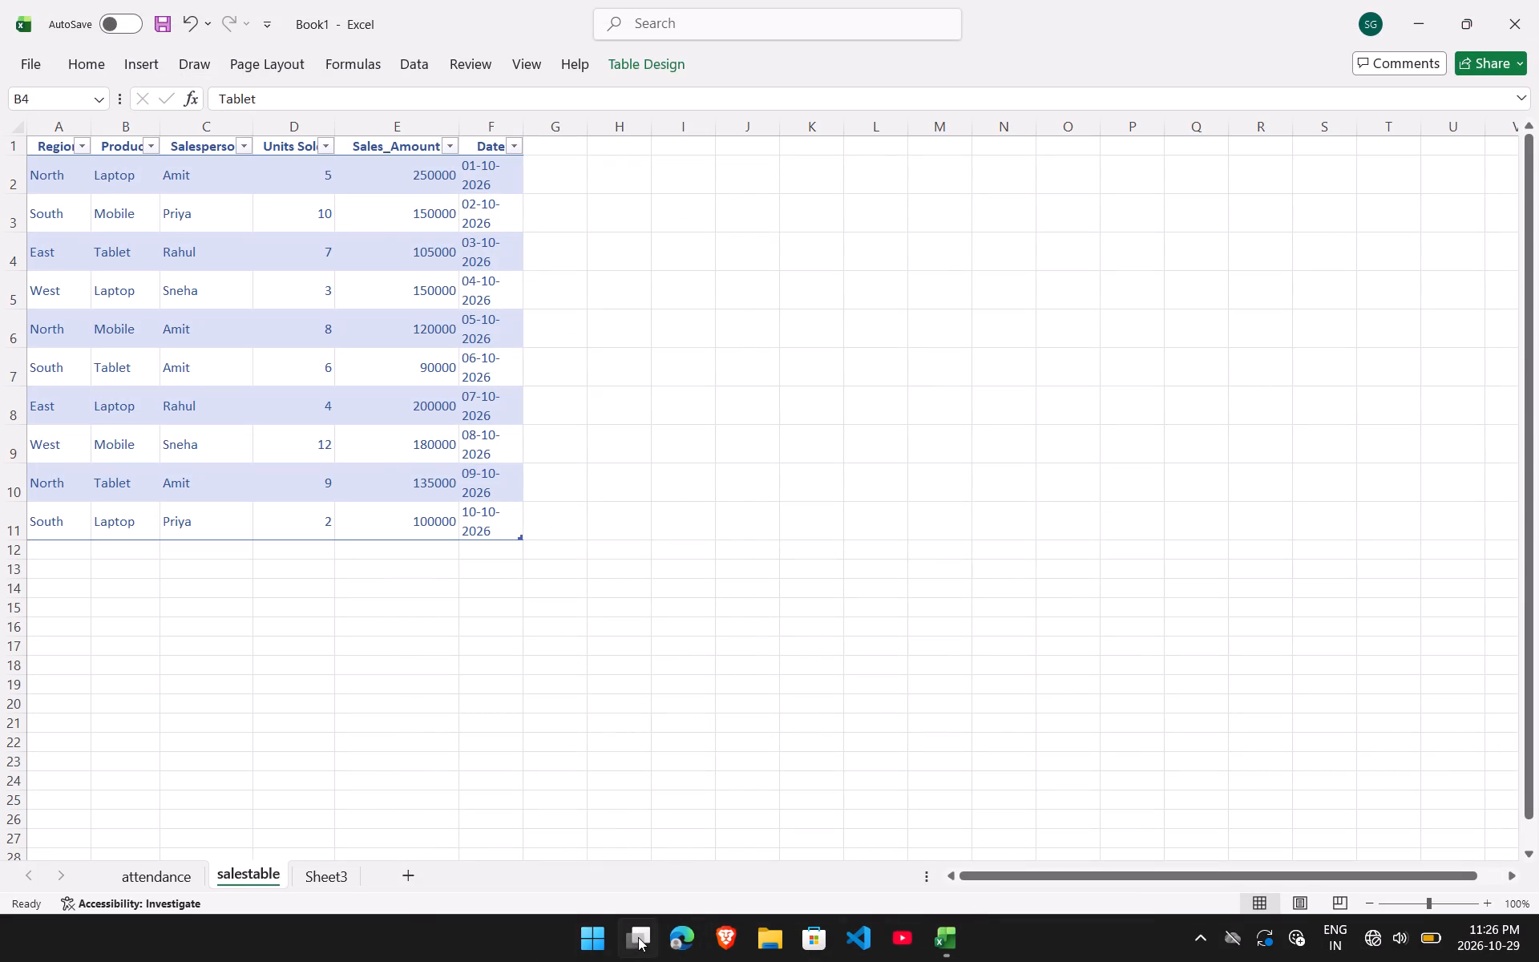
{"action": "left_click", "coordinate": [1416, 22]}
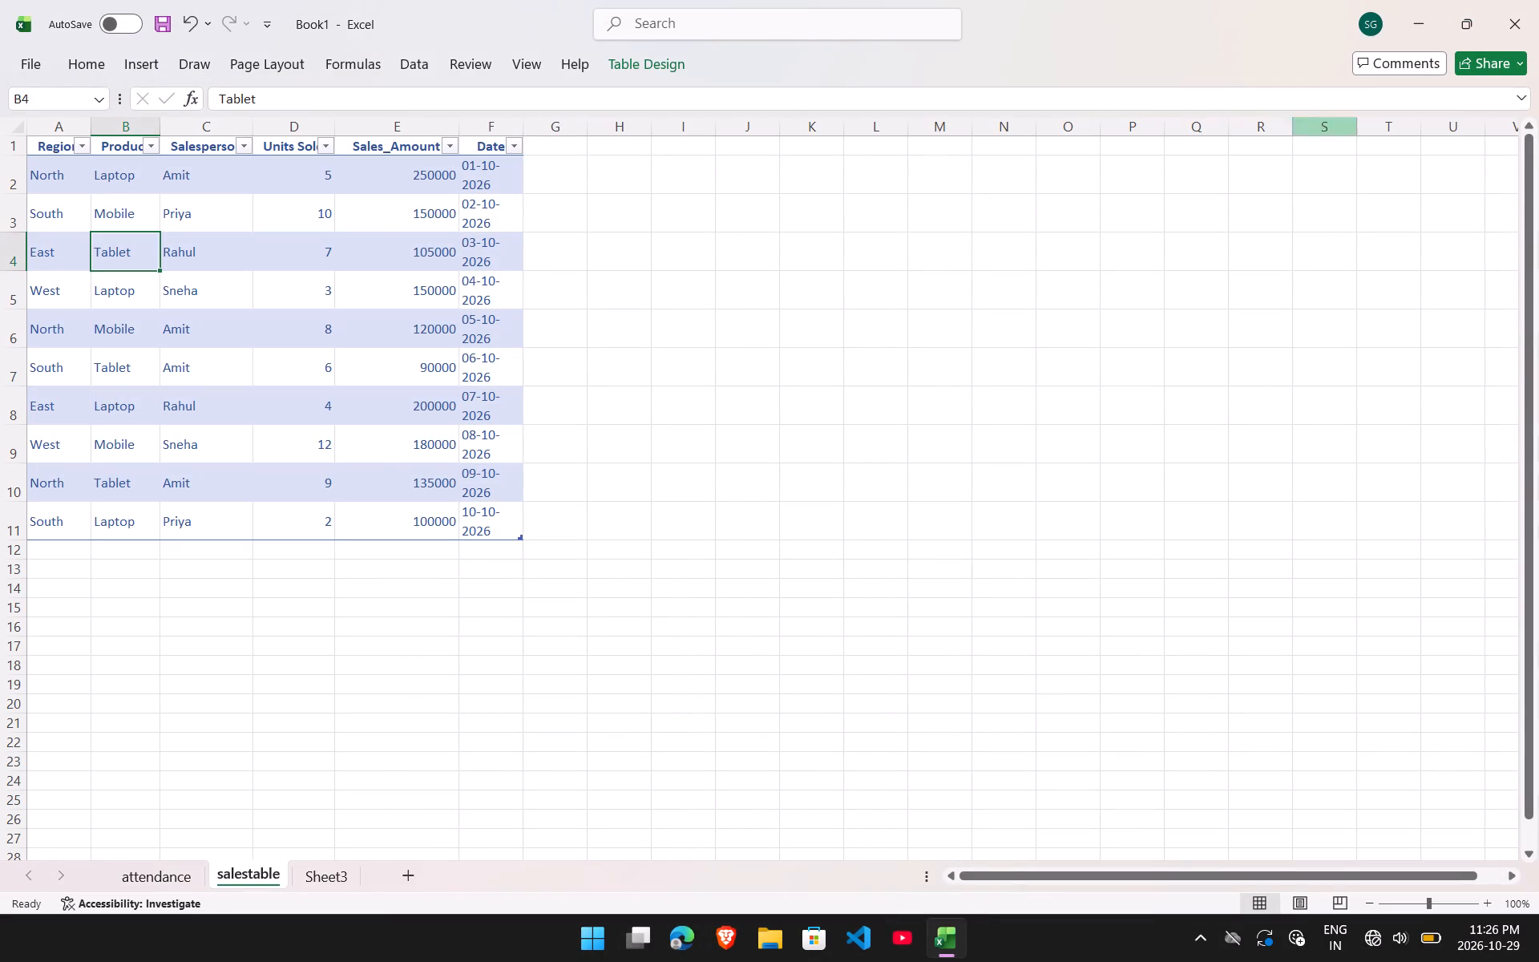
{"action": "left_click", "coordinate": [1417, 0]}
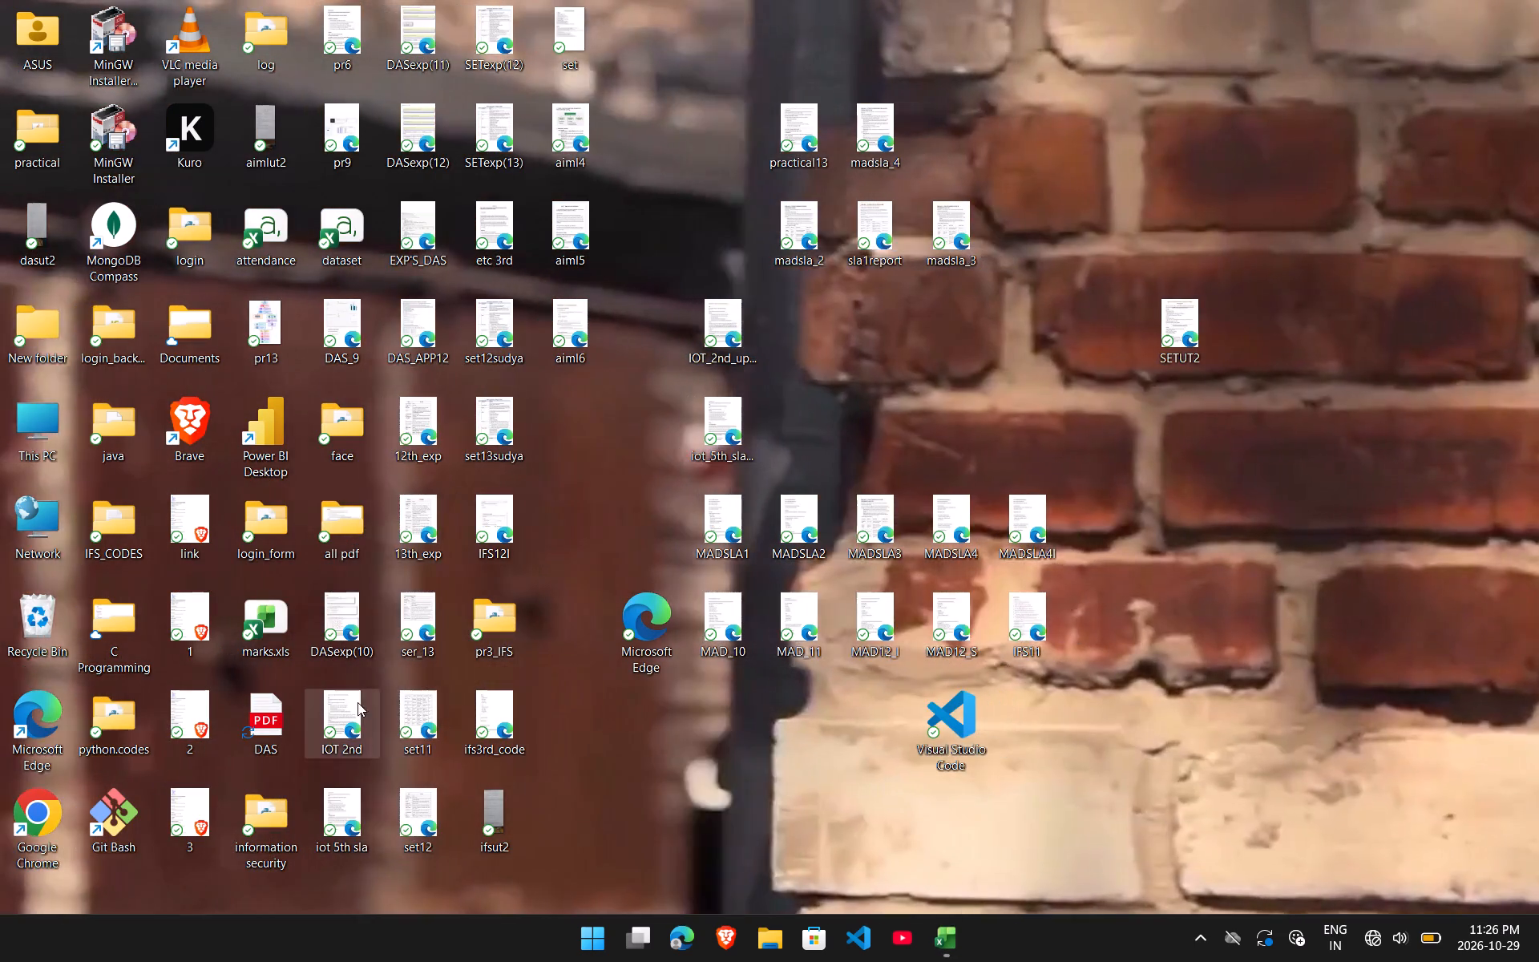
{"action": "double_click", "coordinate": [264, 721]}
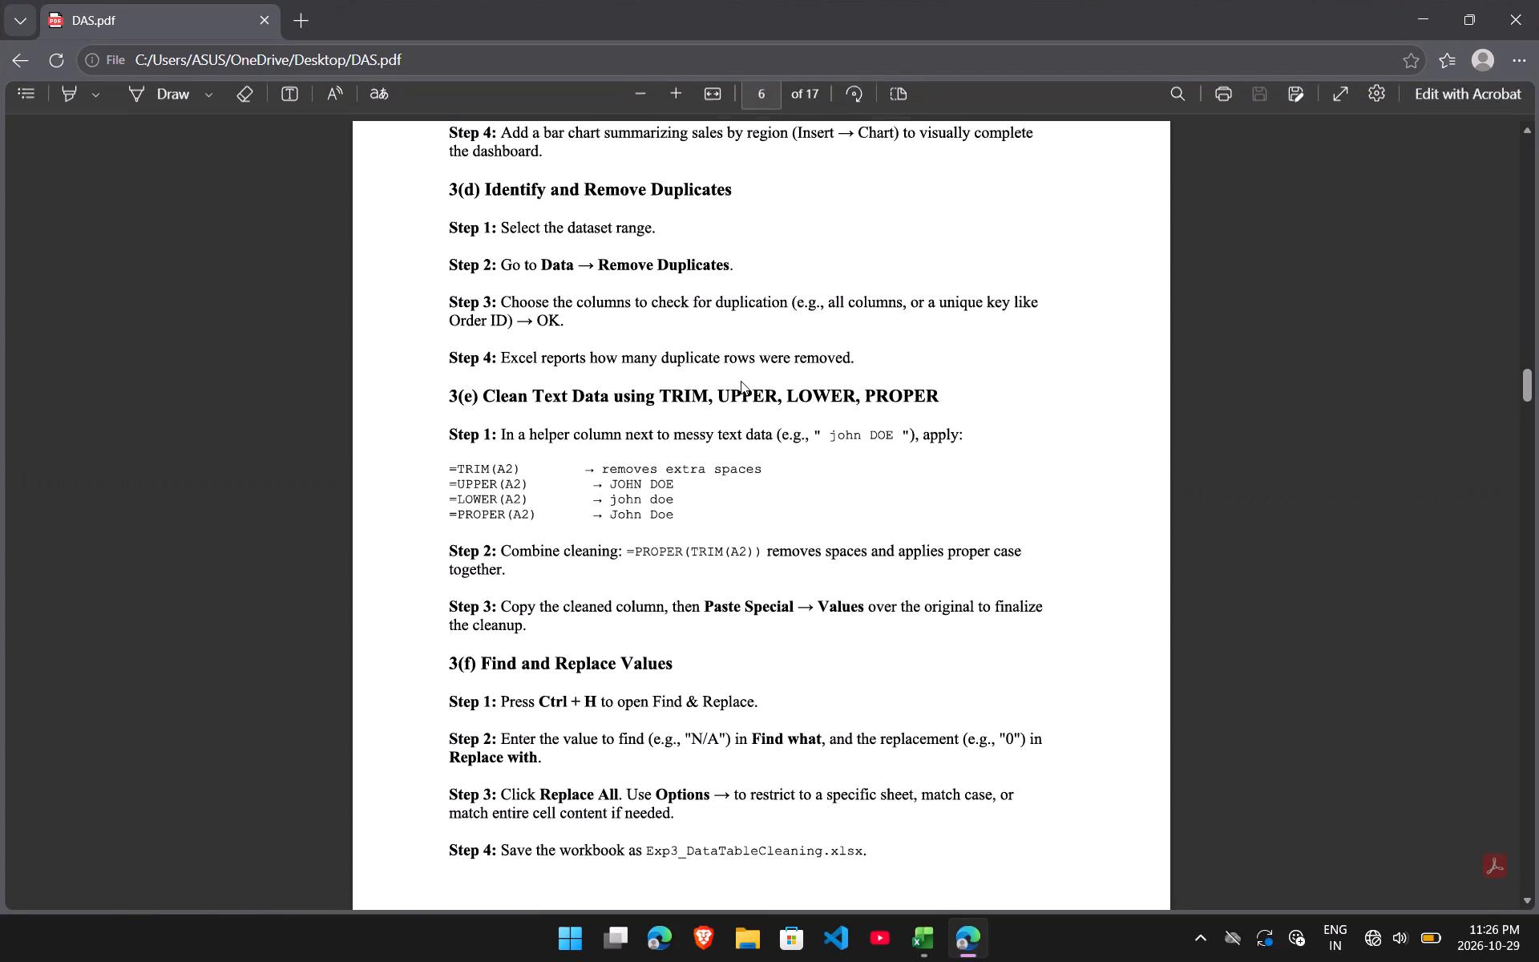
Review sections 3(e) Clean Text Data and 3(f) Find and Replace Values in DAS.pdf, glancing ahead to Experiment 4.
{"action": "scroll", "coordinate": [741, 381], "scroll_direction": "down", "scroll_amount": 2}
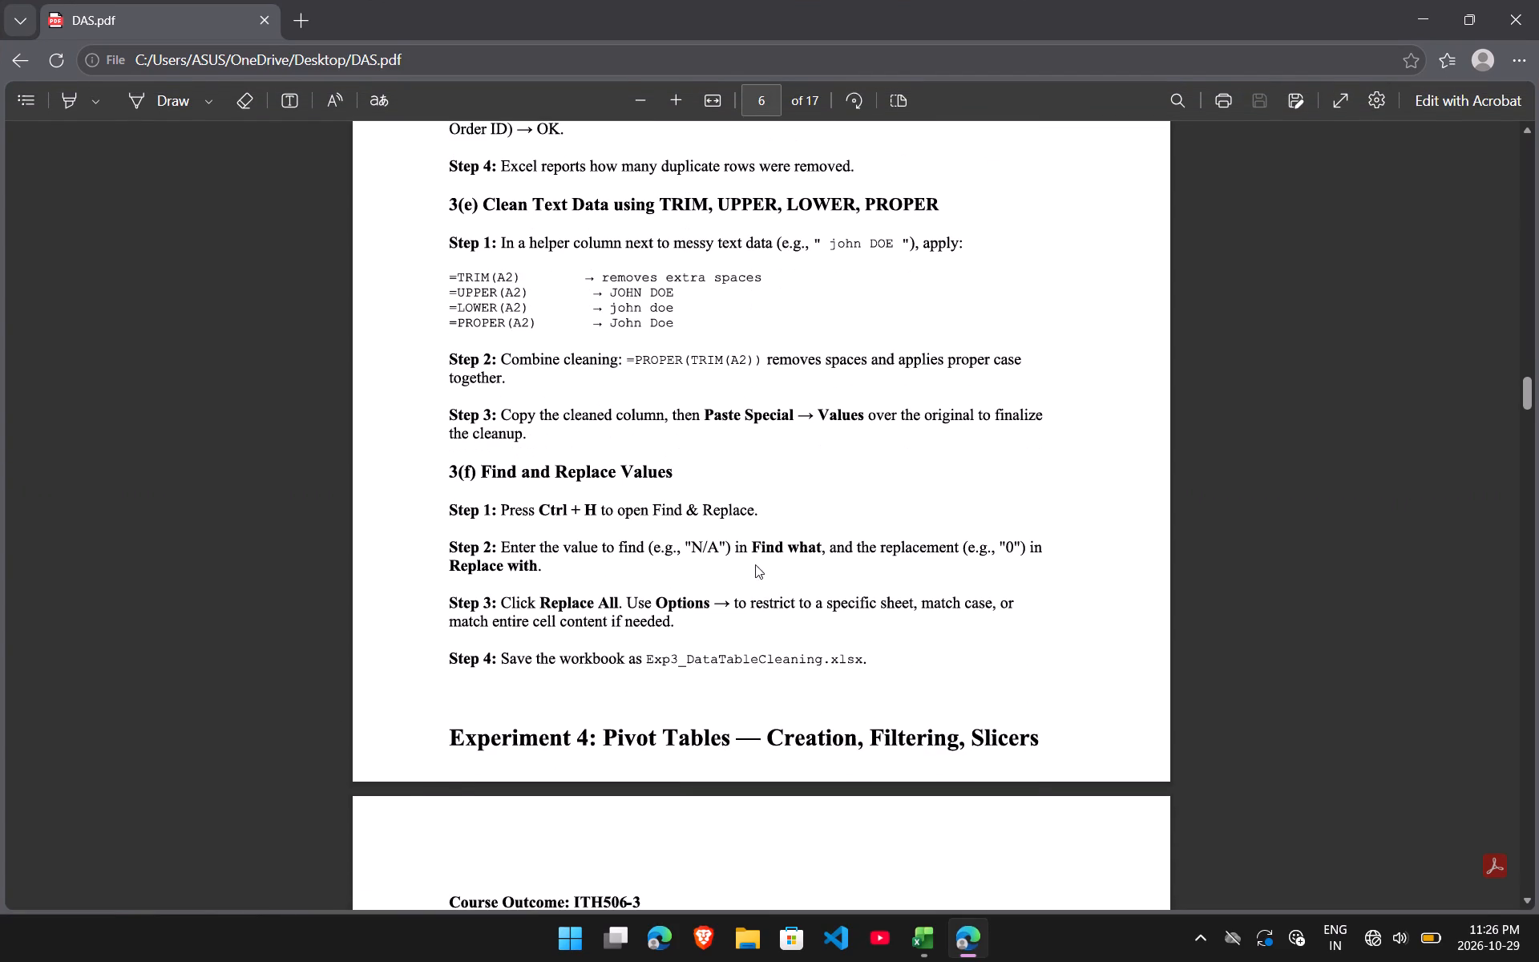
{"action": "scroll", "coordinate": [729, 608], "scroll_direction": "down", "scroll_amount": 1}
{"action": "scroll", "coordinate": [729, 608], "scroll_direction": "up", "scroll_amount": 1}
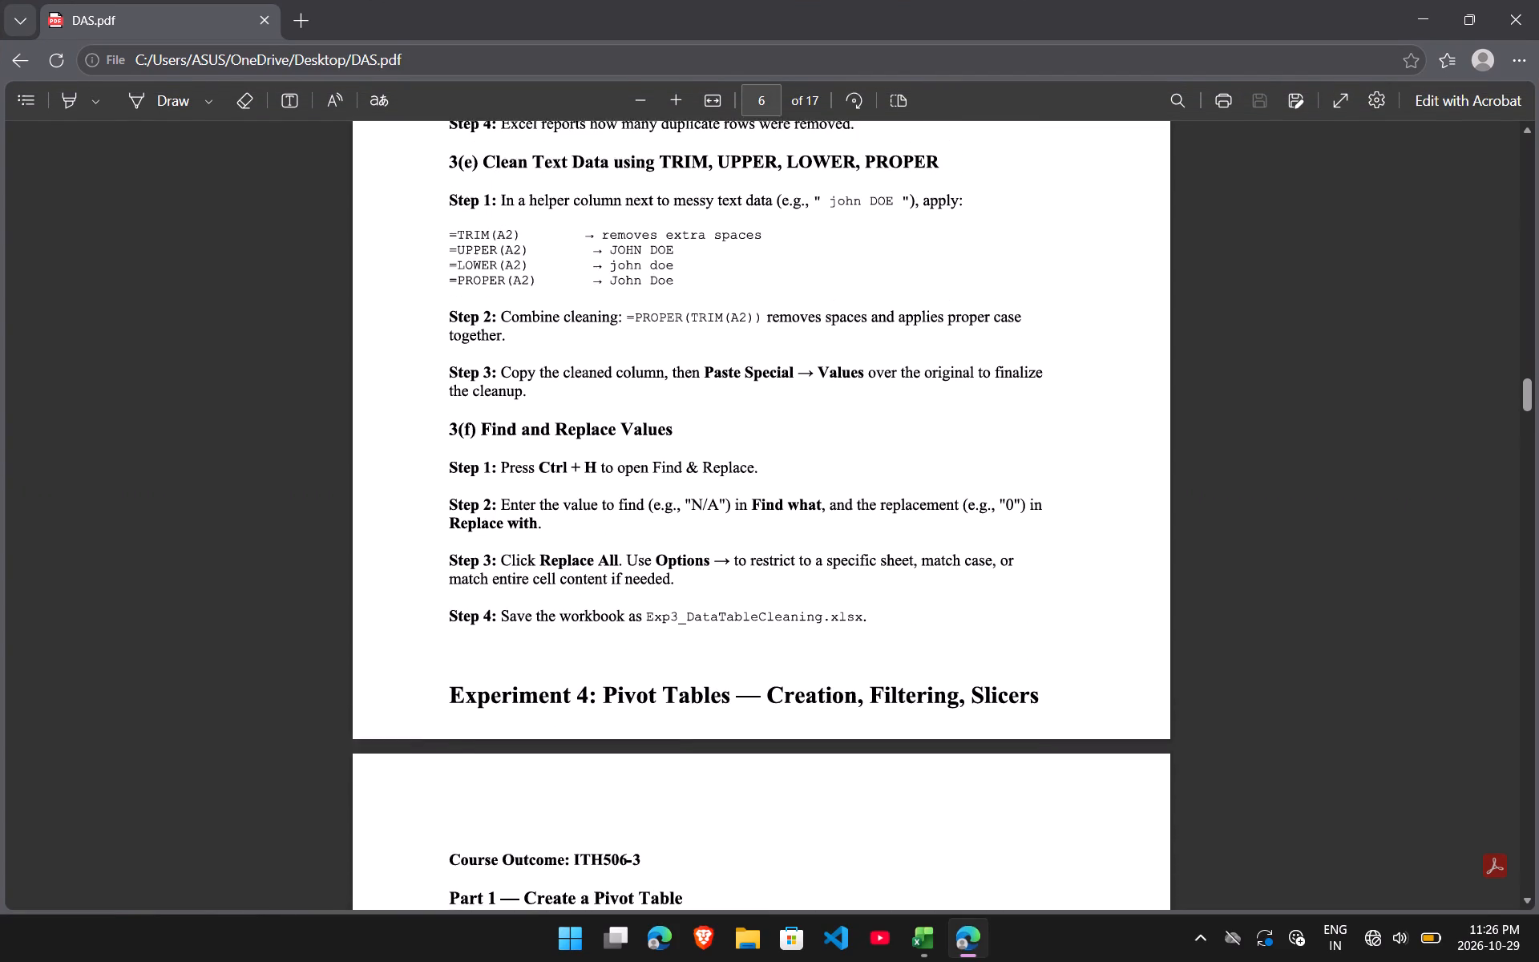
{"action": "scroll", "coordinate": [729, 608], "scroll_direction": "up", "scroll_amount": 1}
{"action": "scroll", "coordinate": [729, 608], "scroll_direction": "down", "scroll_amount": 2}
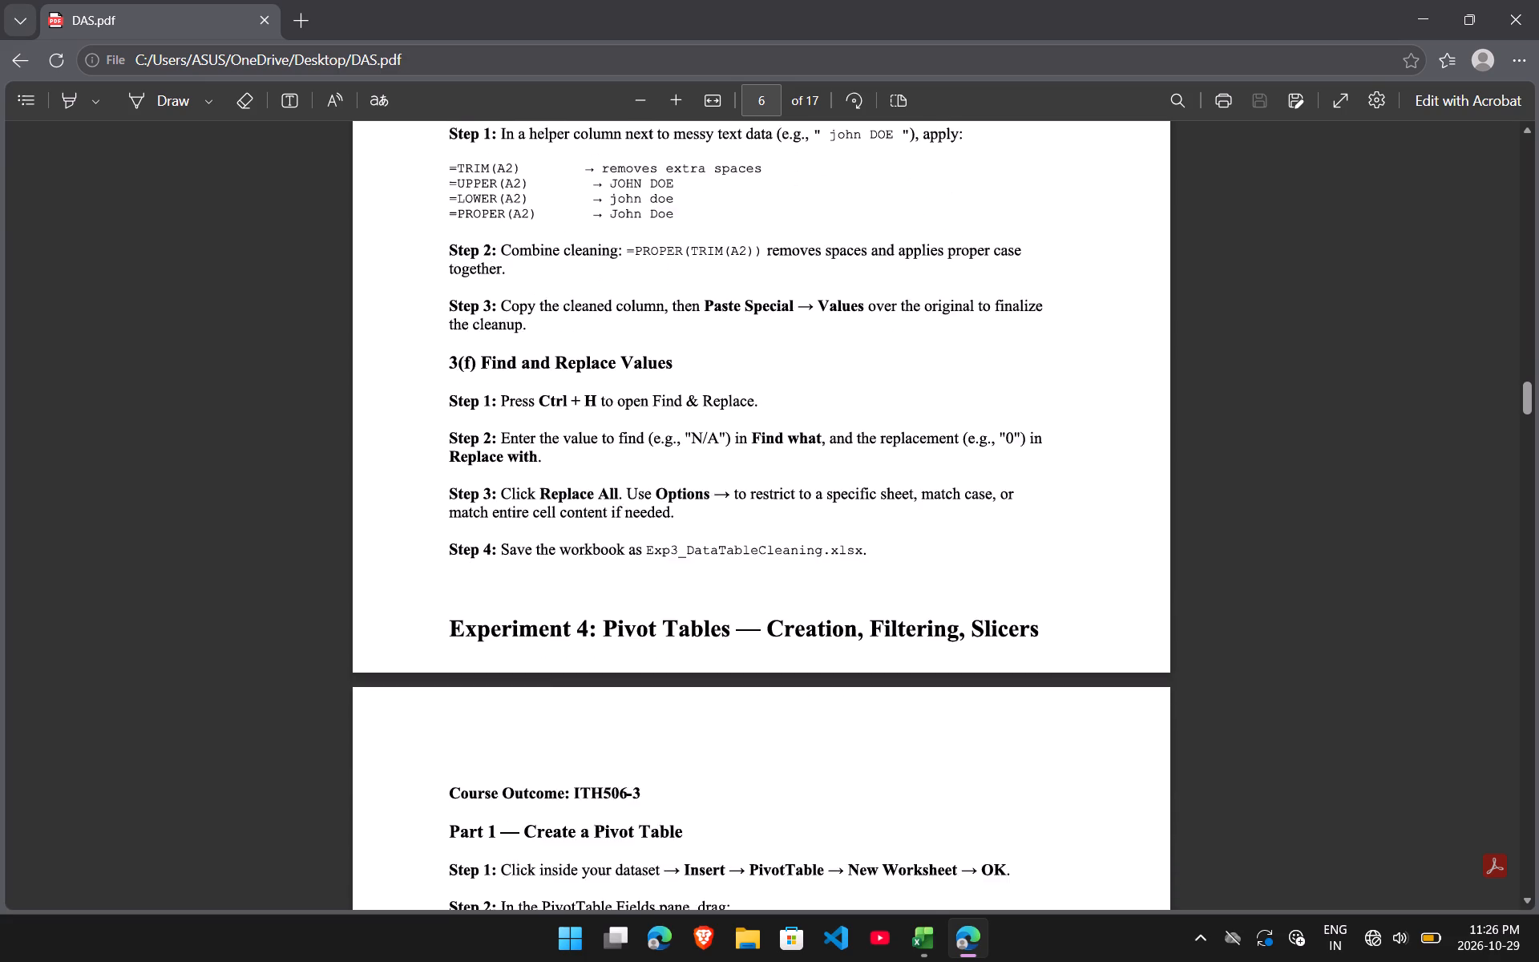
{"action": "scroll", "coordinate": [729, 608], "scroll_direction": "down", "scroll_amount": 1}
{"action": "scroll", "coordinate": [729, 608], "scroll_direction": "up", "scroll_amount": 1}
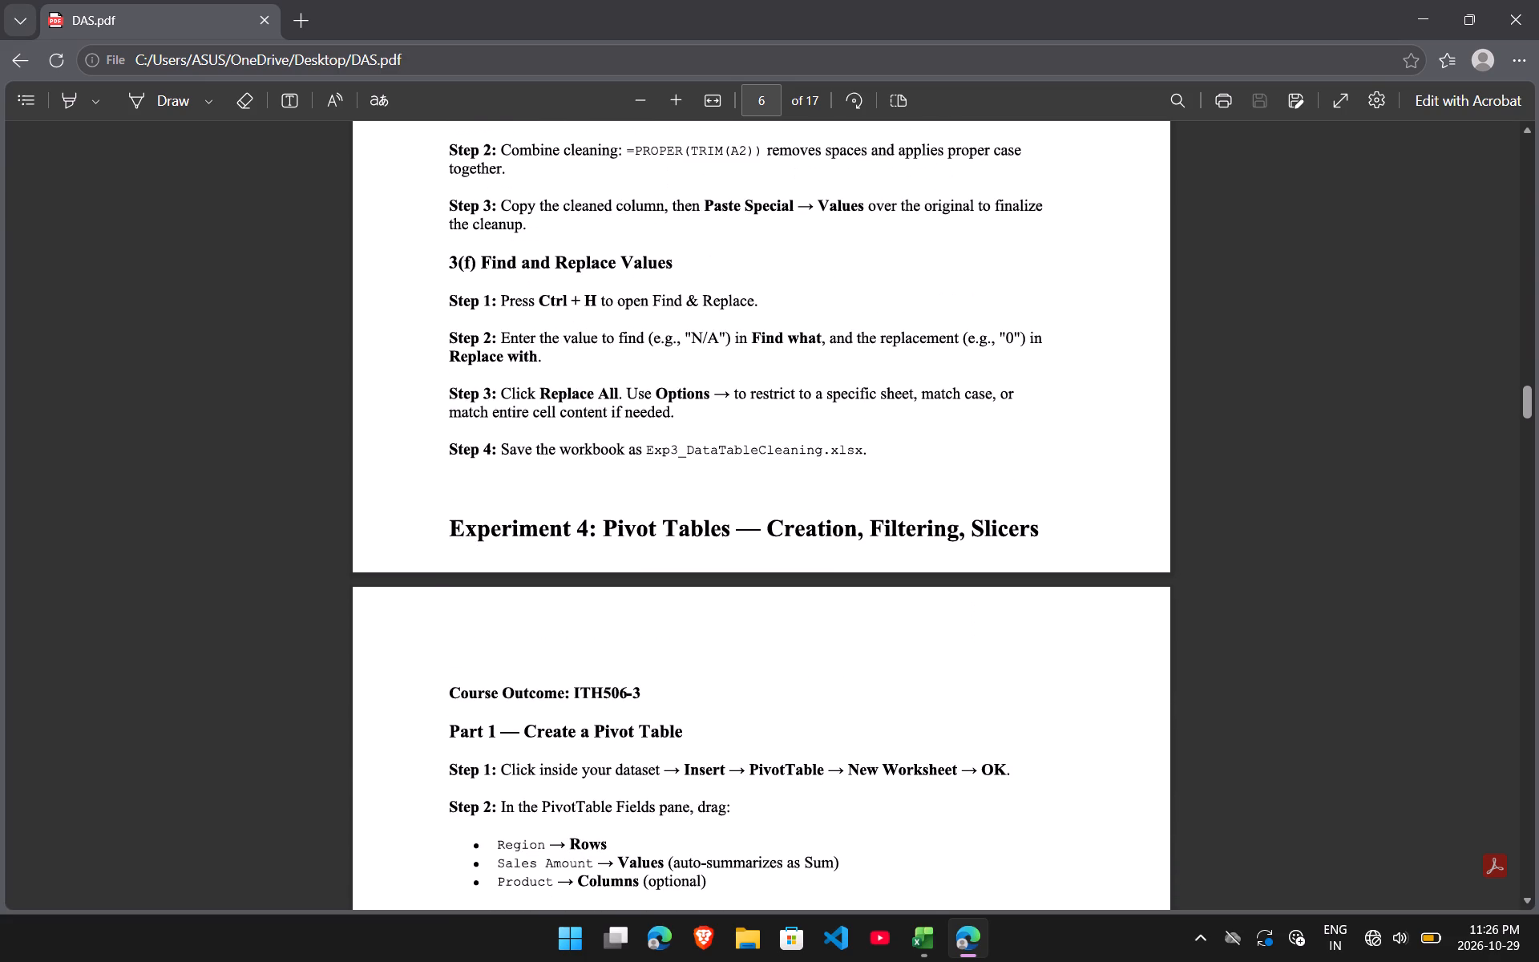
{"action": "scroll", "coordinate": [729, 608], "scroll_direction": "up", "scroll_amount": 1}
{"action": "scroll", "coordinate": [729, 608], "scroll_direction": "down", "scroll_amount": 2}
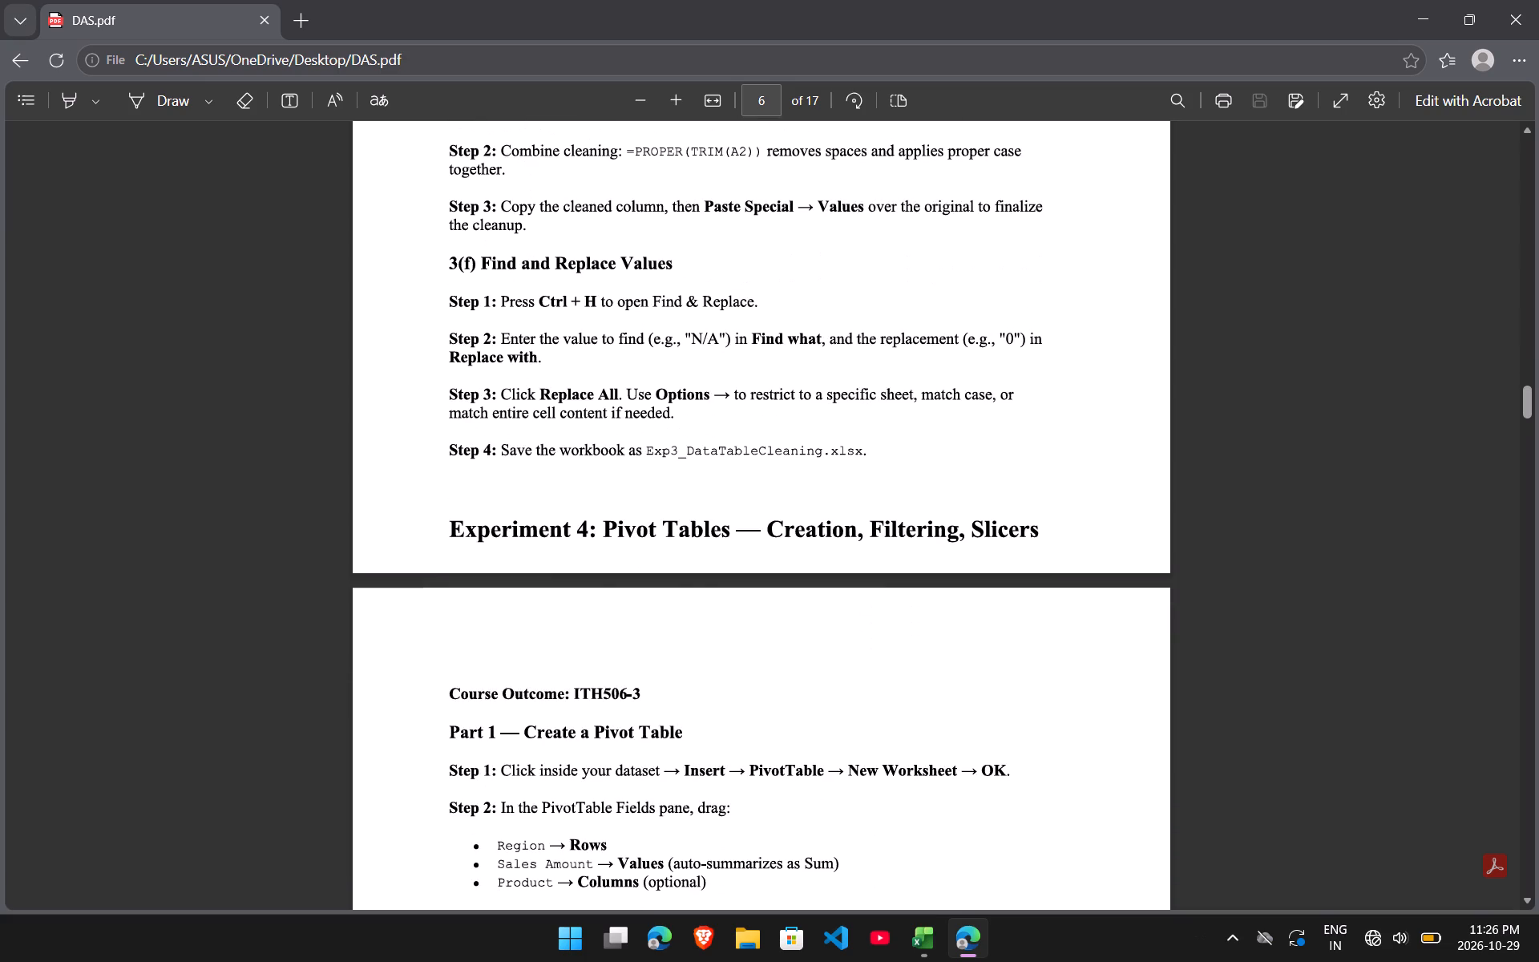
{"action": "scroll", "coordinate": [729, 608], "scroll_direction": "up", "scroll_amount": 4}
{"action": "scroll", "coordinate": [729, 608], "scroll_direction": "down", "scroll_amount": 2}
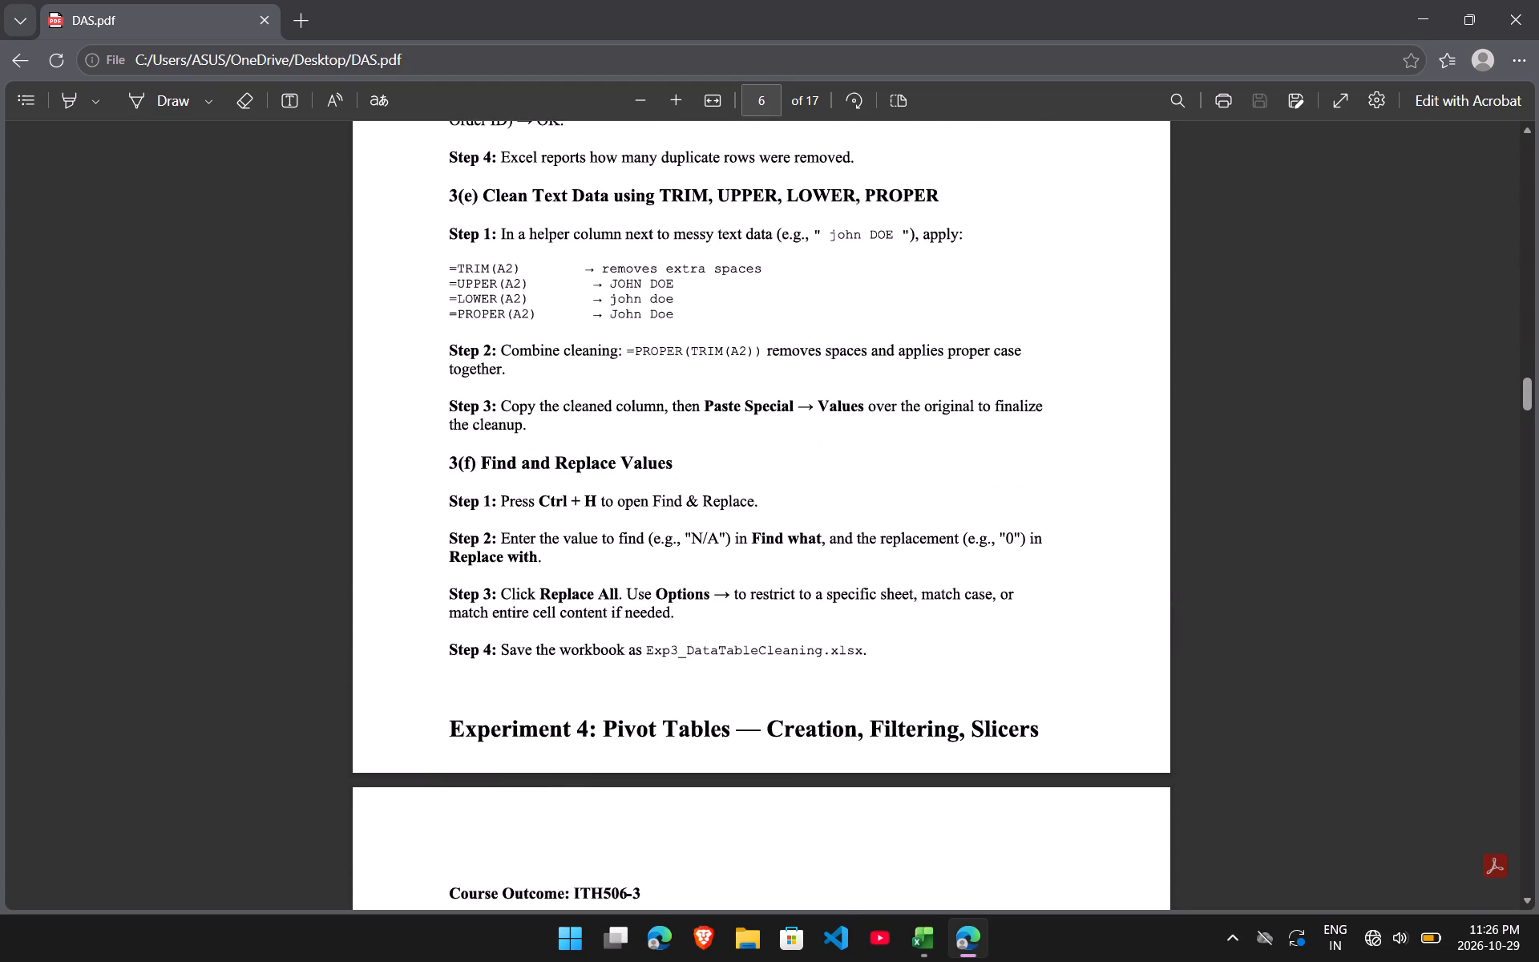
{"action": "scroll", "coordinate": [729, 608], "scroll_direction": "down", "scroll_amount": 3}
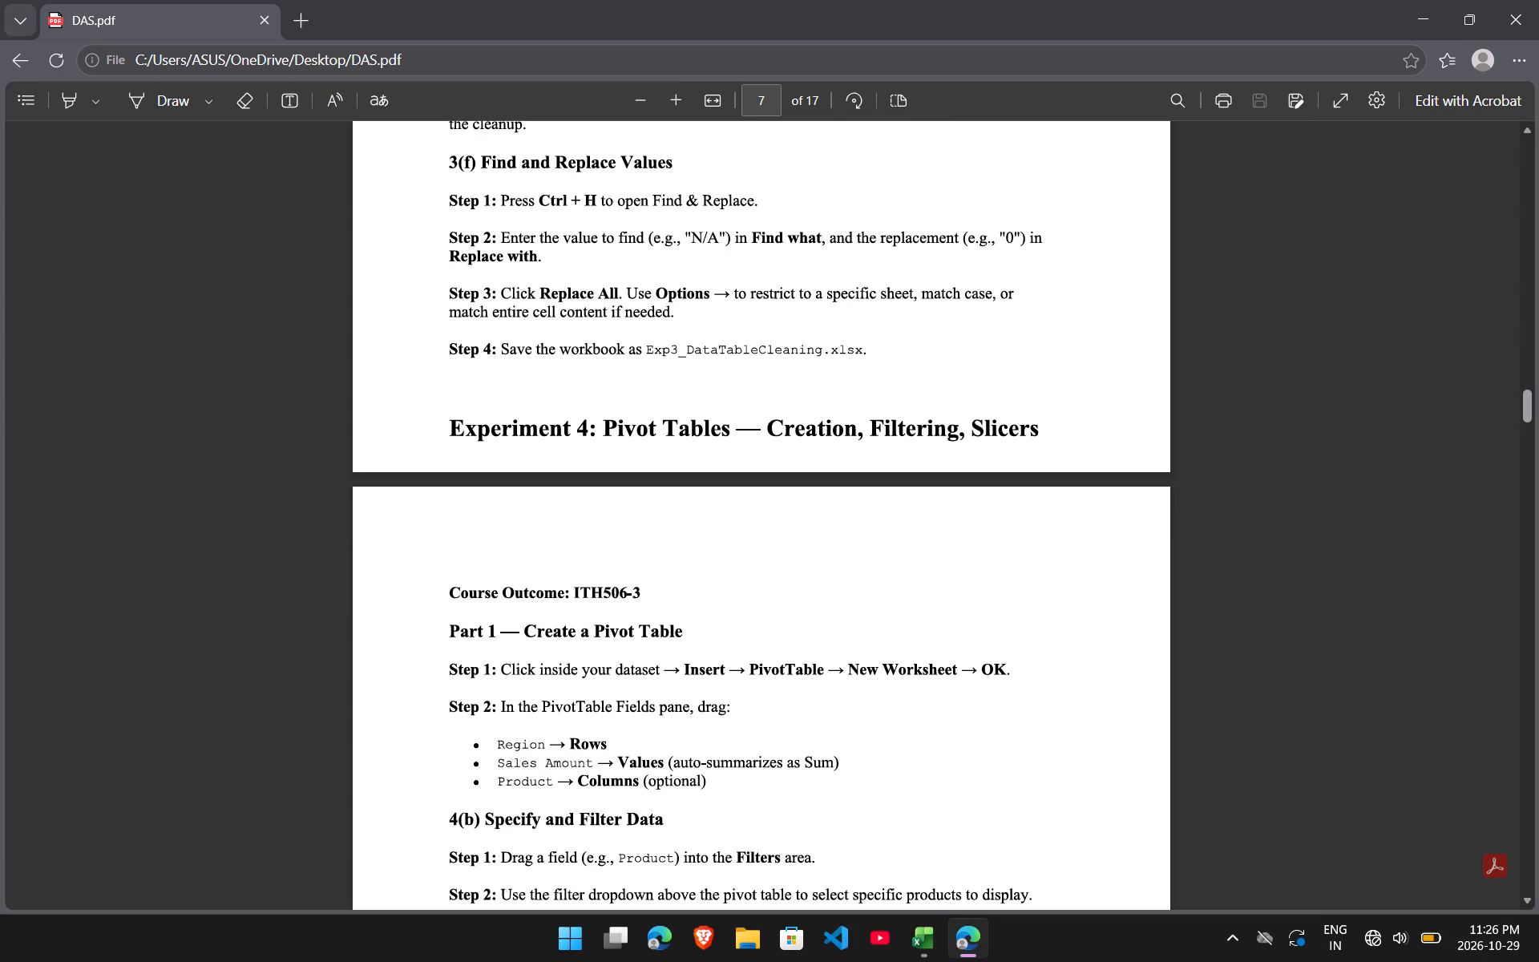
{"action": "scroll", "coordinate": [729, 608], "scroll_direction": "up", "scroll_amount": 3}
{"action": "scroll", "coordinate": [729, 608], "scroll_direction": "down", "scroll_amount": 2}
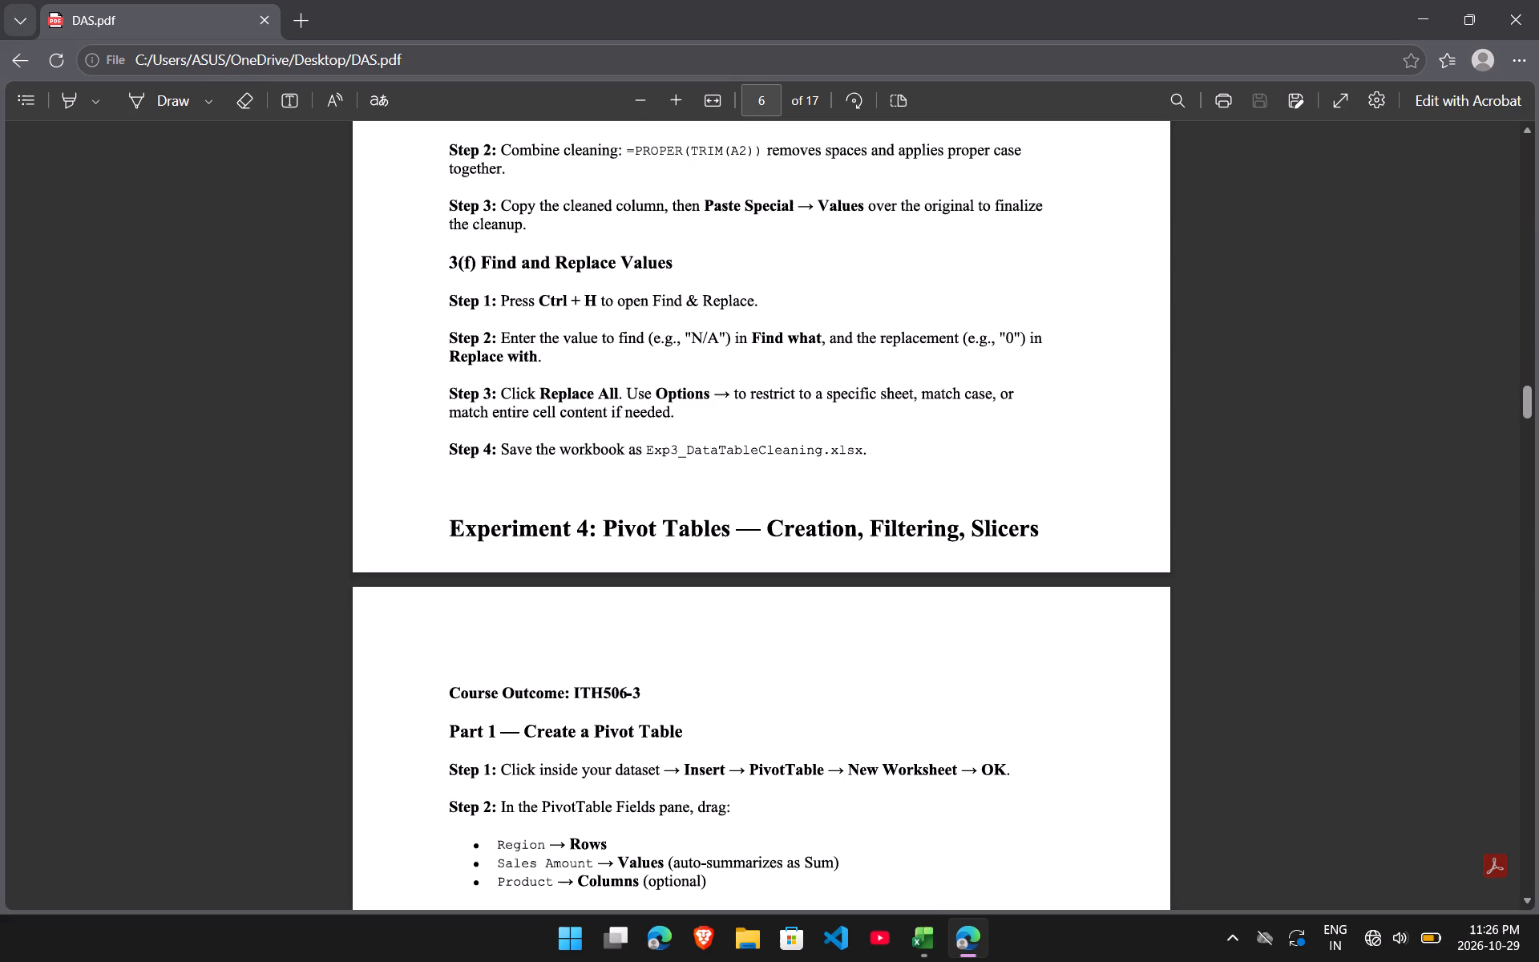
{"action": "scroll", "coordinate": [688, 401], "scroll_direction": "up", "scroll_amount": 2}
{"action": "scroll", "coordinate": [688, 401], "scroll_direction": "down", "scroll_amount": 1}
{"action": "scroll", "coordinate": [688, 401], "scroll_direction": "up", "scroll_amount": 3}
{"action": "scroll", "coordinate": [688, 401], "scroll_direction": "down", "scroll_amount": 1}
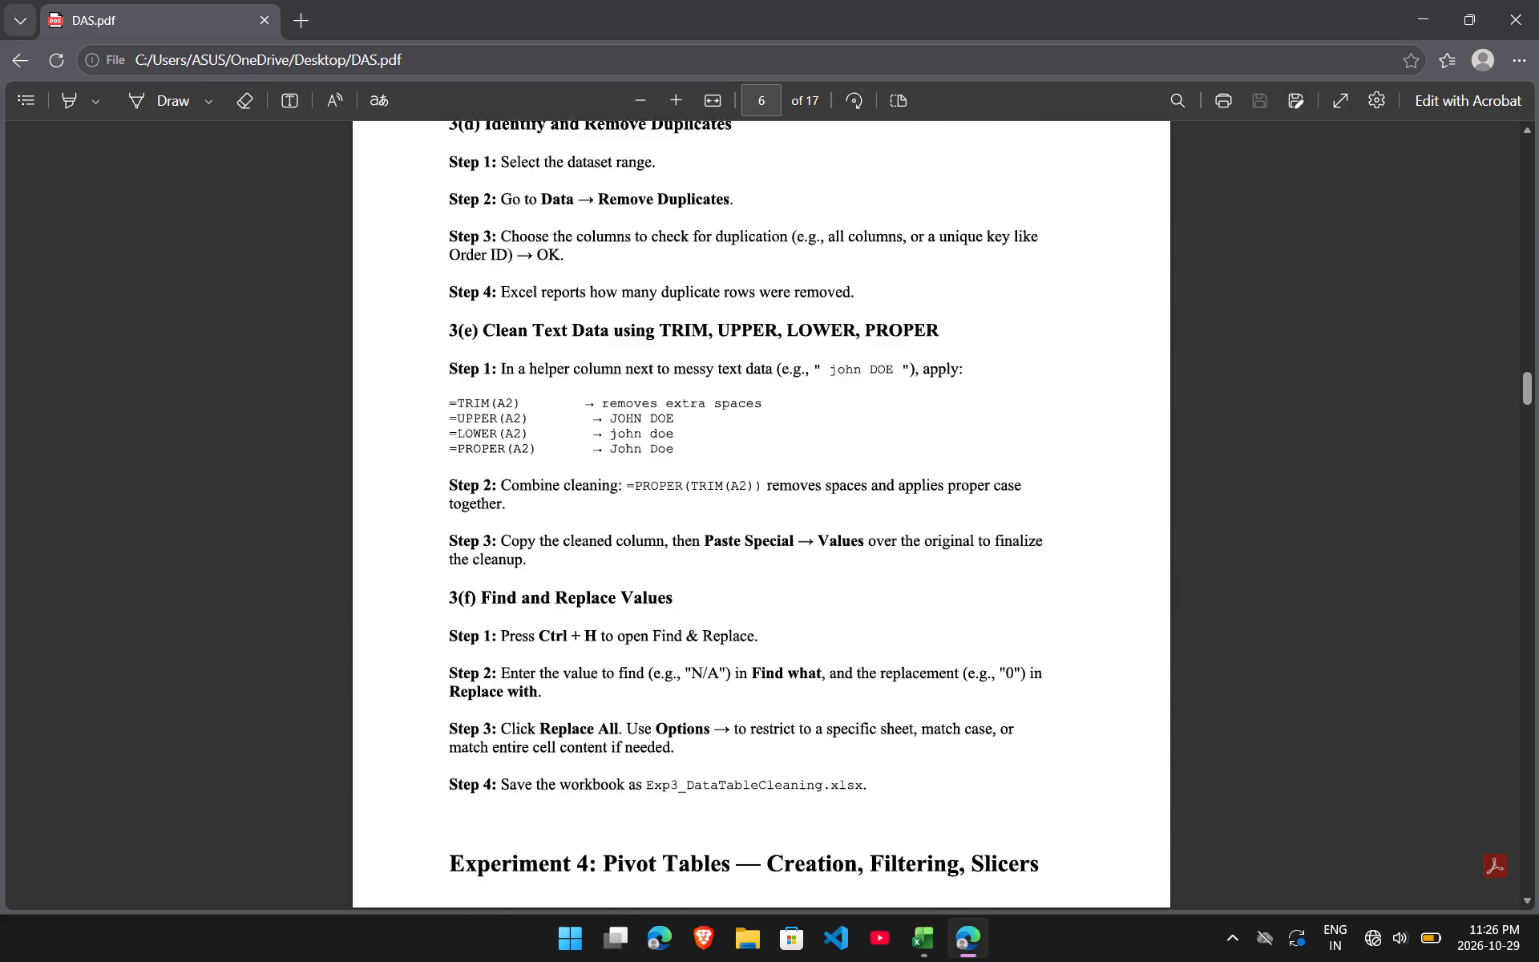
{"action": "scroll", "coordinate": [688, 401], "scroll_direction": "down", "scroll_amount": 1}
{"action": "scroll", "coordinate": [688, 401], "scroll_direction": "up", "scroll_amount": 1}
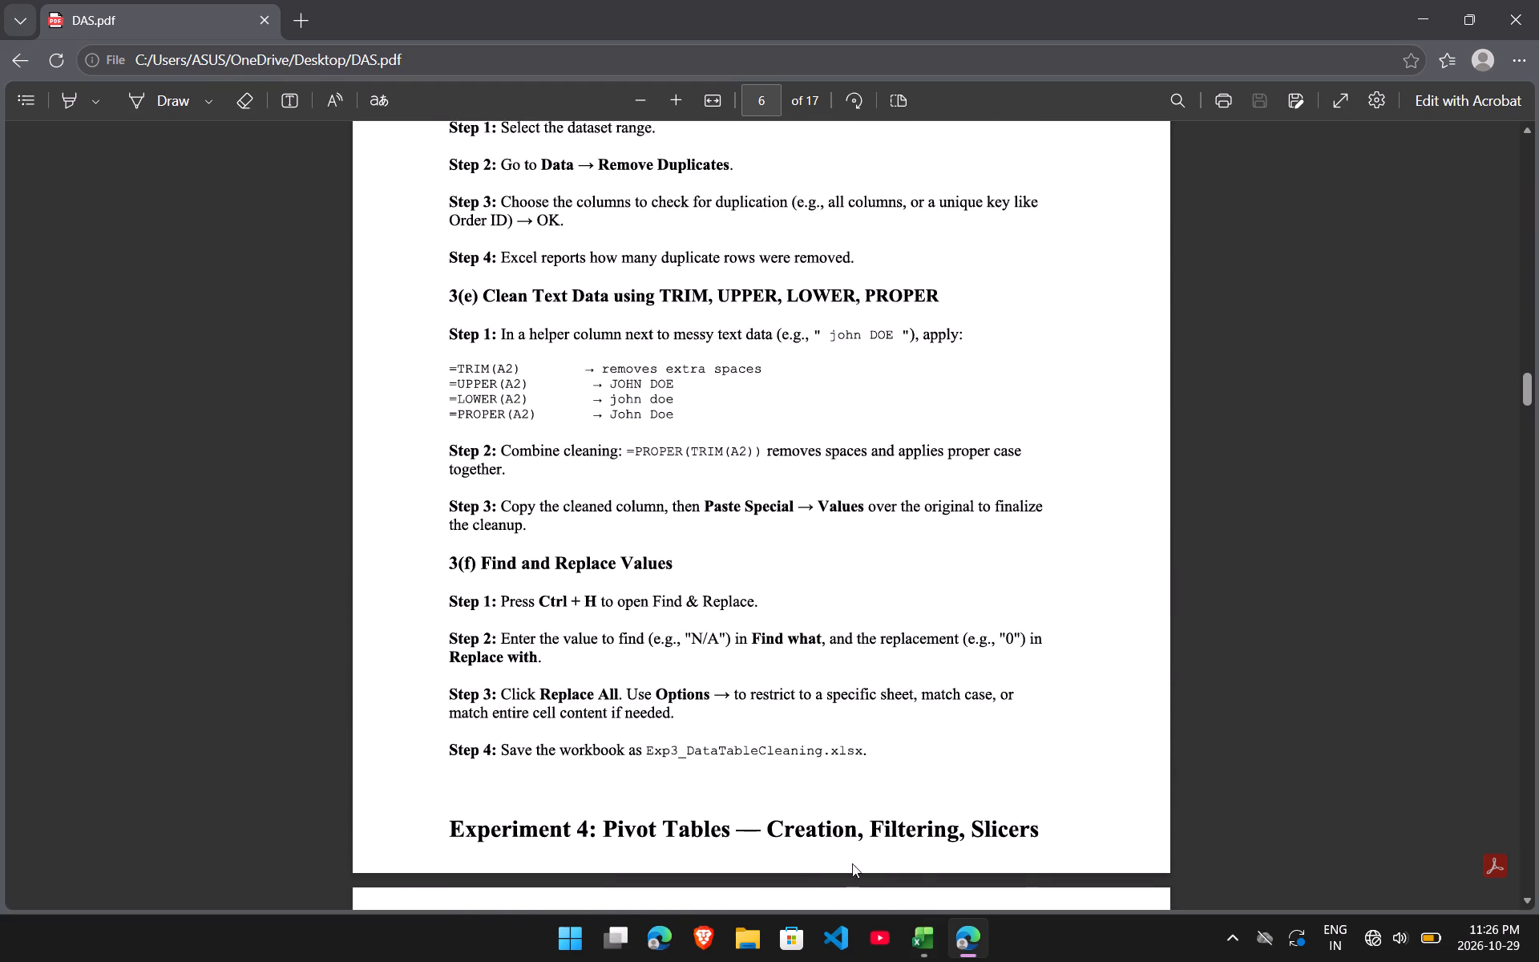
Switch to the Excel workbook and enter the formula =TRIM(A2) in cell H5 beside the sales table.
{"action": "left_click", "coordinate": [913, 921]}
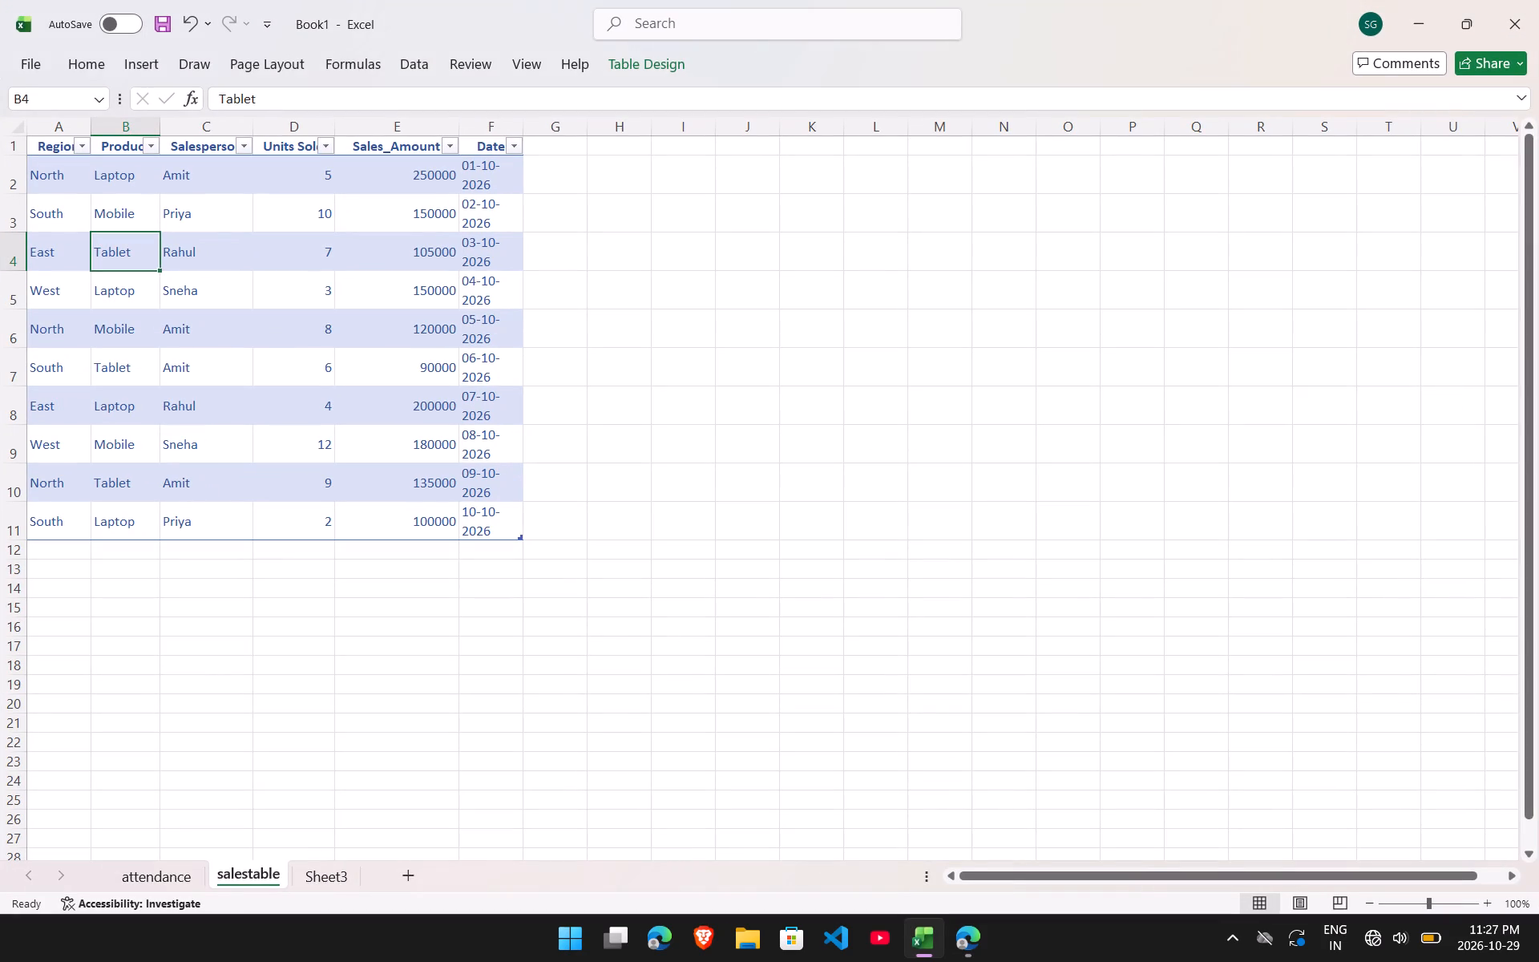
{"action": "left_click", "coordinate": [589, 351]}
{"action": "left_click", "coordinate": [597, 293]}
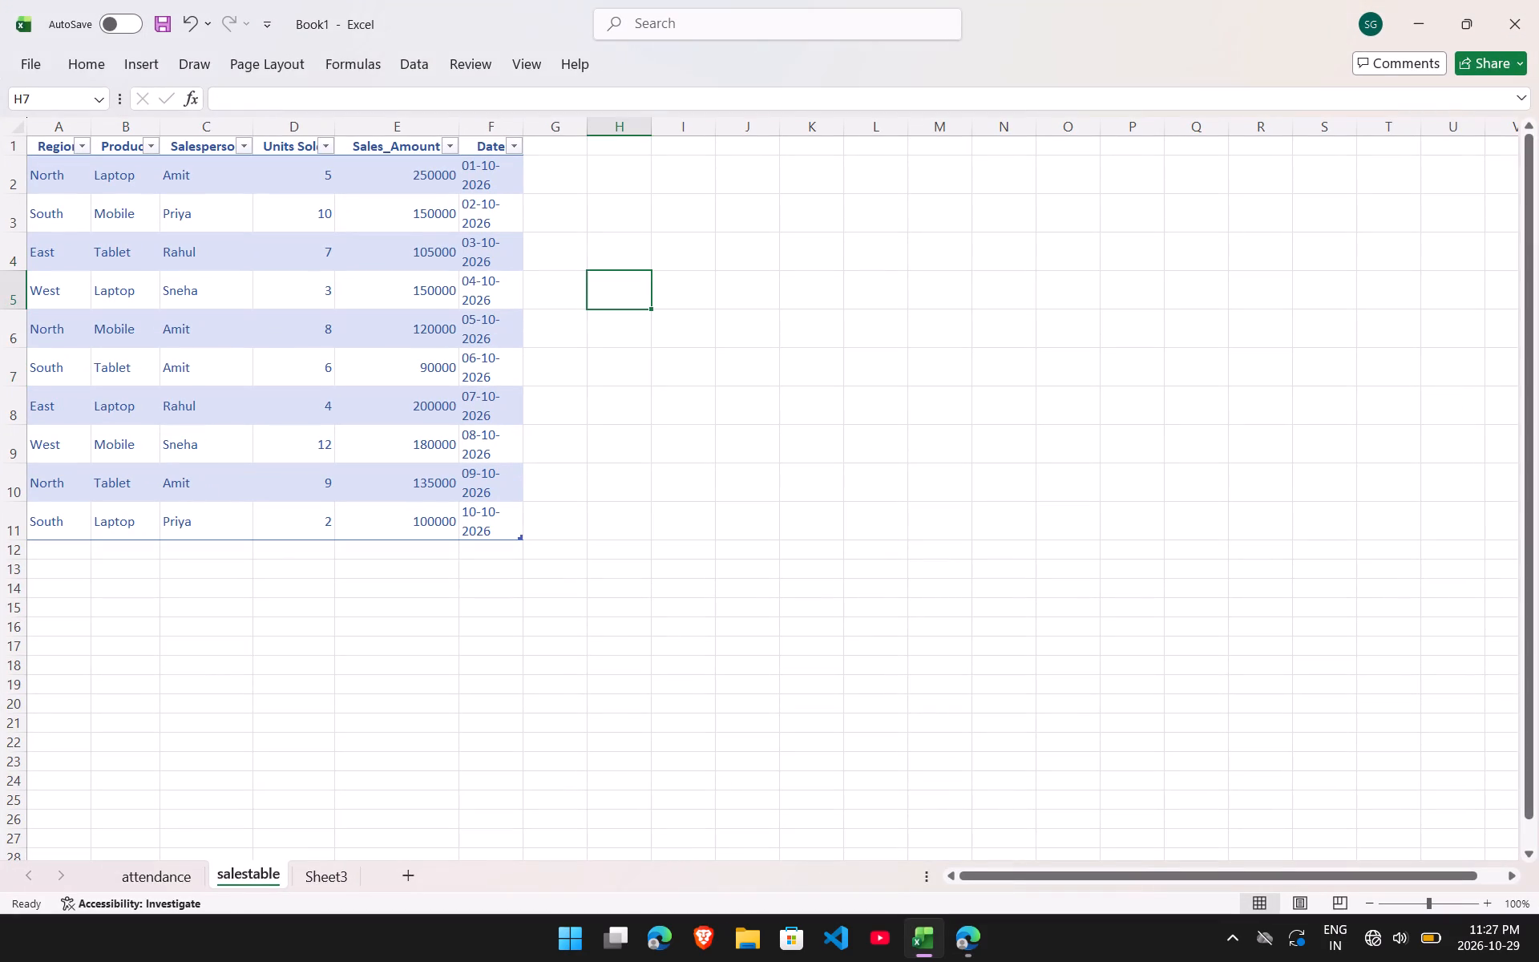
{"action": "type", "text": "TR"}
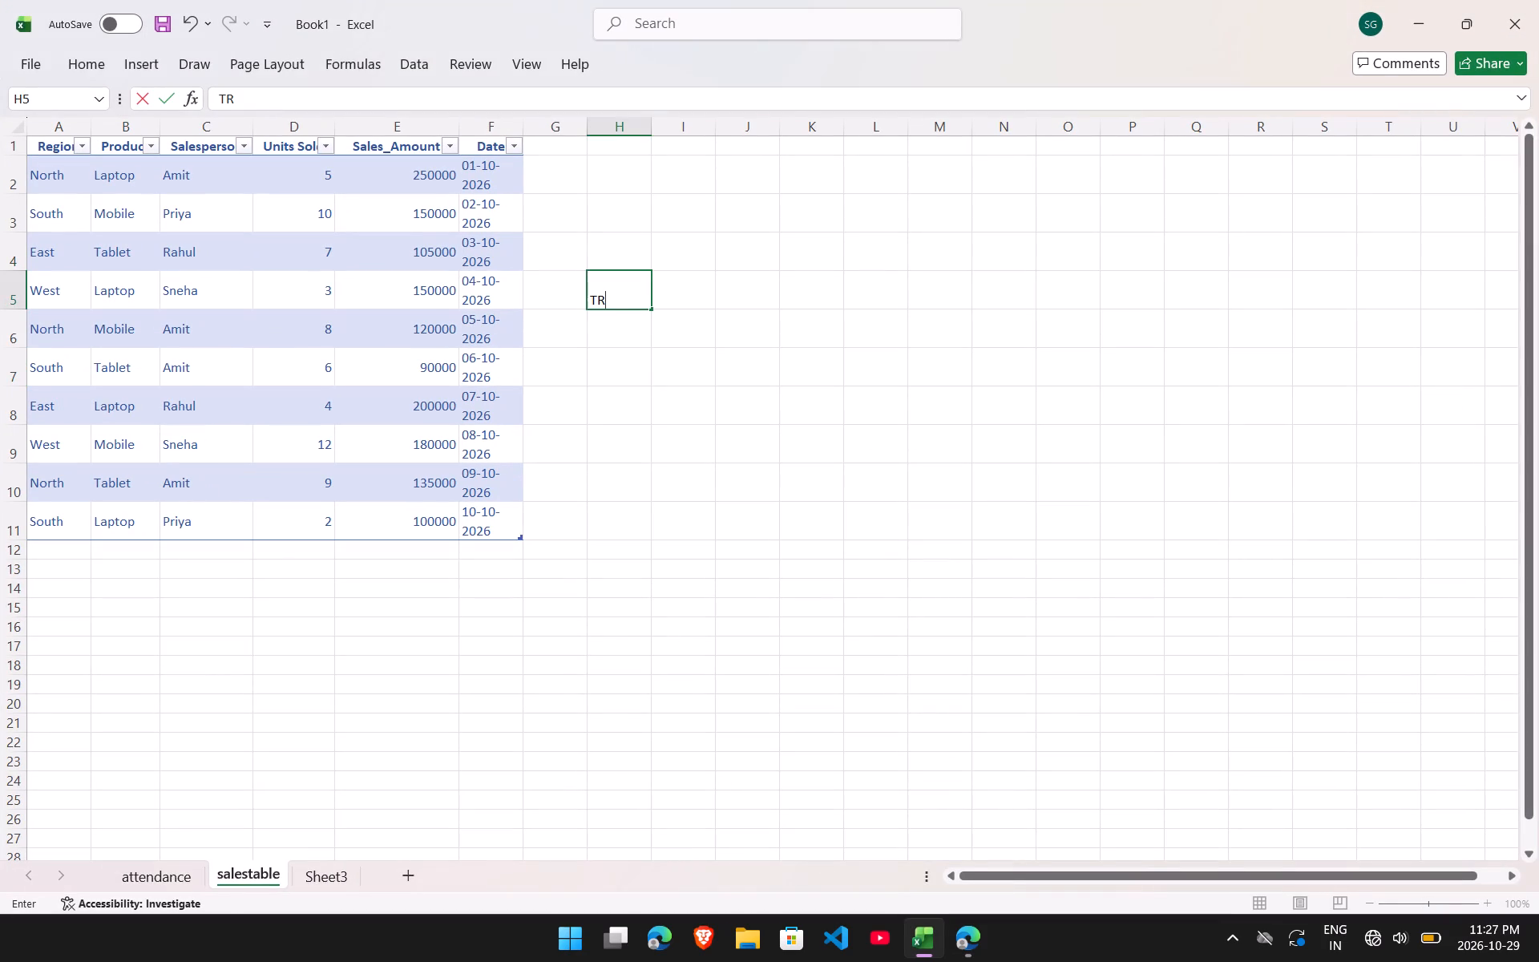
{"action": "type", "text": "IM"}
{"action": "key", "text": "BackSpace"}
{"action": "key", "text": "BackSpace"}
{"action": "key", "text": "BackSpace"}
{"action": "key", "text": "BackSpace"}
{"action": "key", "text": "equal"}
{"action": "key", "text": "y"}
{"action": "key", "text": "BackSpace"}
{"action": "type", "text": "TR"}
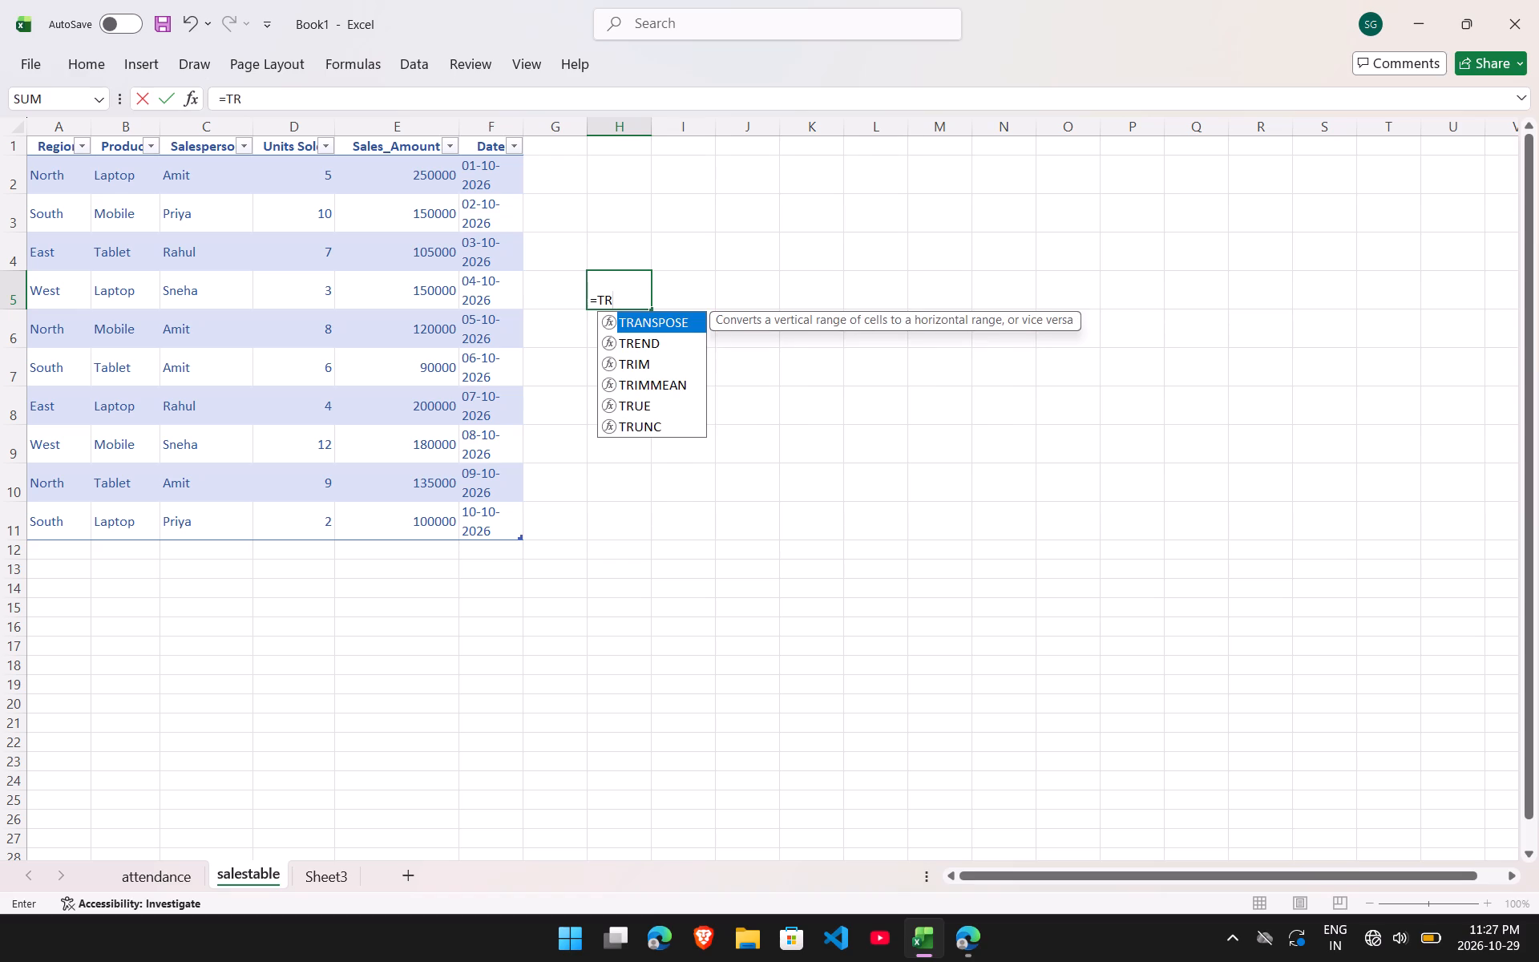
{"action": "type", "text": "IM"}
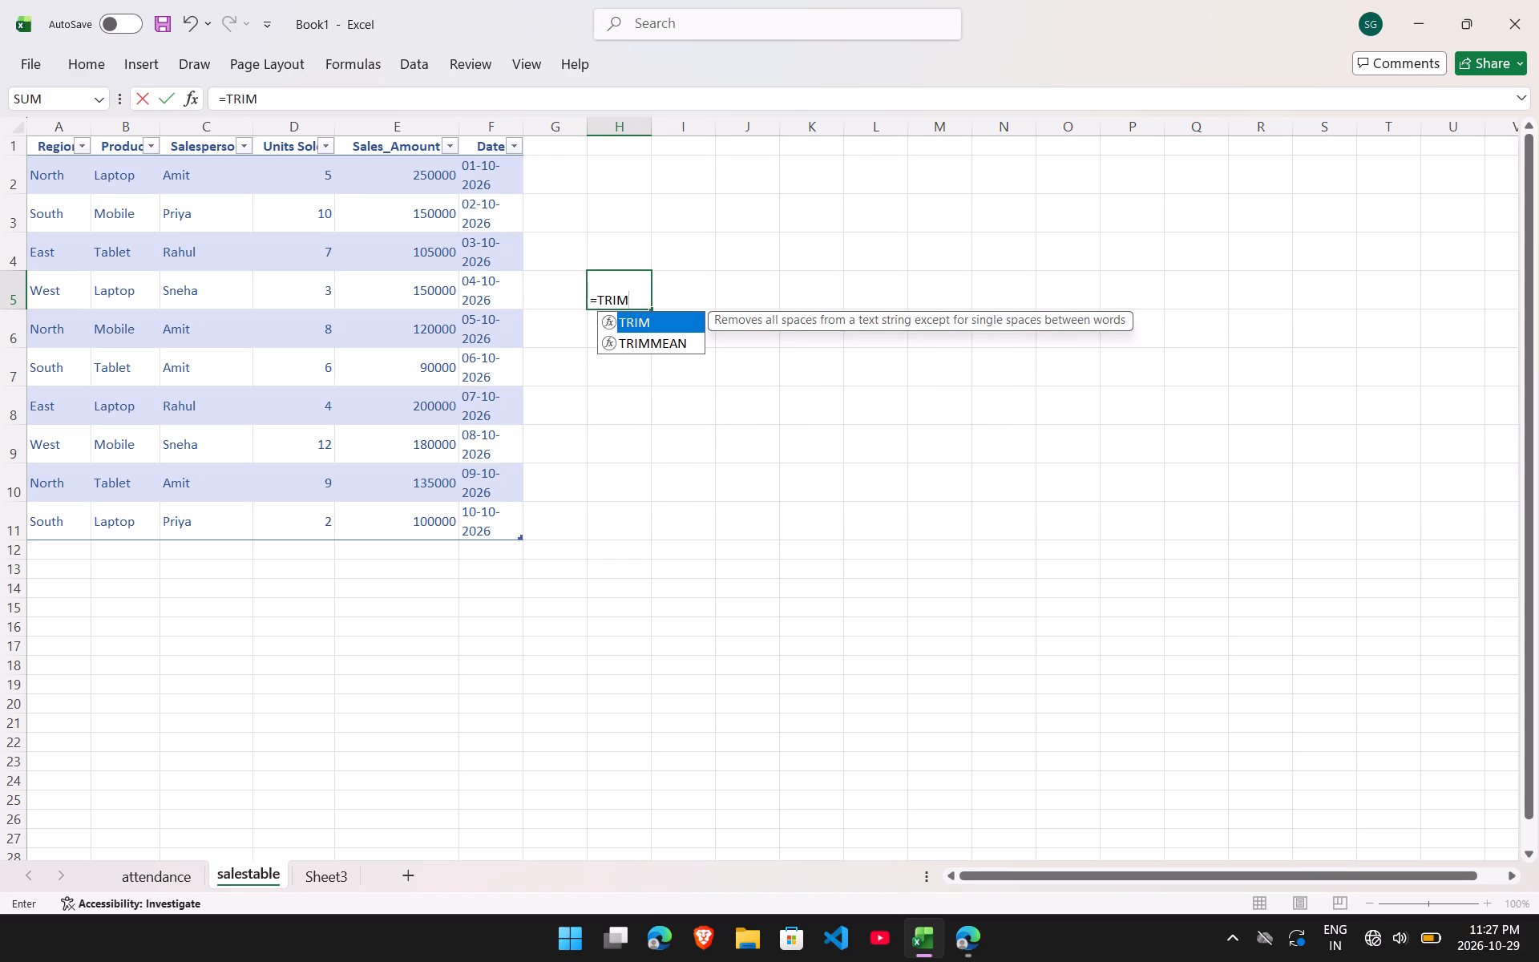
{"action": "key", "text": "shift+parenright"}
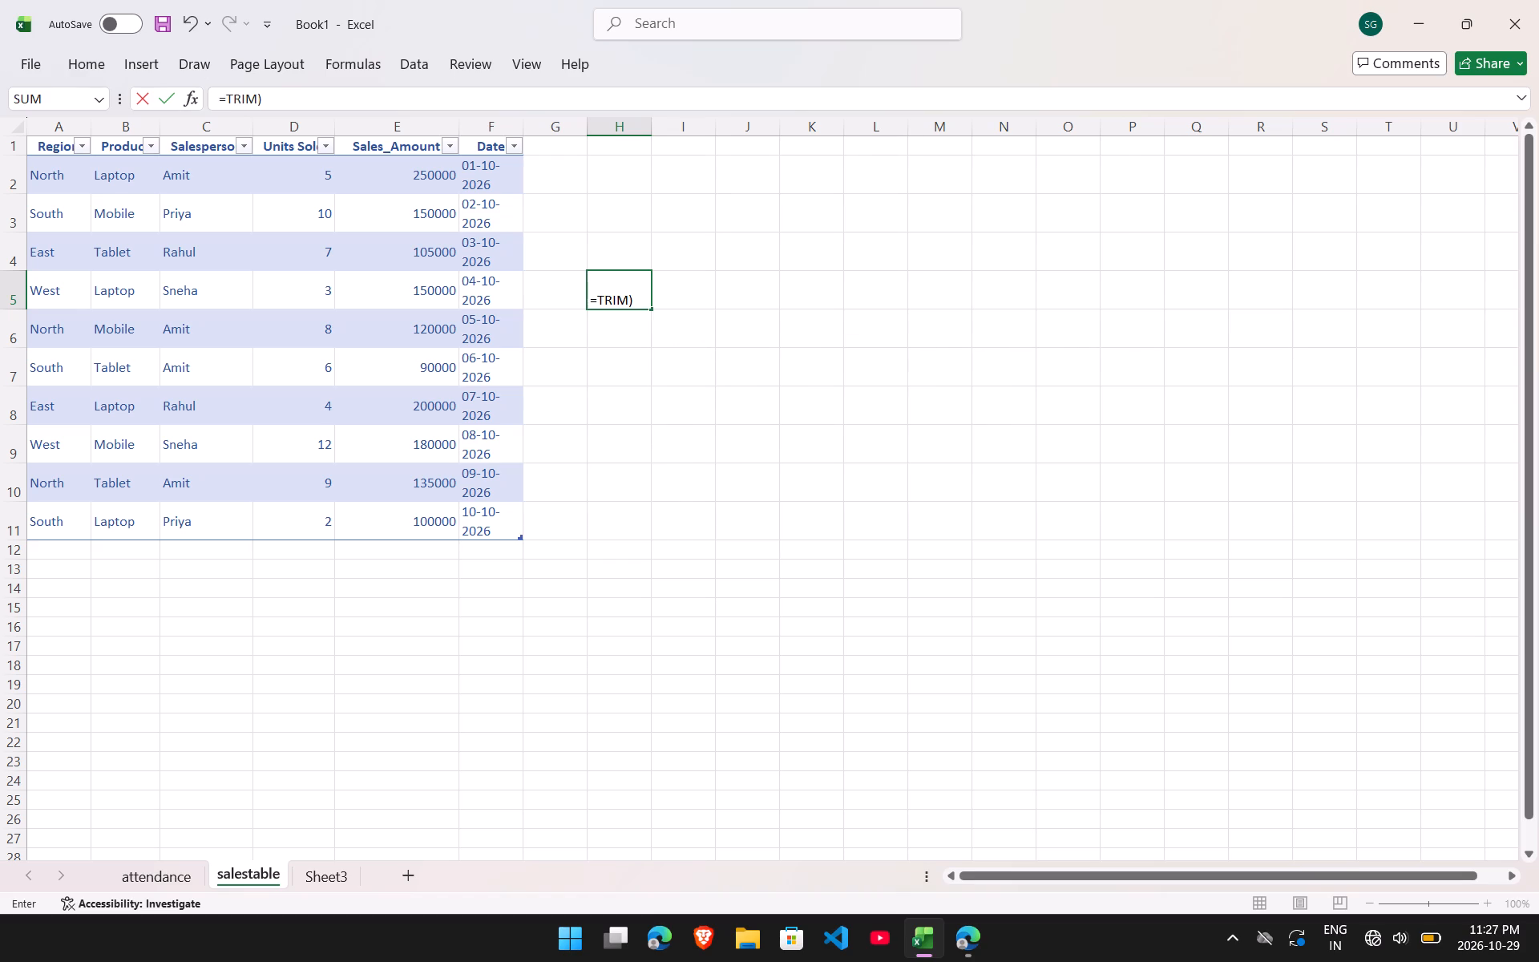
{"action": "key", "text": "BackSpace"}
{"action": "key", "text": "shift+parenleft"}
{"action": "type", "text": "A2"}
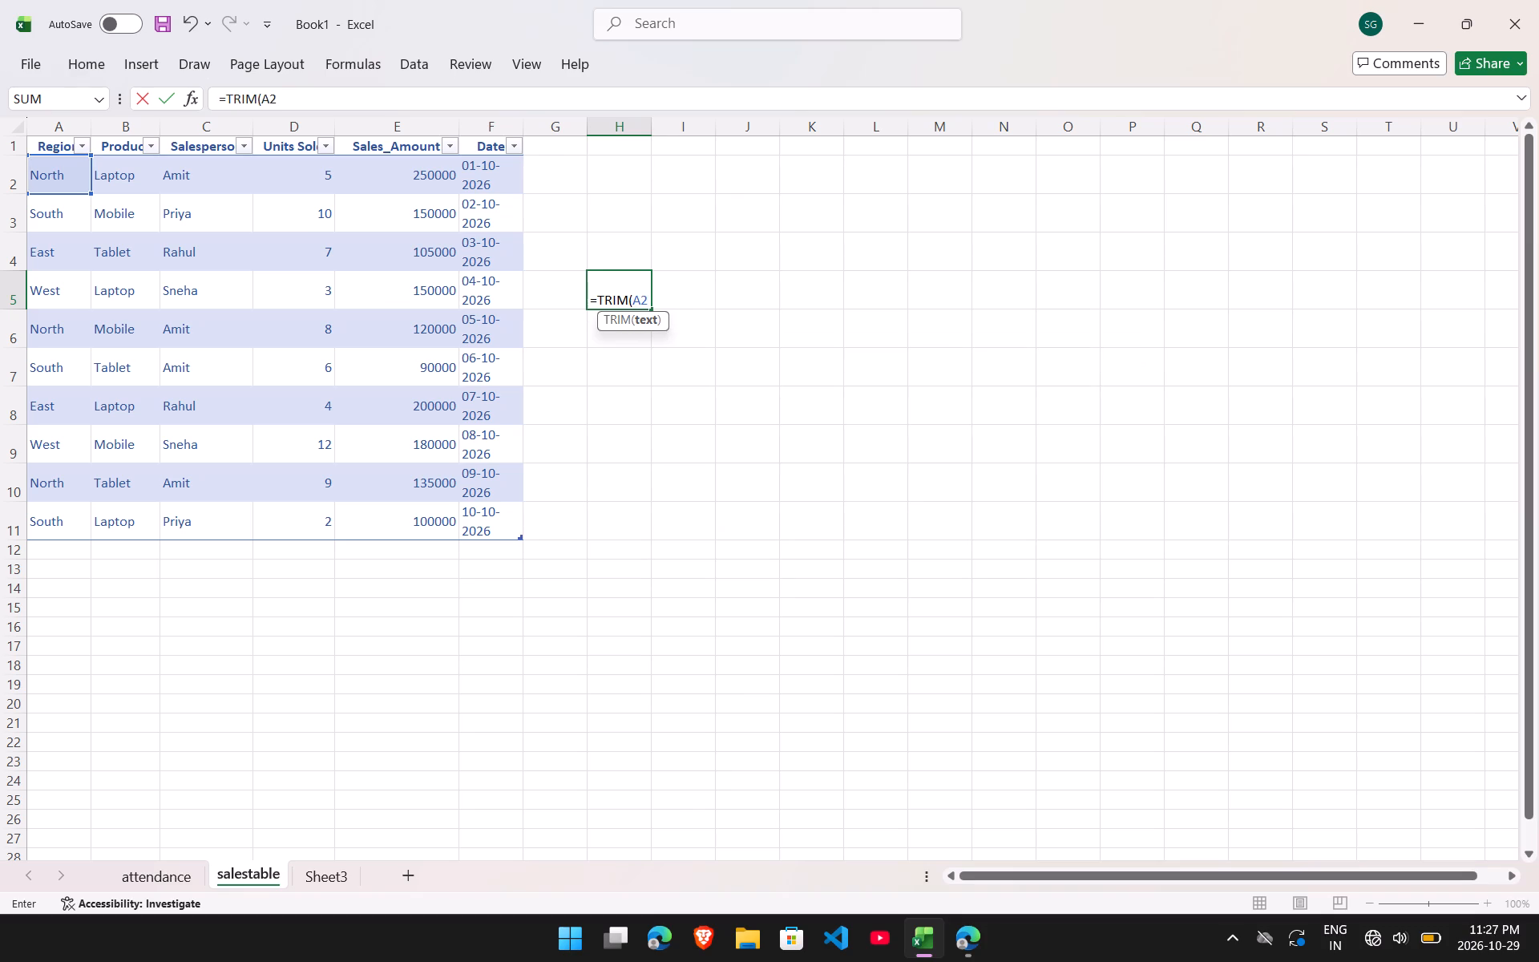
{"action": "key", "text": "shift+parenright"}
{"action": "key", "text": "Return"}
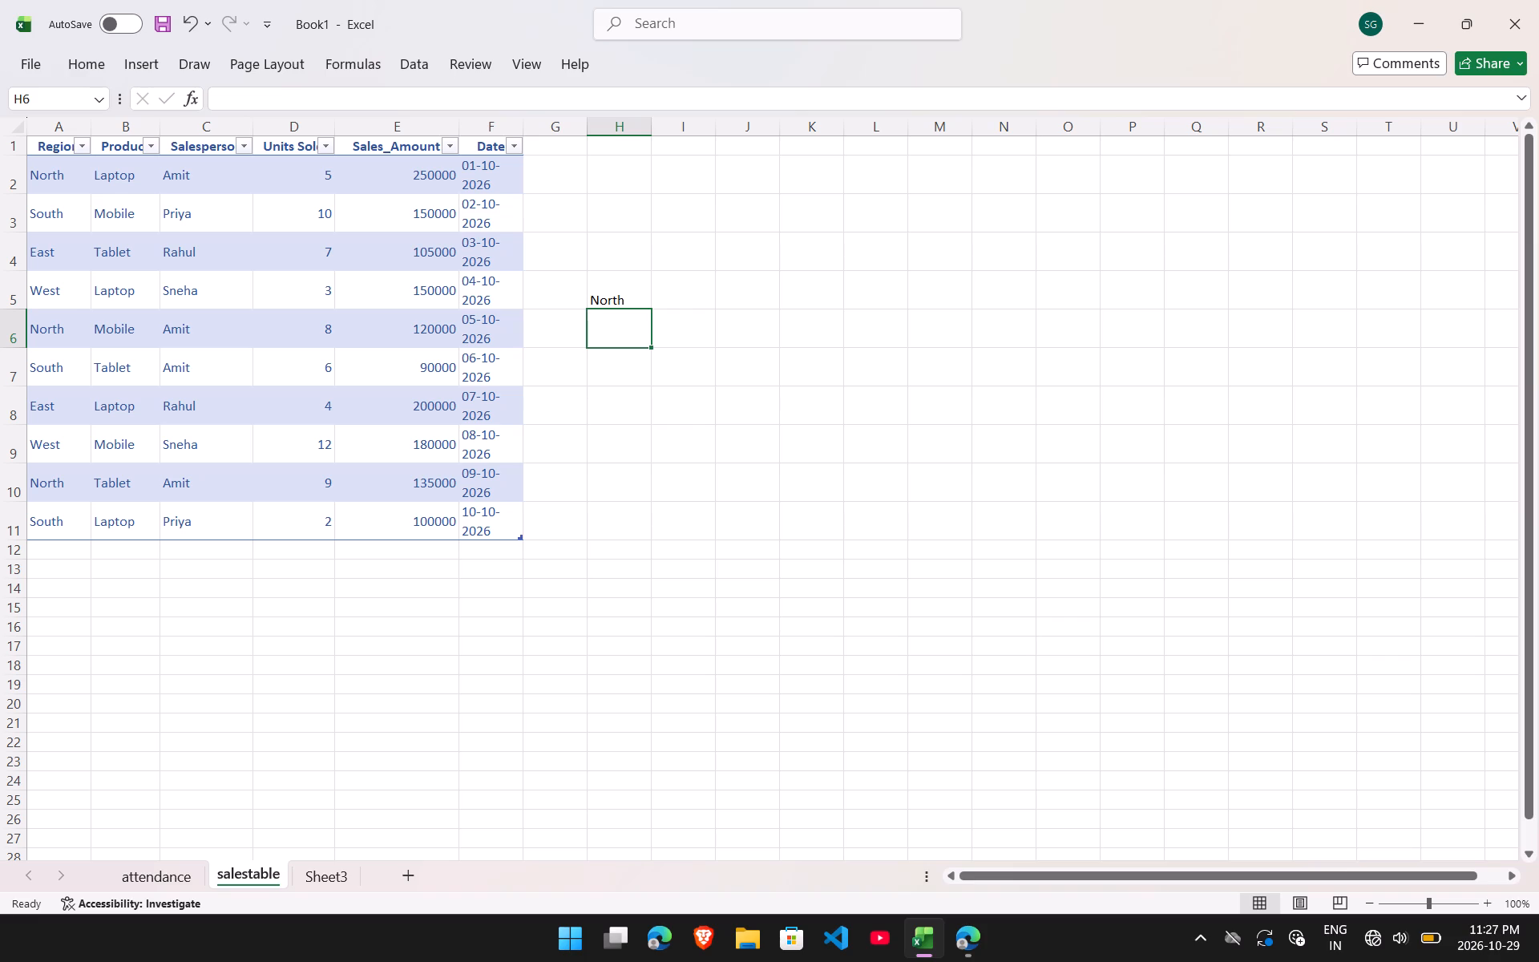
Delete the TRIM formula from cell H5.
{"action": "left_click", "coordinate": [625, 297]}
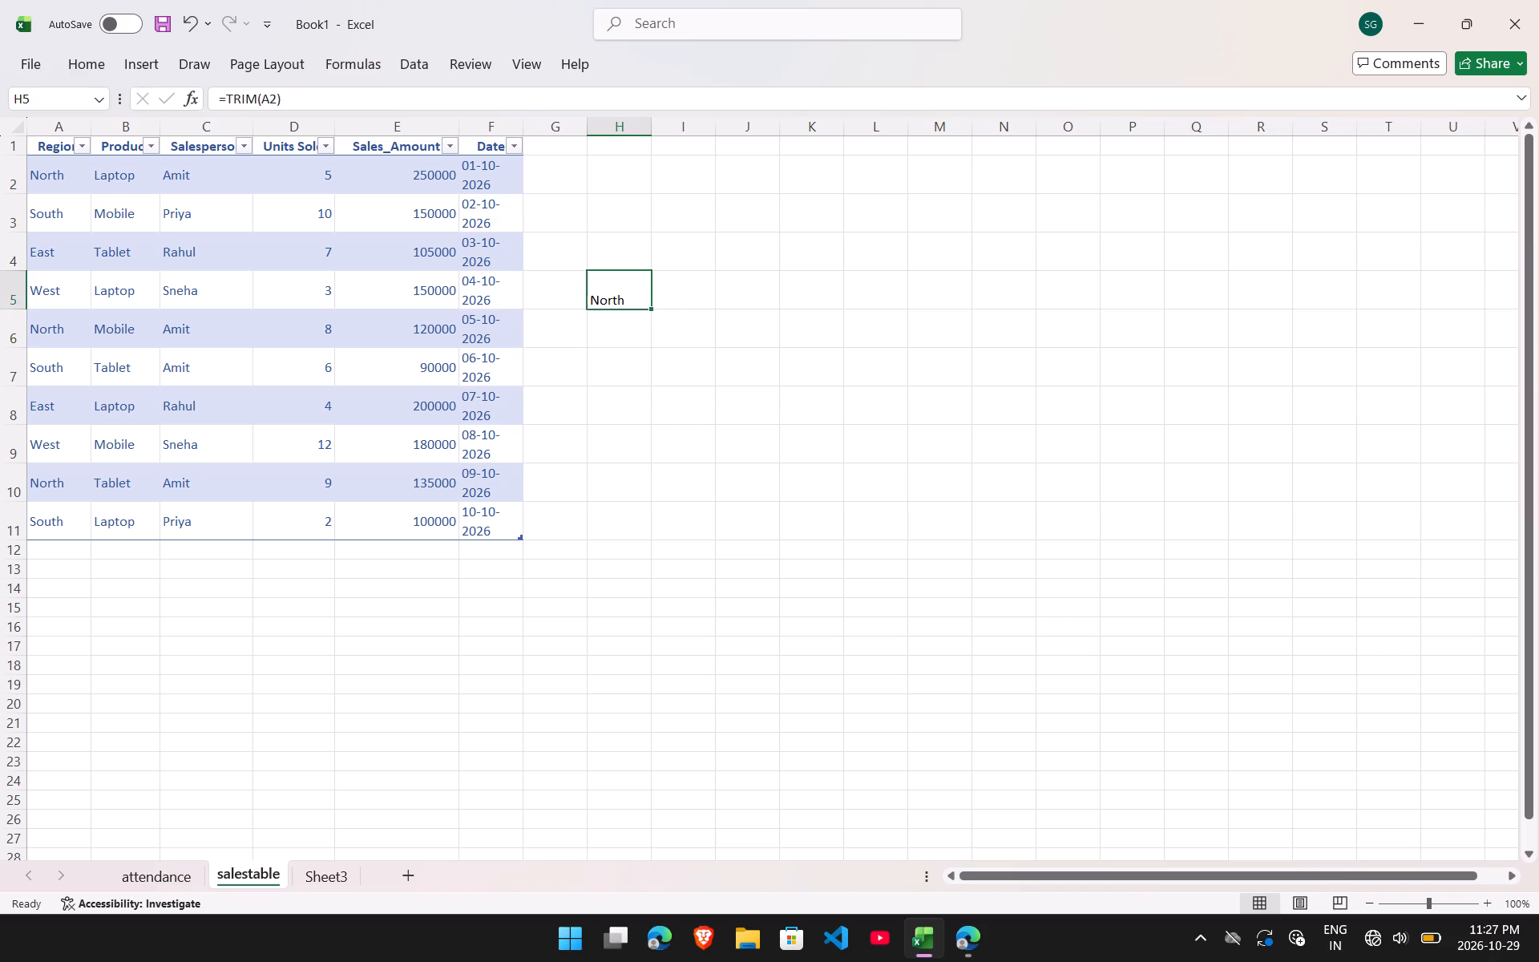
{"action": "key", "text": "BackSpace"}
Enter the formula =UPPER(A2) in cell I7 of the salestable sheet and reselect that cell.
{"action": "left_click", "coordinate": [683, 382]}
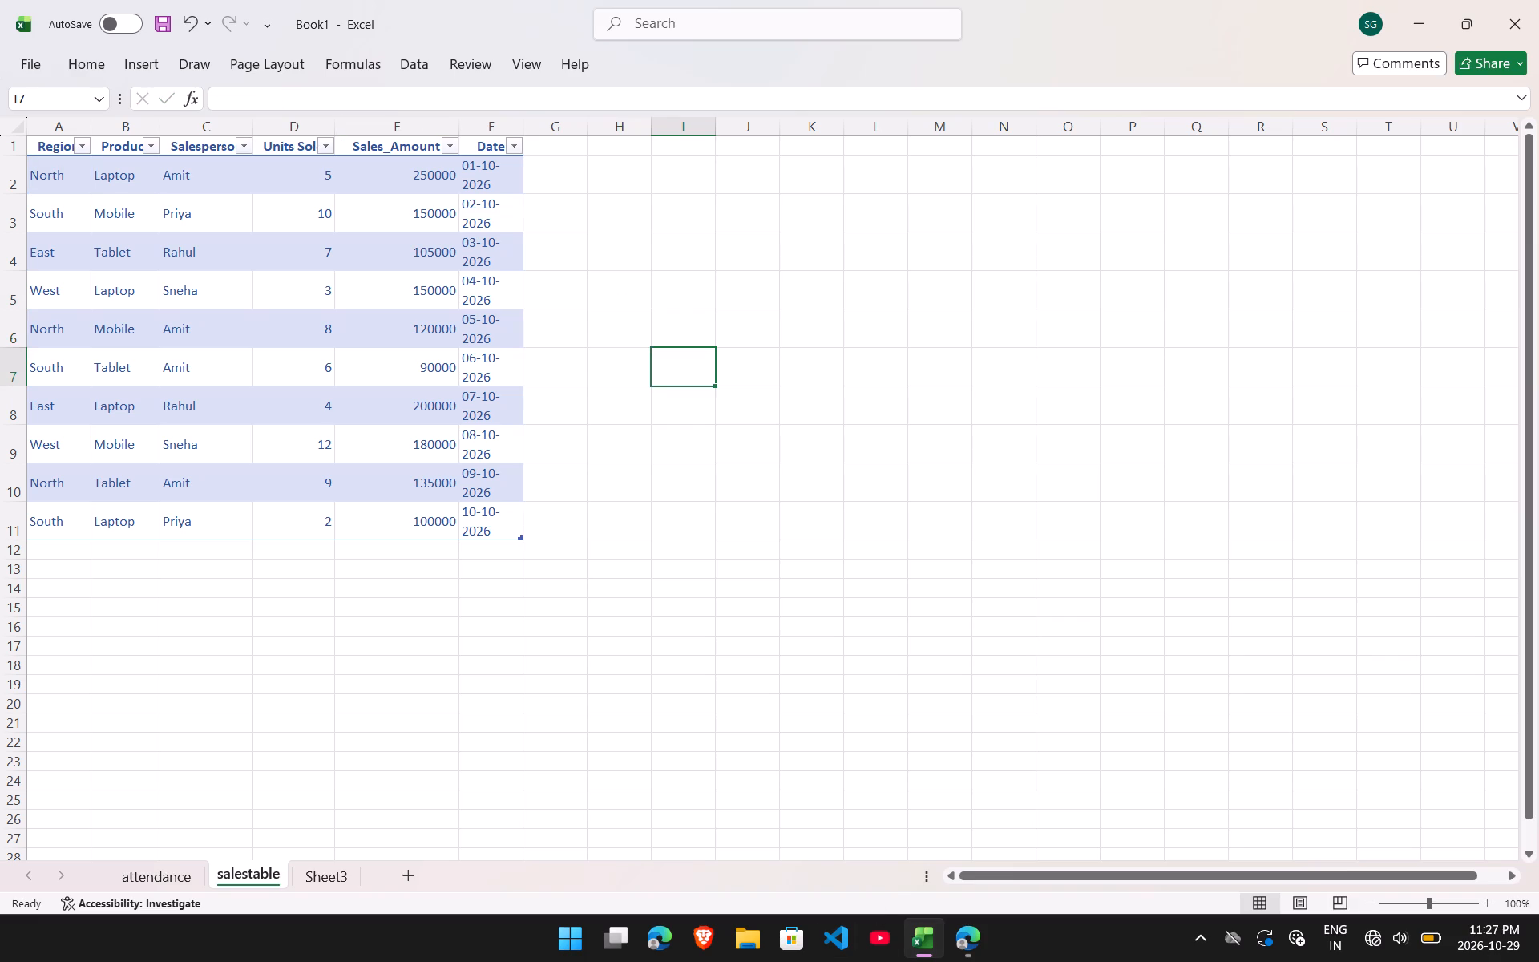
{"action": "key", "text": "equal"}
{"action": "type", "text": "UPPER"}
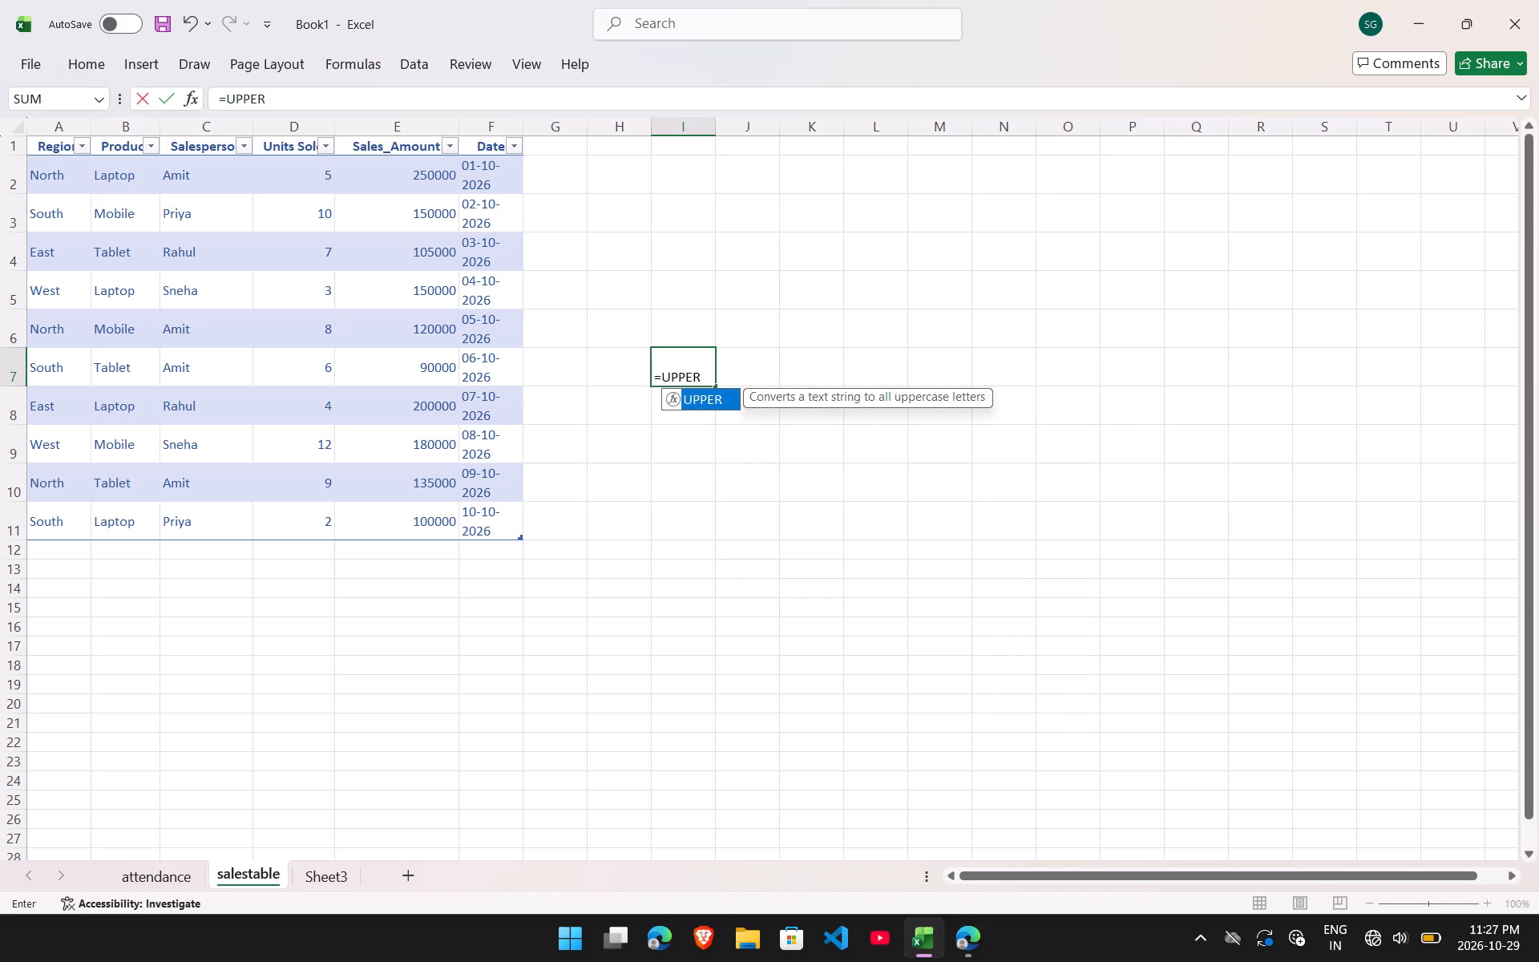
{"action": "key", "text": "shift+parenleft"}
{"action": "type", "text": "A2"}
{"action": "key", "text": "shift+parenright"}
{"action": "key", "text": "Return"}
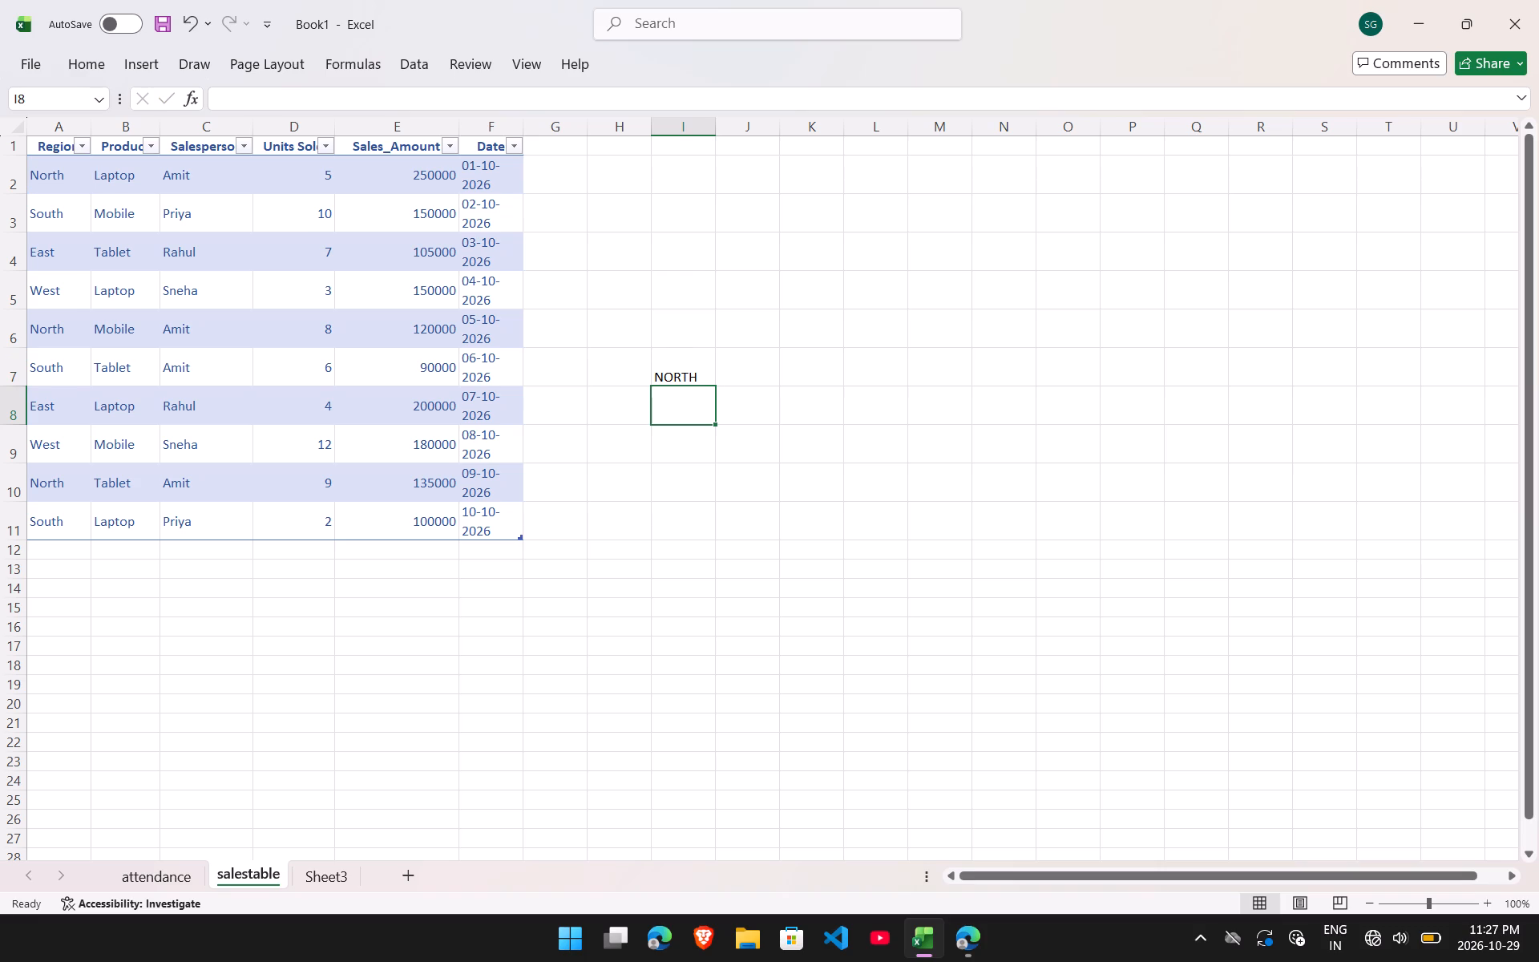
{"action": "left_click", "coordinate": [697, 377]}
Switch back to DAS.pdf in Edge to check the text-cleaning formulas in section 3(e).
{"action": "key", "text": "alt+Tab"}
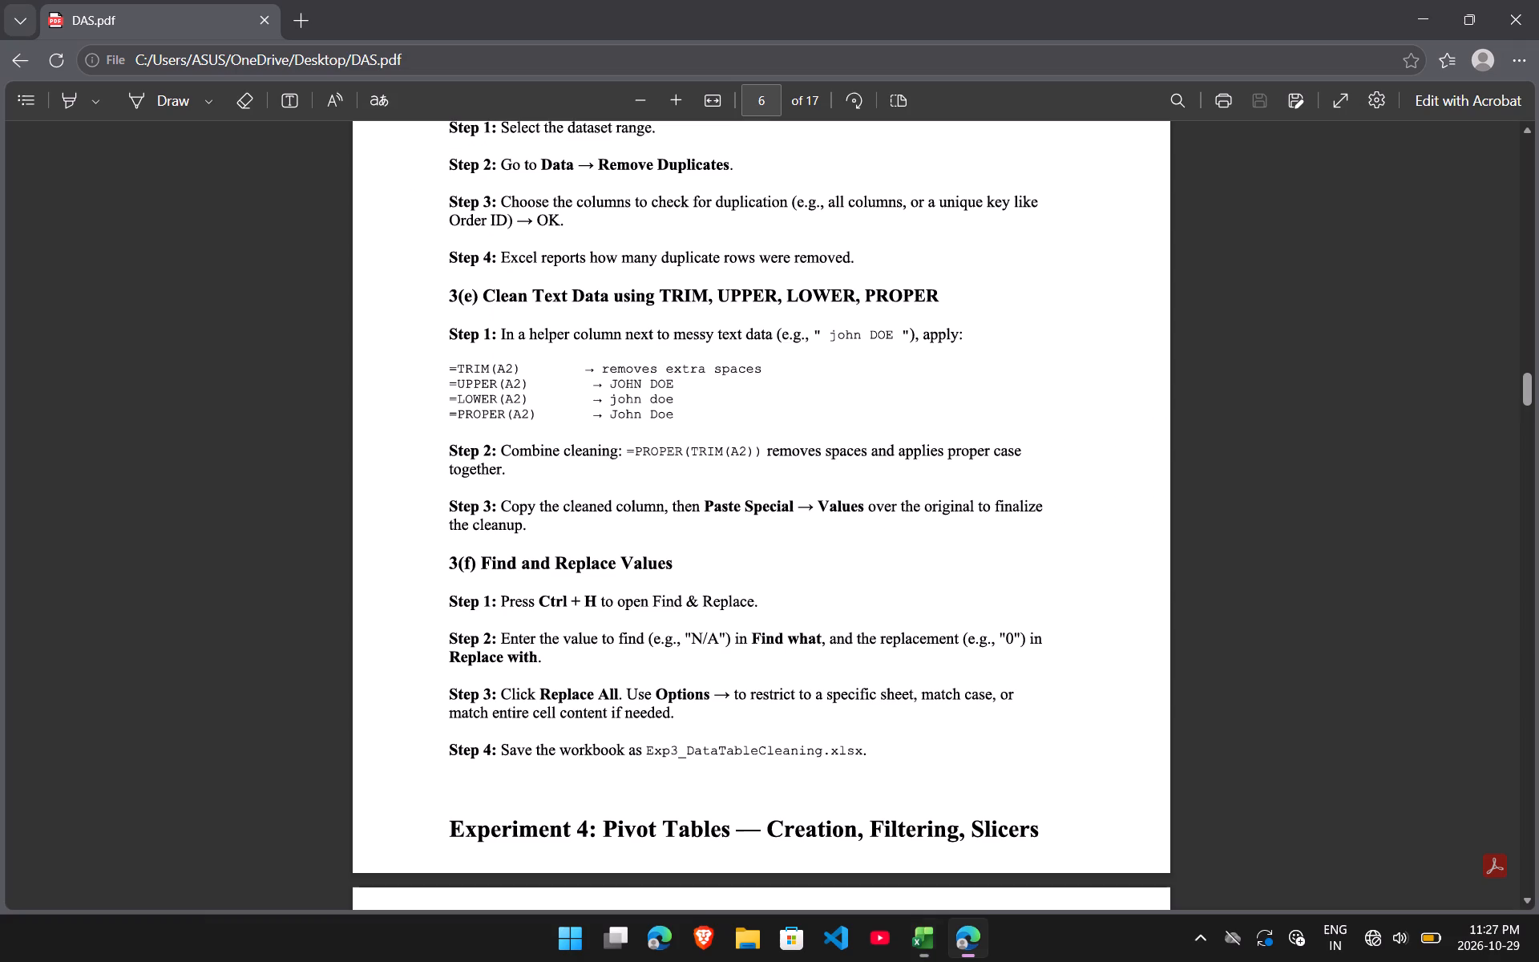
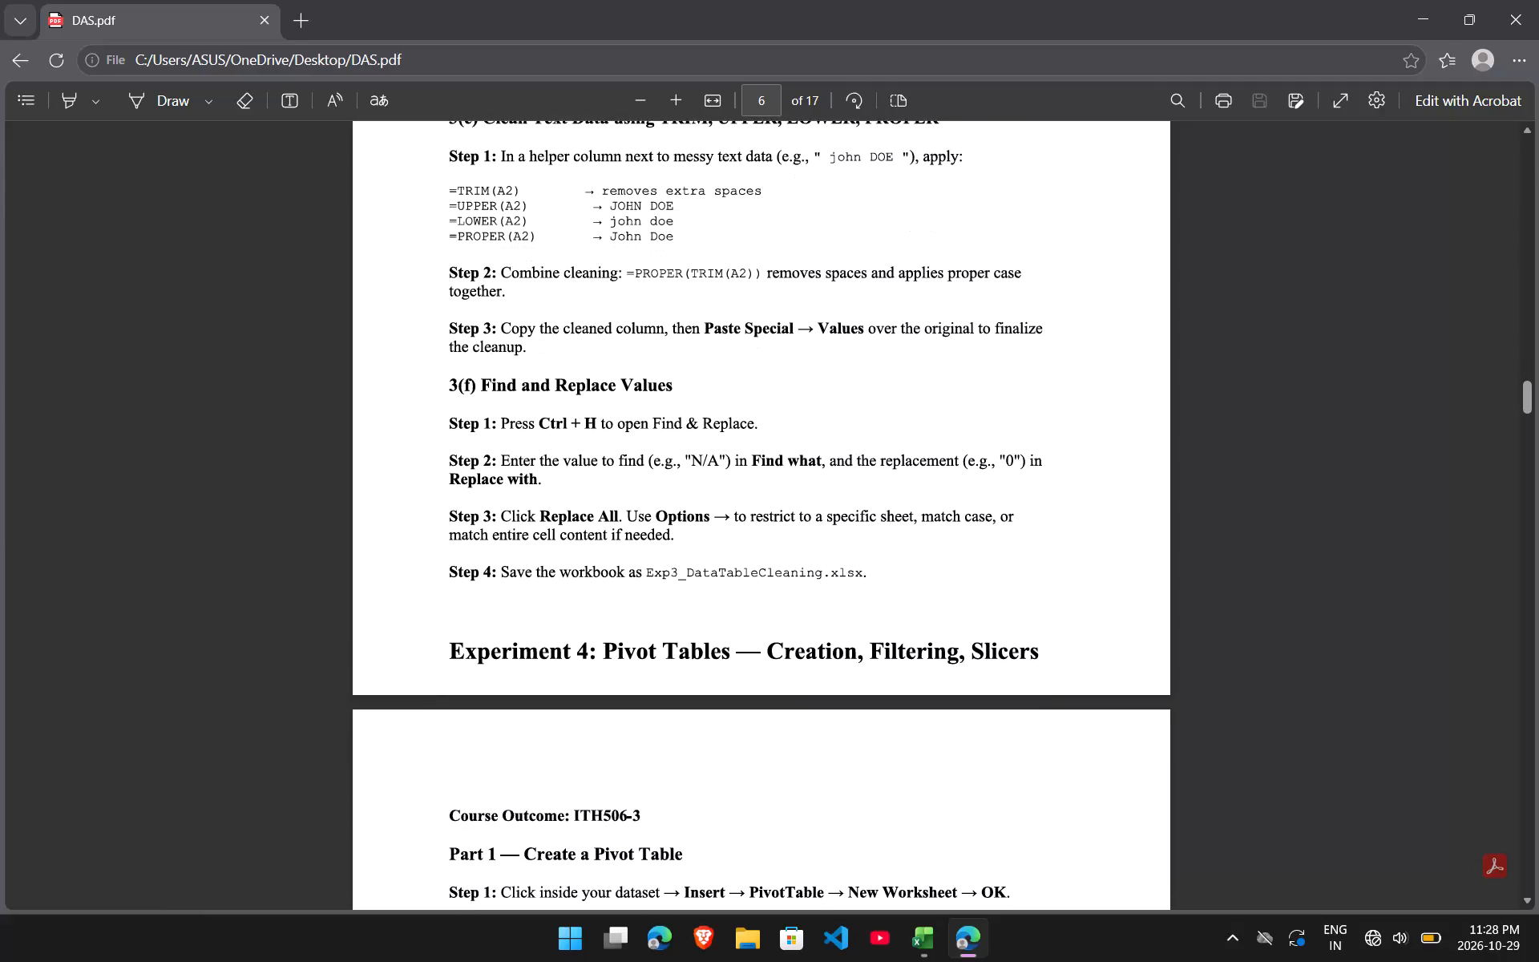
Switch back to the Excel workbook and clear the UPPER formula from cell I7 of the salestable sheet.
{"action": "key", "text": "alt+Tab"}
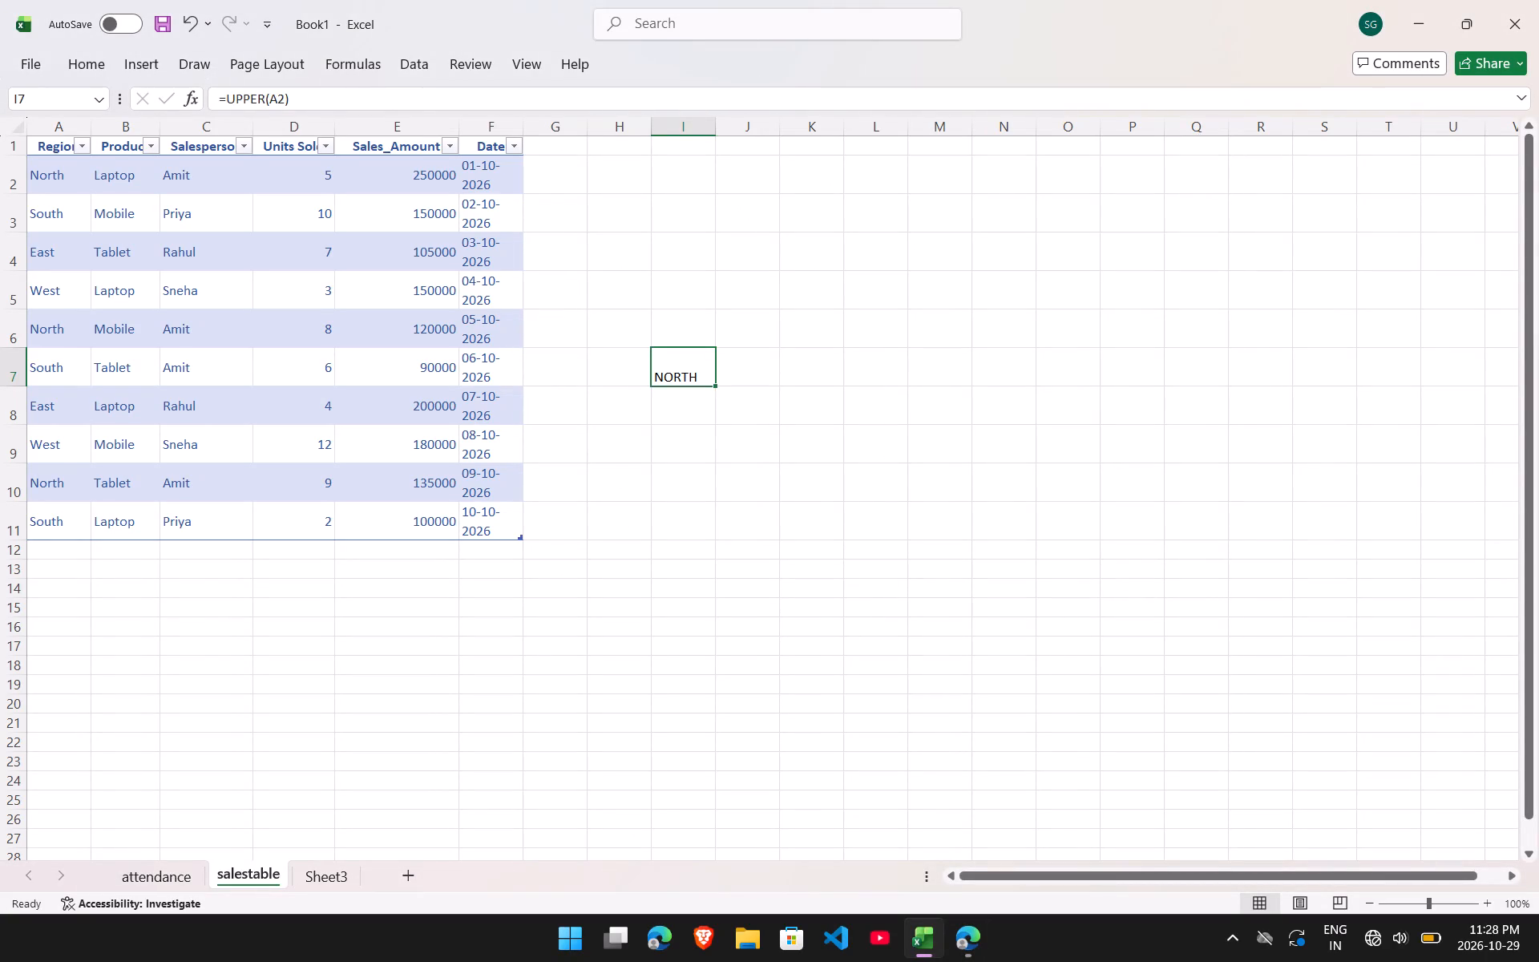
{"action": "key", "text": "BackSpace"}
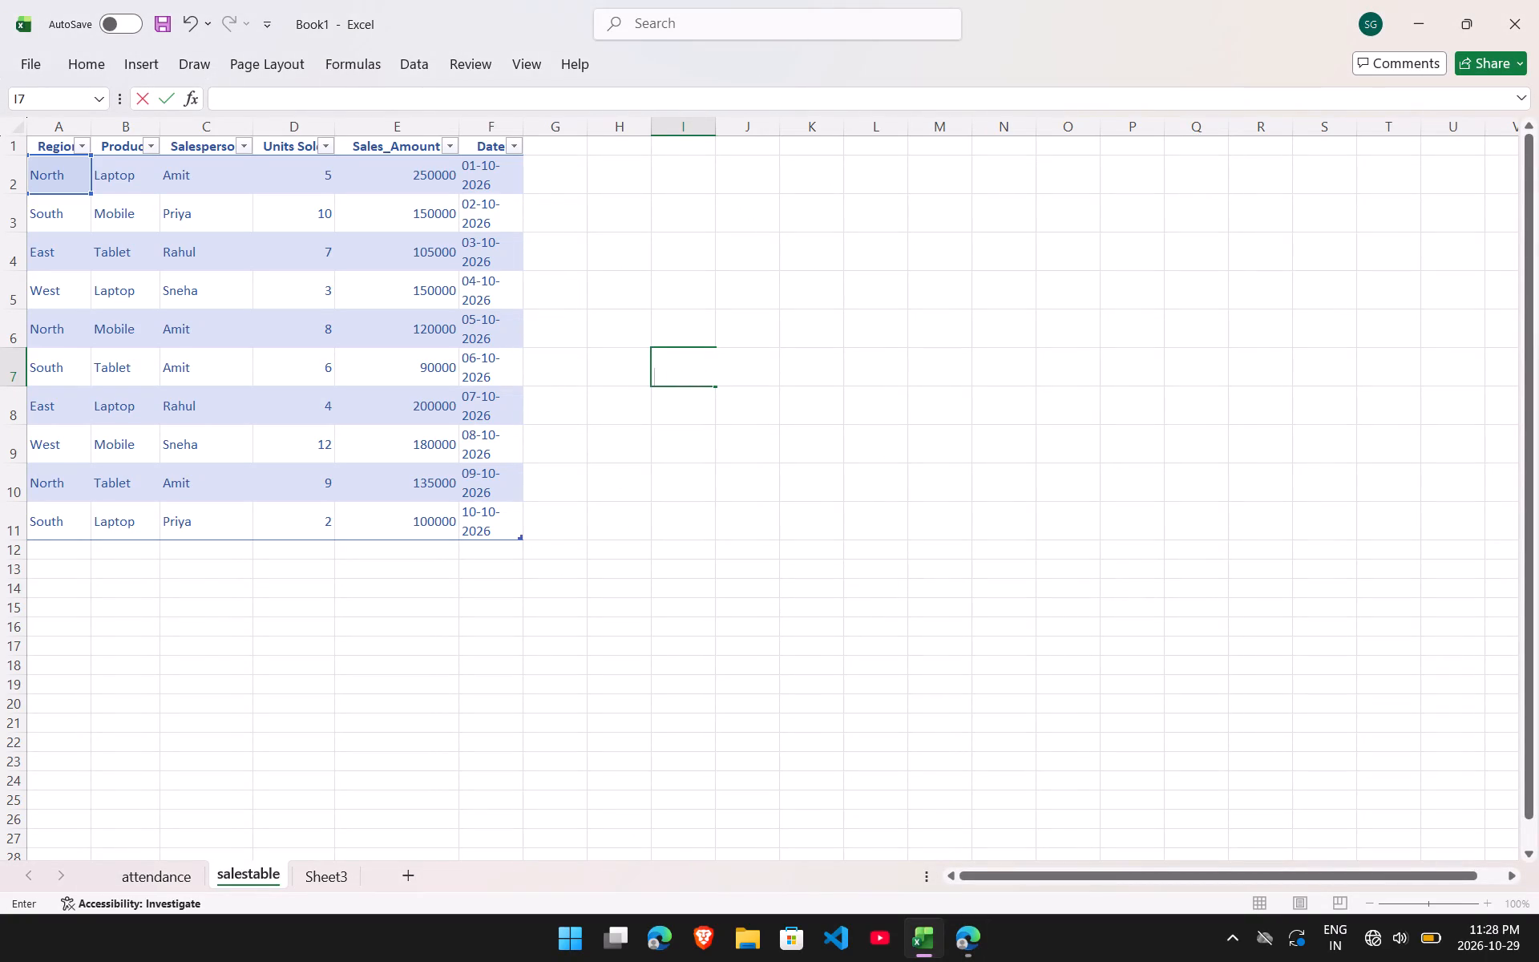
{"action": "left_click", "coordinate": [298, 303]}
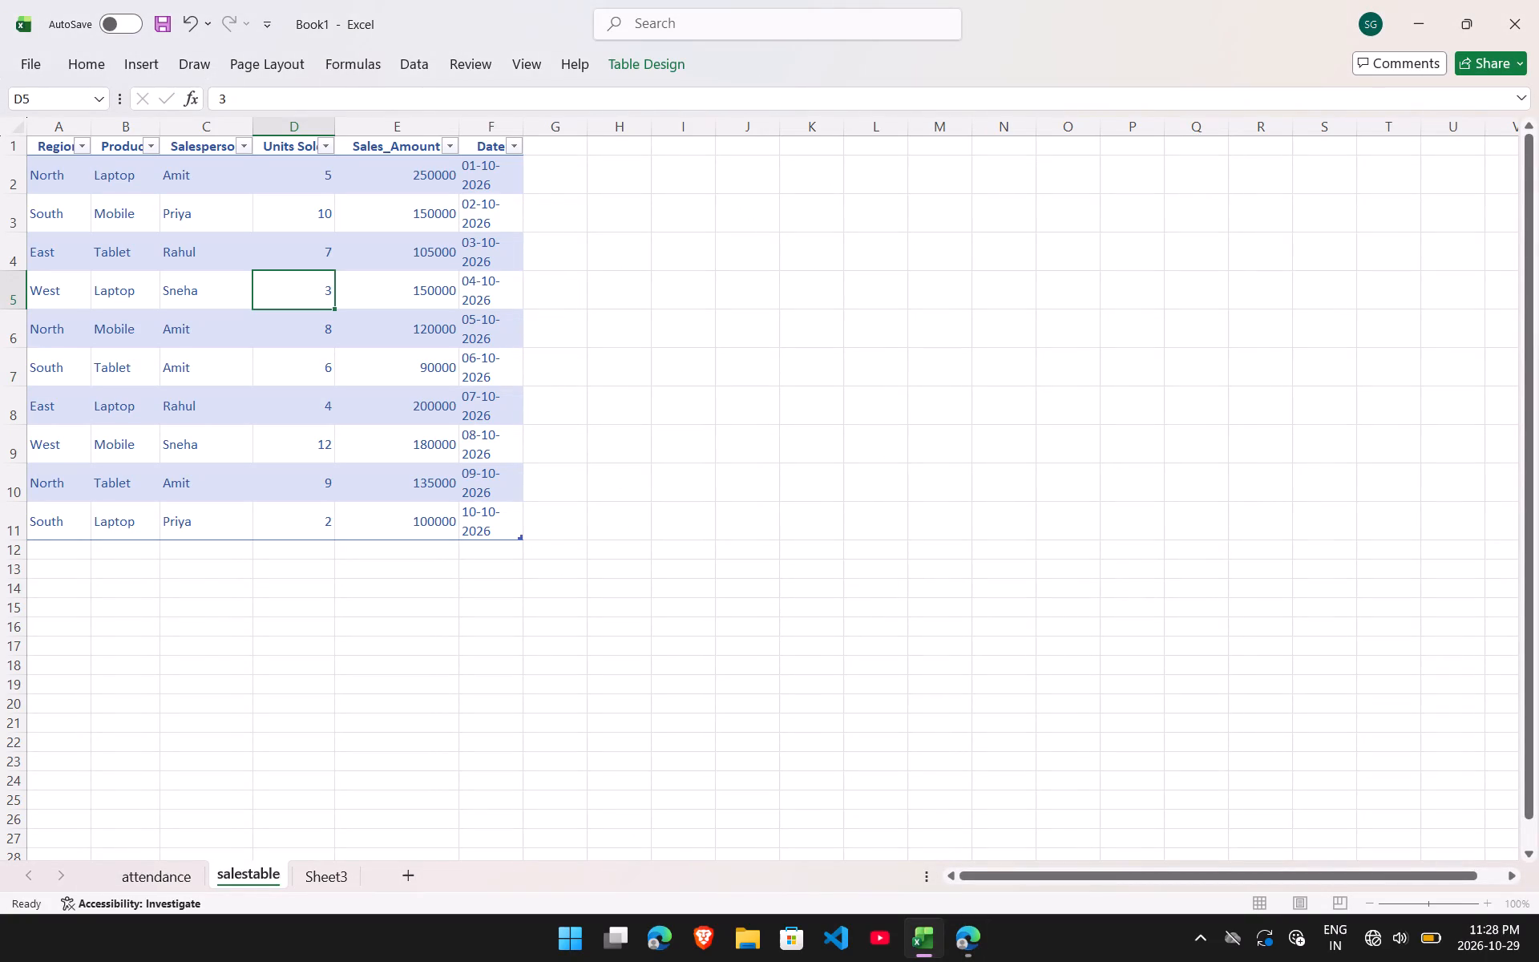
Replace all occurrences of "Sneha" with "sudesh" in the sales table using Find and Replace, and close the dialog.
{"action": "key", "text": "ctrl+h"}
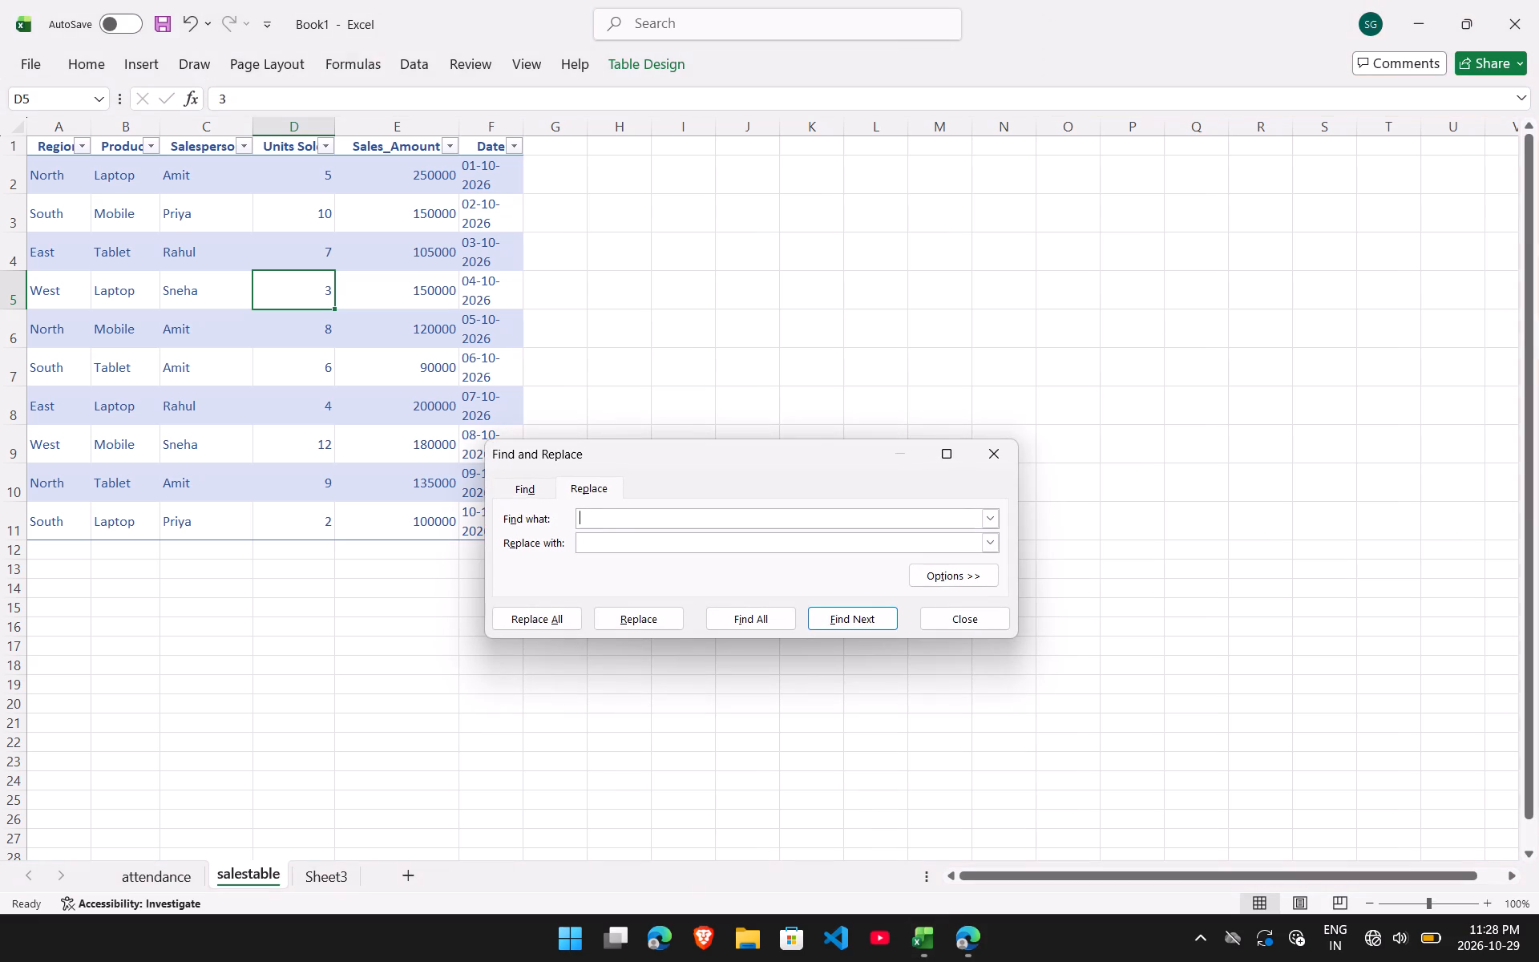
{"action": "key", "text": "s"}
{"action": "key", "text": "n"}
{"action": "key", "text": "BackSpace"}
{"action": "type", "text": "ne"}
{"action": "key", "text": "h"}
{"action": "key", "text": "a"}
{"action": "left_click", "coordinate": [624, 538]}
{"action": "type", "text": "sudes"}
{"action": "key", "text": "h"}
{"action": "left_click", "coordinate": [565, 614]}
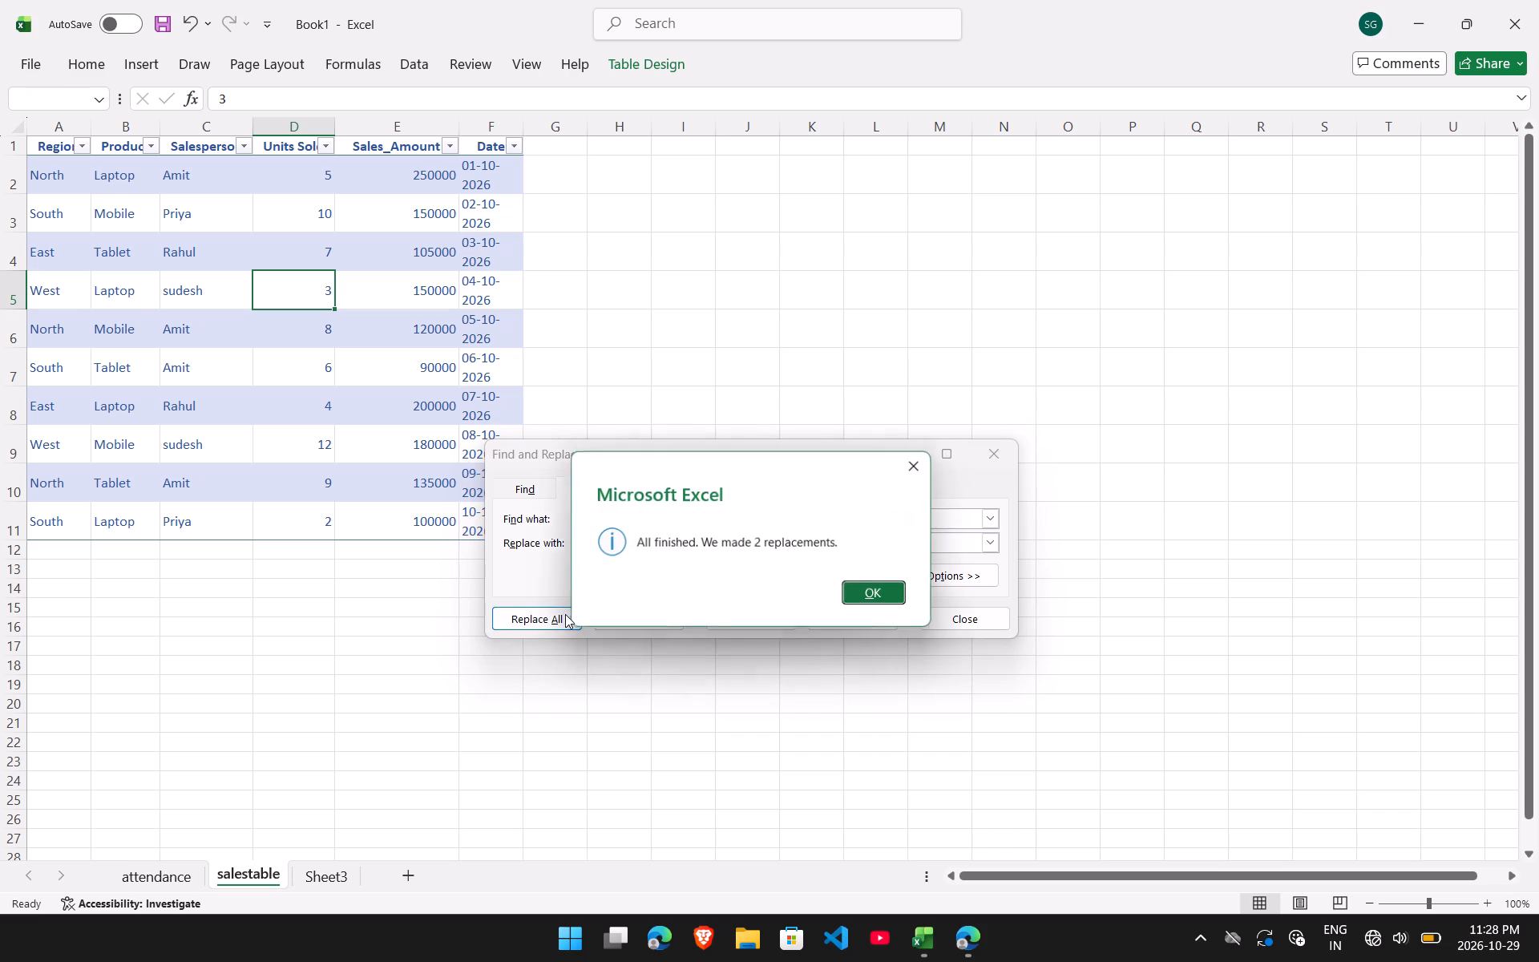
{"action": "left_click", "coordinate": [858, 589]}
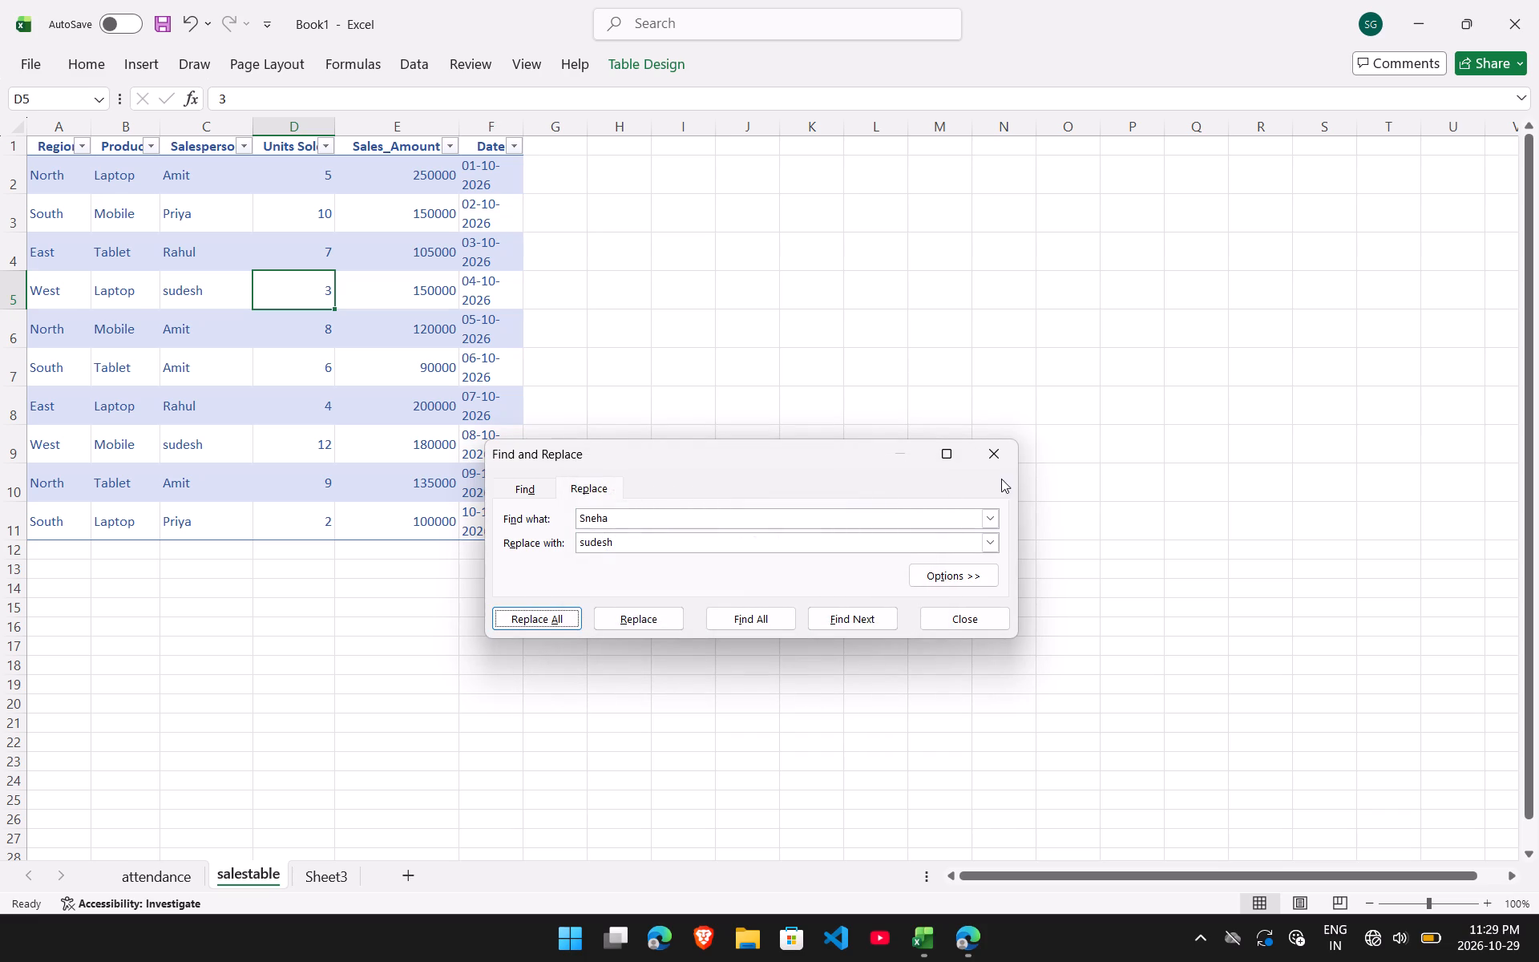
{"action": "left_click", "coordinate": [1014, 465]}
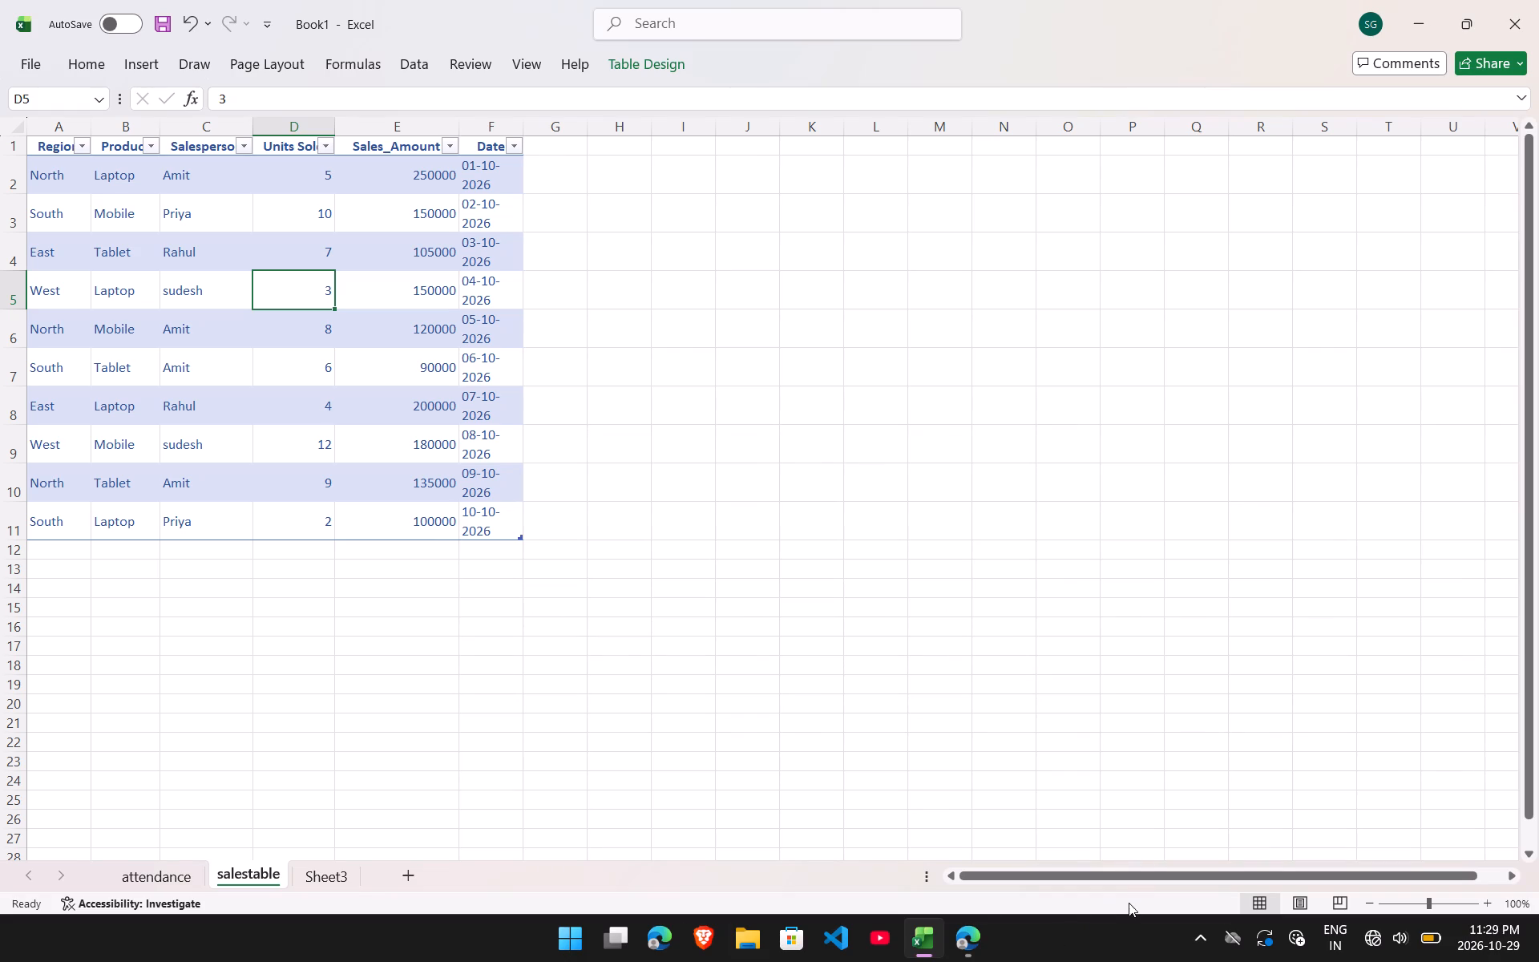
Switch to DAS.pdf in Edge and read the Experiment 4 instructions on creating, filtering and grouping pivot tables.
{"action": "left_click", "coordinate": [933, 944]}
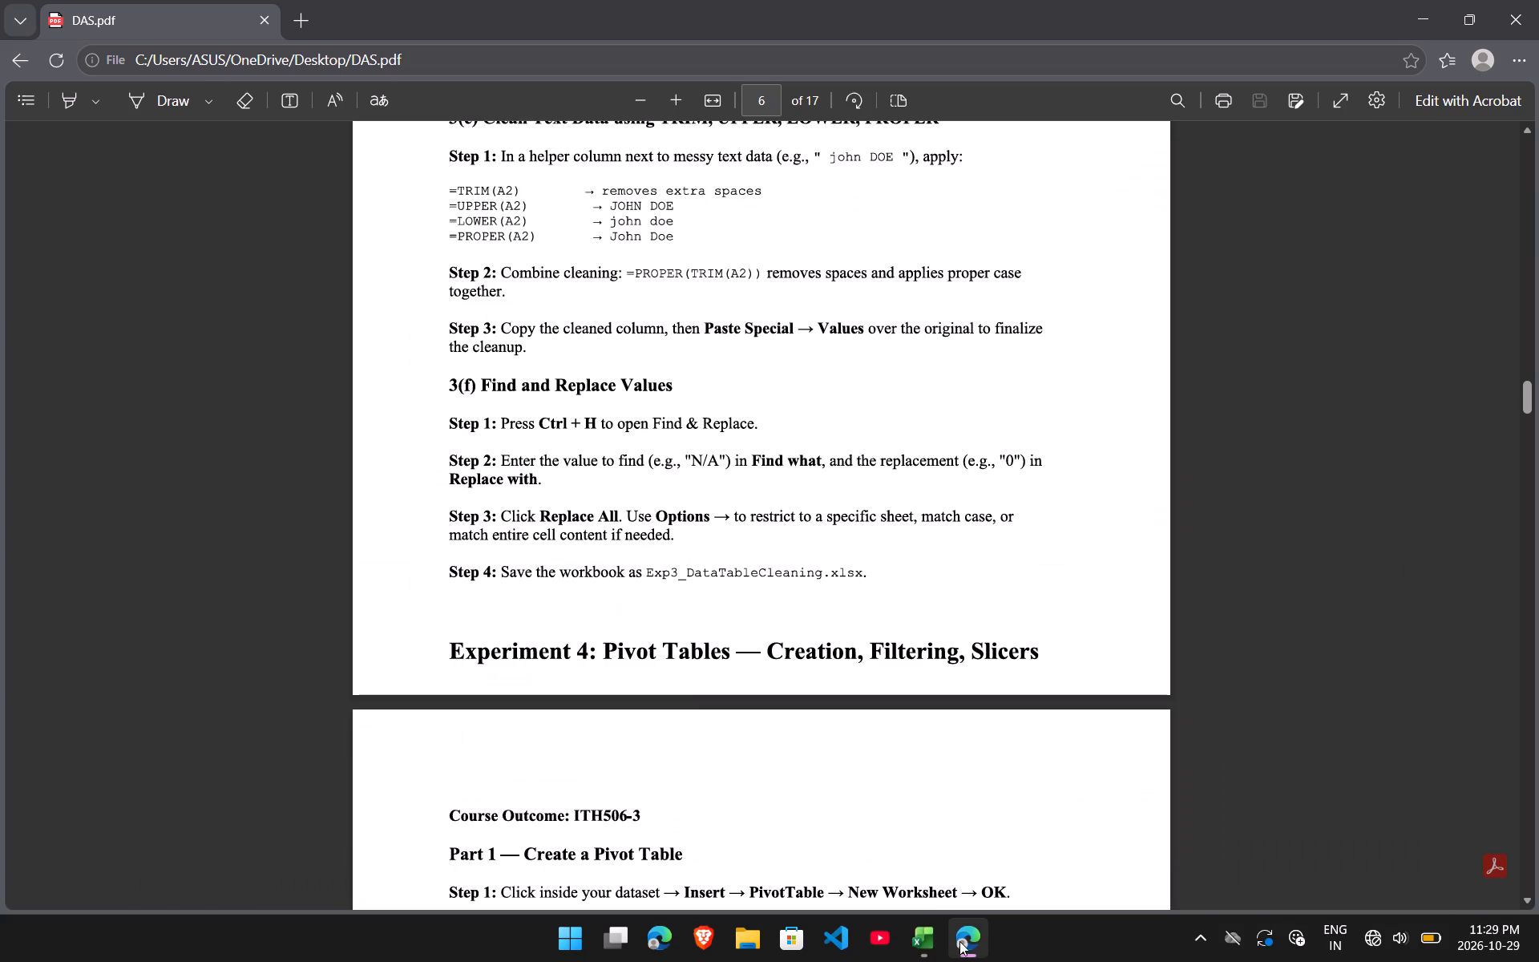
{"action": "left_click", "coordinate": [919, 942]}
{"action": "left_click", "coordinate": [980, 955]}
{"action": "scroll", "coordinate": [857, 791], "scroll_direction": "down", "scroll_amount": 3}
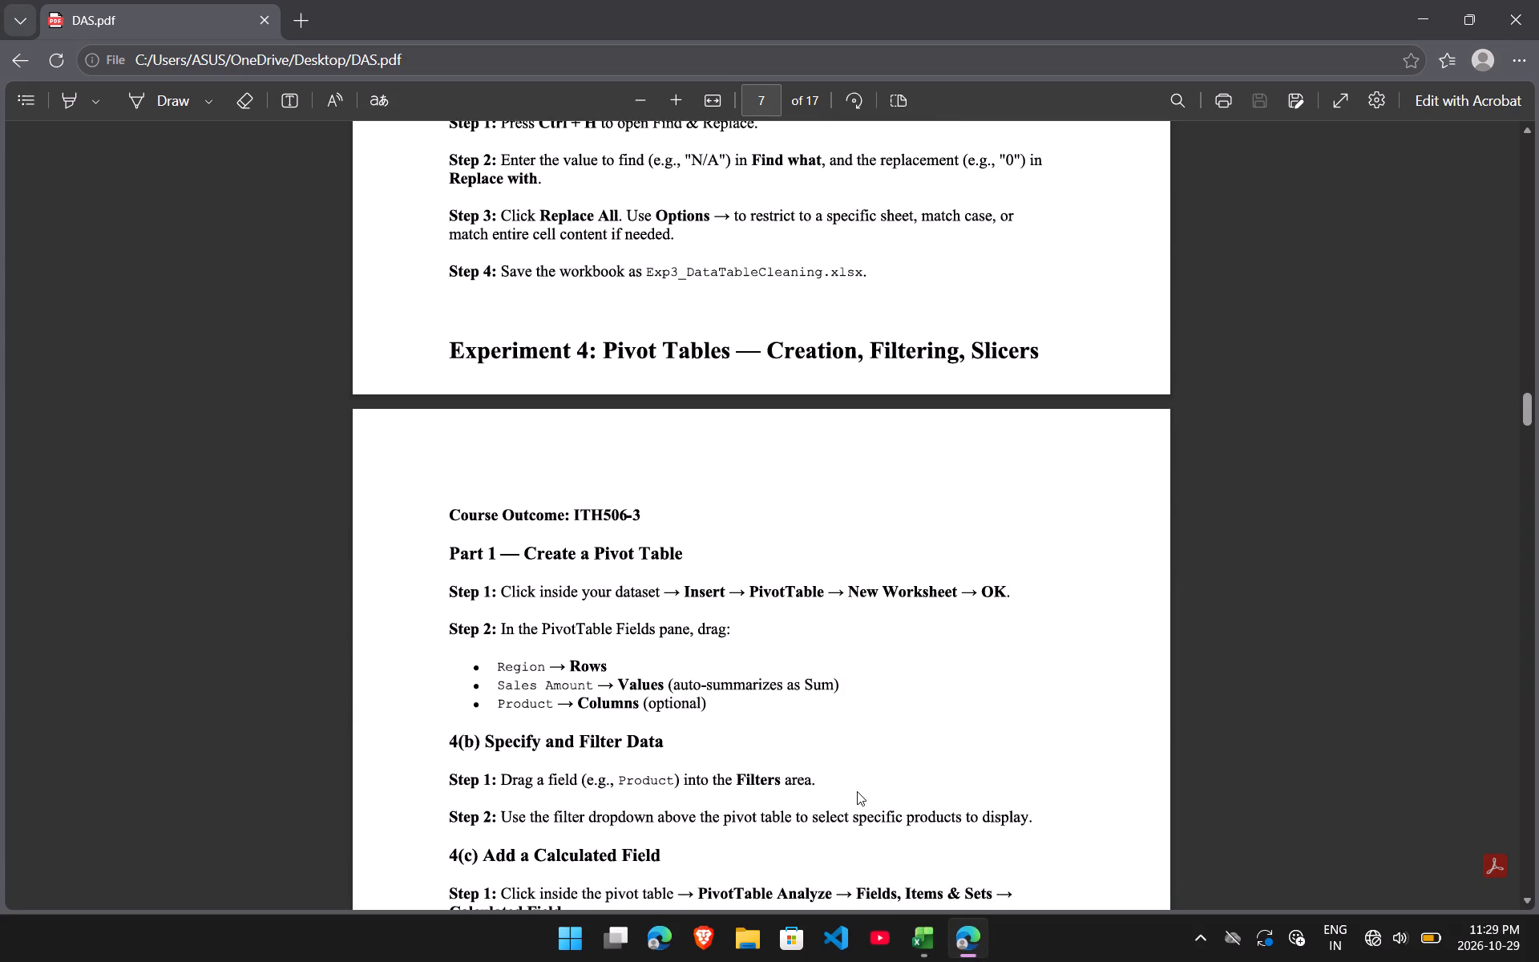
{"action": "scroll", "coordinate": [857, 791], "scroll_direction": "down", "scroll_amount": 1}
{"action": "scroll", "coordinate": [857, 791], "scroll_direction": "up", "scroll_amount": 1}
{"action": "scroll", "coordinate": [857, 791], "scroll_direction": "down", "scroll_amount": 1}
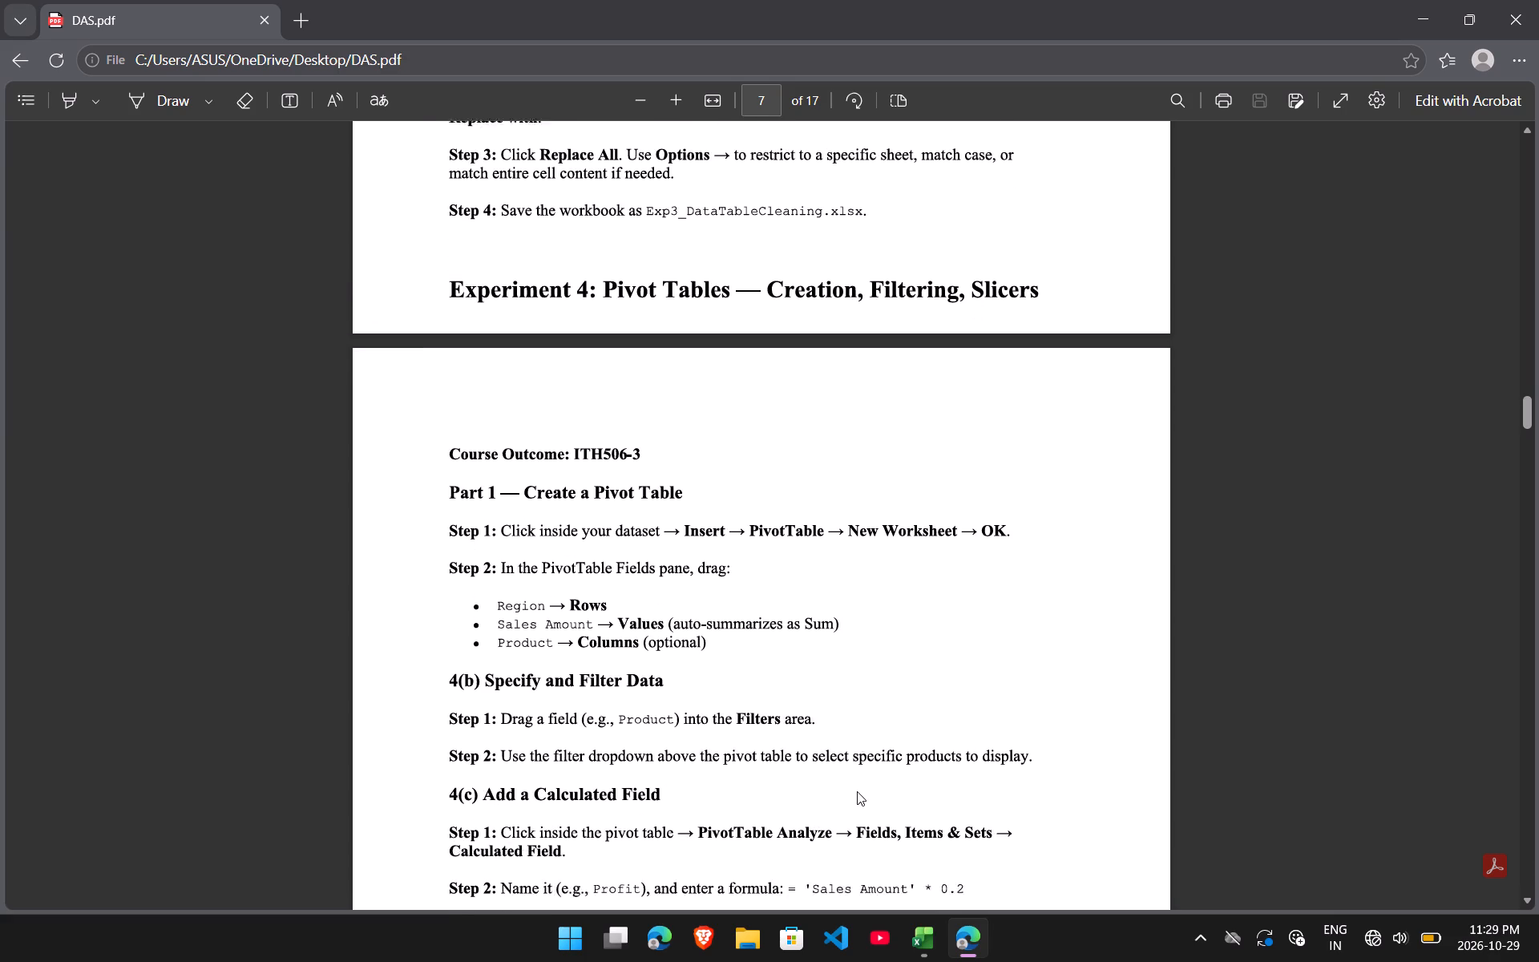
{"action": "scroll", "coordinate": [857, 791], "scroll_direction": "down", "scroll_amount": 2}
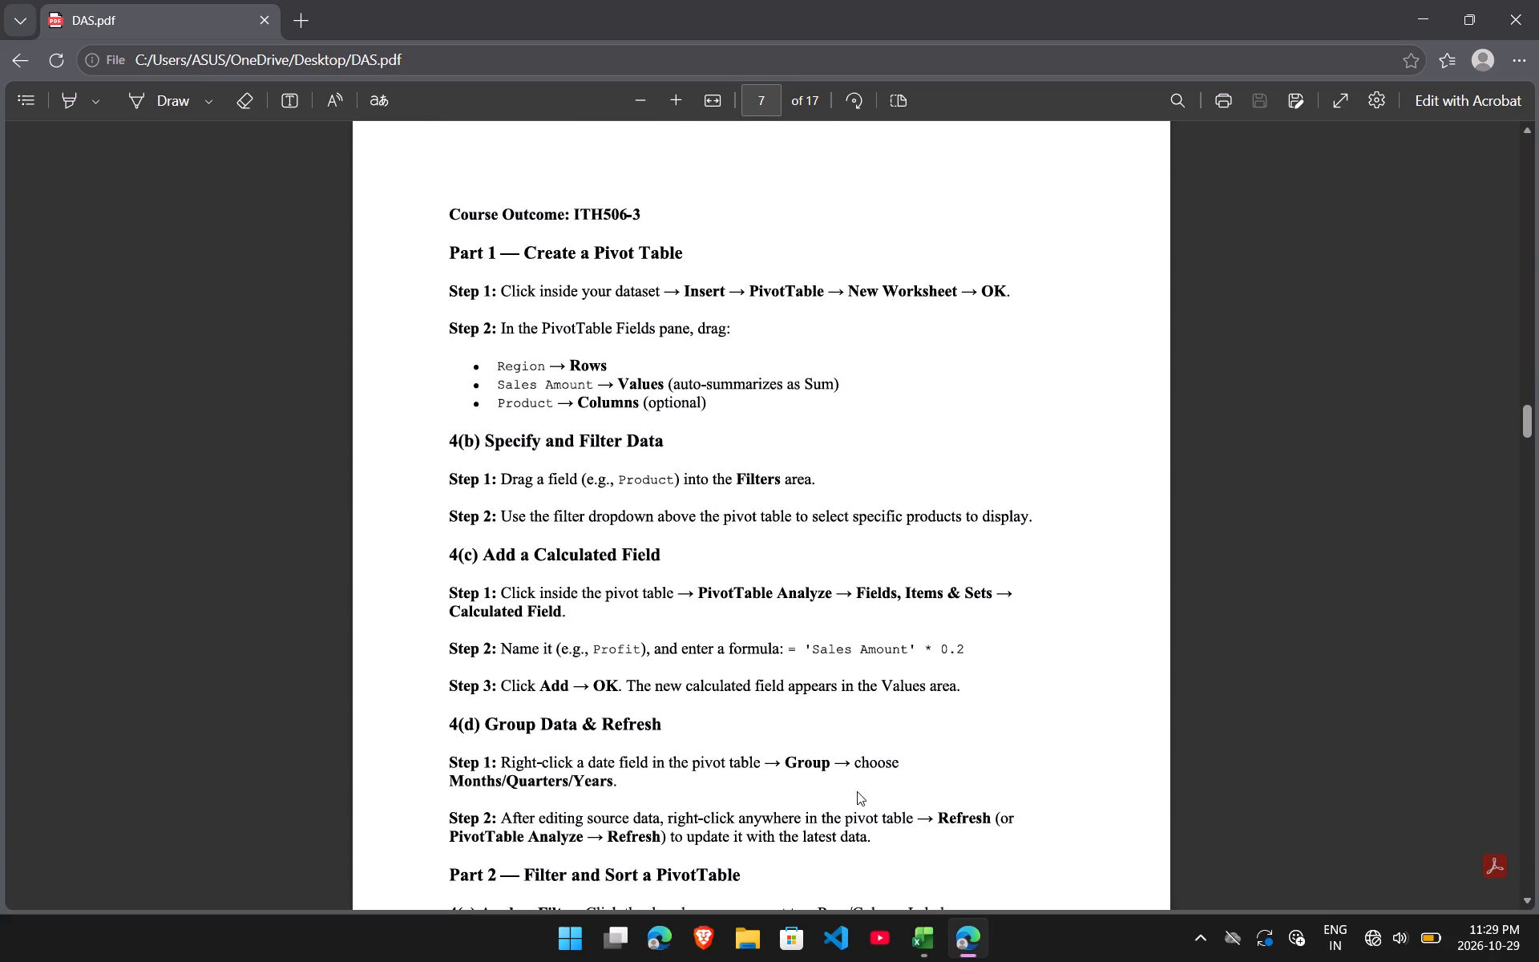
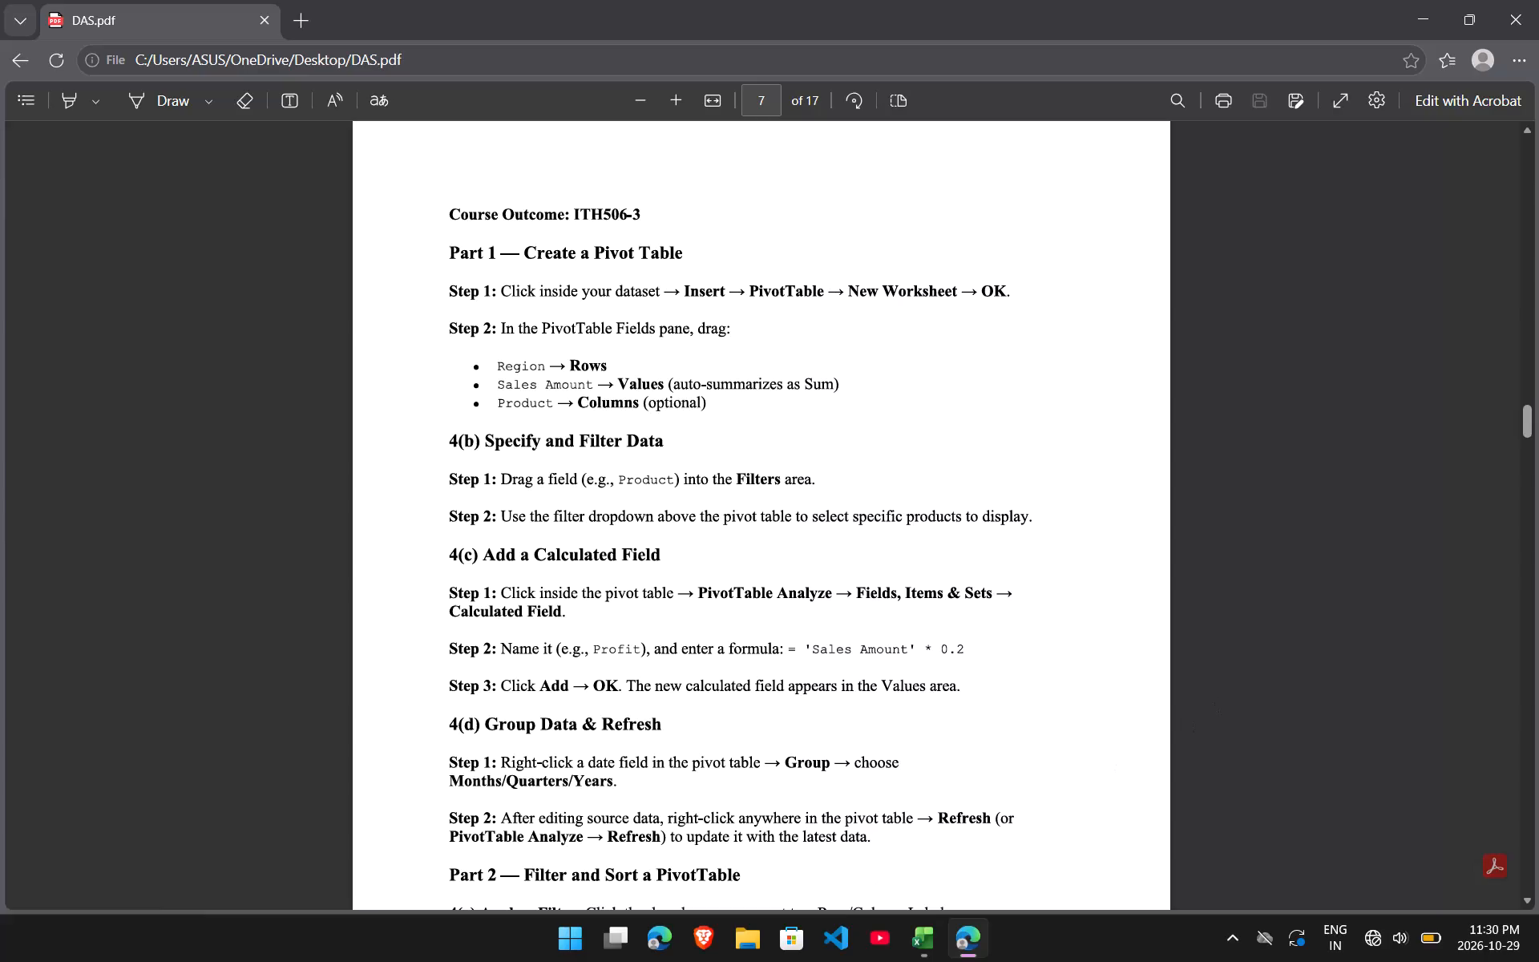
Switch back to the Excel workbook and create a PivotTable from the salestable data on a new worksheet.
{"action": "left_click", "coordinate": [931, 950]}
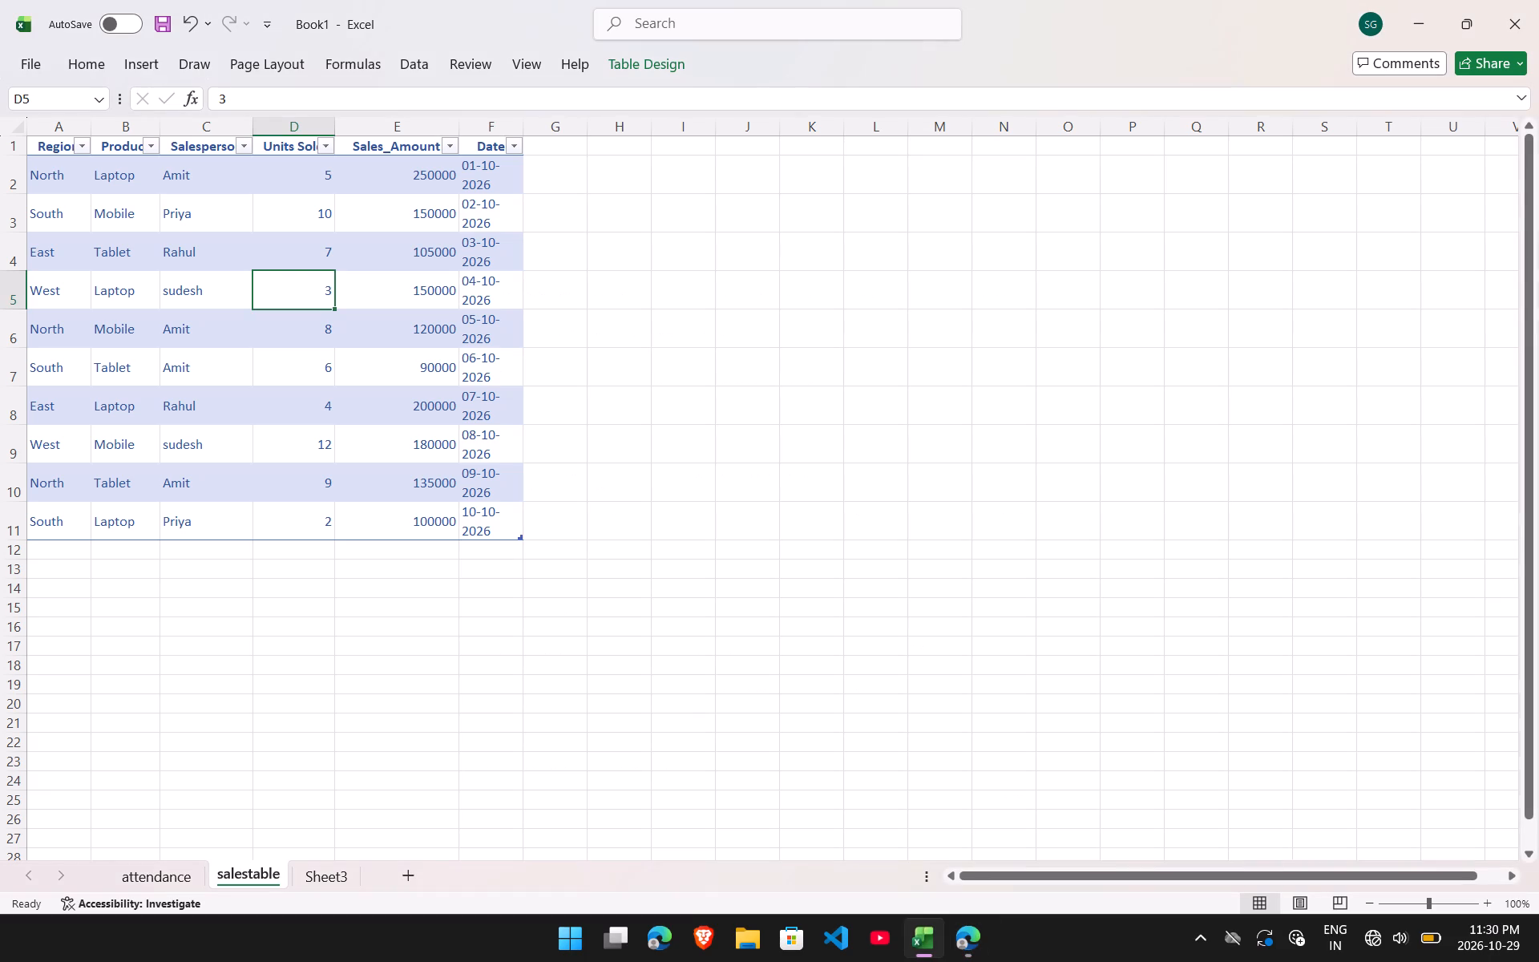
{"action": "left_click", "coordinate": [96, 217]}
{"action": "left_click", "coordinate": [95, 73]}
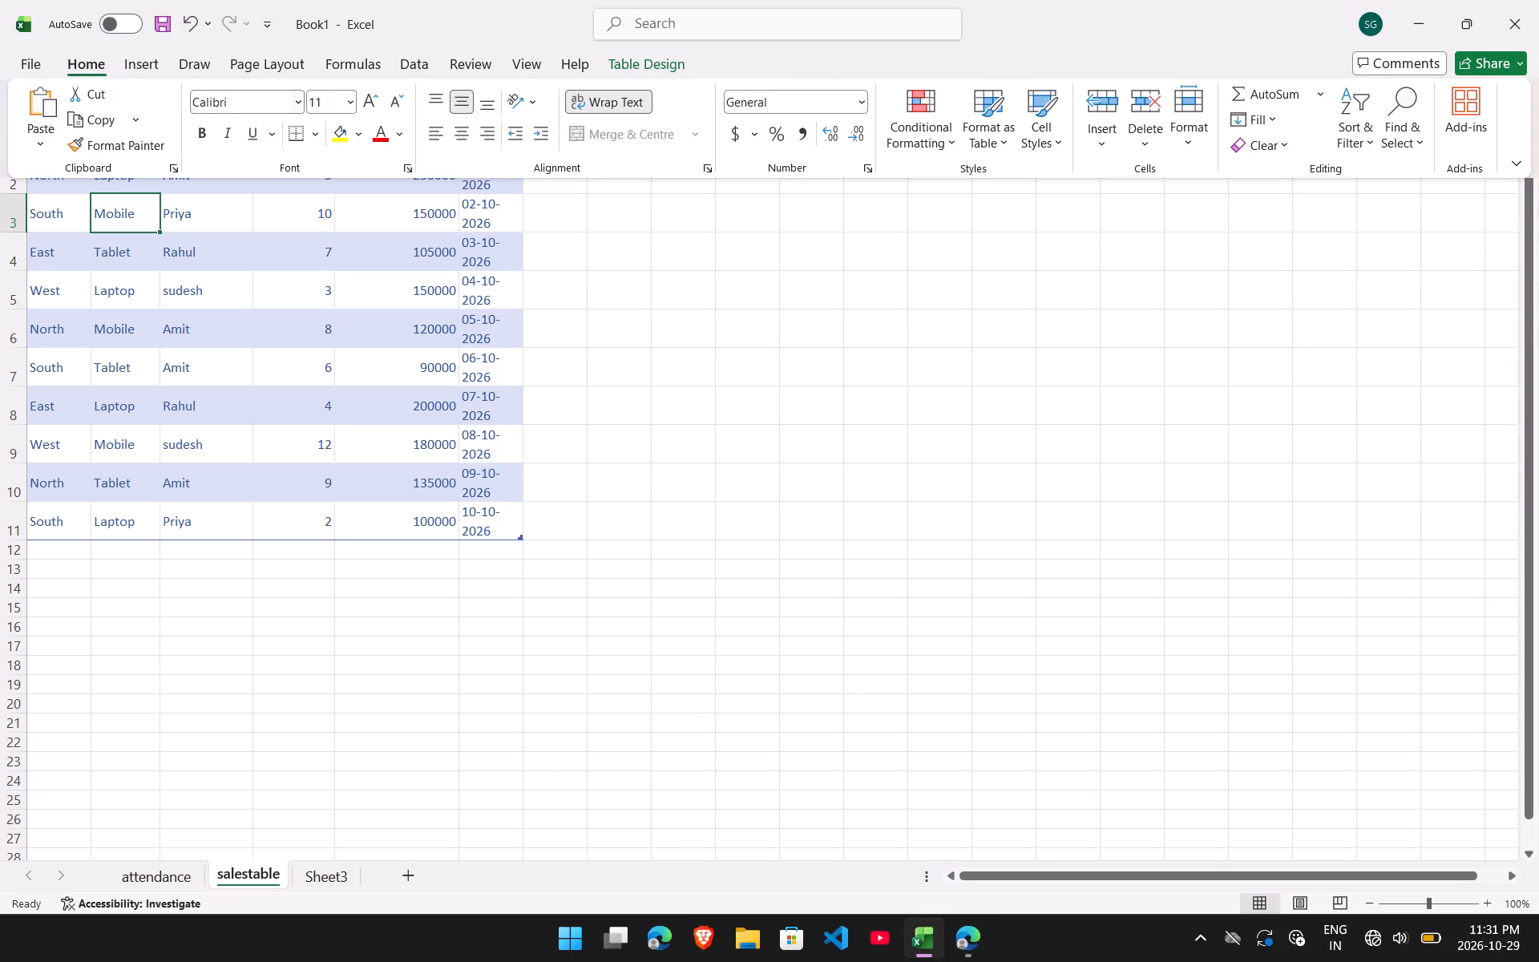
{"action": "left_click", "coordinate": [131, 54]}
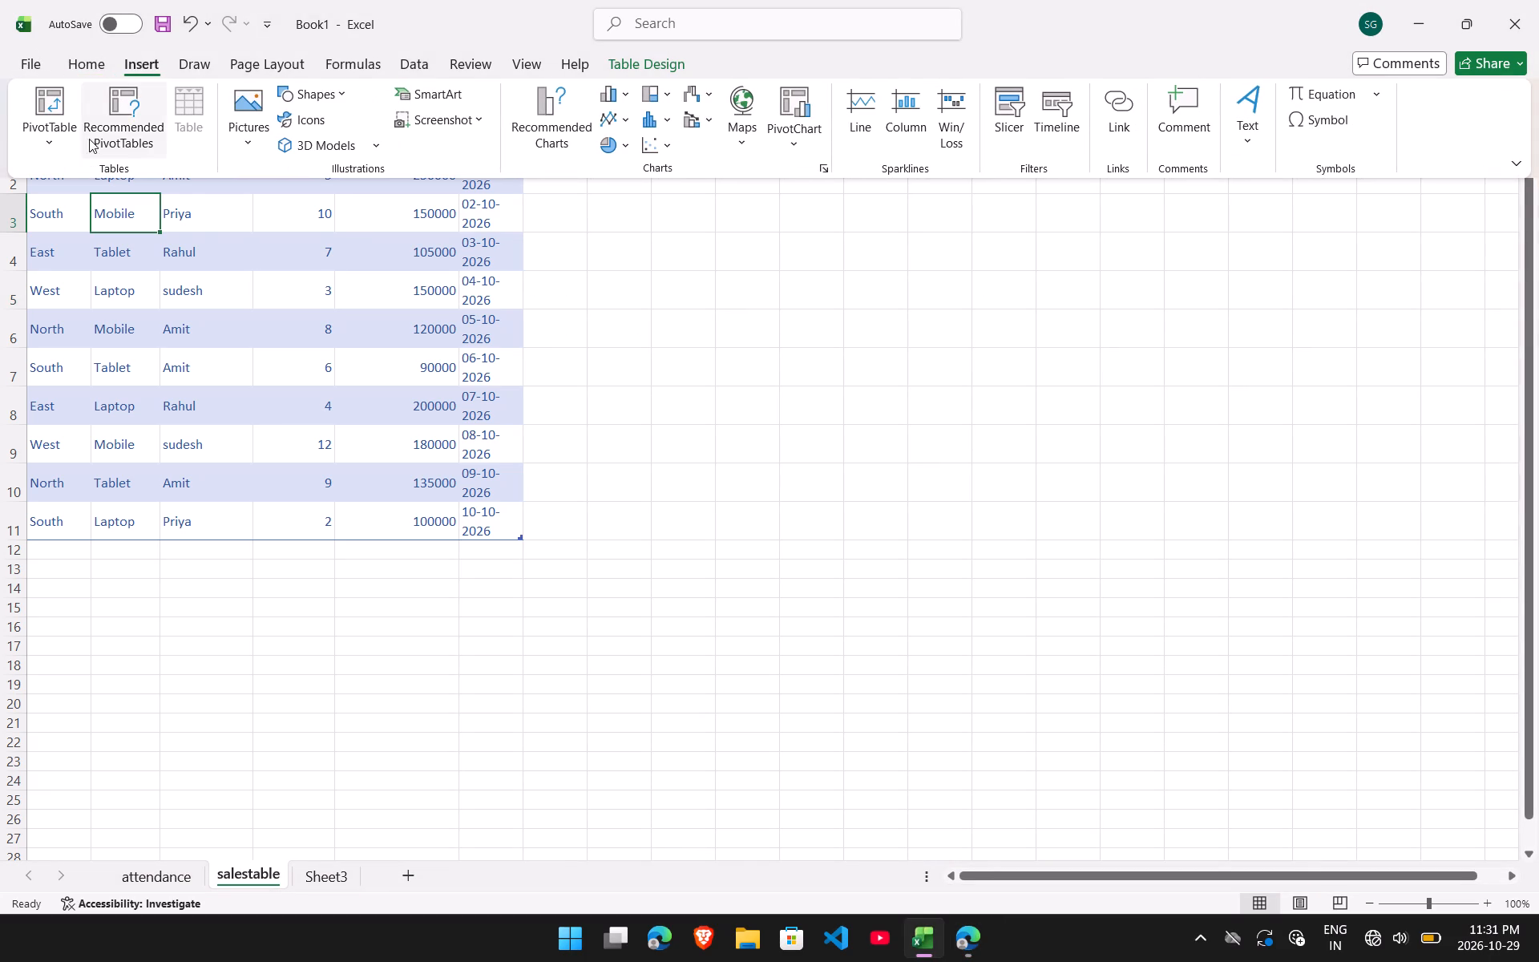
{"action": "left_click", "coordinate": [47, 148]}
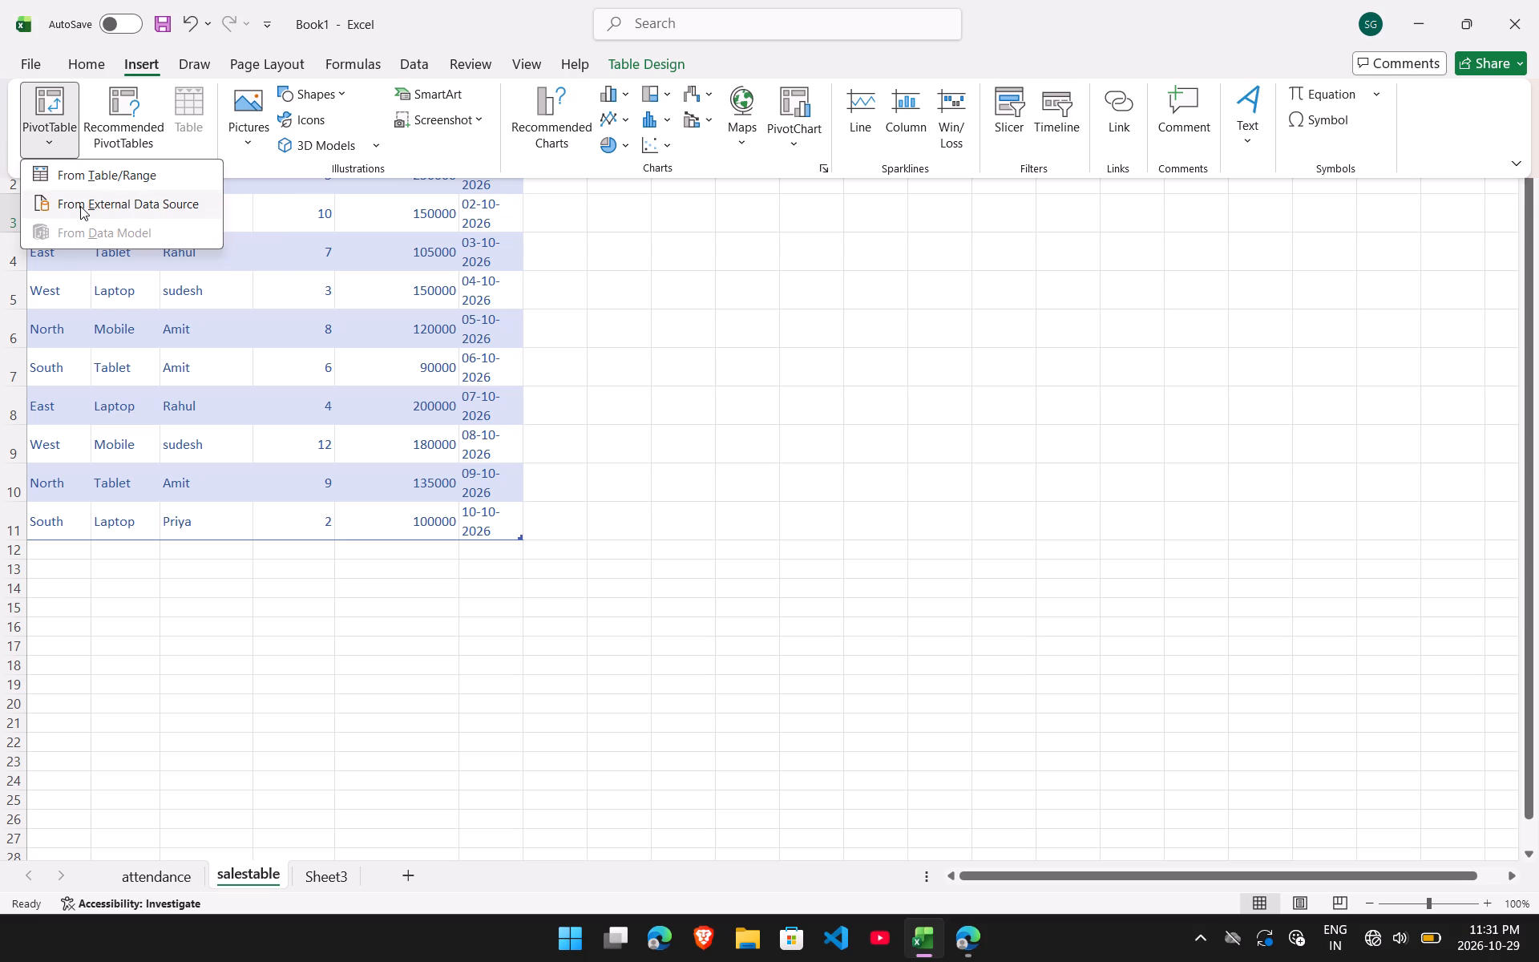
{"action": "left_click", "coordinate": [93, 172]}
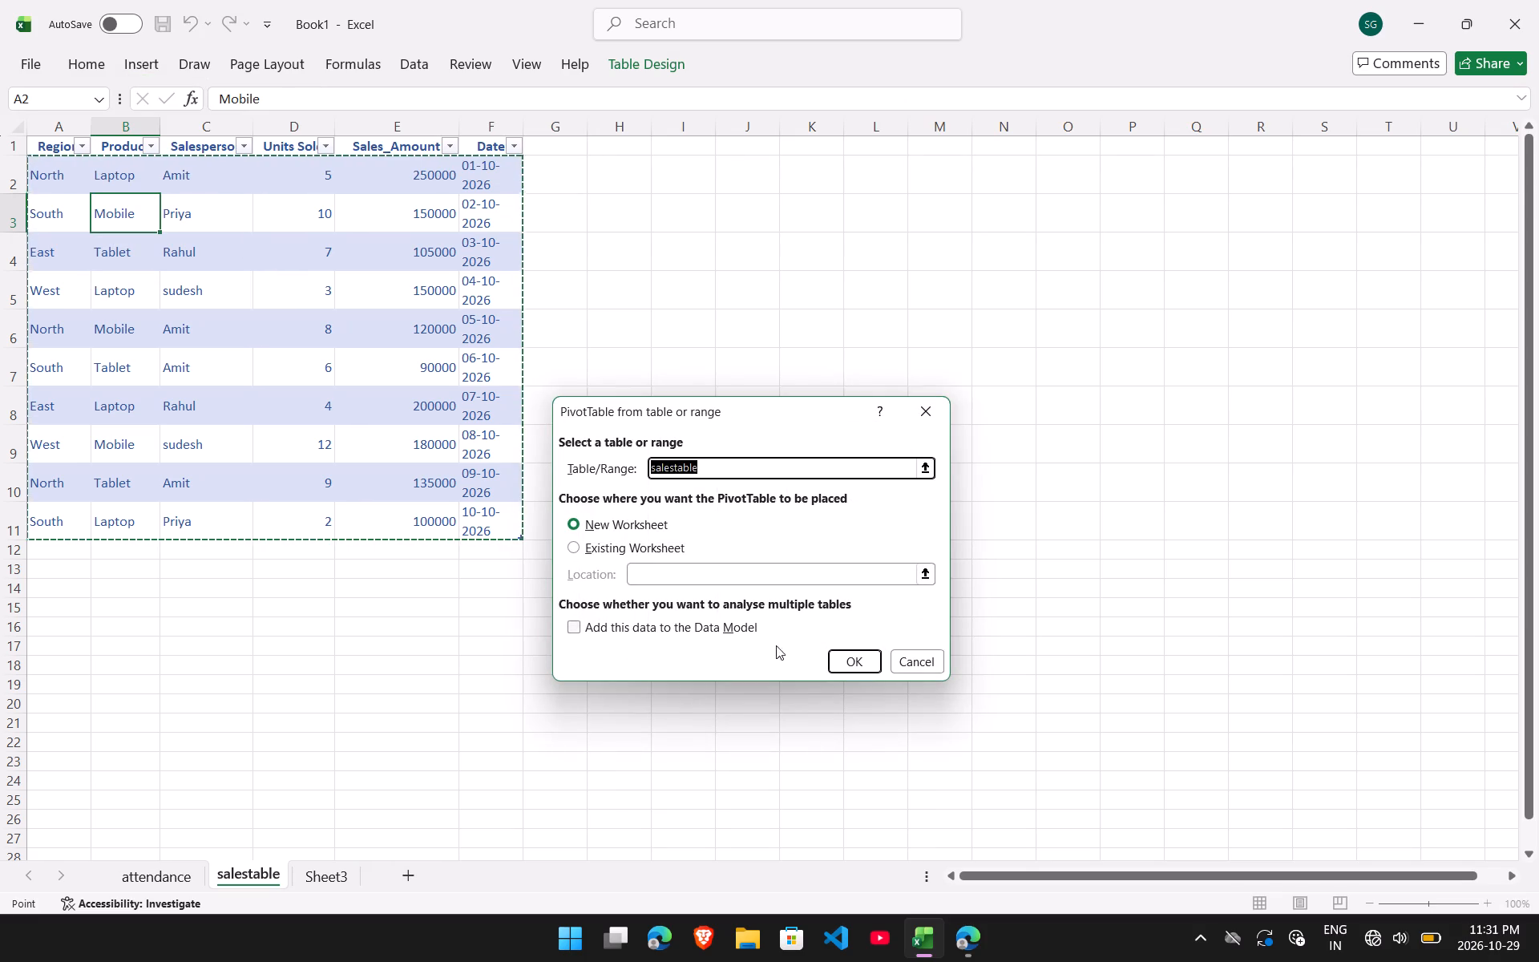
{"action": "left_click", "coordinate": [839, 653]}
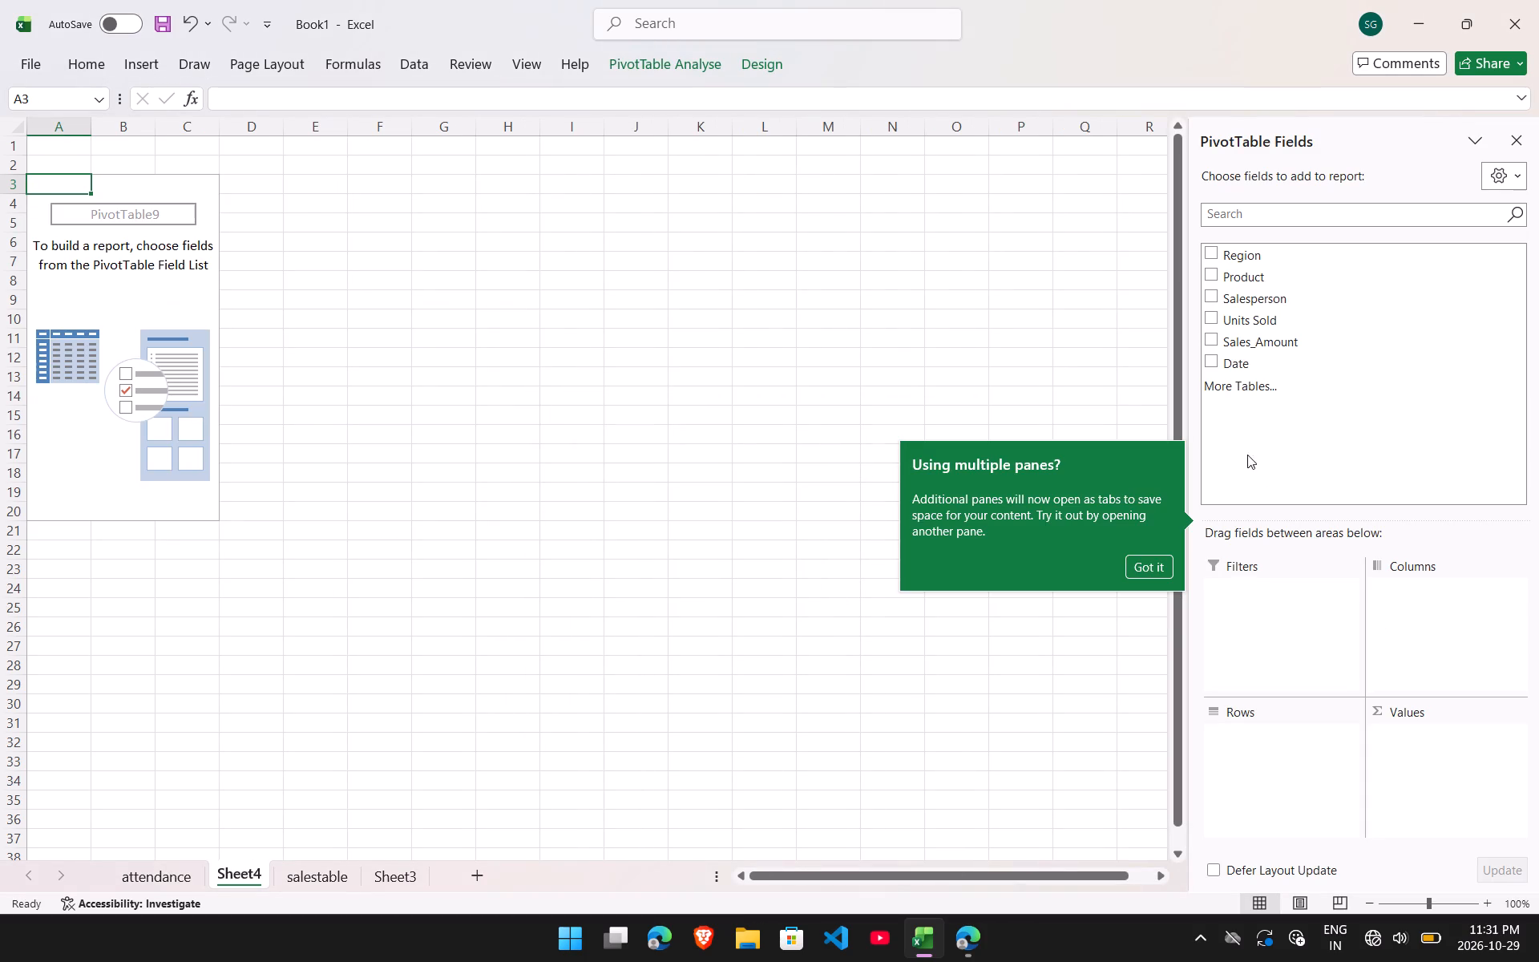
Place Region in the pivot table's Rows and Sales_Amount in its Values, consulting DAS.pdf in Edge for the layout.
{"action": "left_click", "coordinate": [1246, 277]}
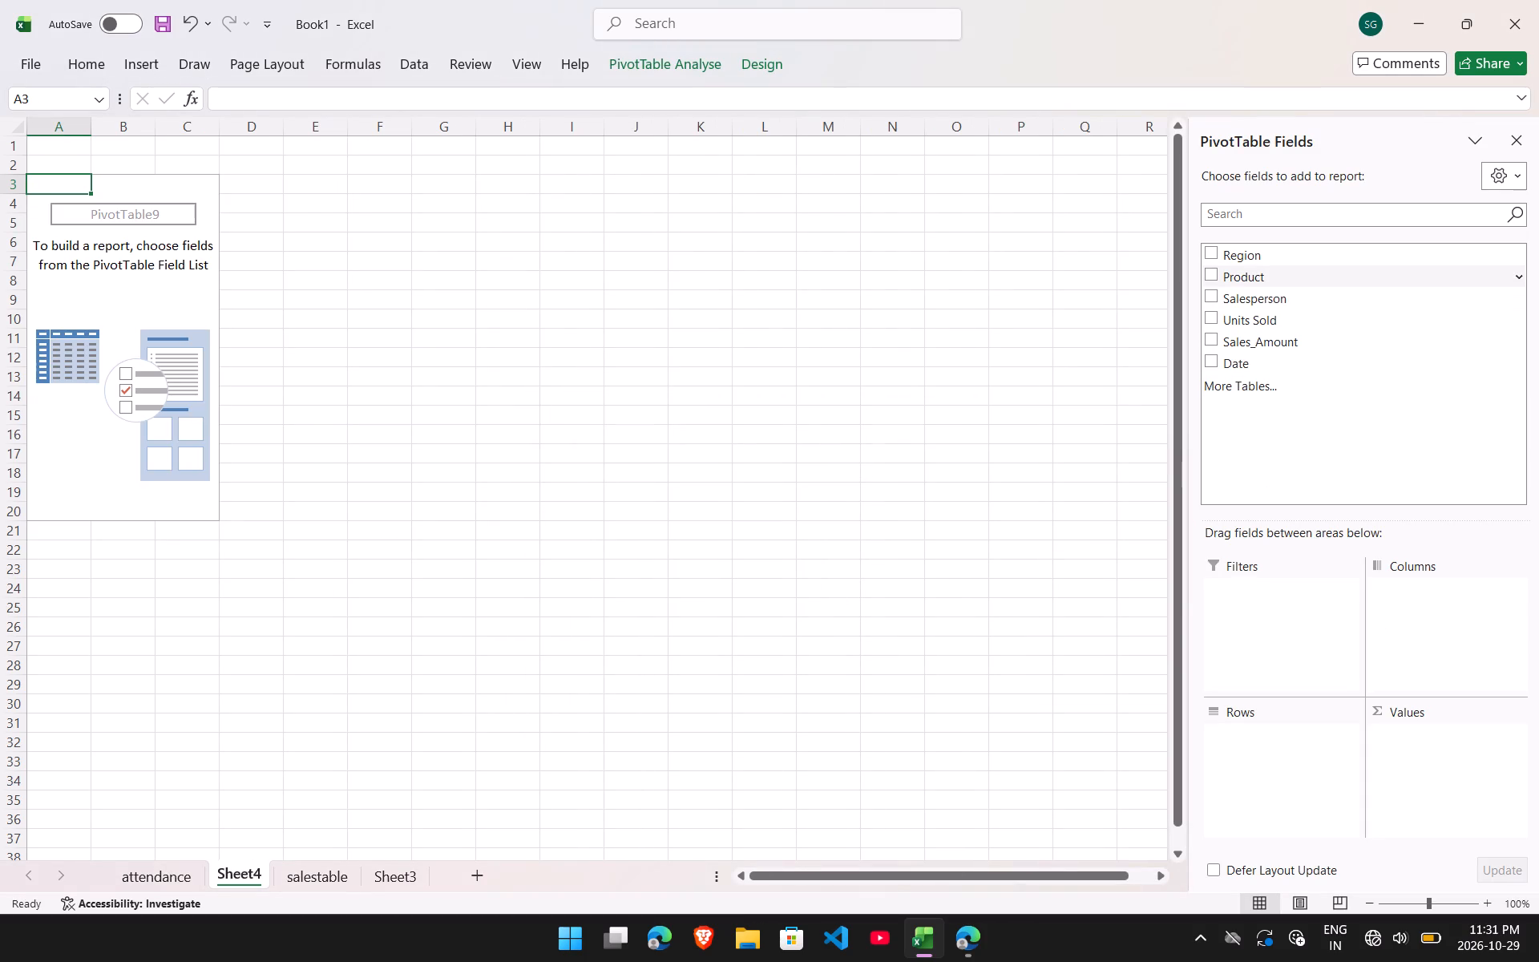
{"action": "left_click_drag", "start_coordinate": [1246, 263], "coordinate": [1258, 575]}
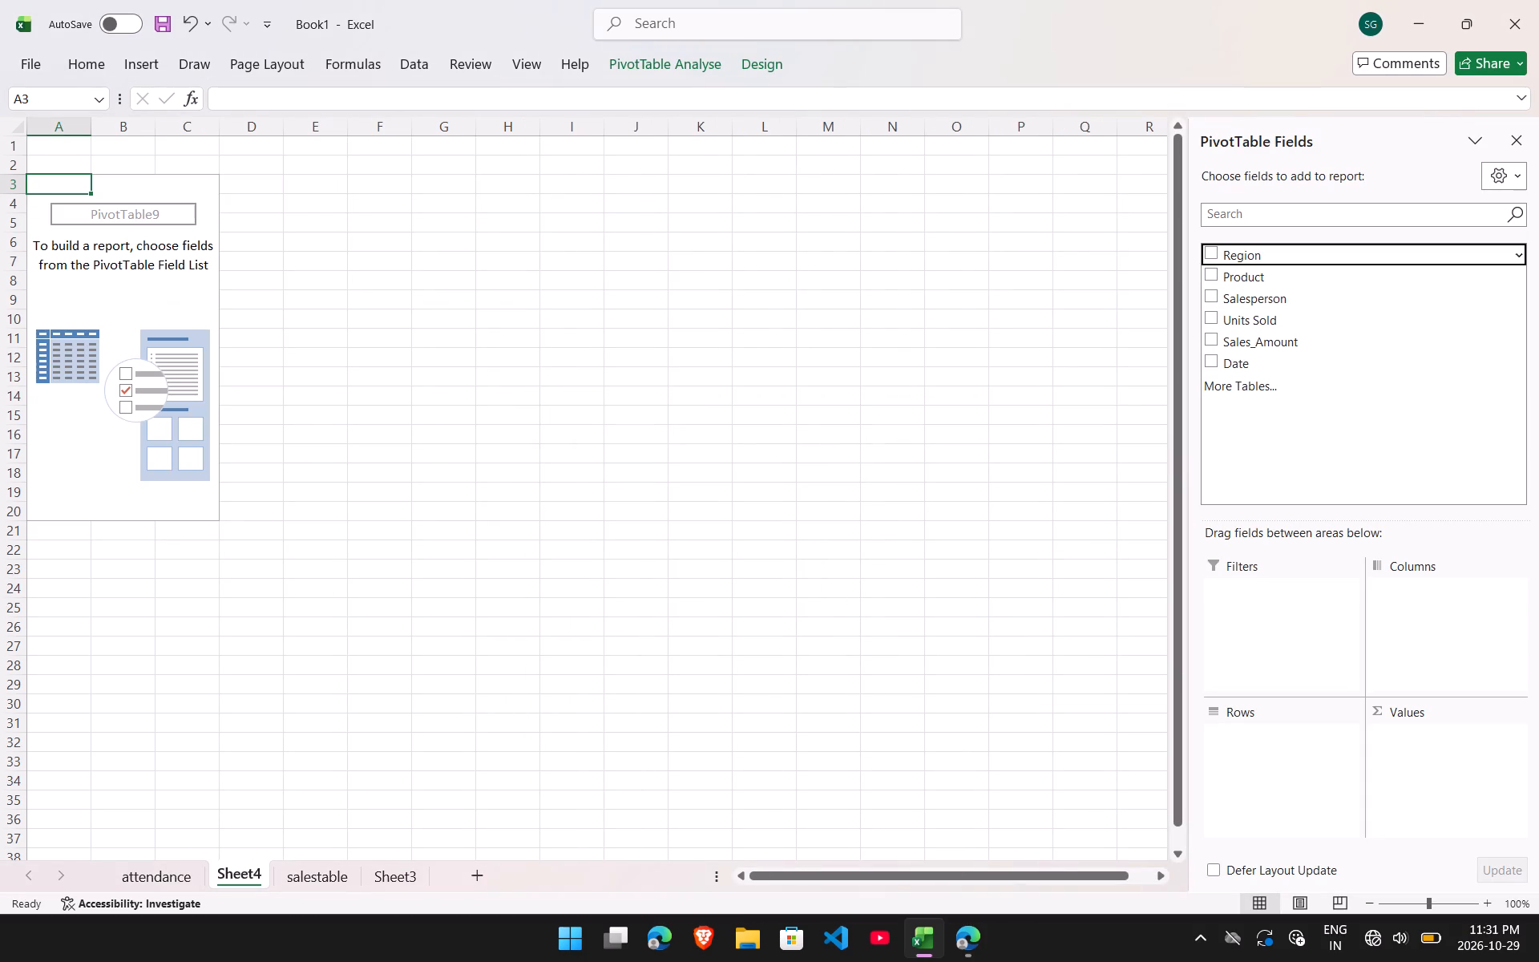
{"action": "left_click_drag", "start_coordinate": [1258, 575], "coordinate": [1249, 740]}
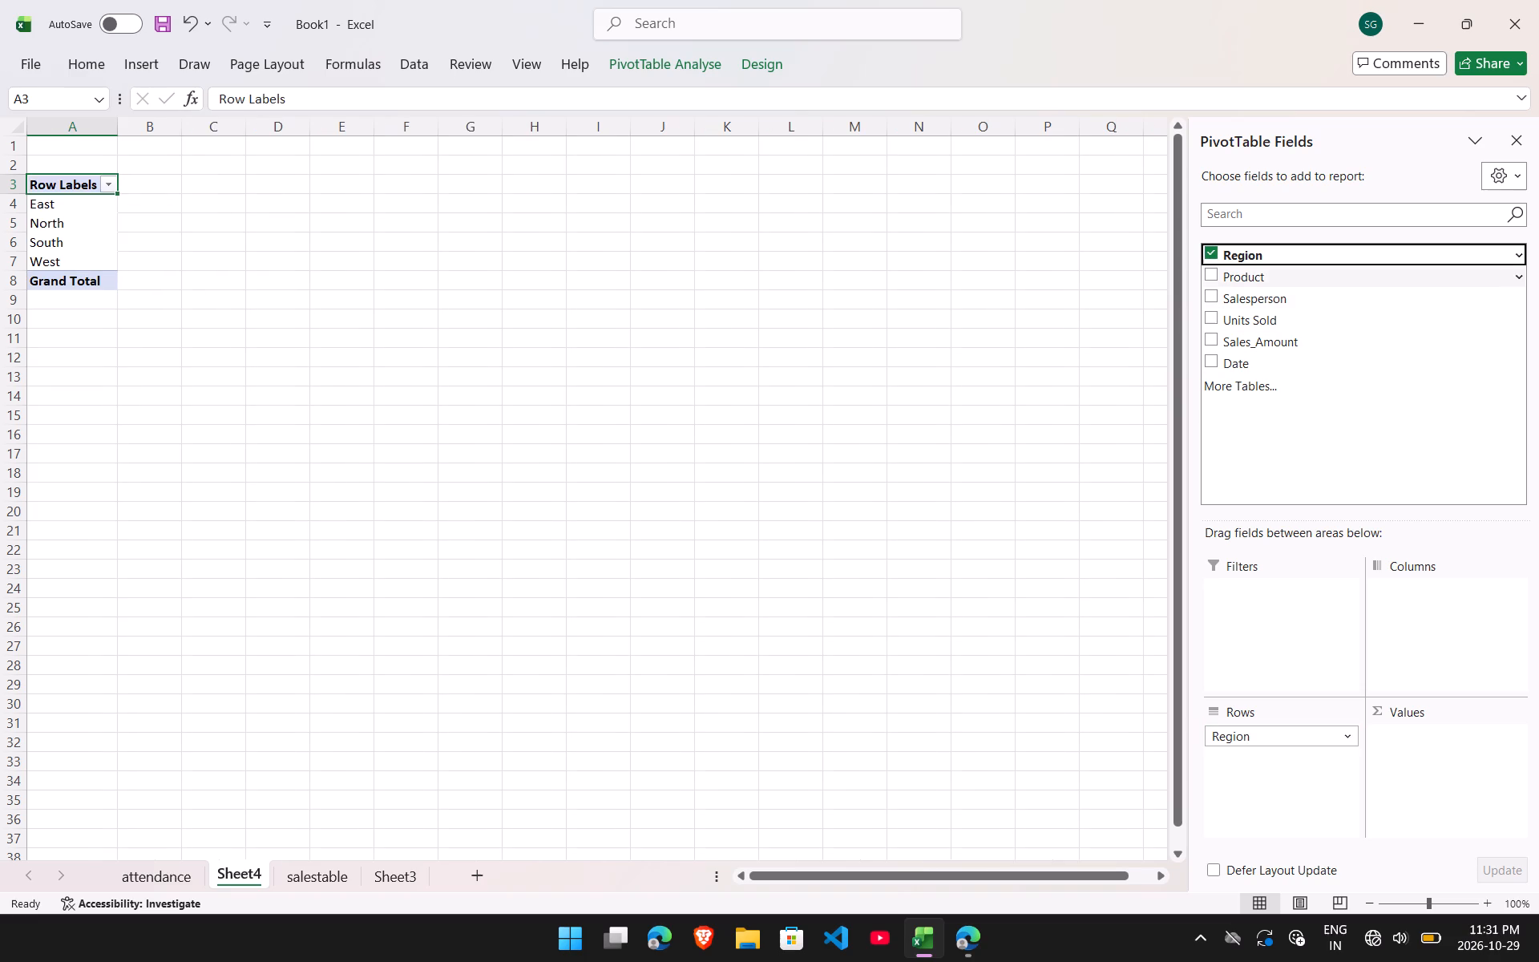
{"action": "left_click_drag", "start_coordinate": [1282, 281], "coordinate": [1386, 503]}
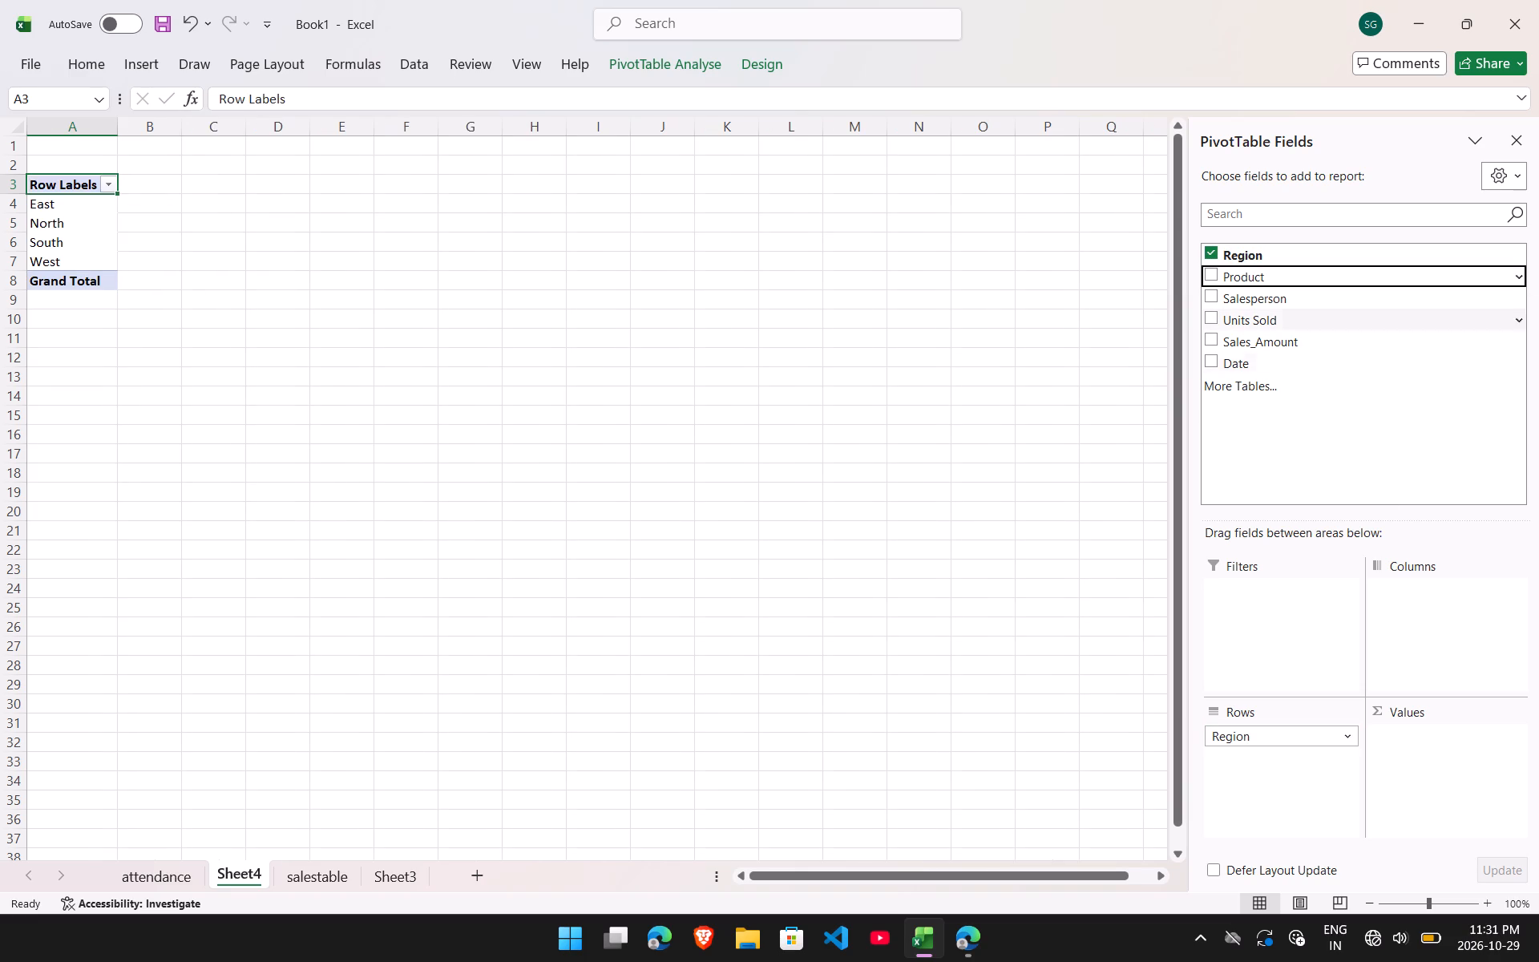
{"action": "left_click", "coordinate": [955, 940]}
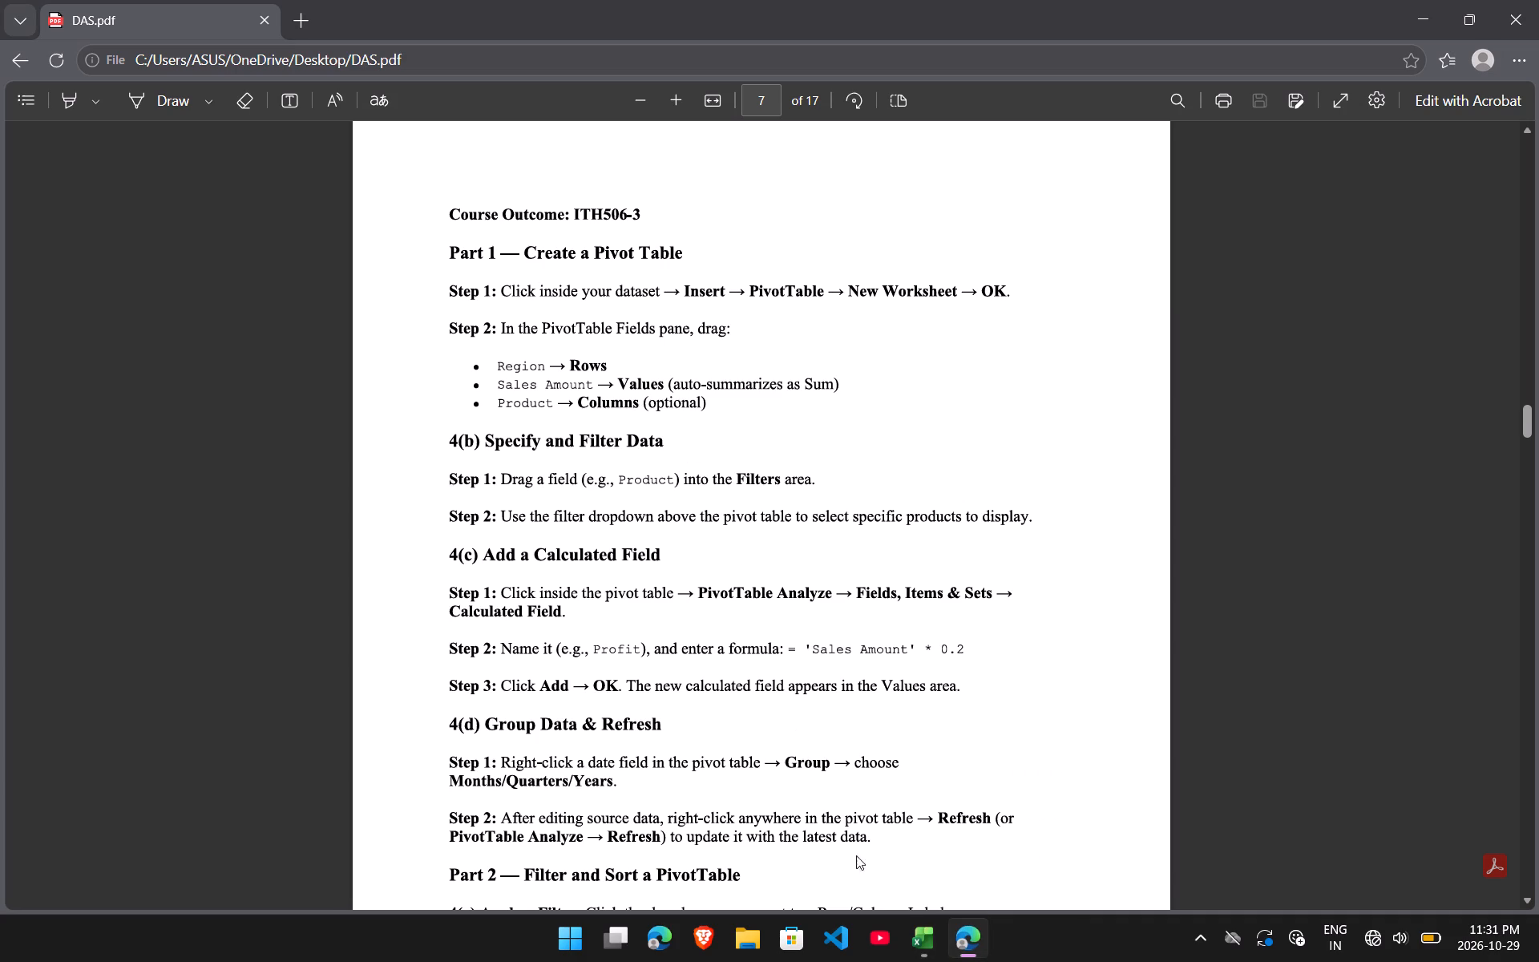
{"action": "left_click", "coordinate": [912, 942]}
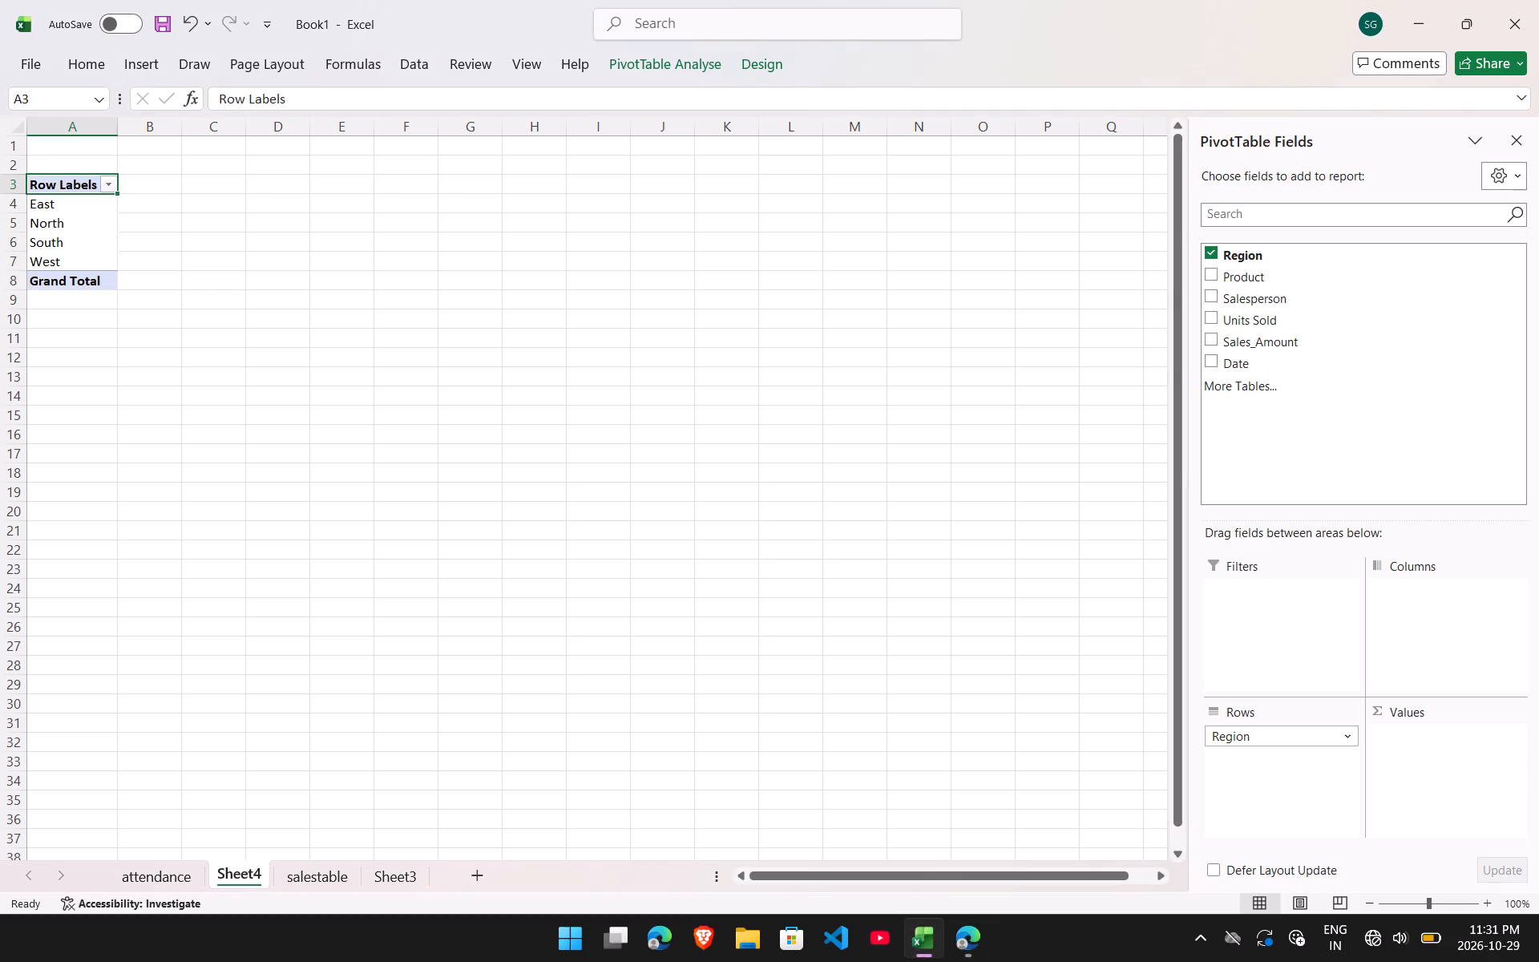
{"action": "left_click_drag", "start_coordinate": [1262, 337], "coordinate": [1403, 729]}
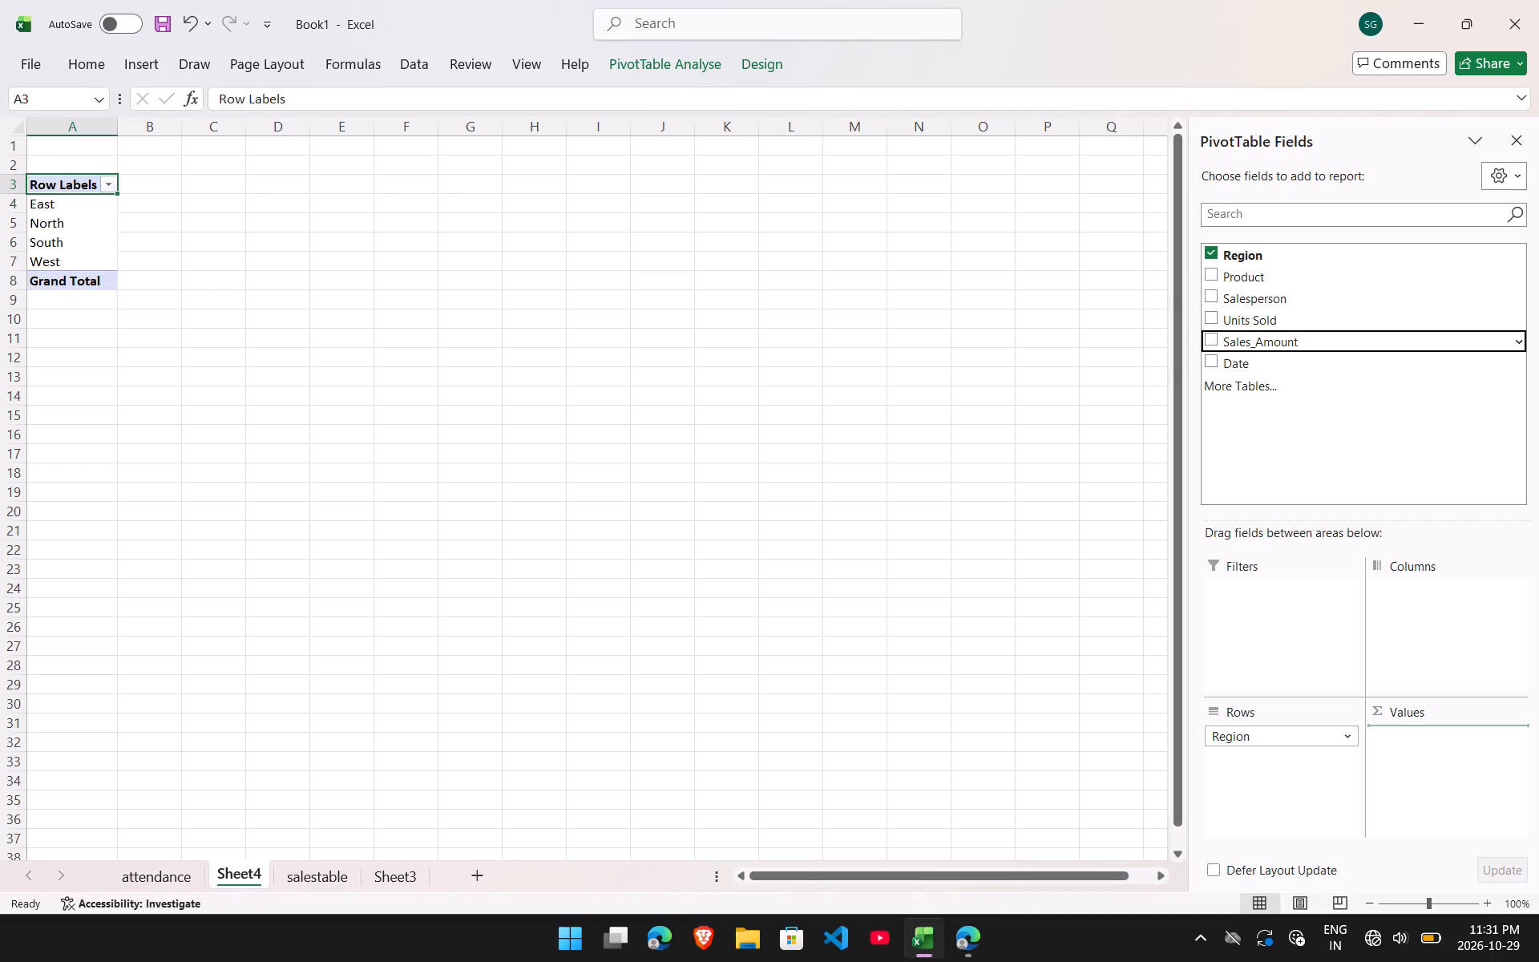
{"action": "left_click_drag", "start_coordinate": [1403, 729], "coordinate": [1405, 733]}
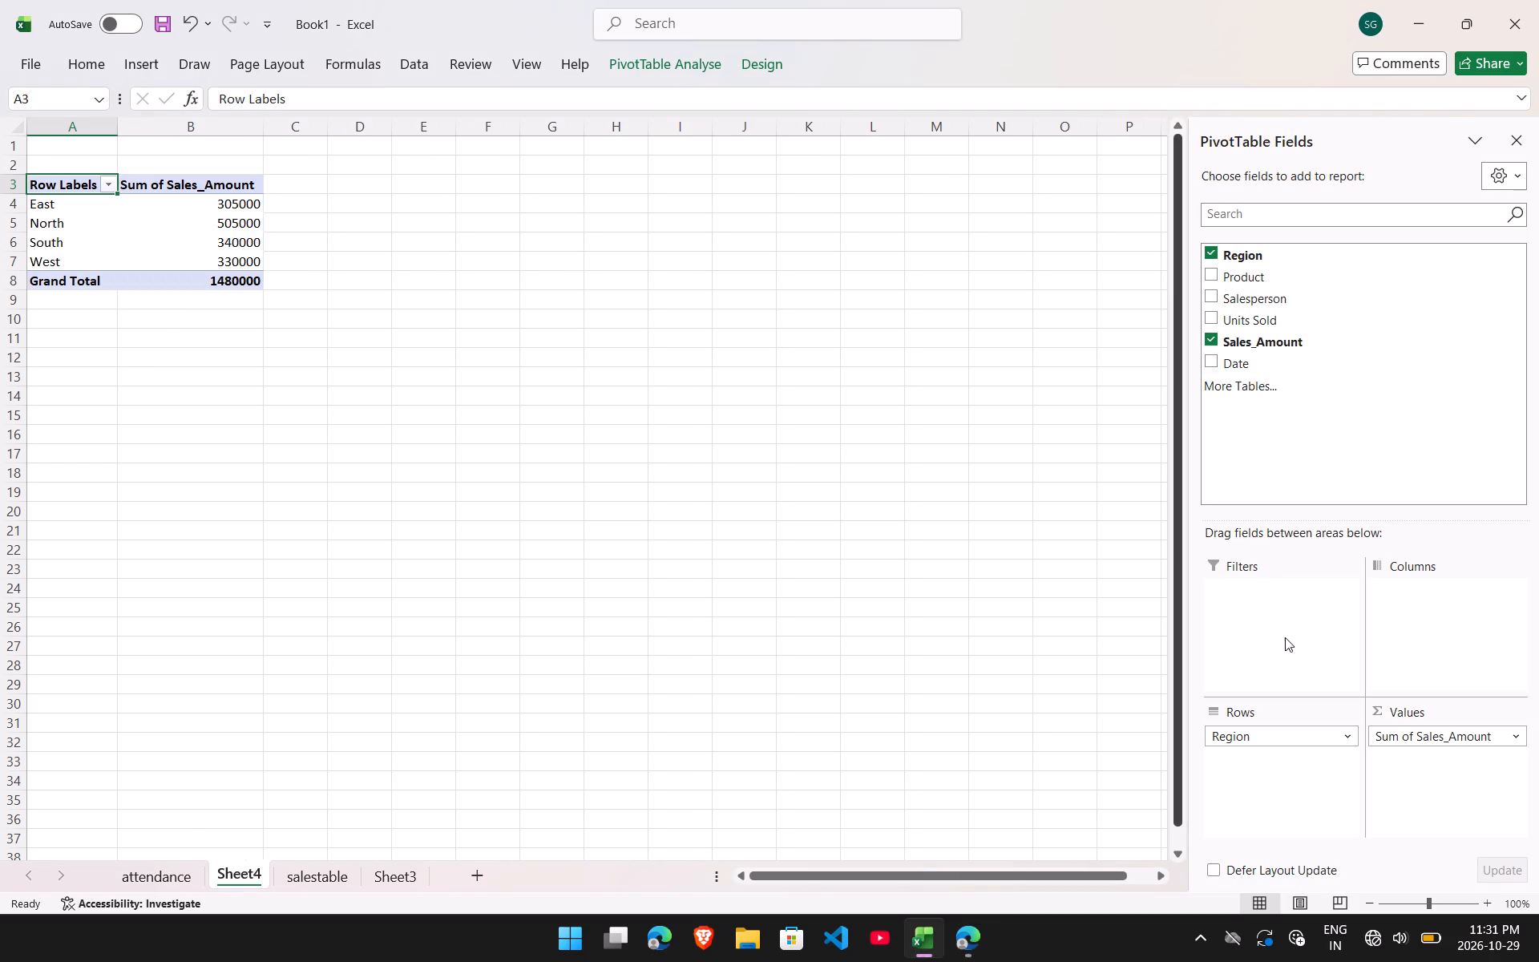
Check the field layout in DAS.pdf in Edge, and add Product to the pivot table's Columns in Excel.
{"action": "left_click", "coordinate": [961, 952]}
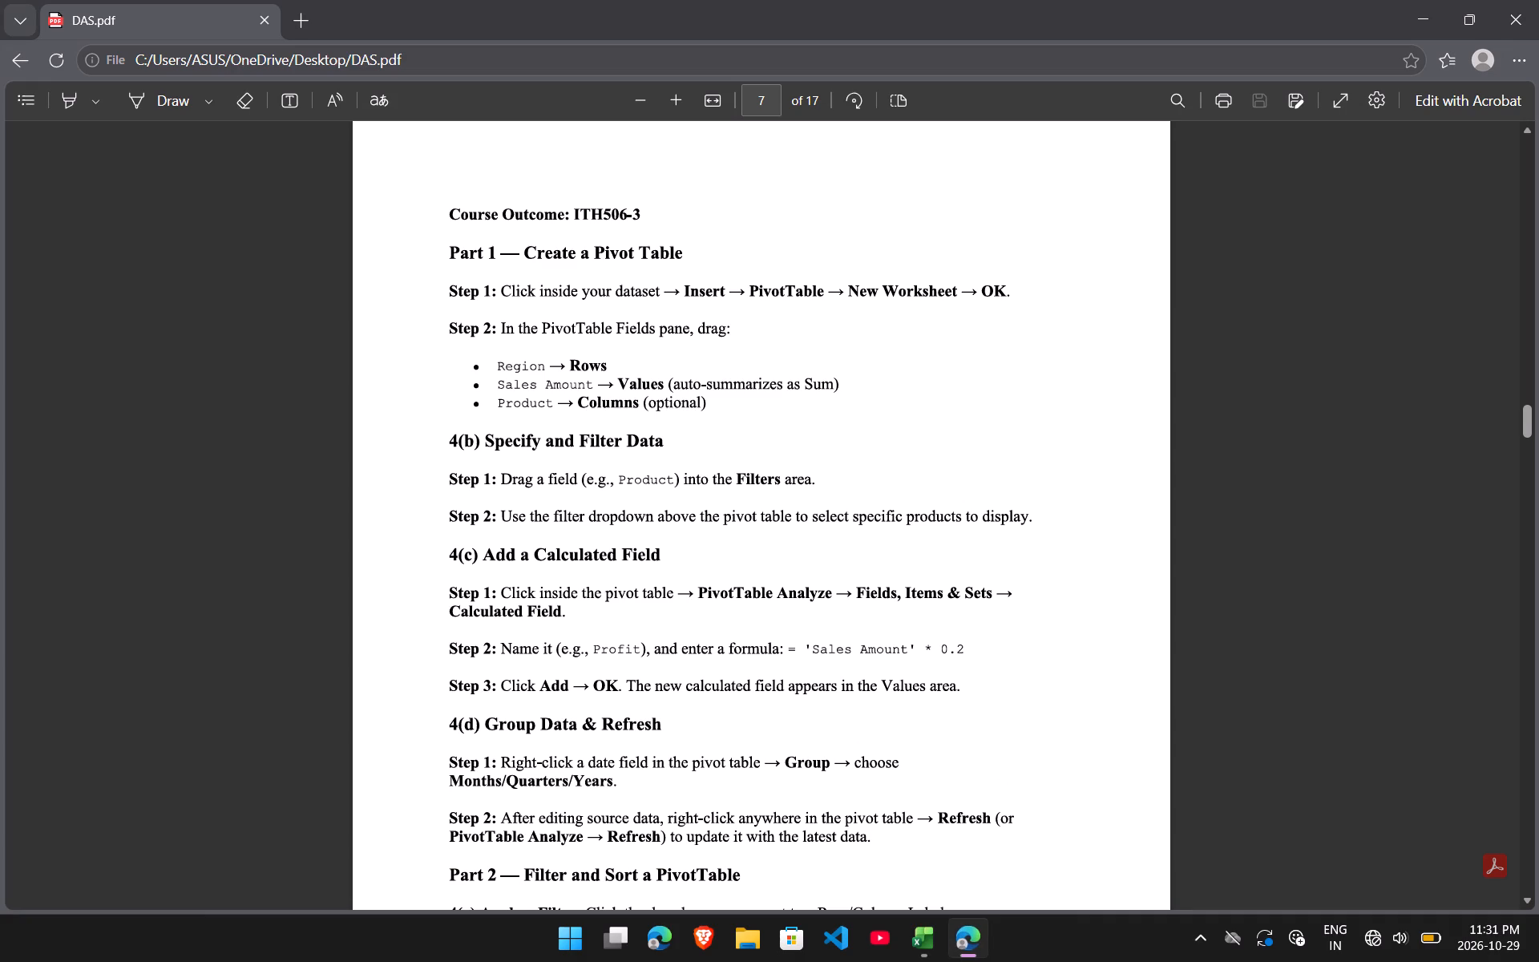
{"action": "left_click", "coordinate": [924, 949]}
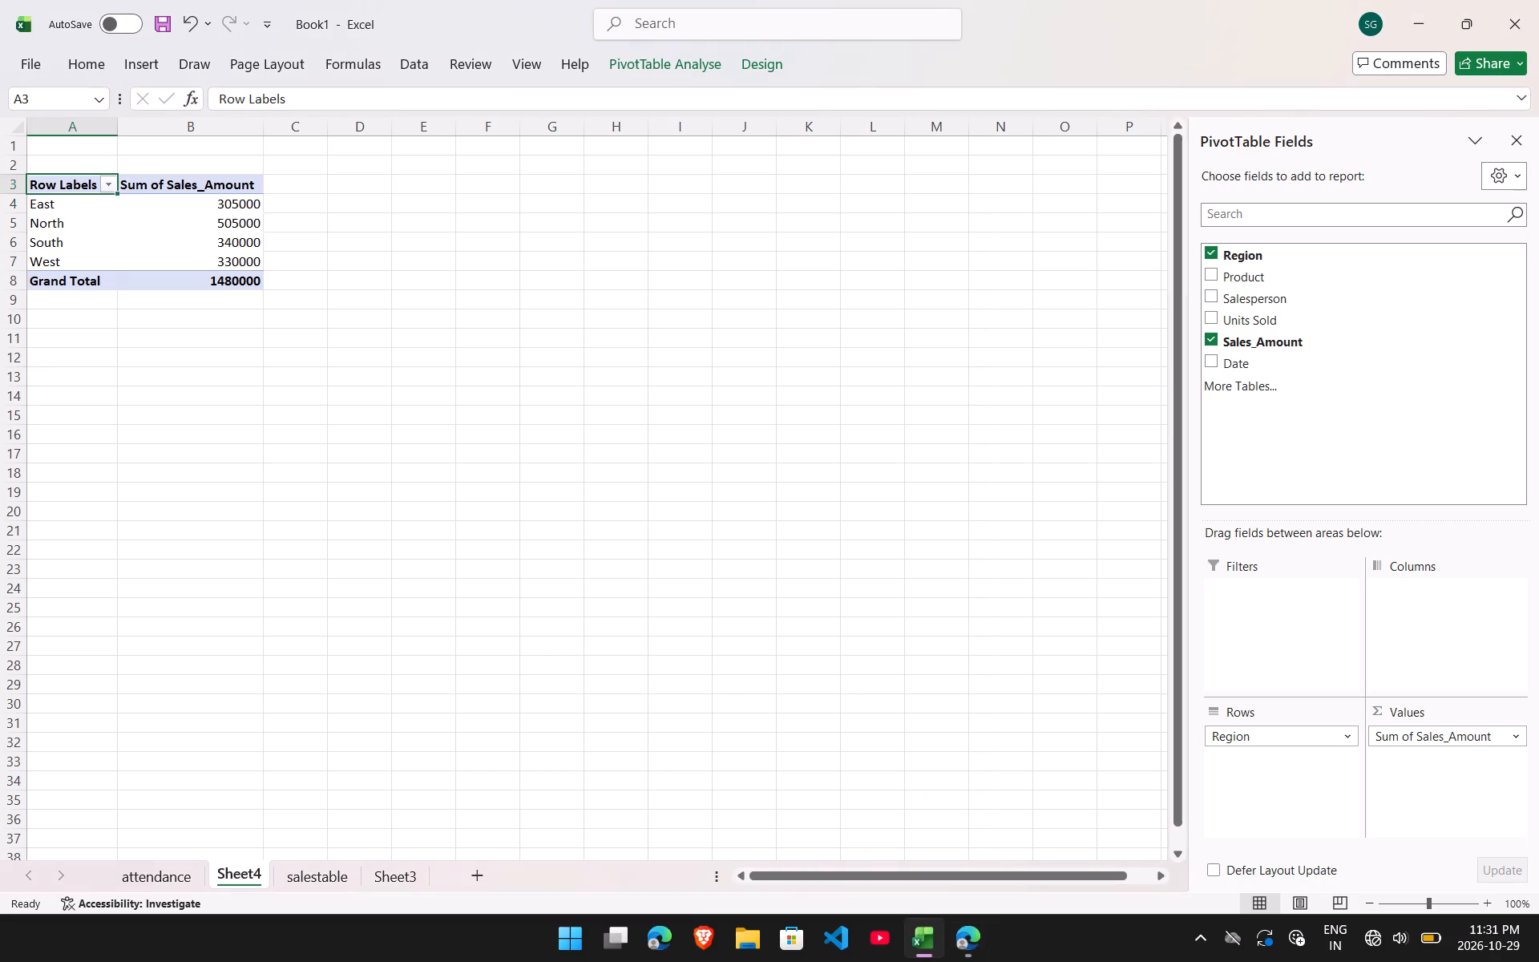
{"action": "left_click_drag", "start_coordinate": [1282, 285], "coordinate": [1430, 637]}
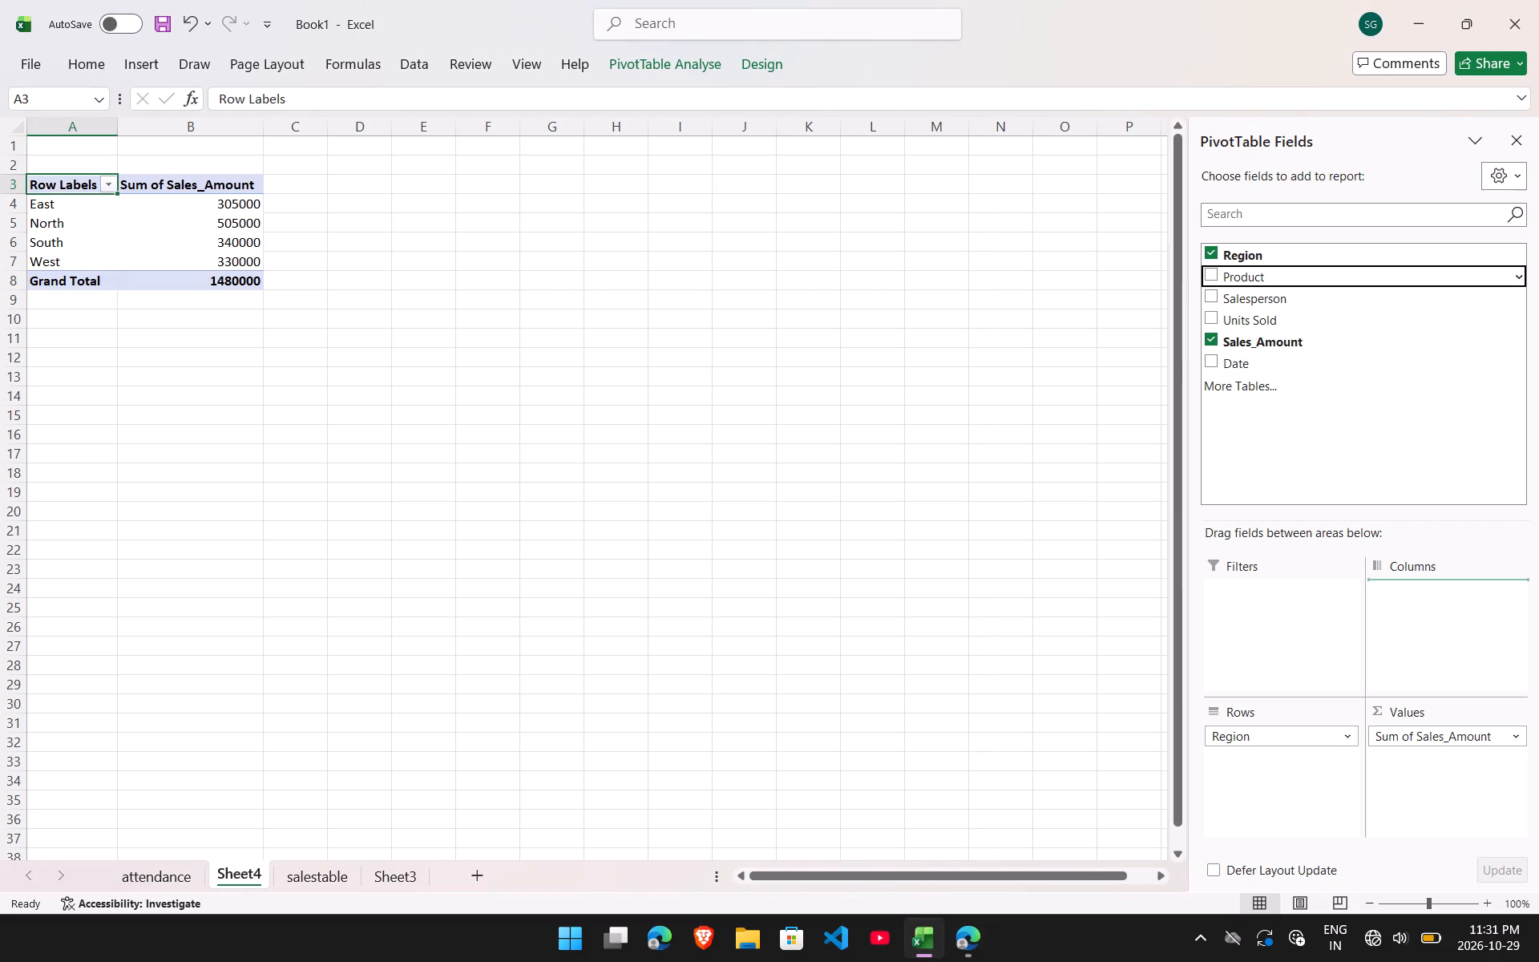
{"action": "left_click_drag", "start_coordinate": [1430, 637], "coordinate": [1428, 608]}
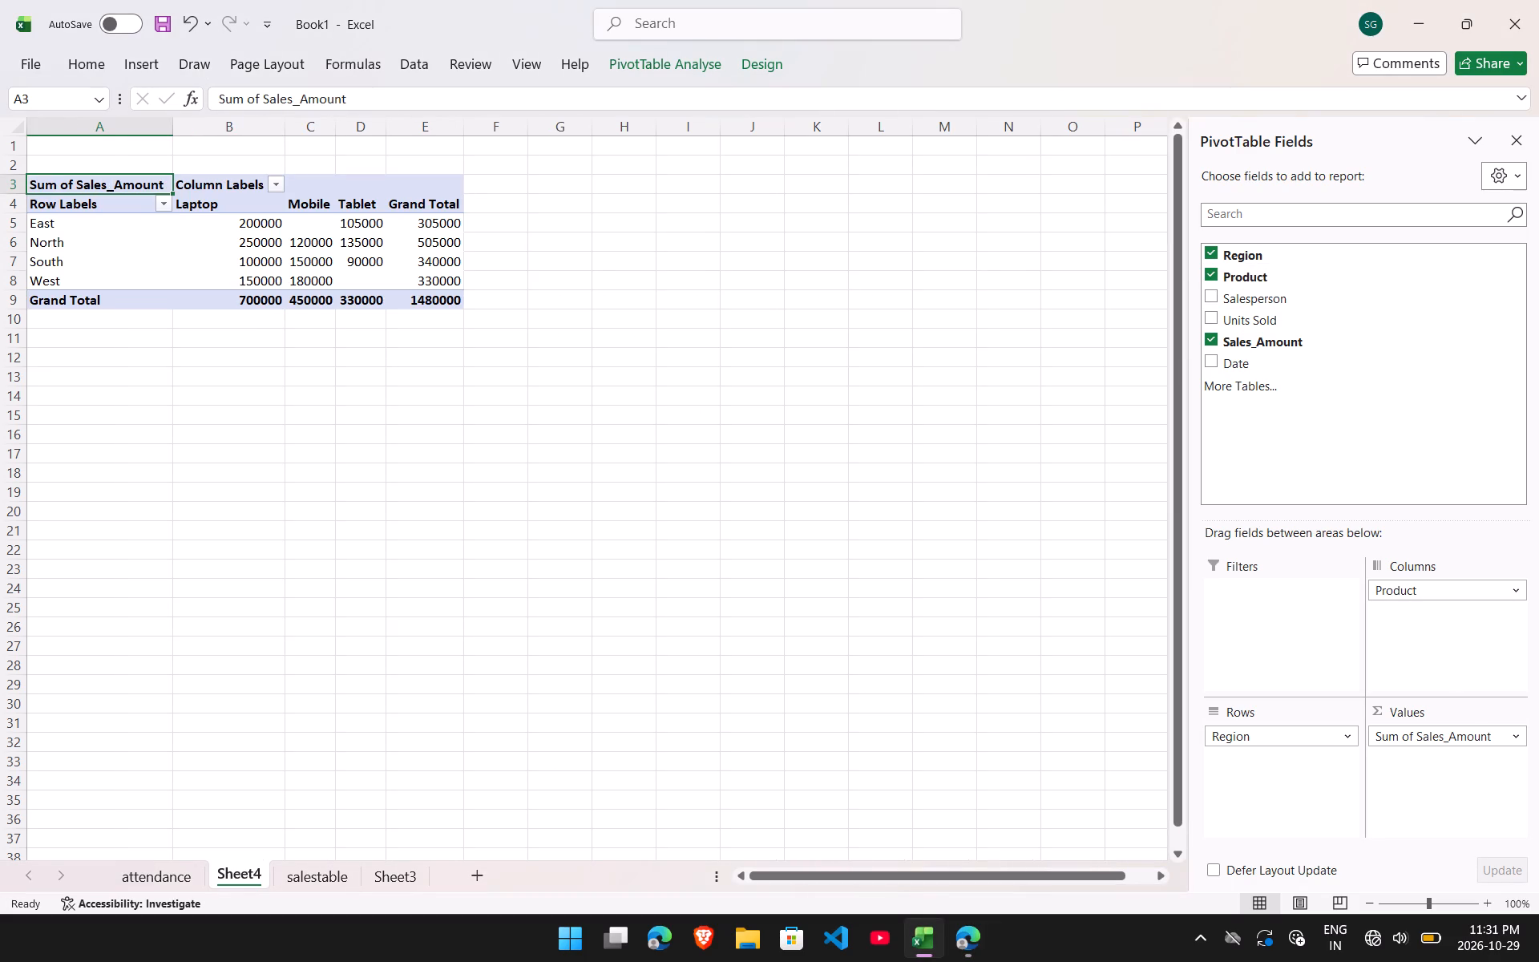
{"action": "left_click", "coordinate": [270, 188]}
{"action": "left_click", "coordinate": [378, 482]}
Read section 4(b) of DAS.pdf in Edge, and add Salesperson to the pivot table's Filters in Excel.
{"action": "left_click", "coordinate": [977, 927]}
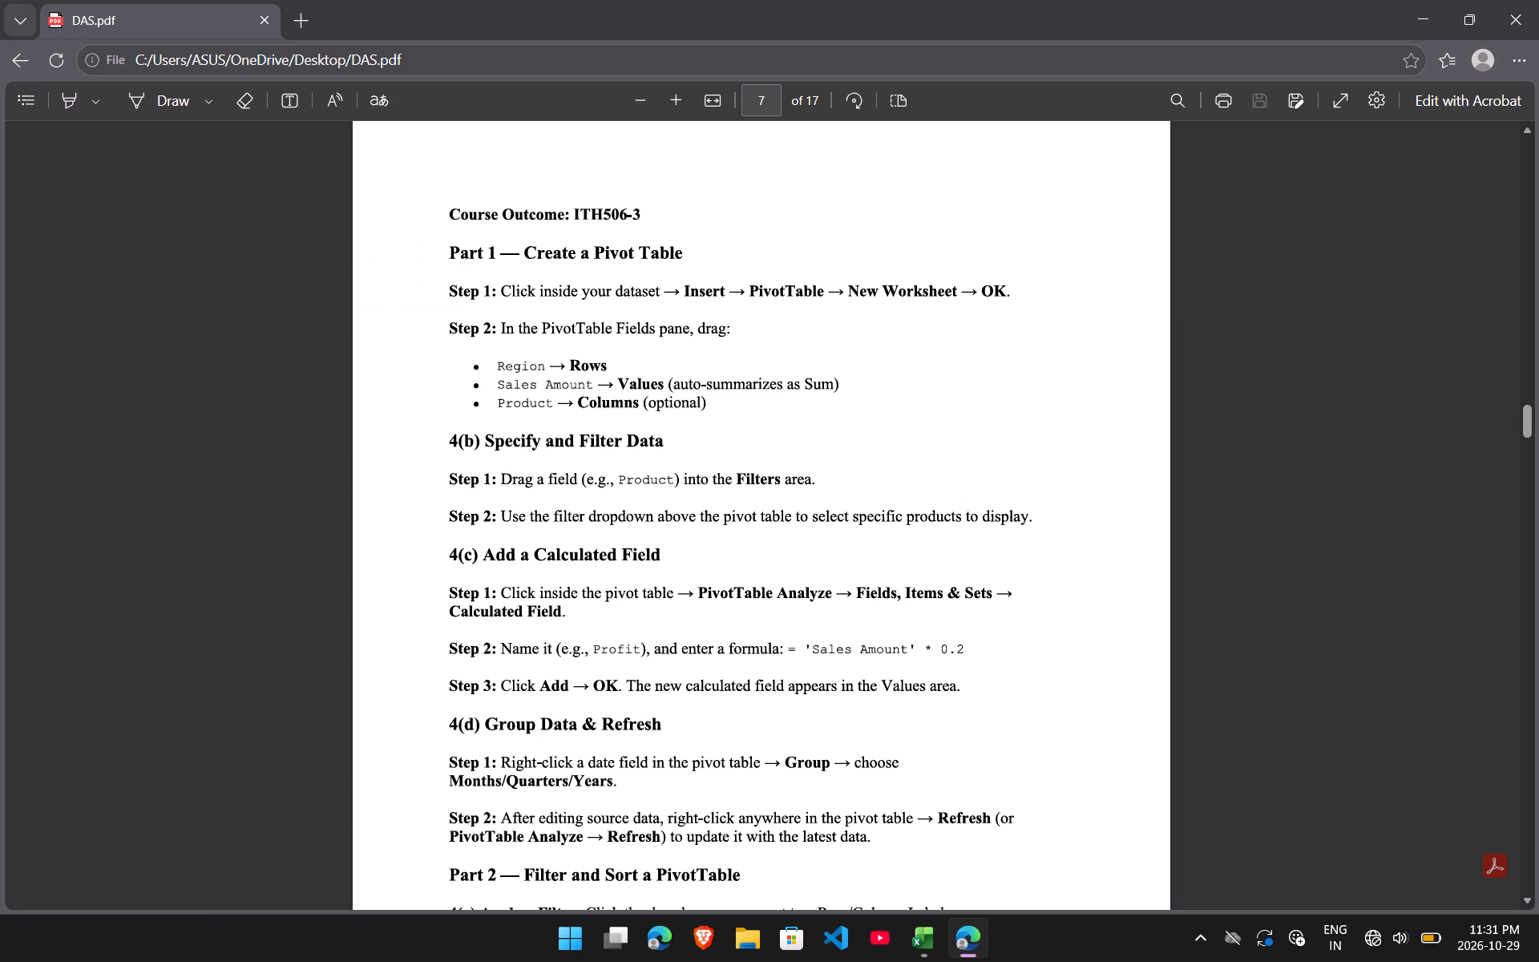
{"action": "scroll", "coordinate": [800, 752], "scroll_direction": "down", "scroll_amount": 1}
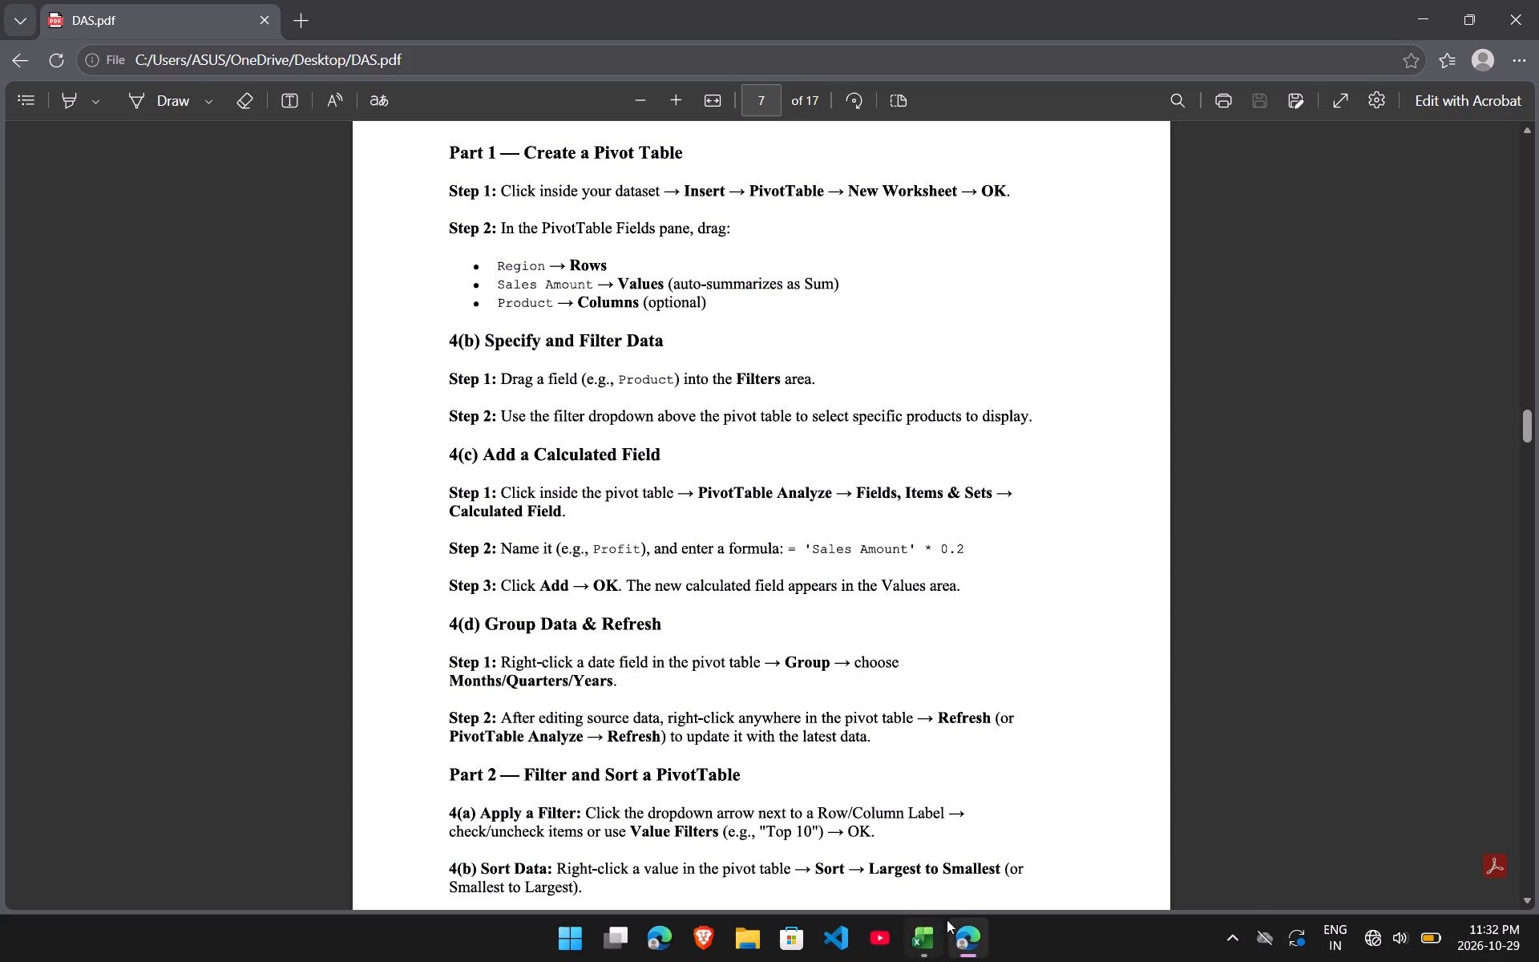
{"action": "left_click", "coordinate": [942, 942]}
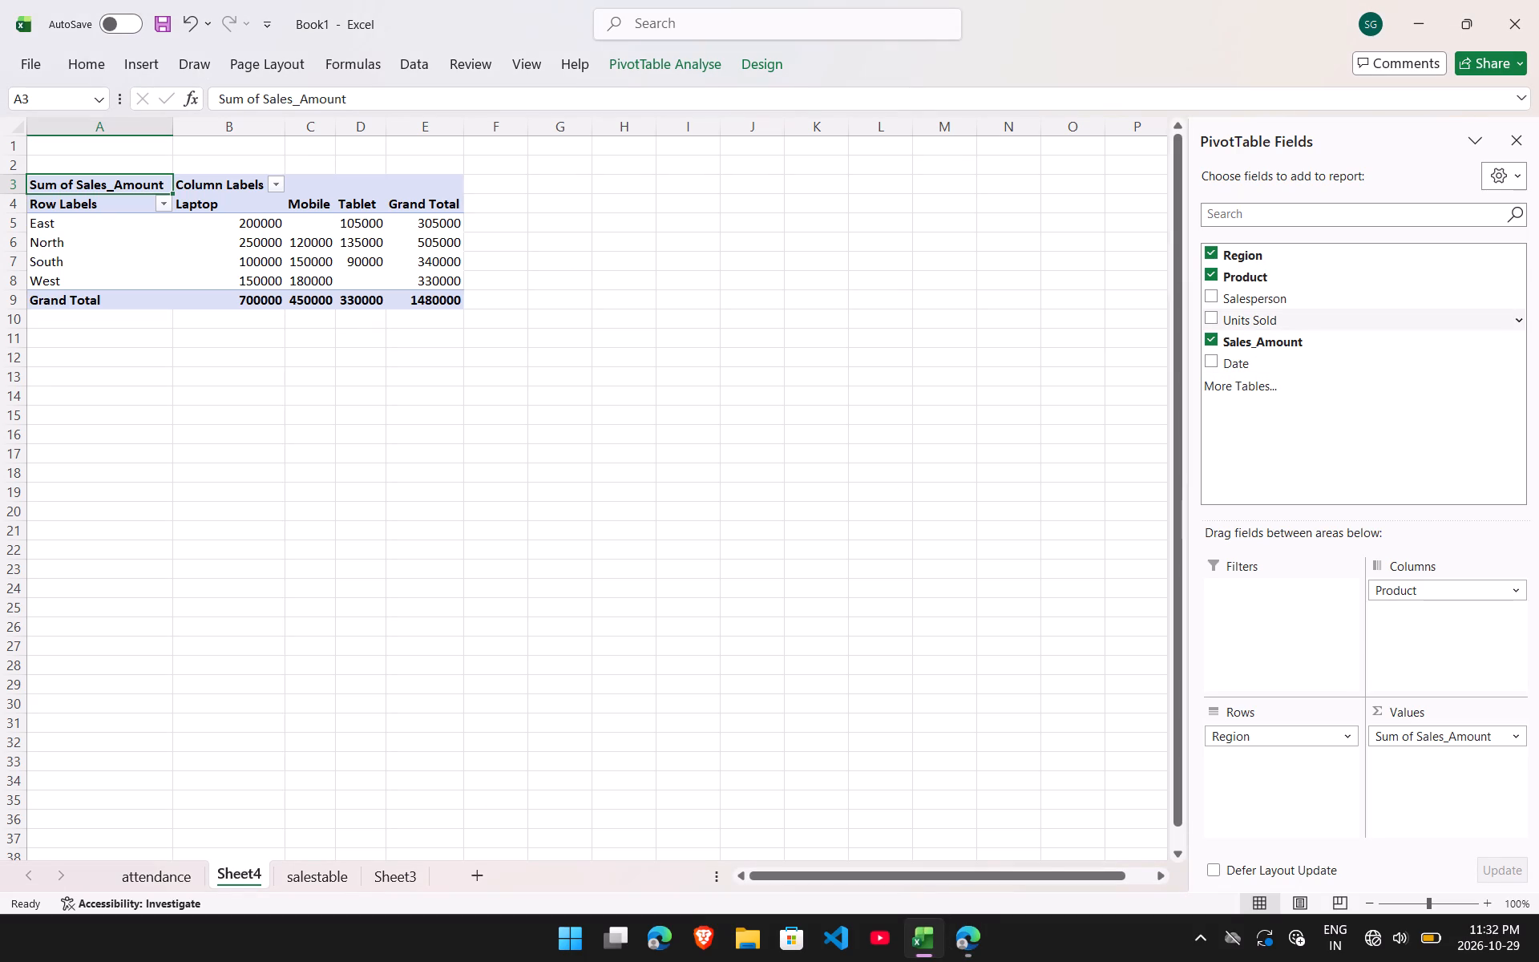
{"action": "left_click_drag", "start_coordinate": [1250, 301], "coordinate": [1243, 596]}
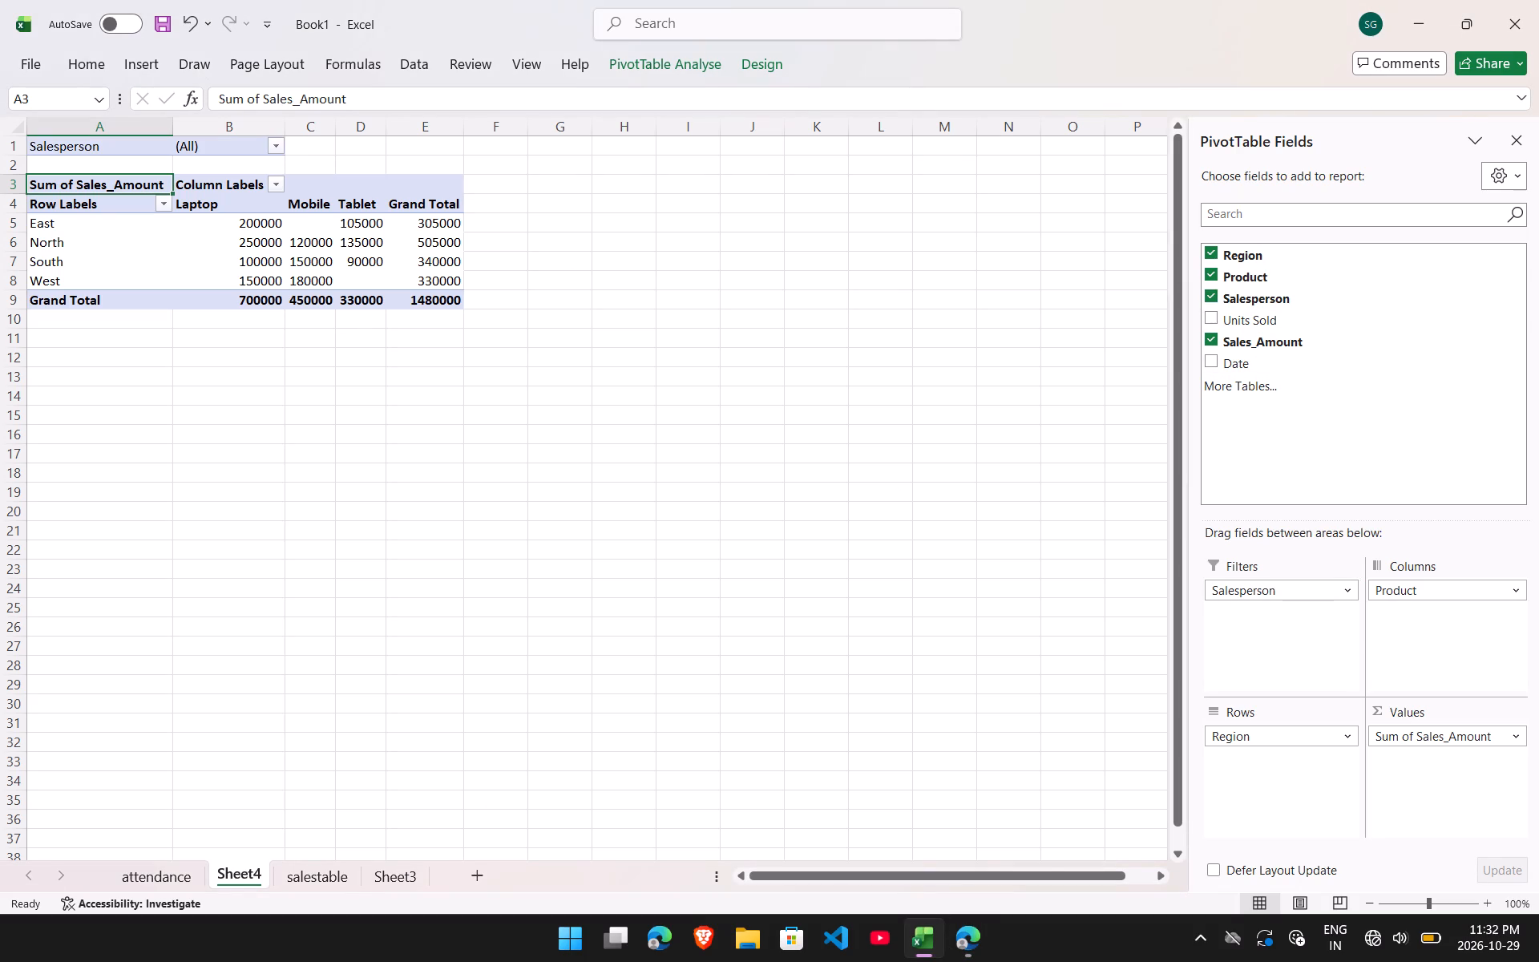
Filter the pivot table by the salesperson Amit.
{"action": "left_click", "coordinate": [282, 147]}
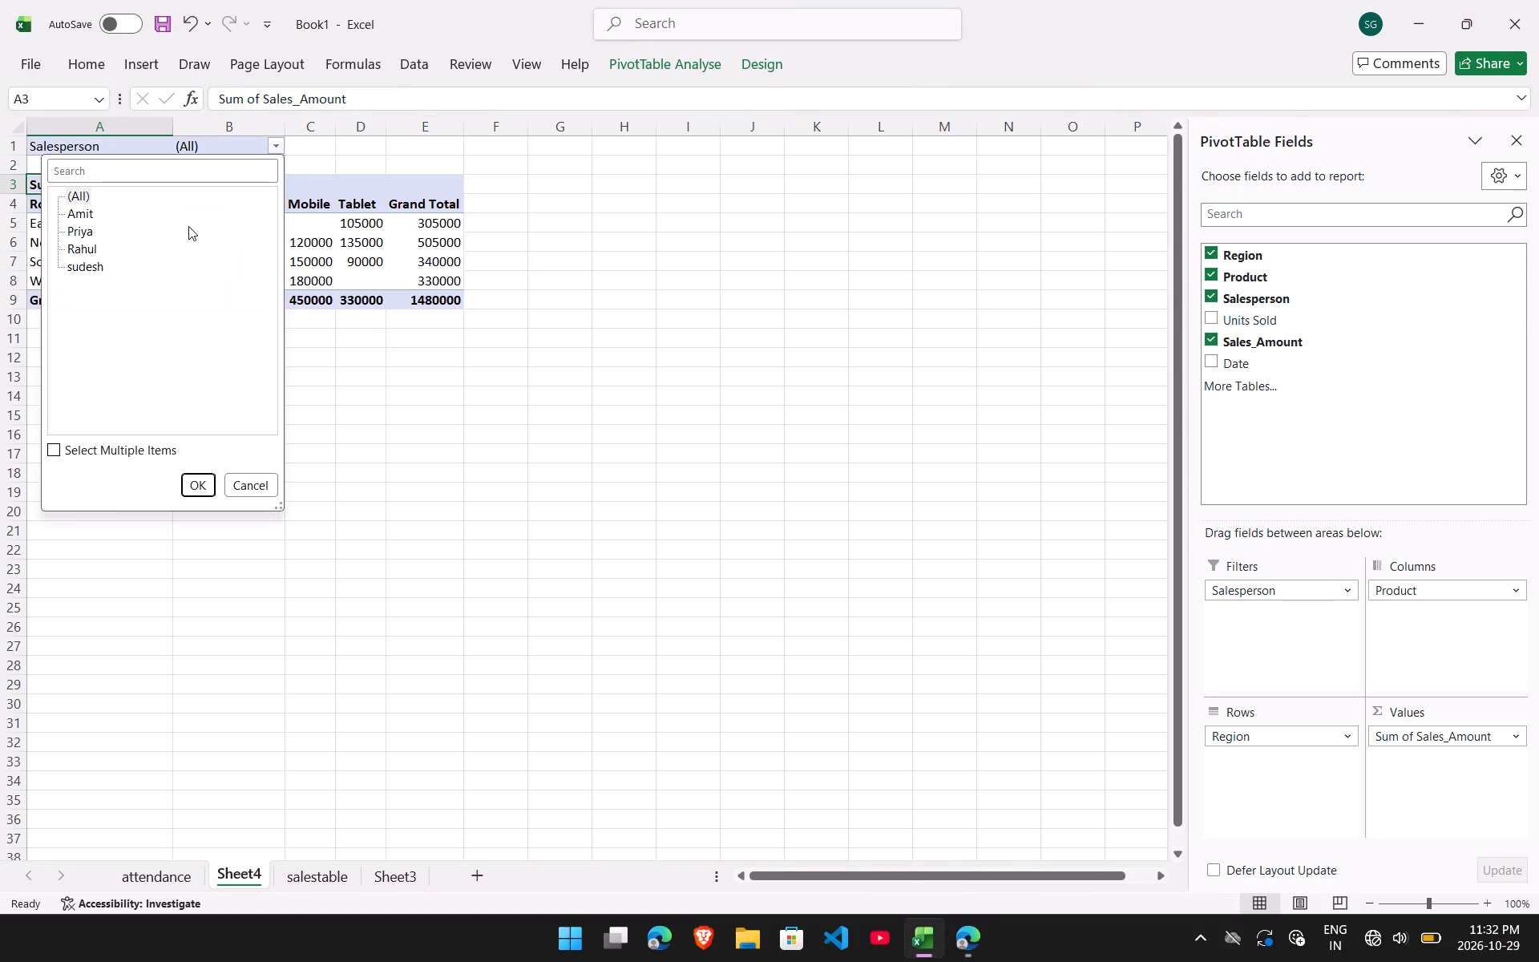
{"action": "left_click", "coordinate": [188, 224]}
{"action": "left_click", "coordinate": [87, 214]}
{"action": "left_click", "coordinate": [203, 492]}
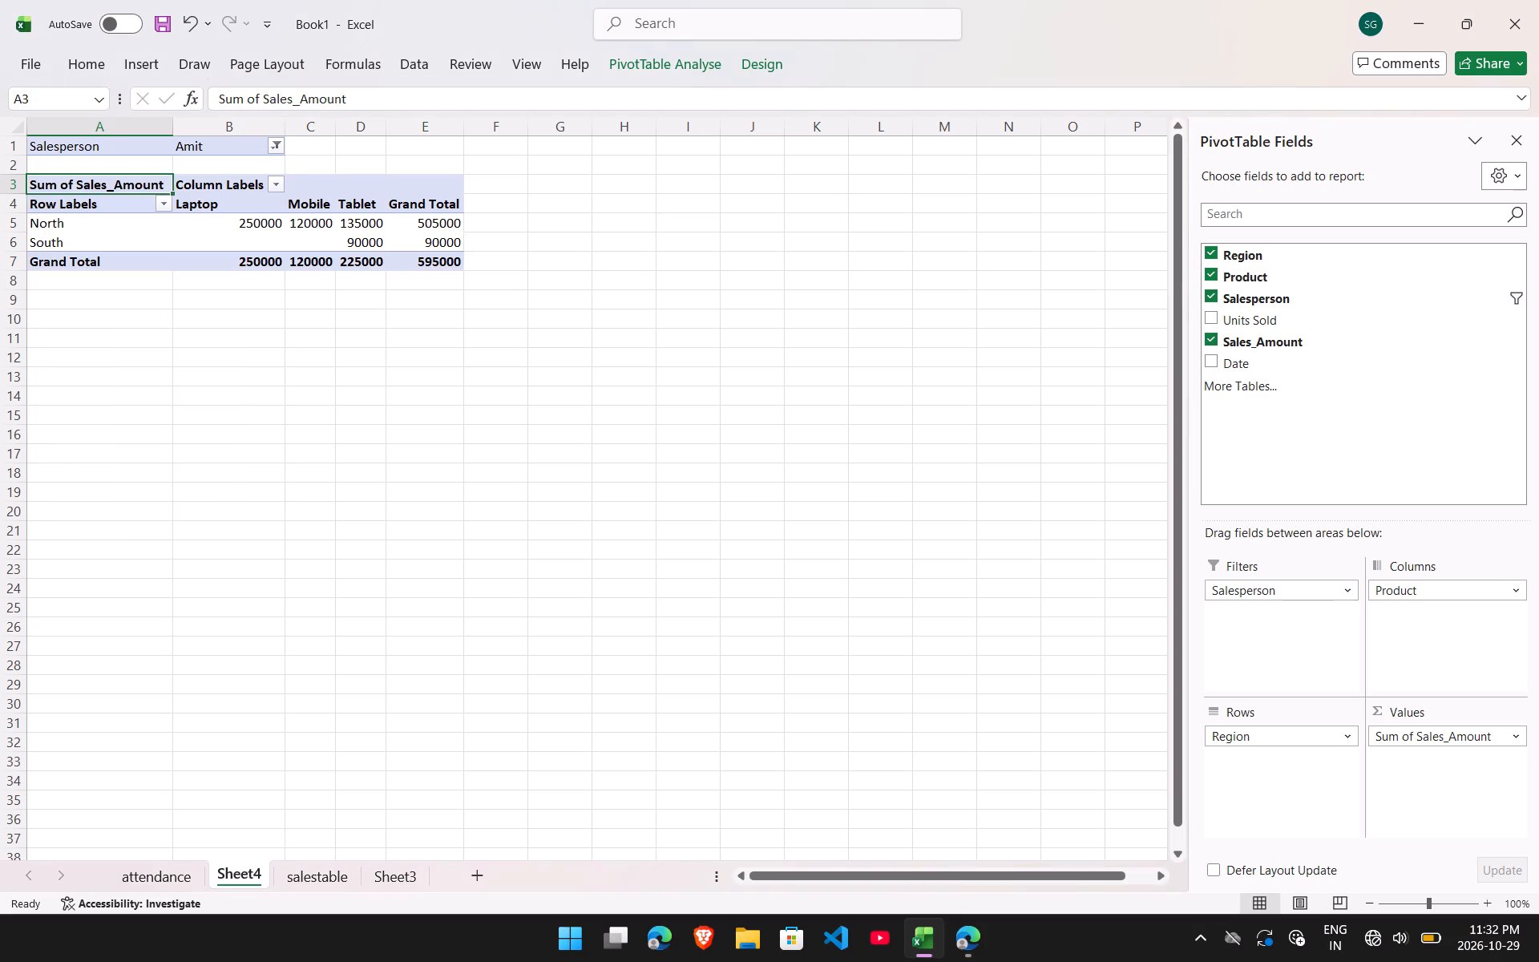
Set the pivot table's Salesperson filter to sudesh.
{"action": "left_click", "coordinate": [269, 151]}
{"action": "left_click", "coordinate": [273, 151]}
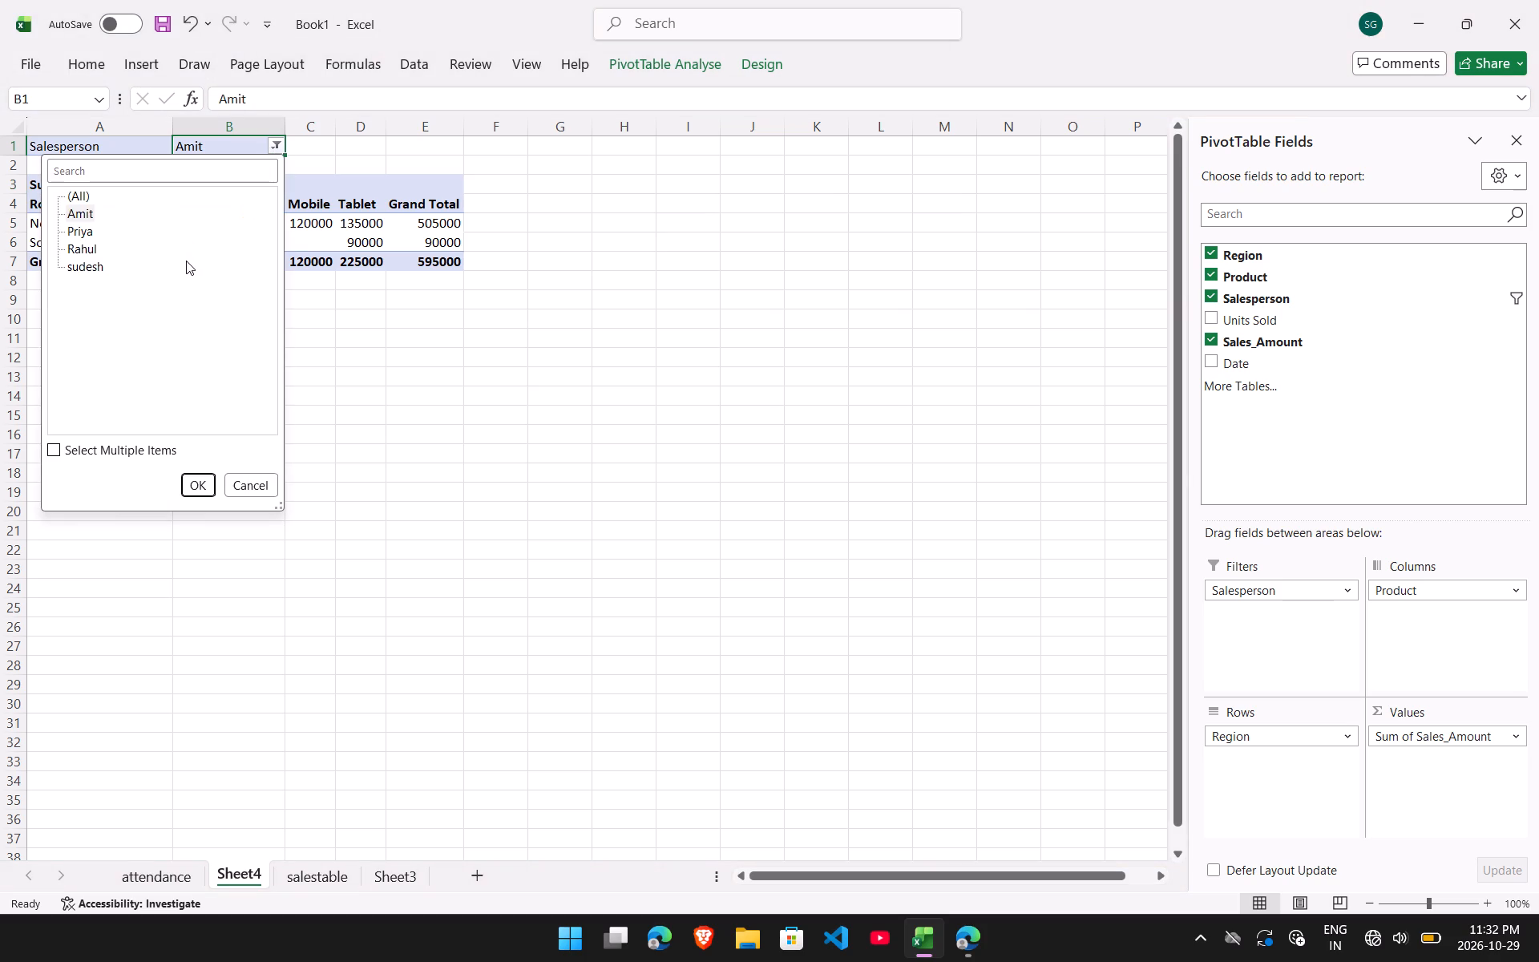
{"action": "left_click", "coordinate": [184, 265]}
{"action": "left_click", "coordinate": [176, 279]}
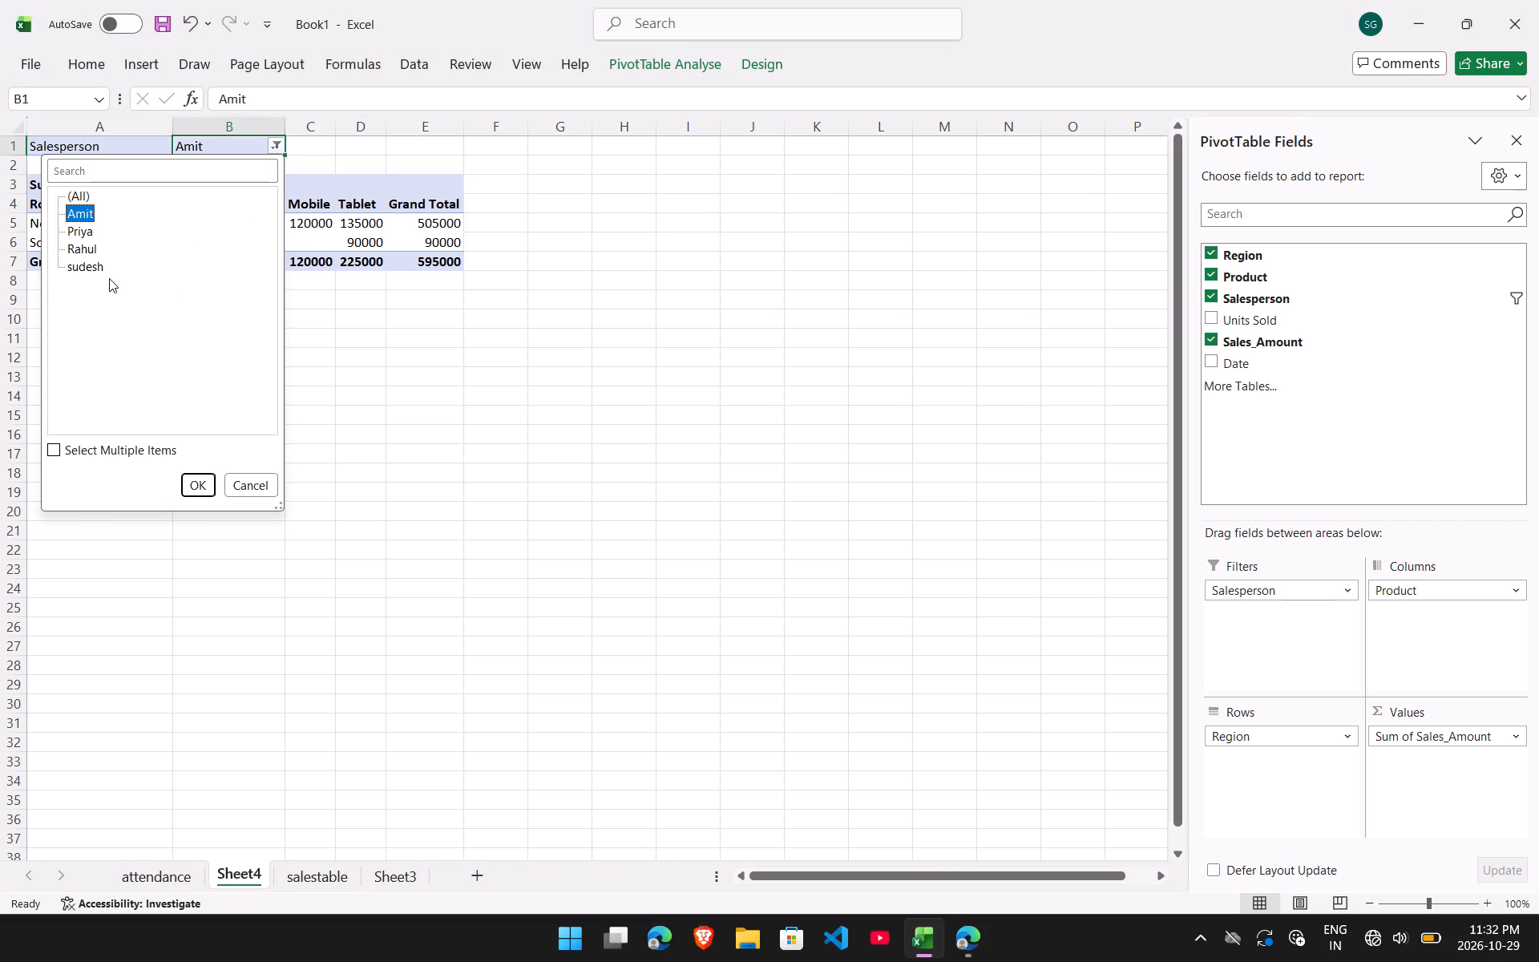
{"action": "left_click", "coordinate": [100, 265]}
{"action": "left_click", "coordinate": [206, 499]}
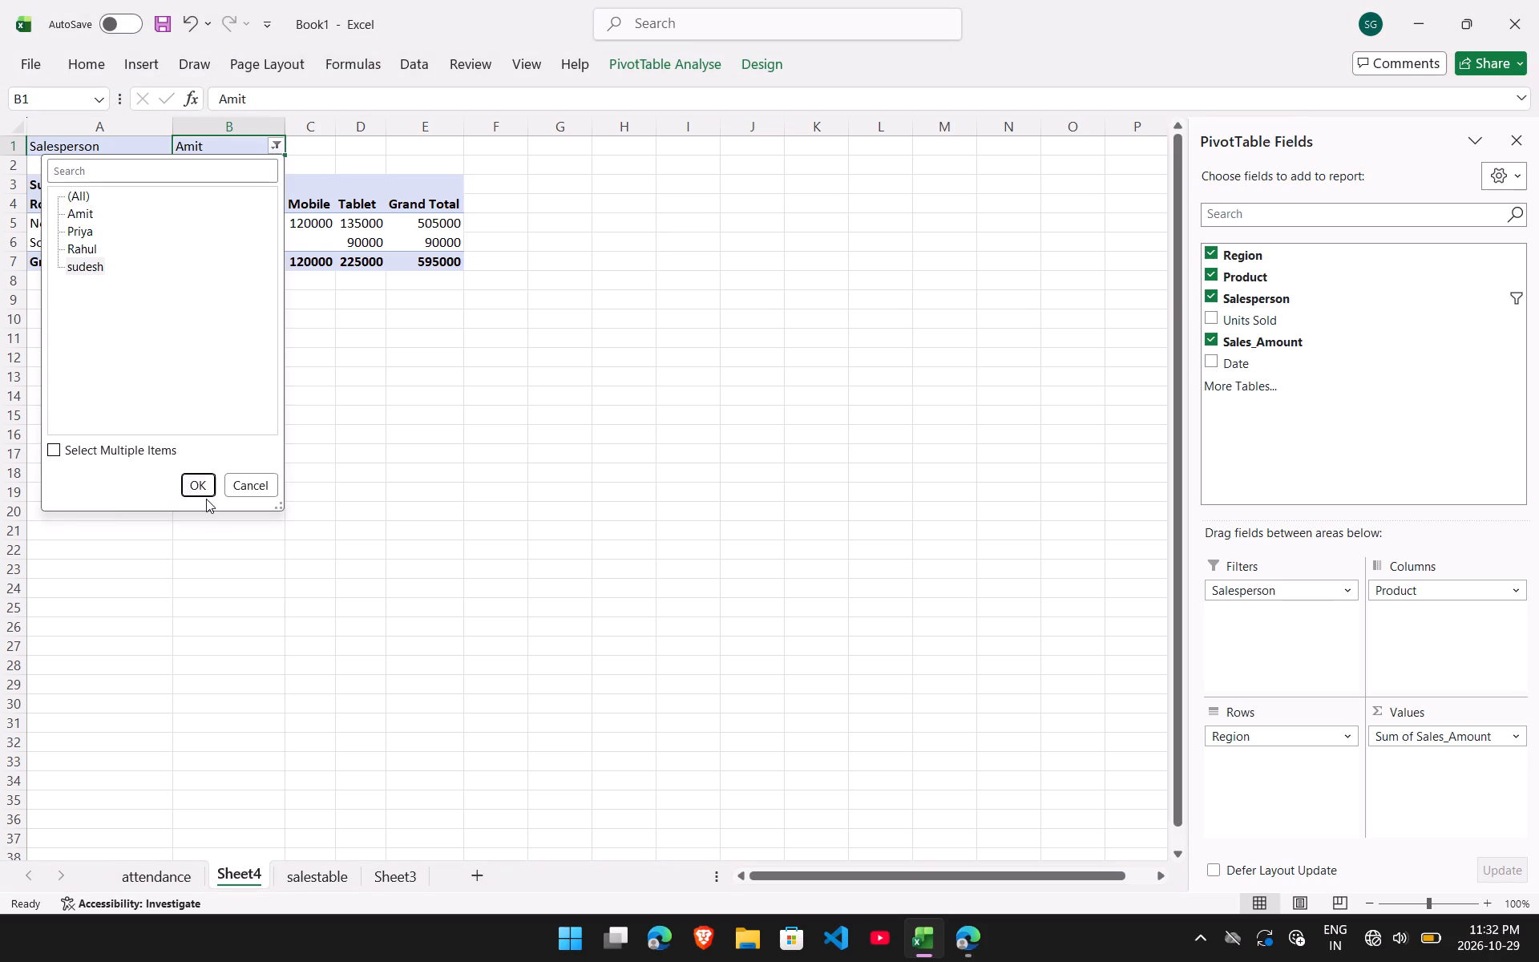
{"action": "left_click", "coordinate": [204, 495]}
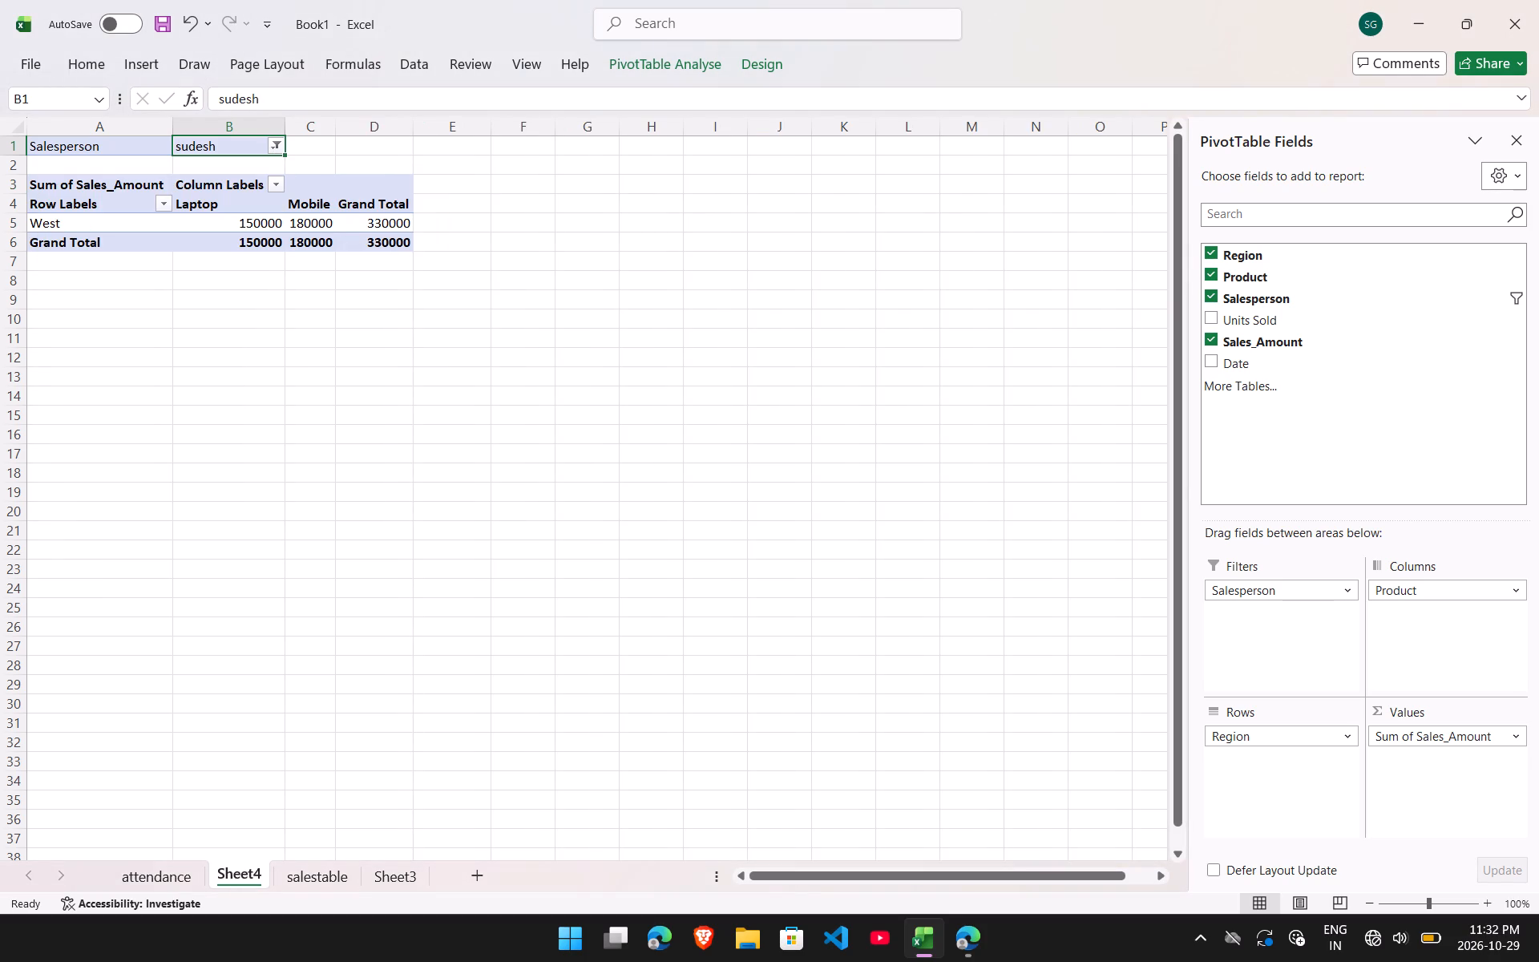
Switch to DAS.pdf in Edge to check the Experiment 4 instructions that follow the filtering section.
{"action": "left_click", "coordinate": [980, 952]}
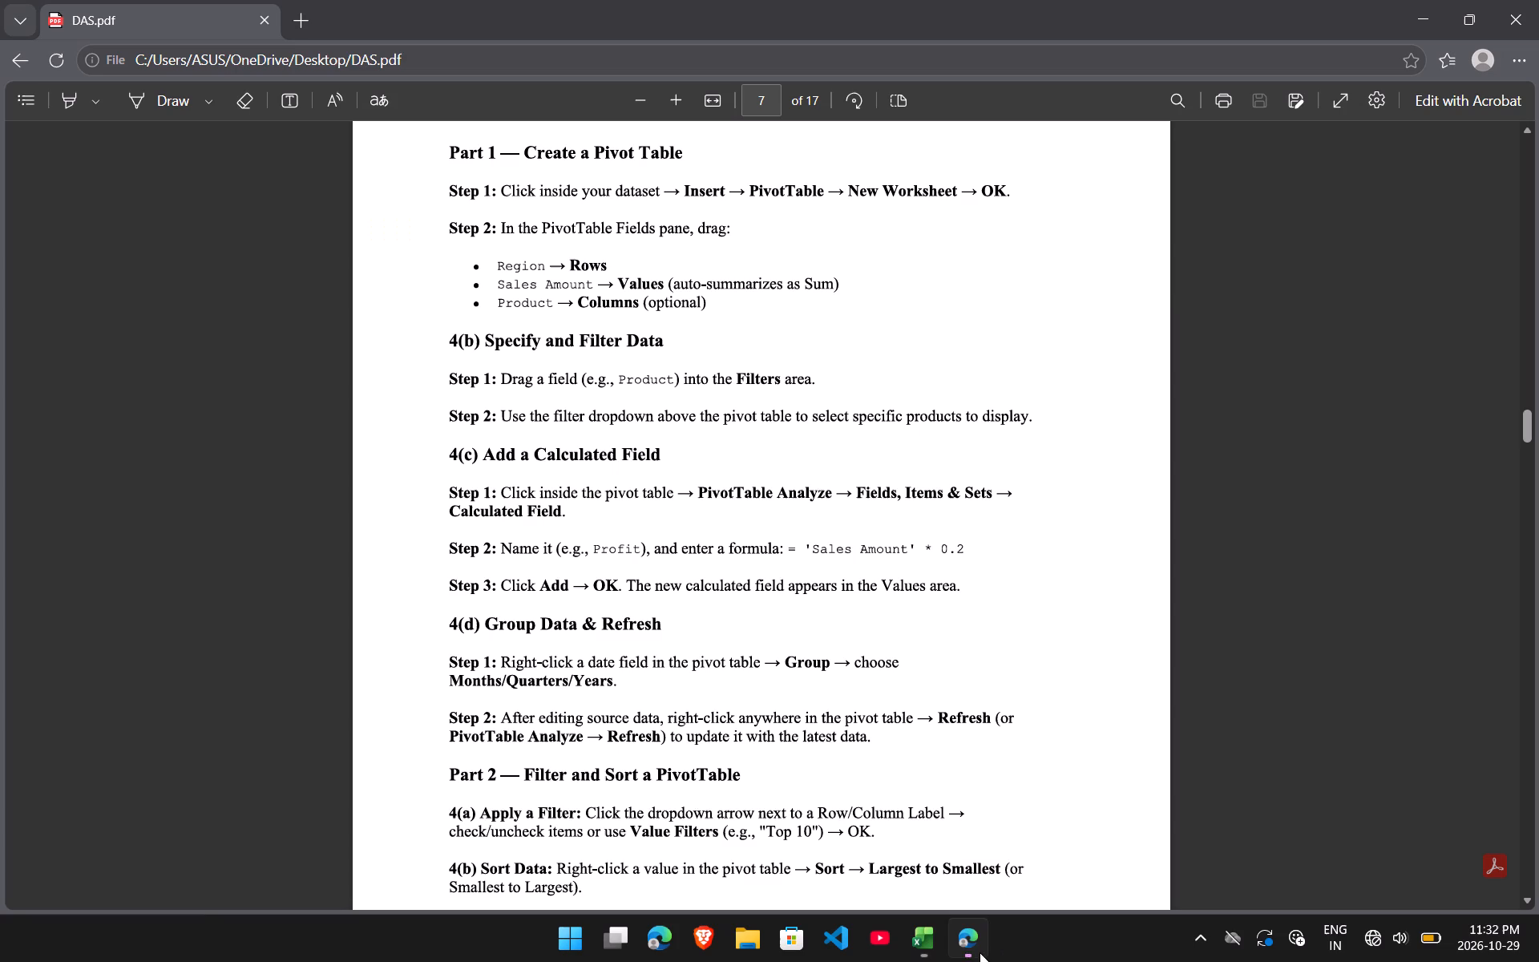
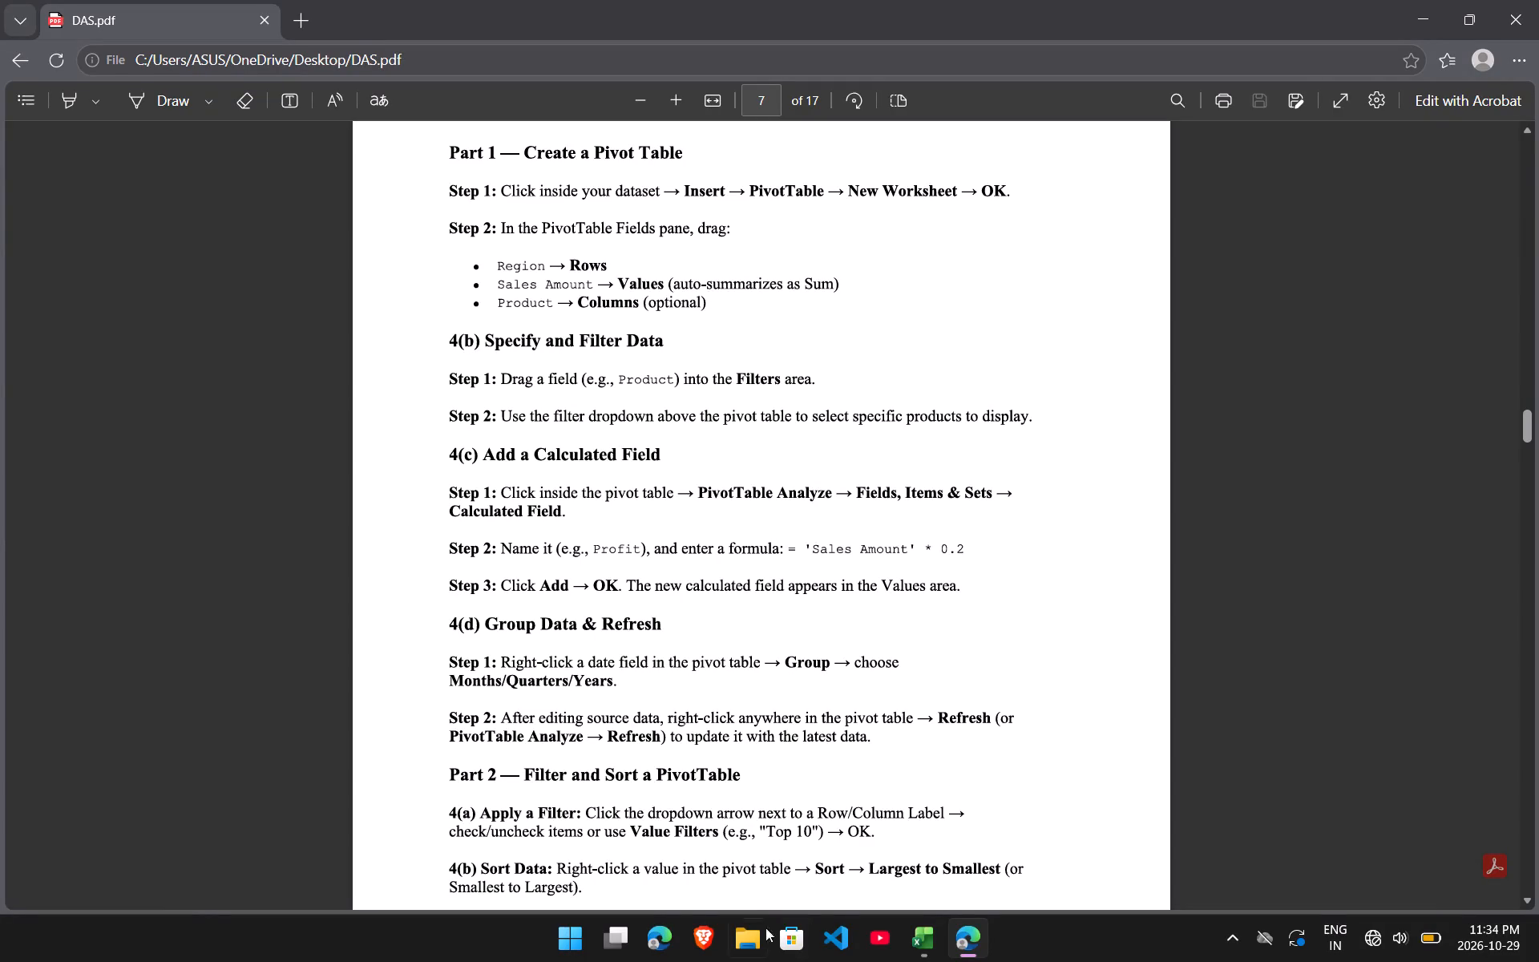
Switch to Excel and reset the pivot table's Salesperson filter to (All).
{"action": "left_click", "coordinate": [911, 933]}
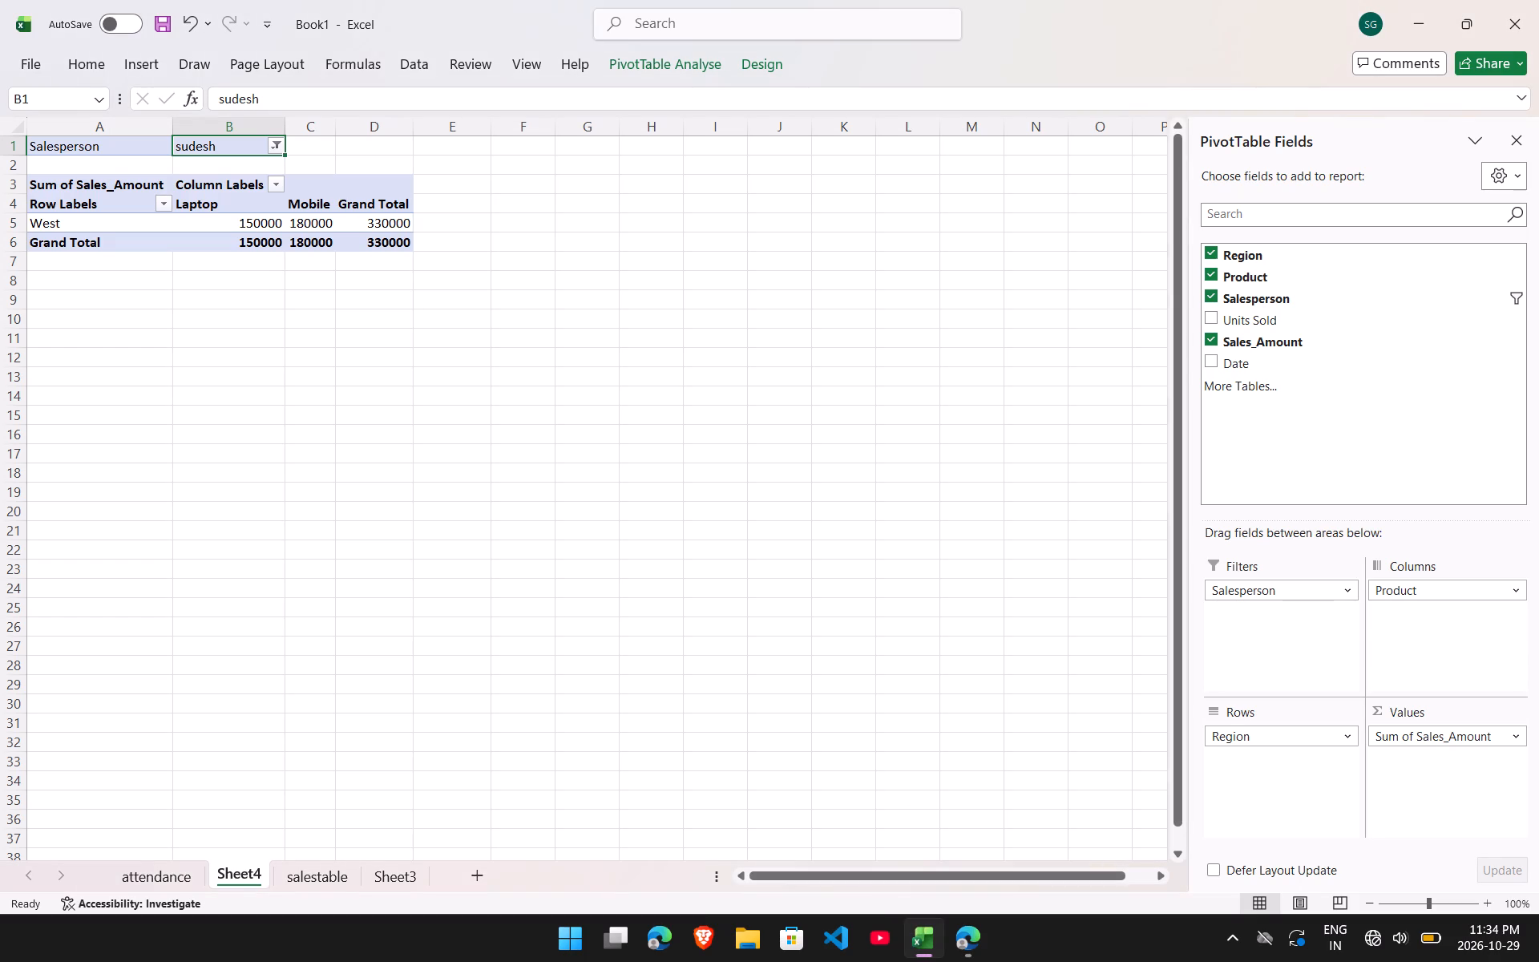
{"action": "left_click", "coordinate": [279, 143]}
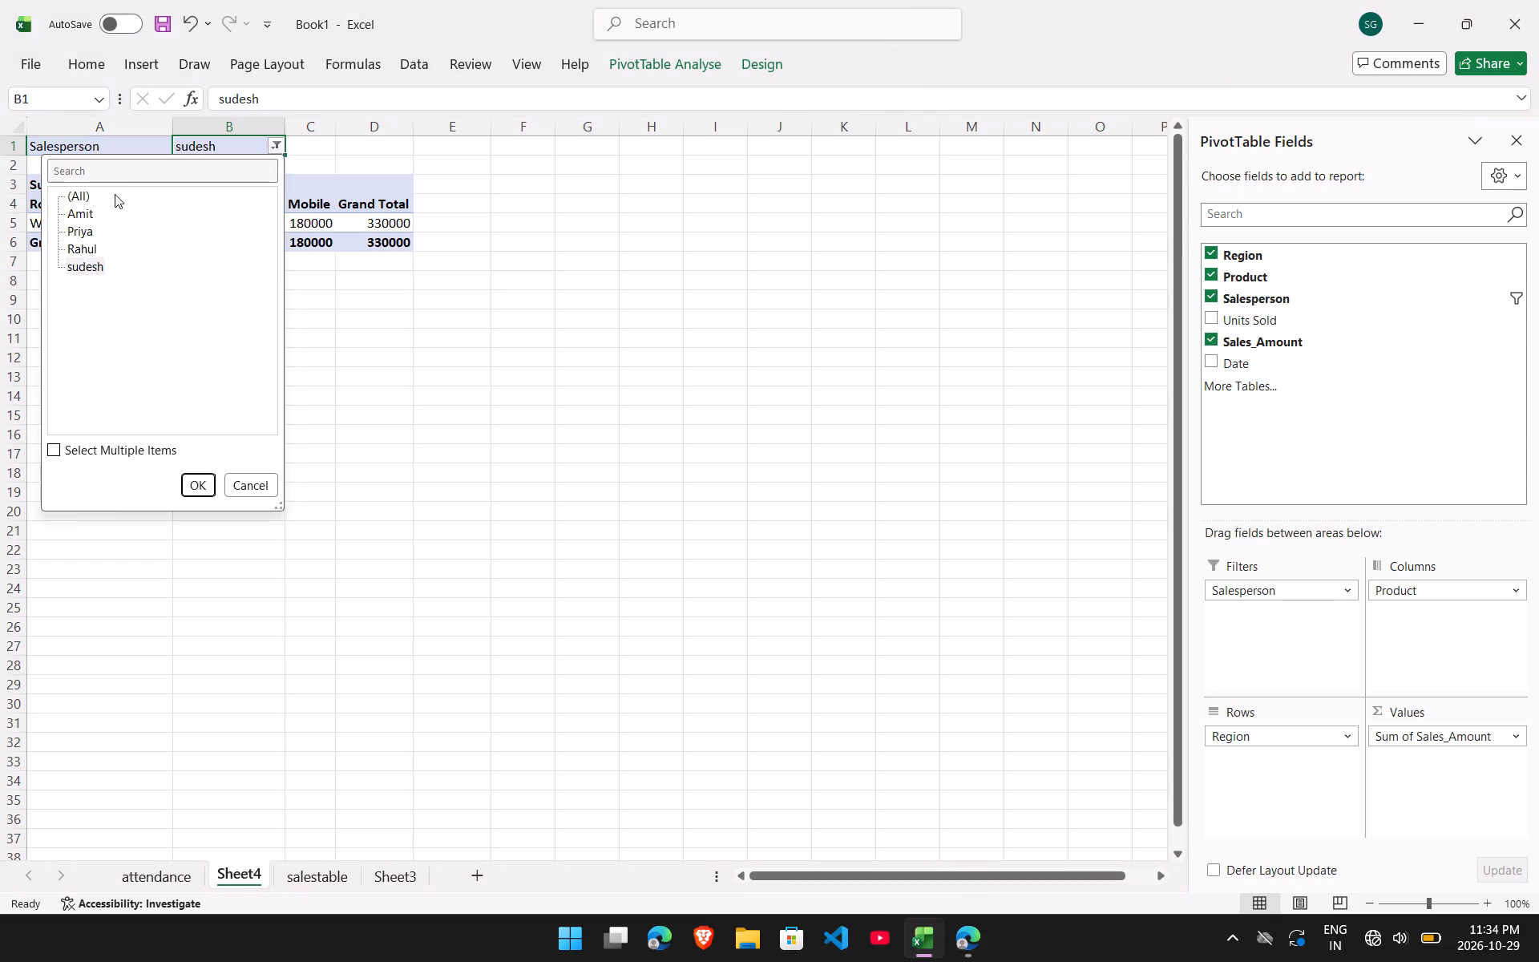
{"action": "left_click", "coordinate": [68, 194]}
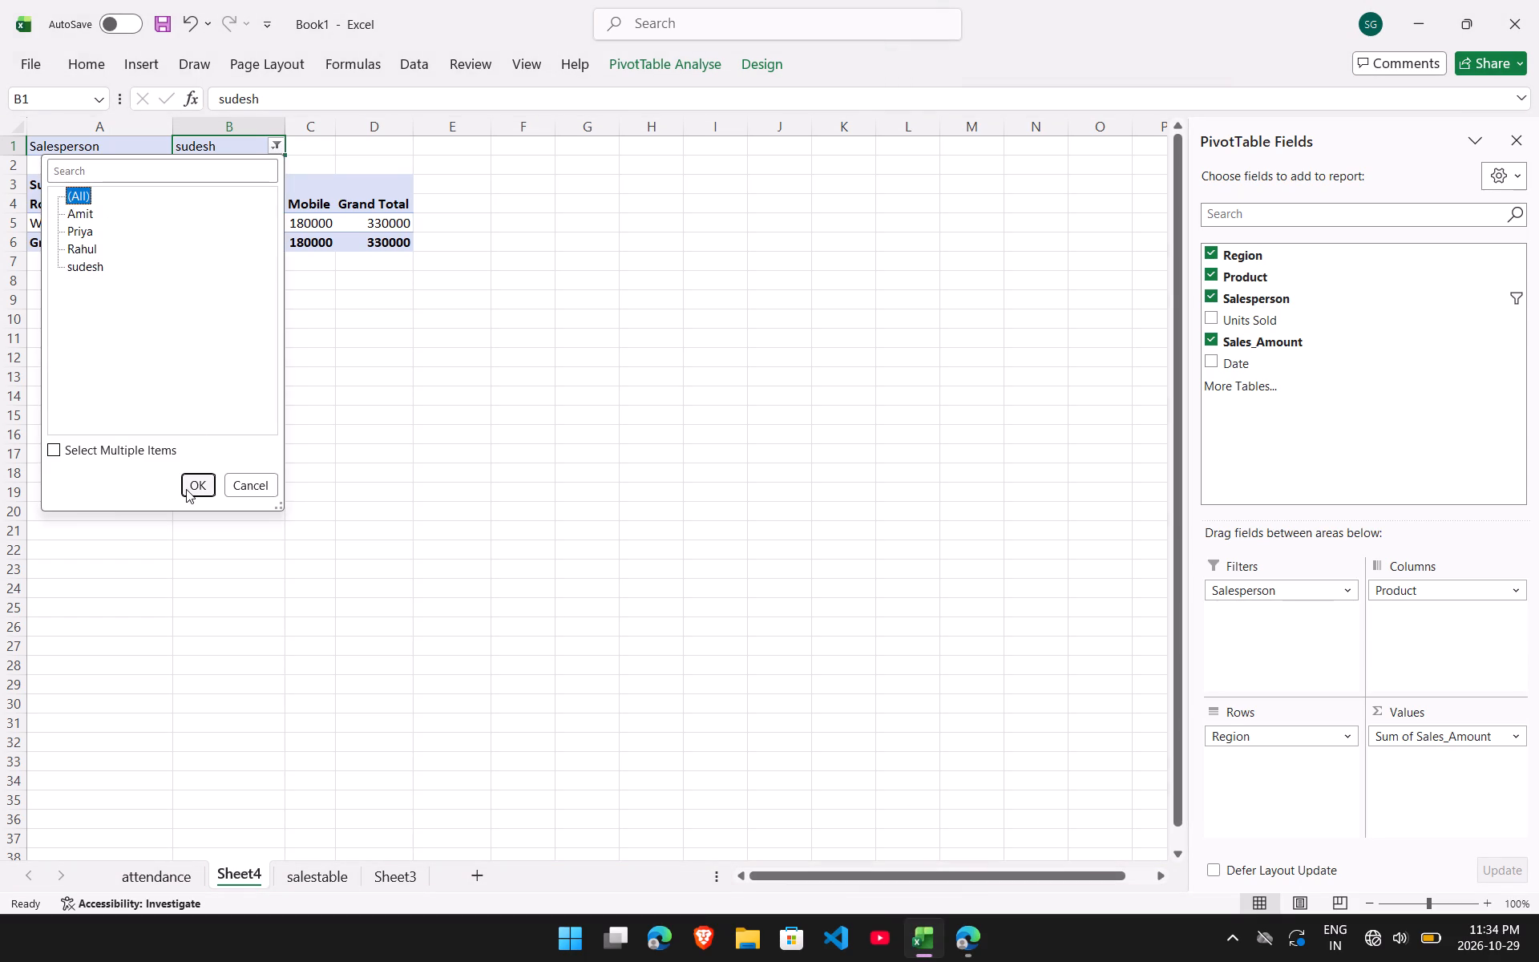
{"action": "left_click", "coordinate": [186, 489]}
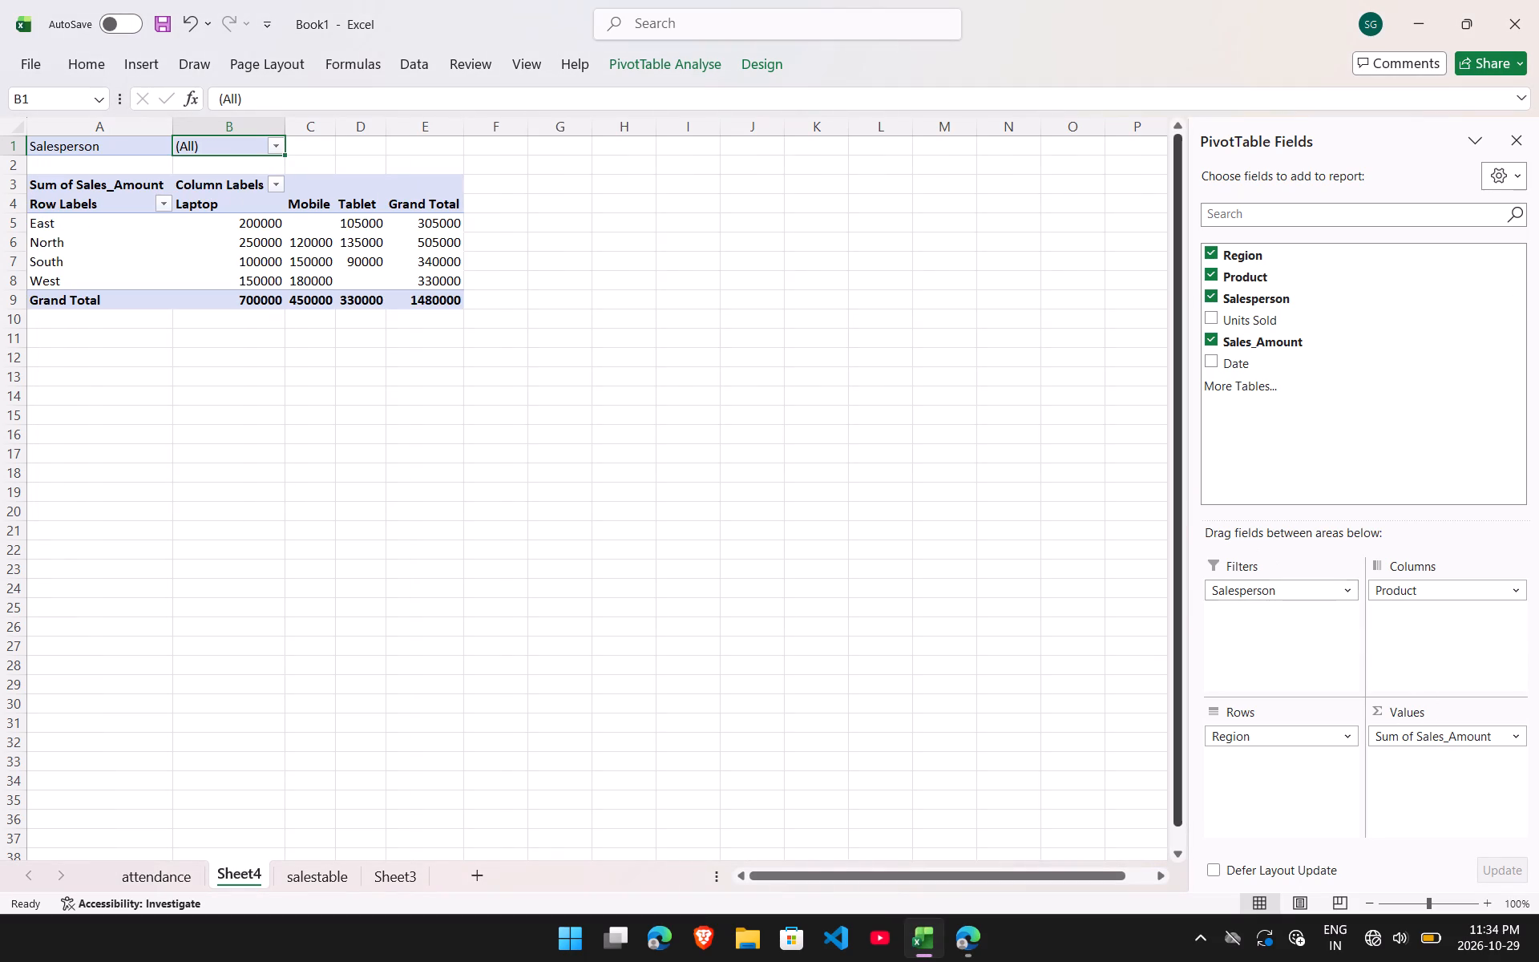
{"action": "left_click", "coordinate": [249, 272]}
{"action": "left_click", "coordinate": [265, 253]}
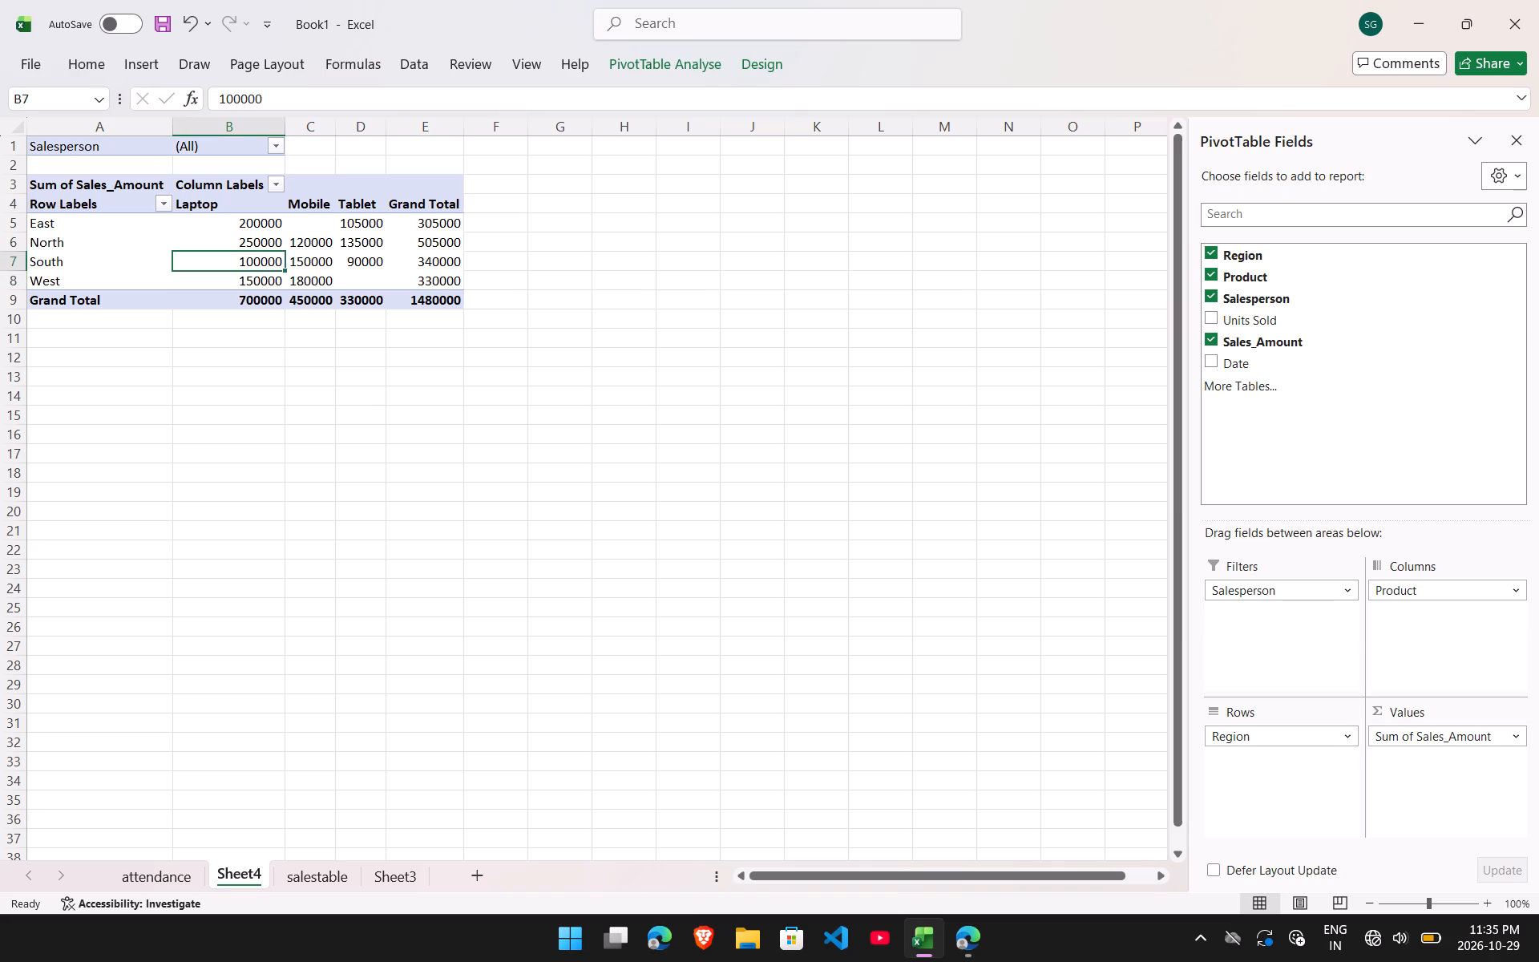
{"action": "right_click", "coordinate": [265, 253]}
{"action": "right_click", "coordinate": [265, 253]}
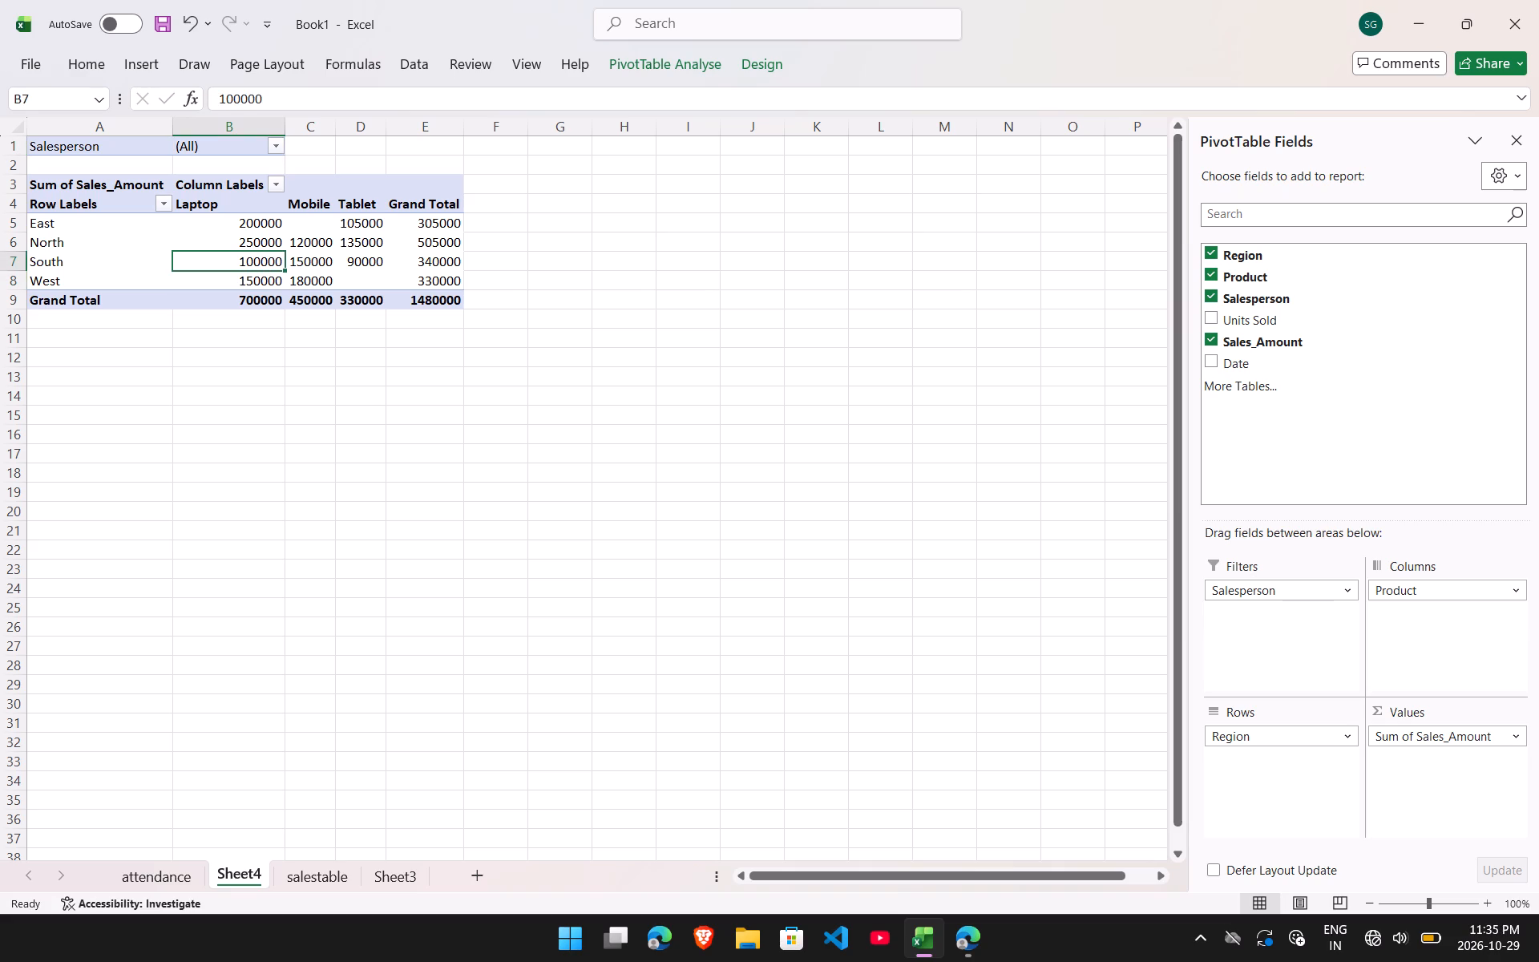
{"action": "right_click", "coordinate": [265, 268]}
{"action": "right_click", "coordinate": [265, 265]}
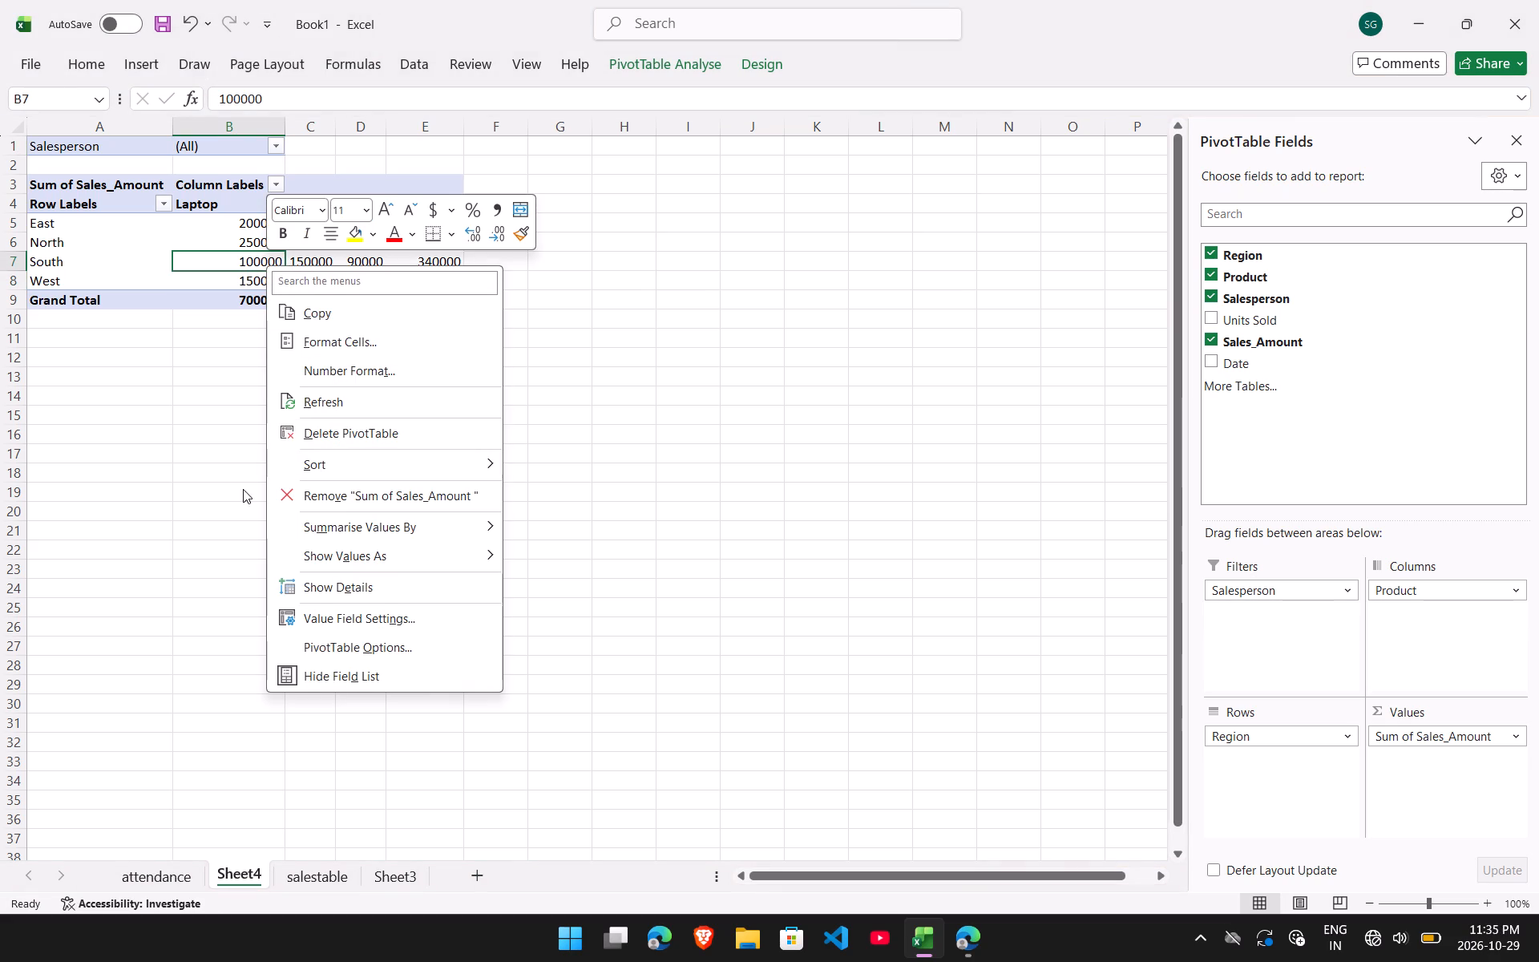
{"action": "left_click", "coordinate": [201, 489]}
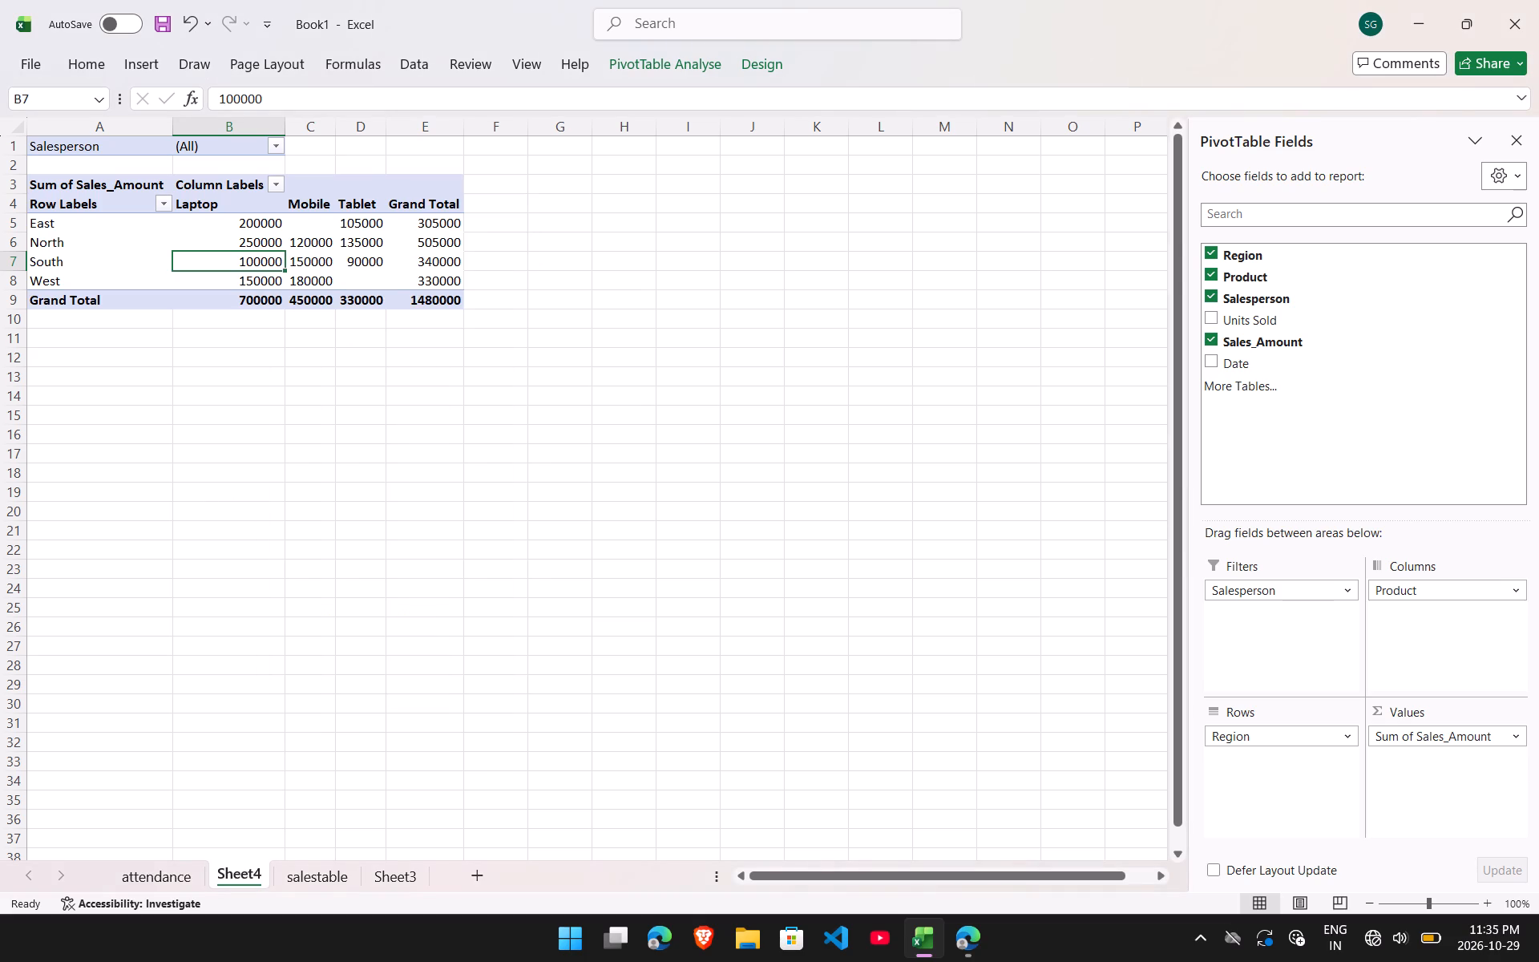
Check section 4(c) of DAS.pdf in Edge, and add a calculated field with the default name and formula = 0 in Excel.
{"action": "left_click", "coordinate": [682, 54]}
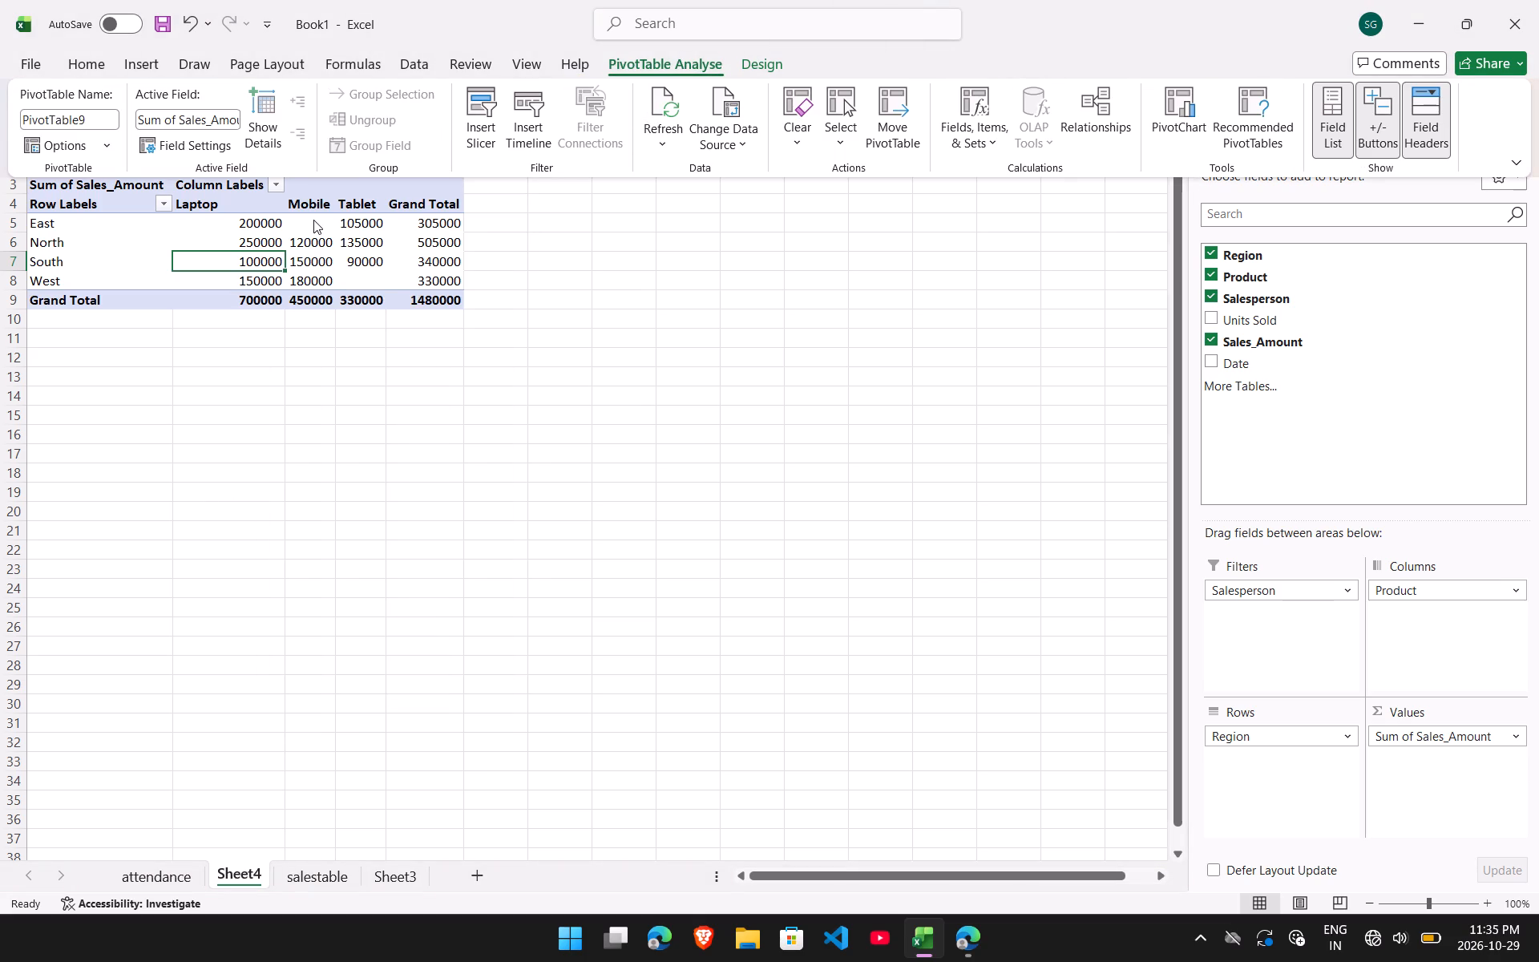
{"action": "key", "text": "alt+Tab"}
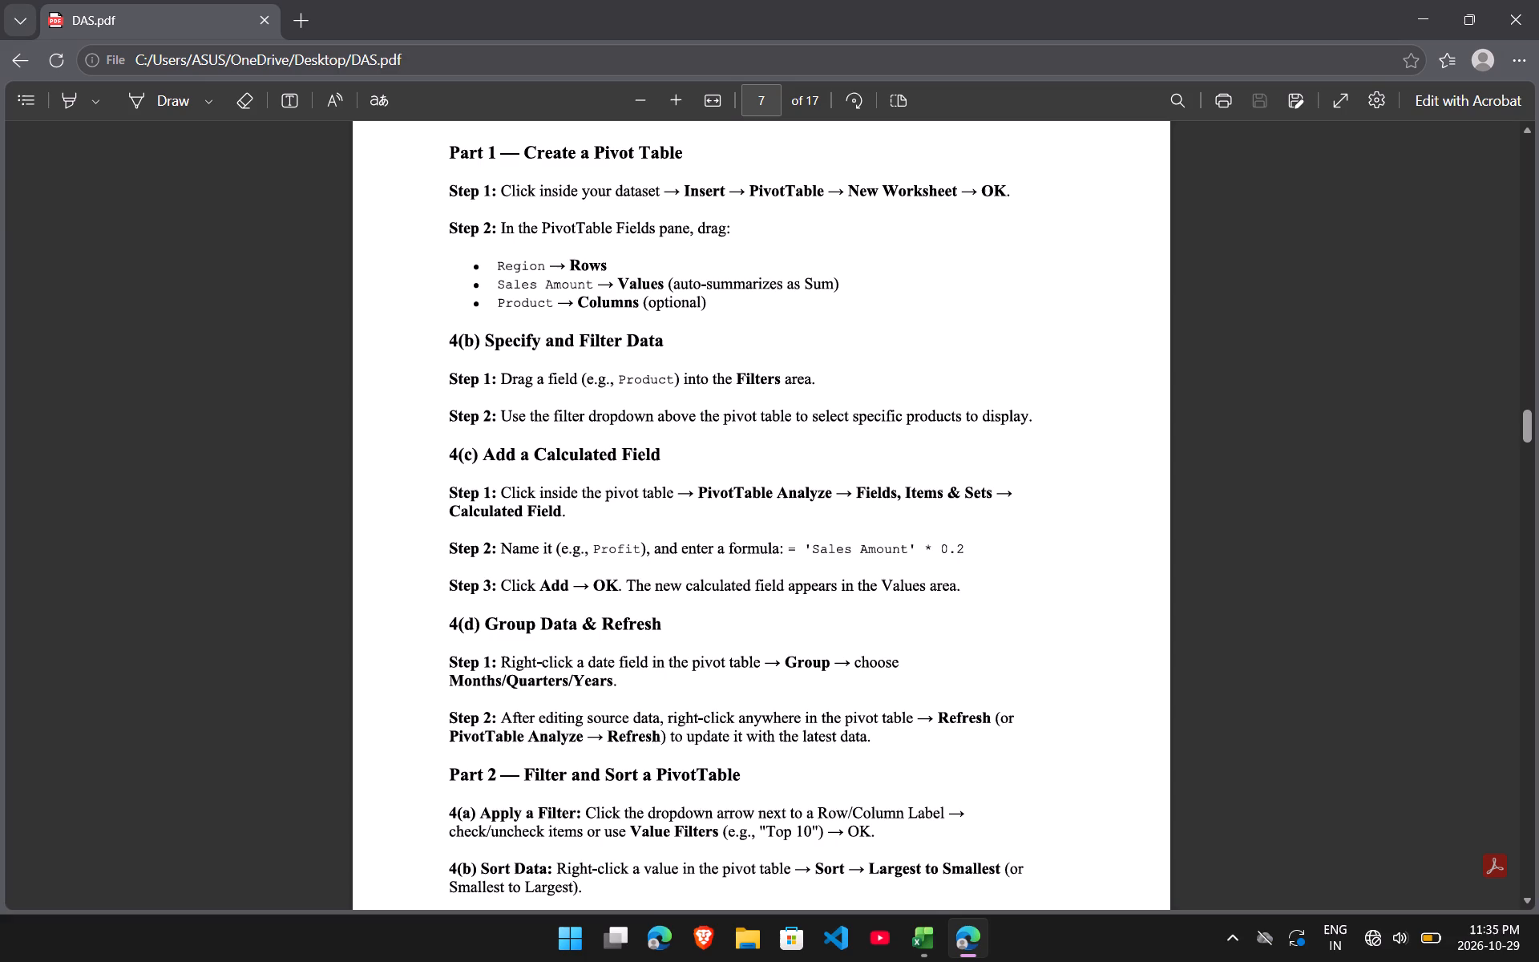
{"action": "key", "text": "alt+Tab"}
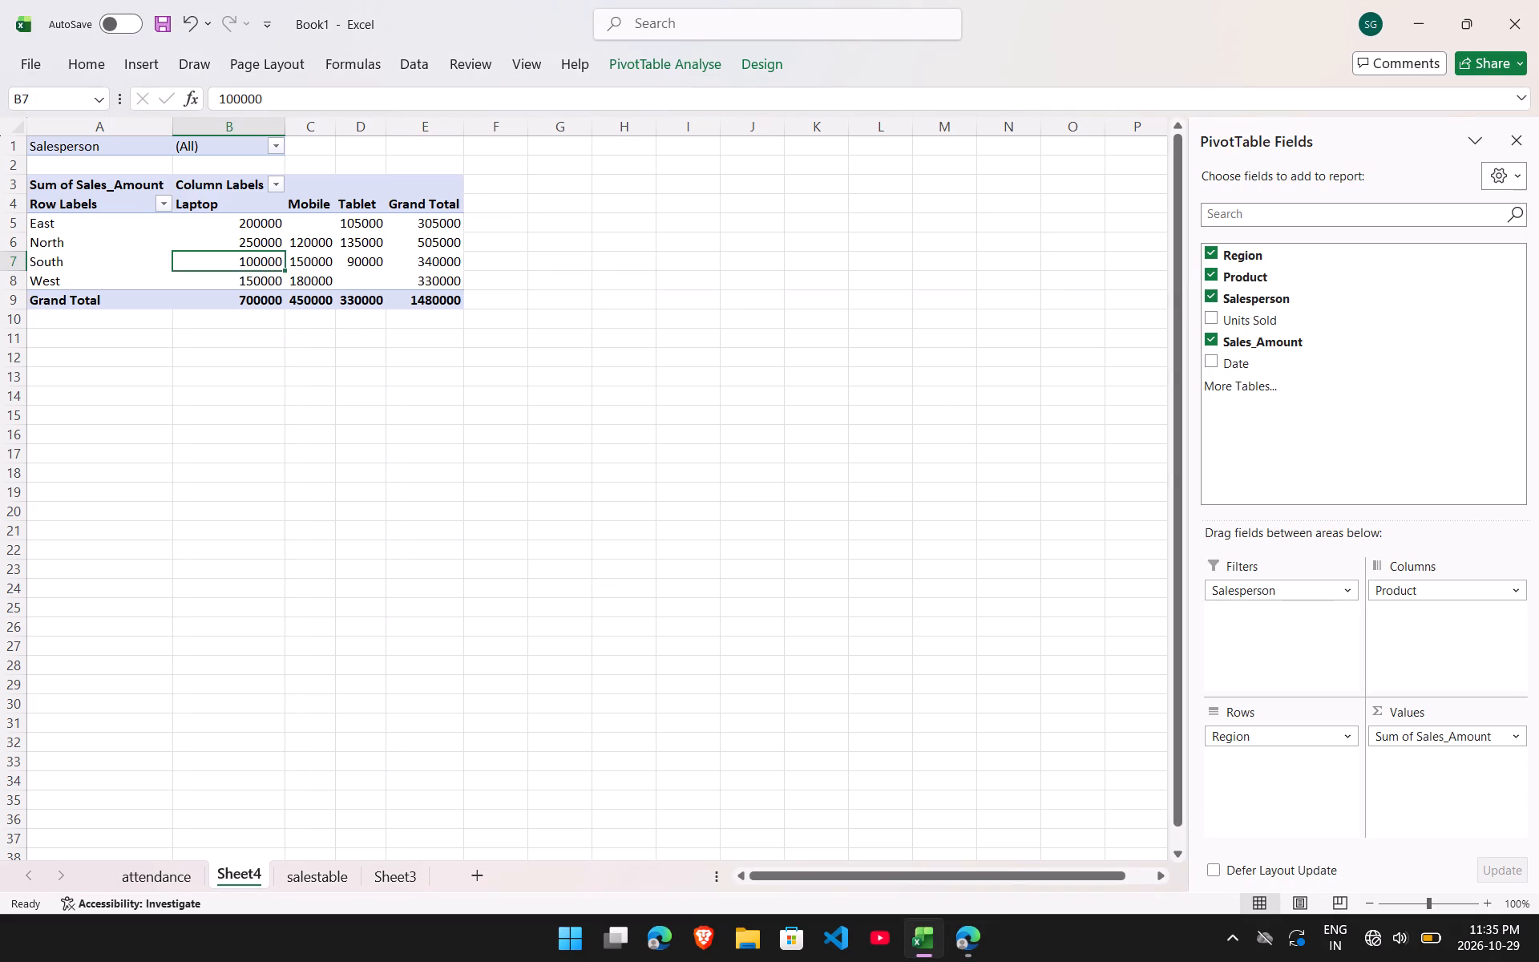
{"action": "left_click", "coordinate": [667, 72]}
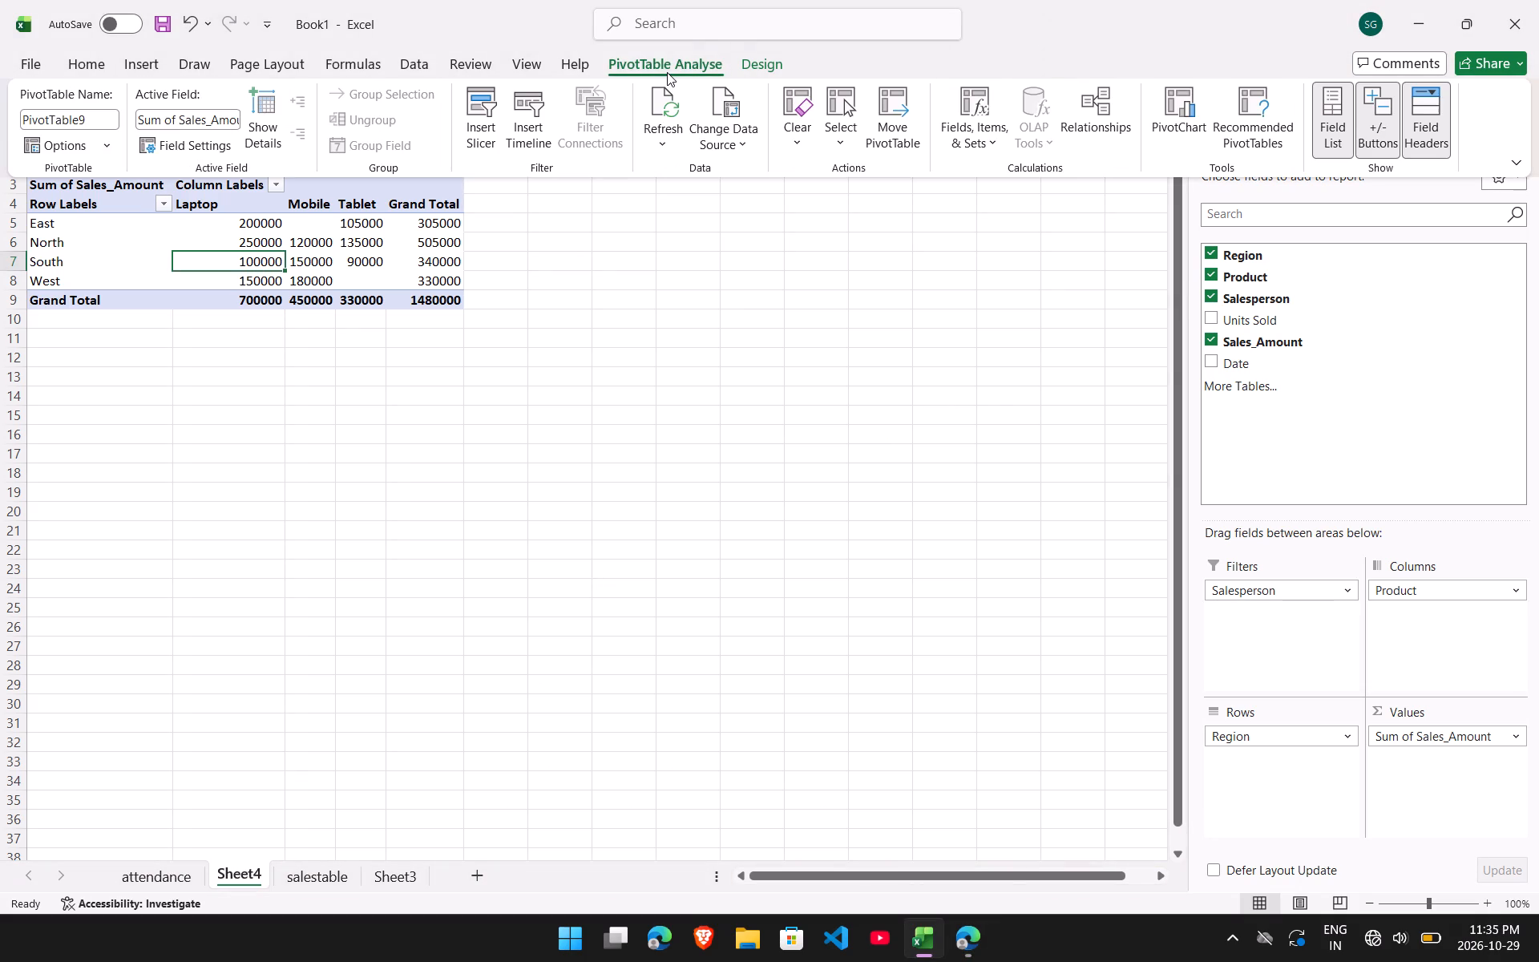
{"action": "left_click", "coordinate": [974, 138]}
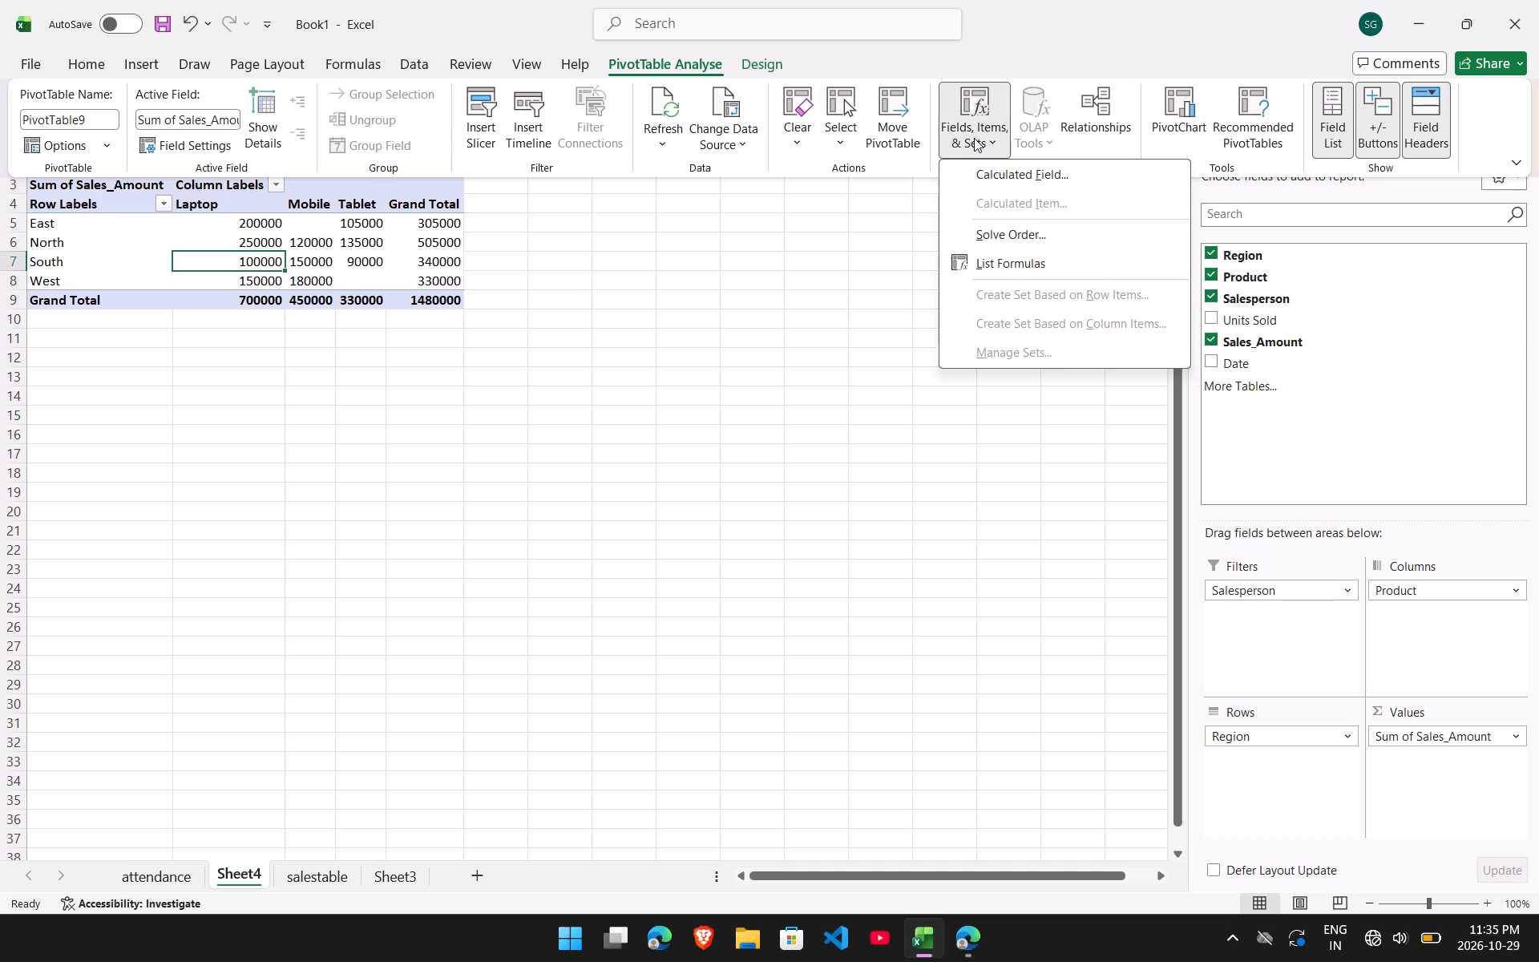
{"action": "left_click", "coordinate": [1039, 181]}
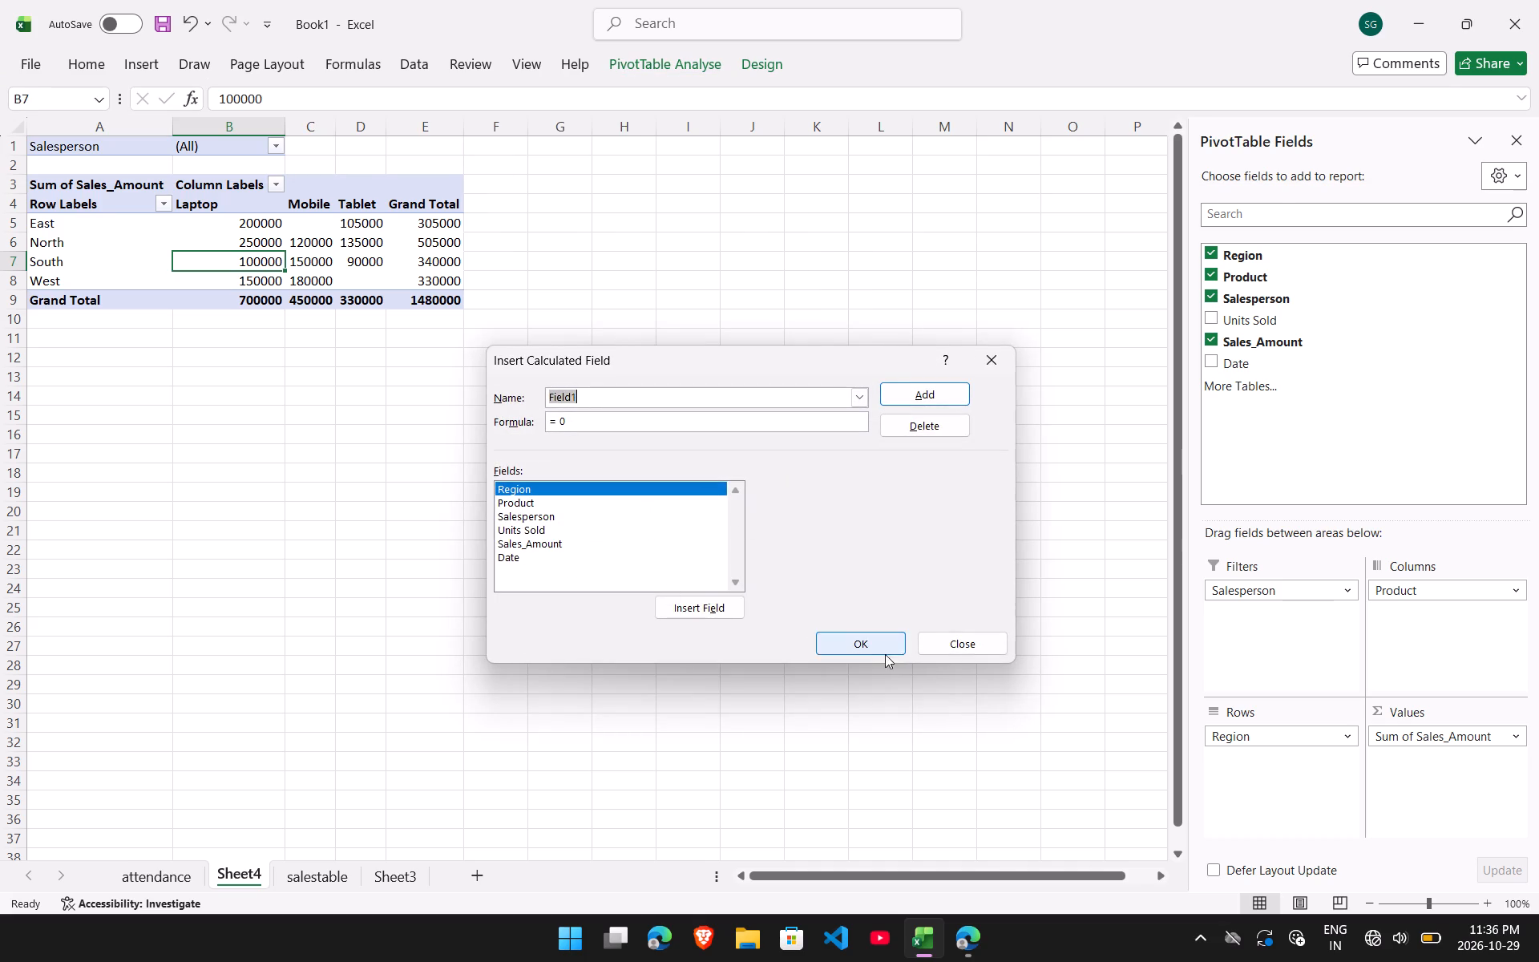
{"action": "left_click", "coordinate": [867, 644]}
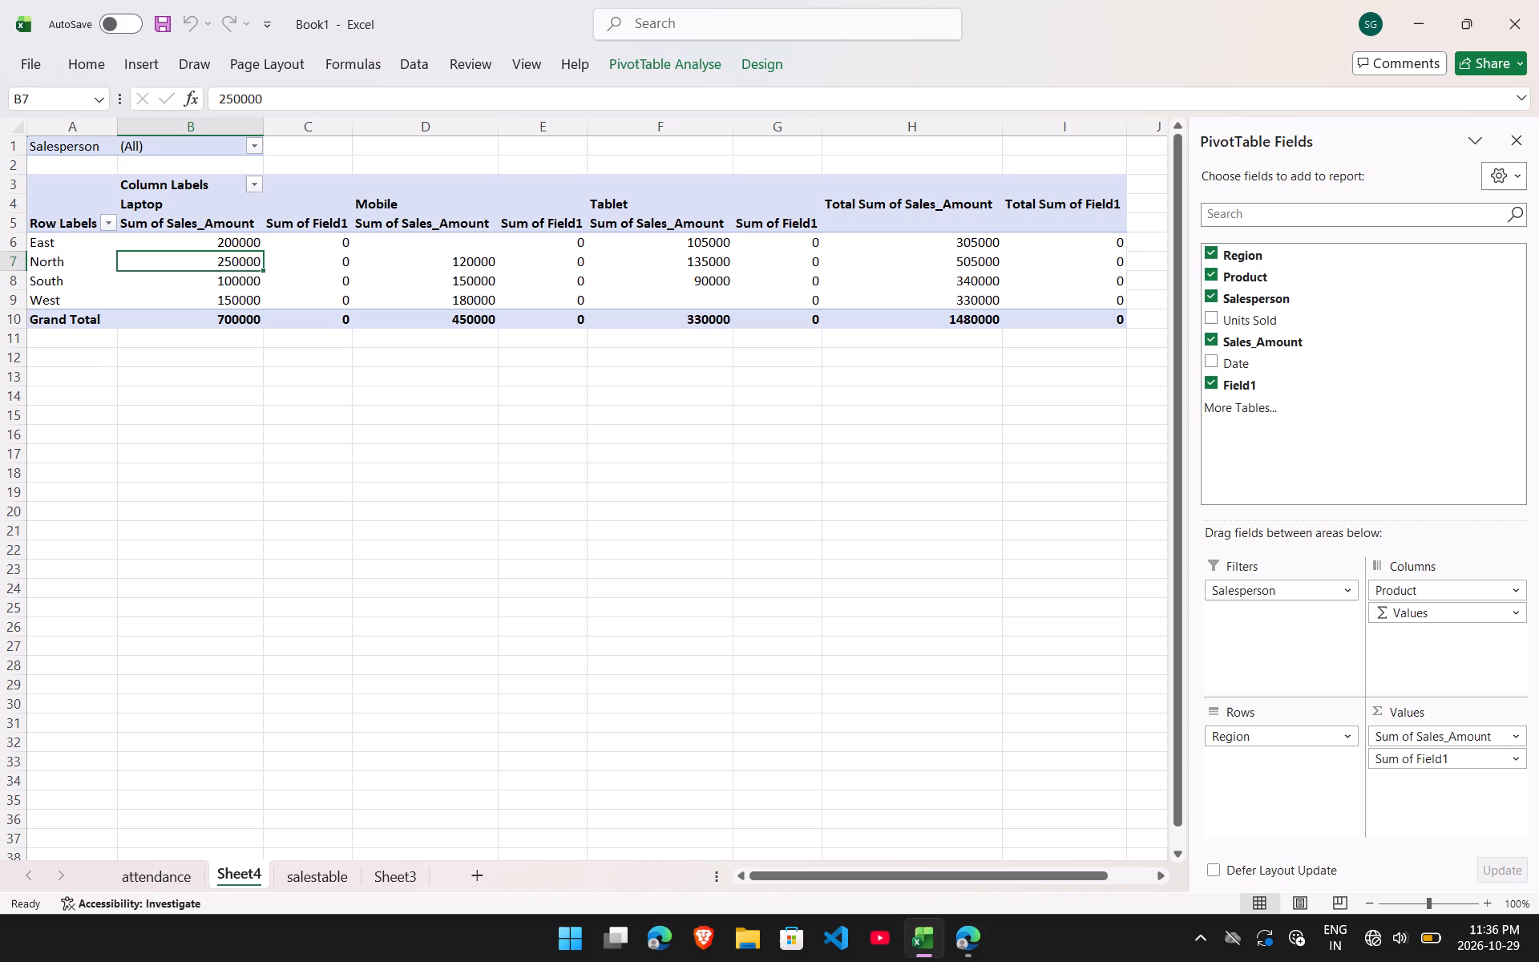
Start a second calculated field and insert Salesperson and Sales_Amount into its formula.
{"action": "scroll", "coordinate": [798, 229], "scroll_direction": "up", "scroll_amount": 1}
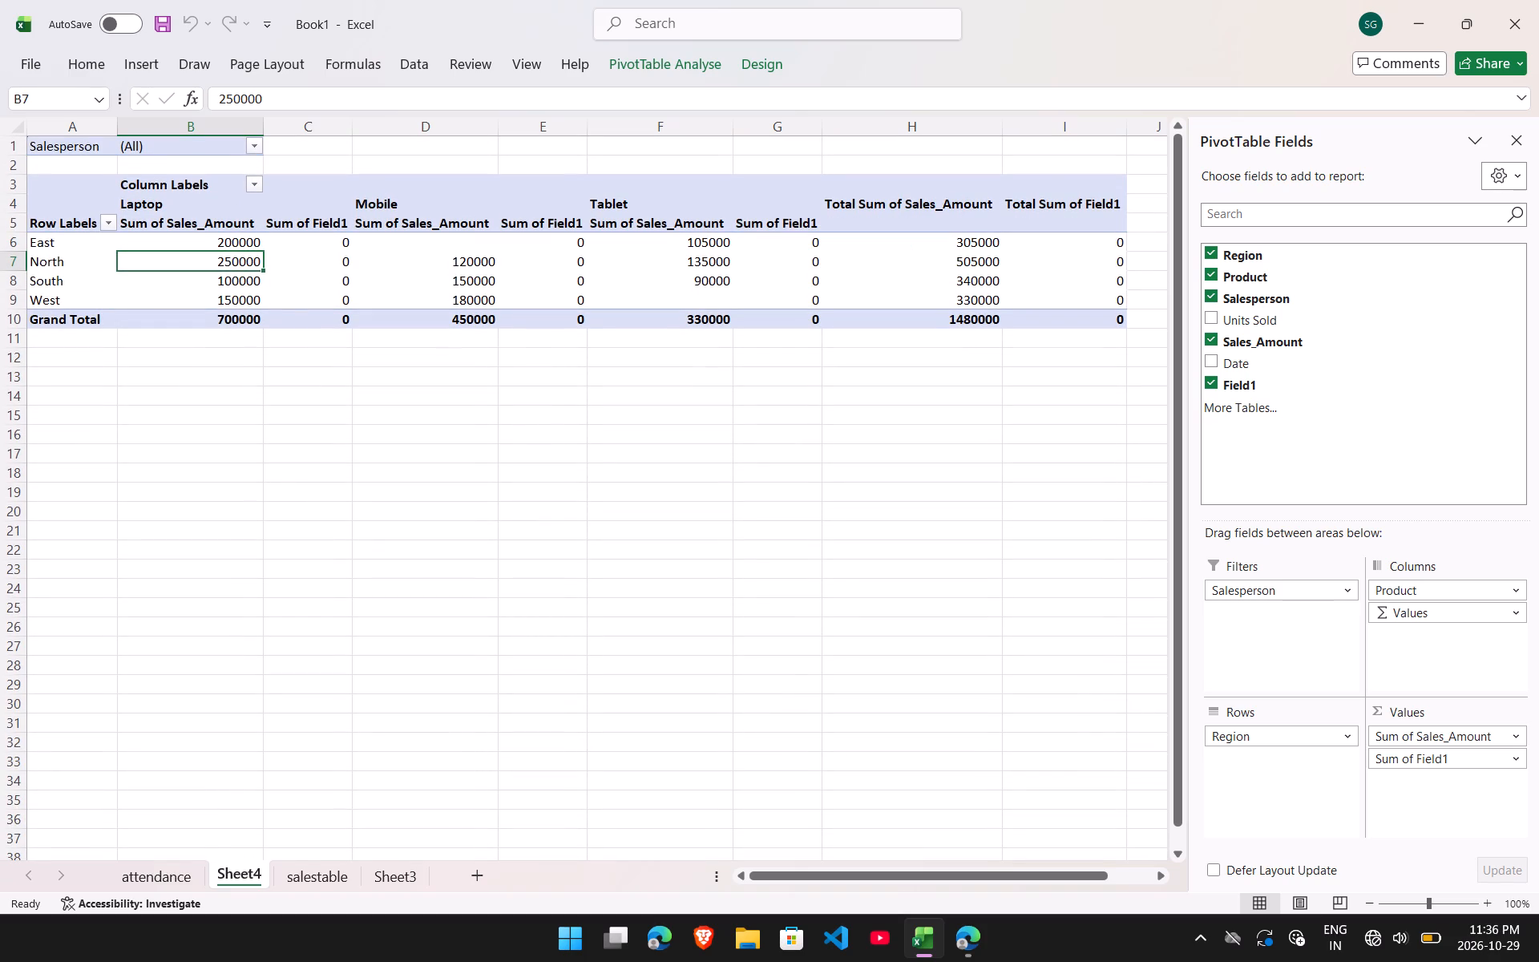
{"action": "left_click", "coordinate": [628, 57]}
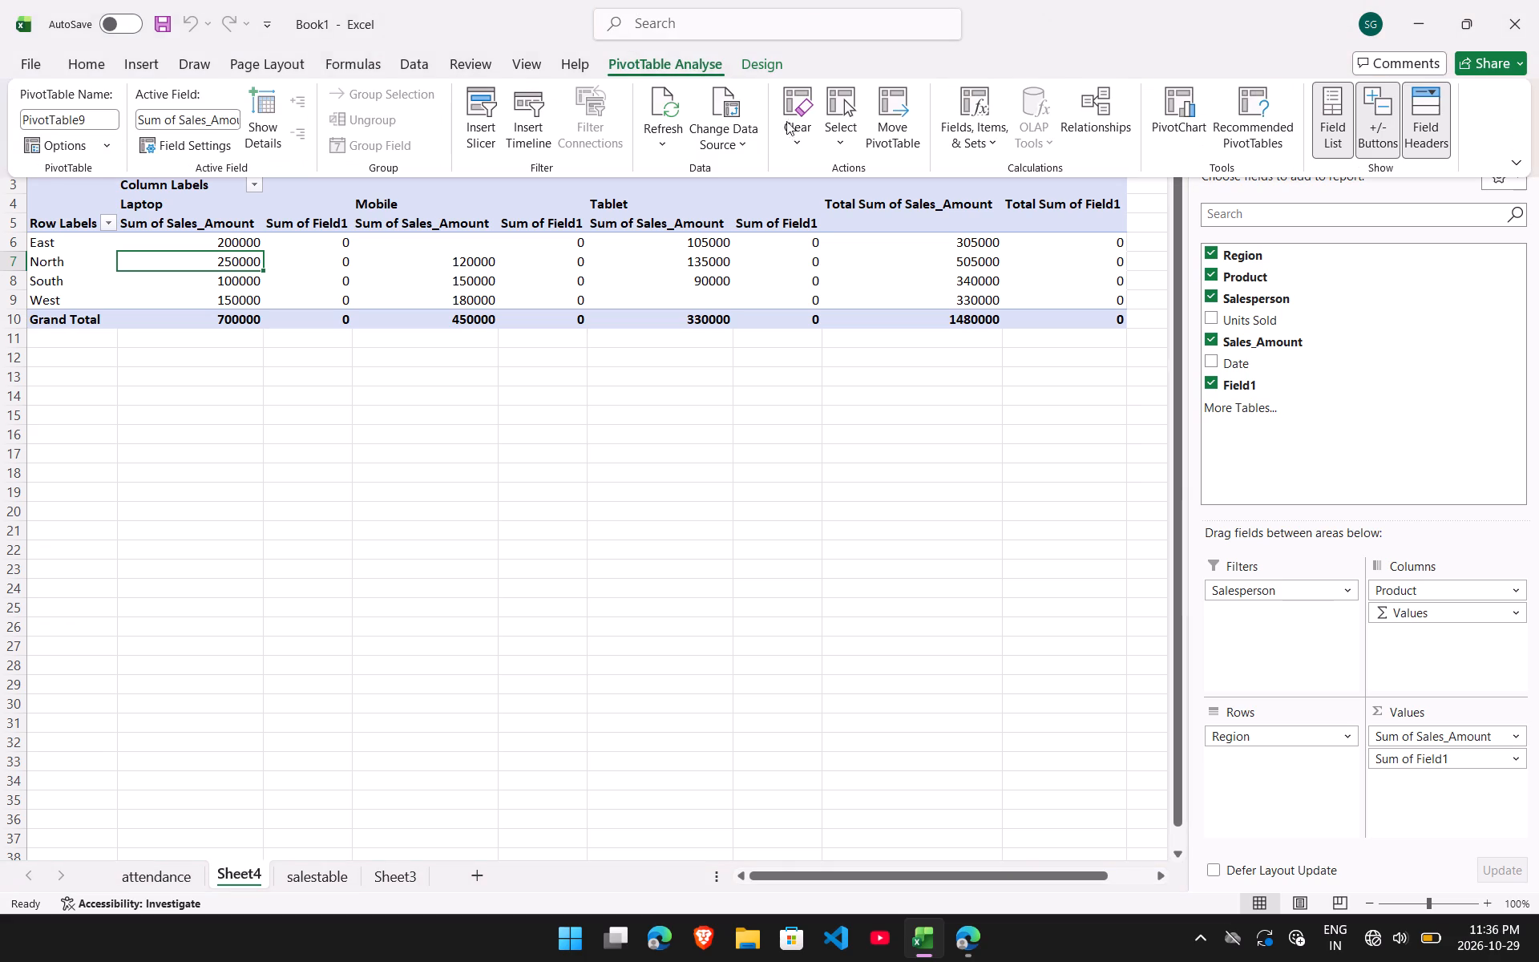
{"action": "left_click", "coordinate": [971, 131]}
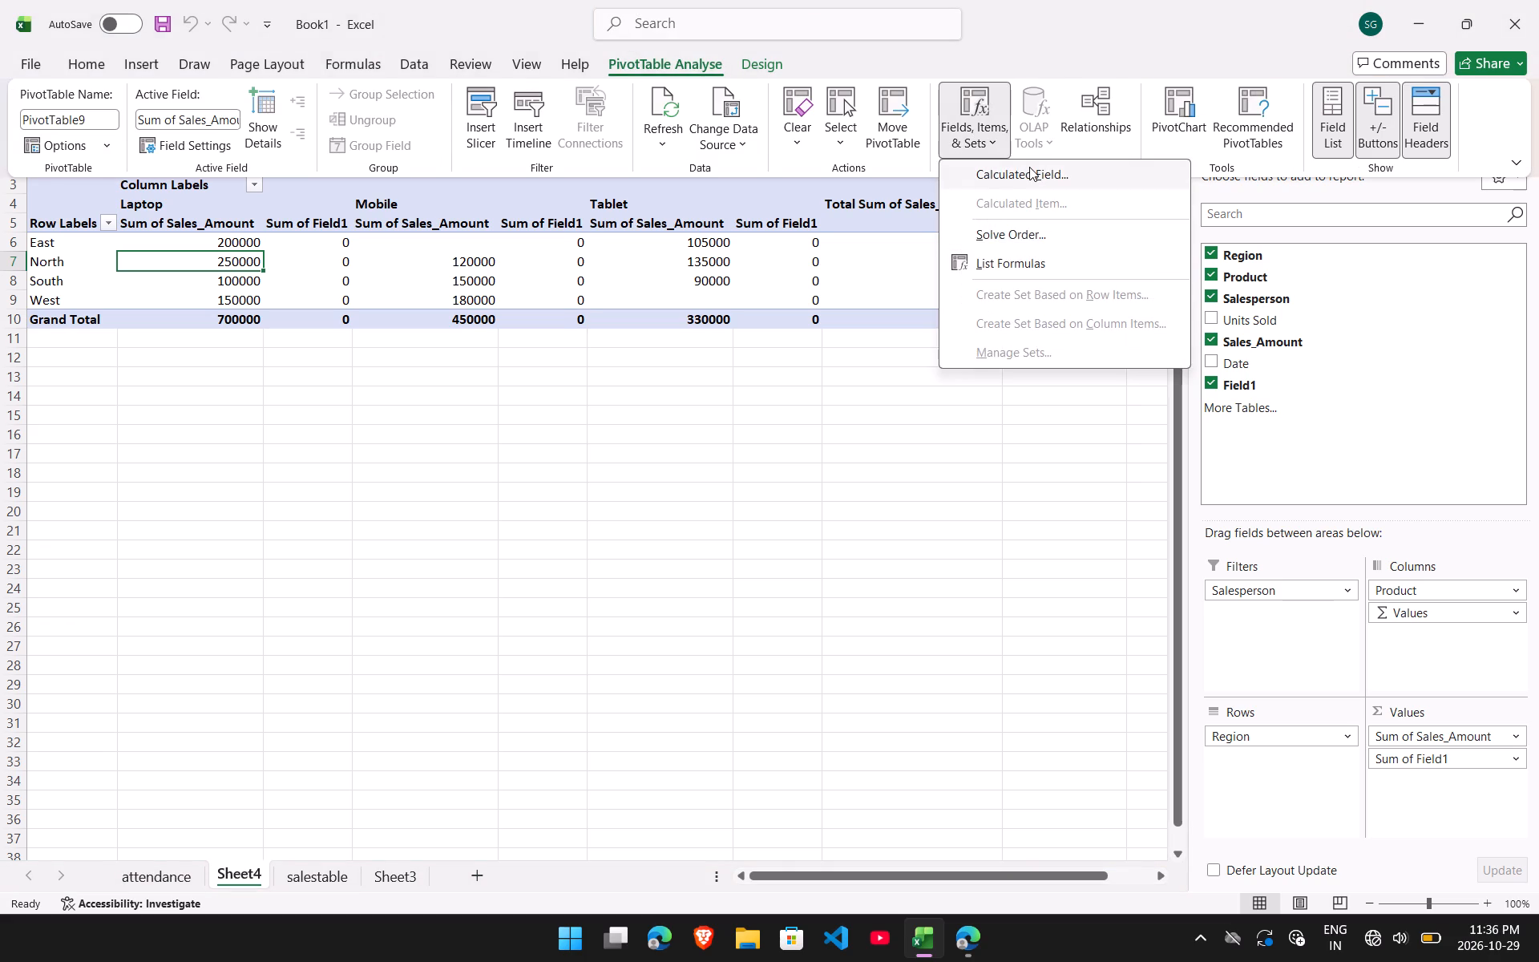
{"action": "left_click", "coordinate": [1029, 167]}
{"action": "left_click", "coordinate": [546, 505]}
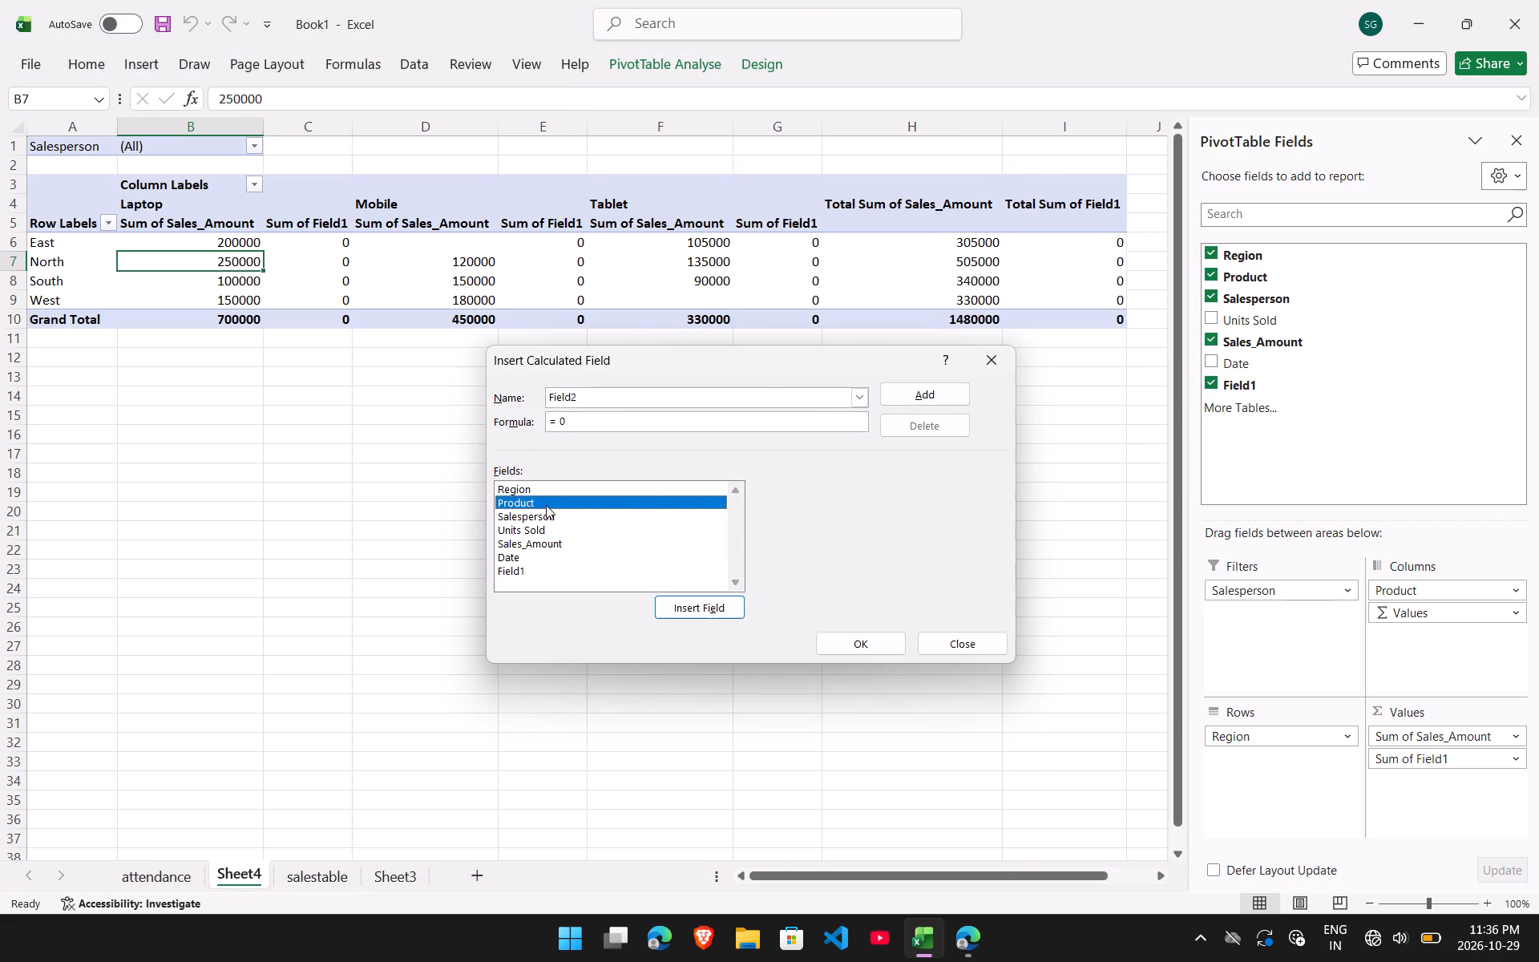
{"action": "left_click", "coordinate": [540, 521]}
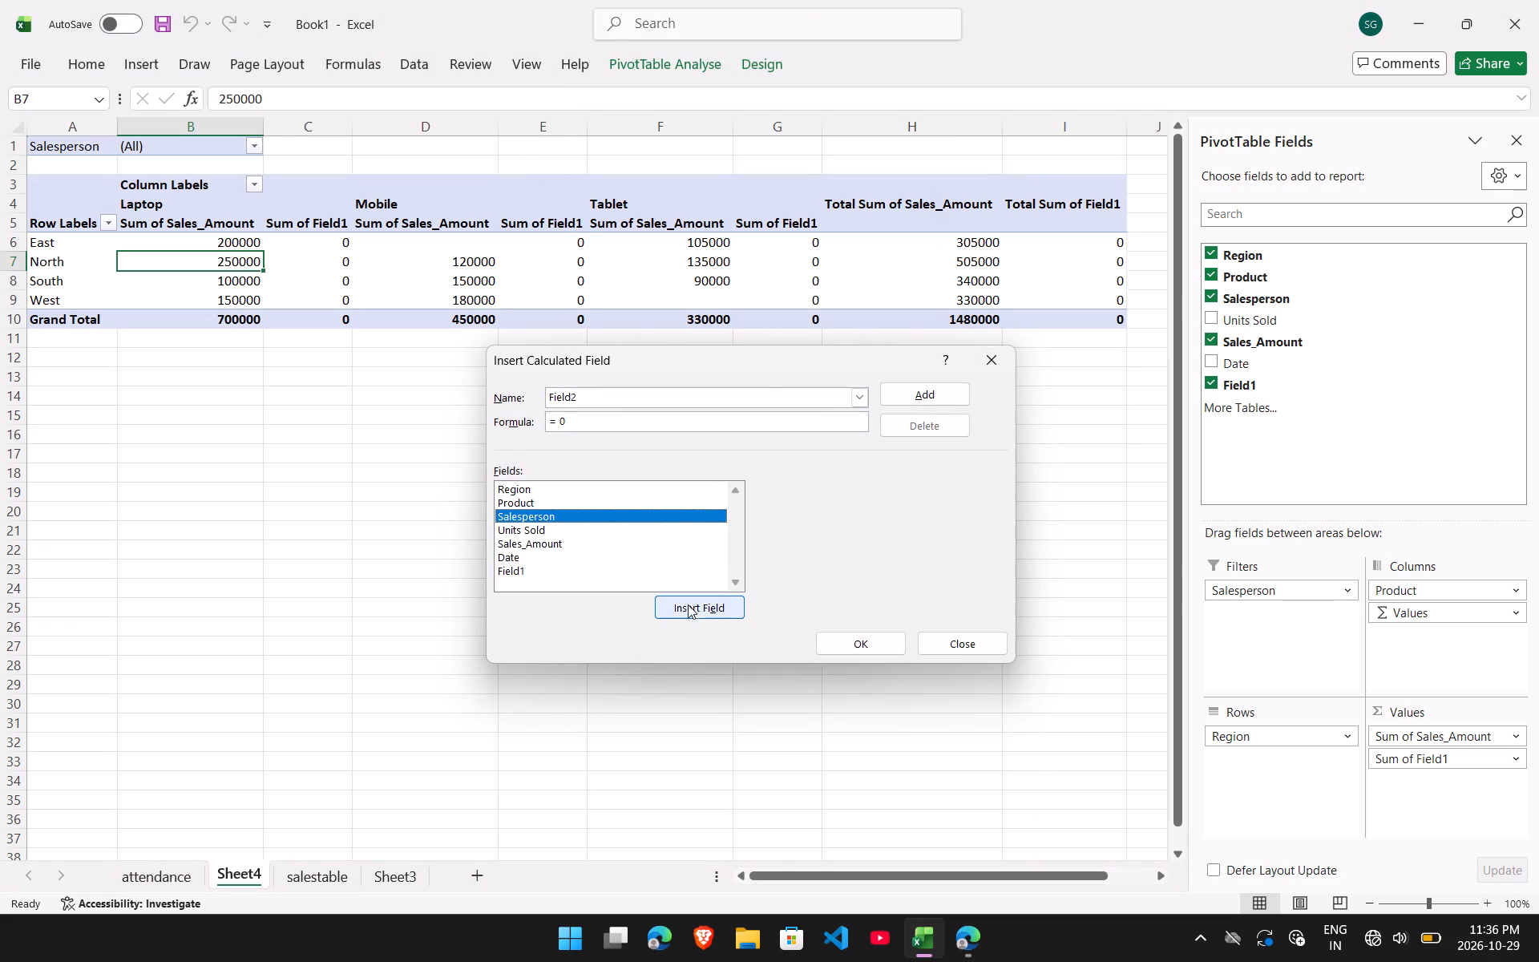
{"action": "left_click", "coordinate": [698, 617]}
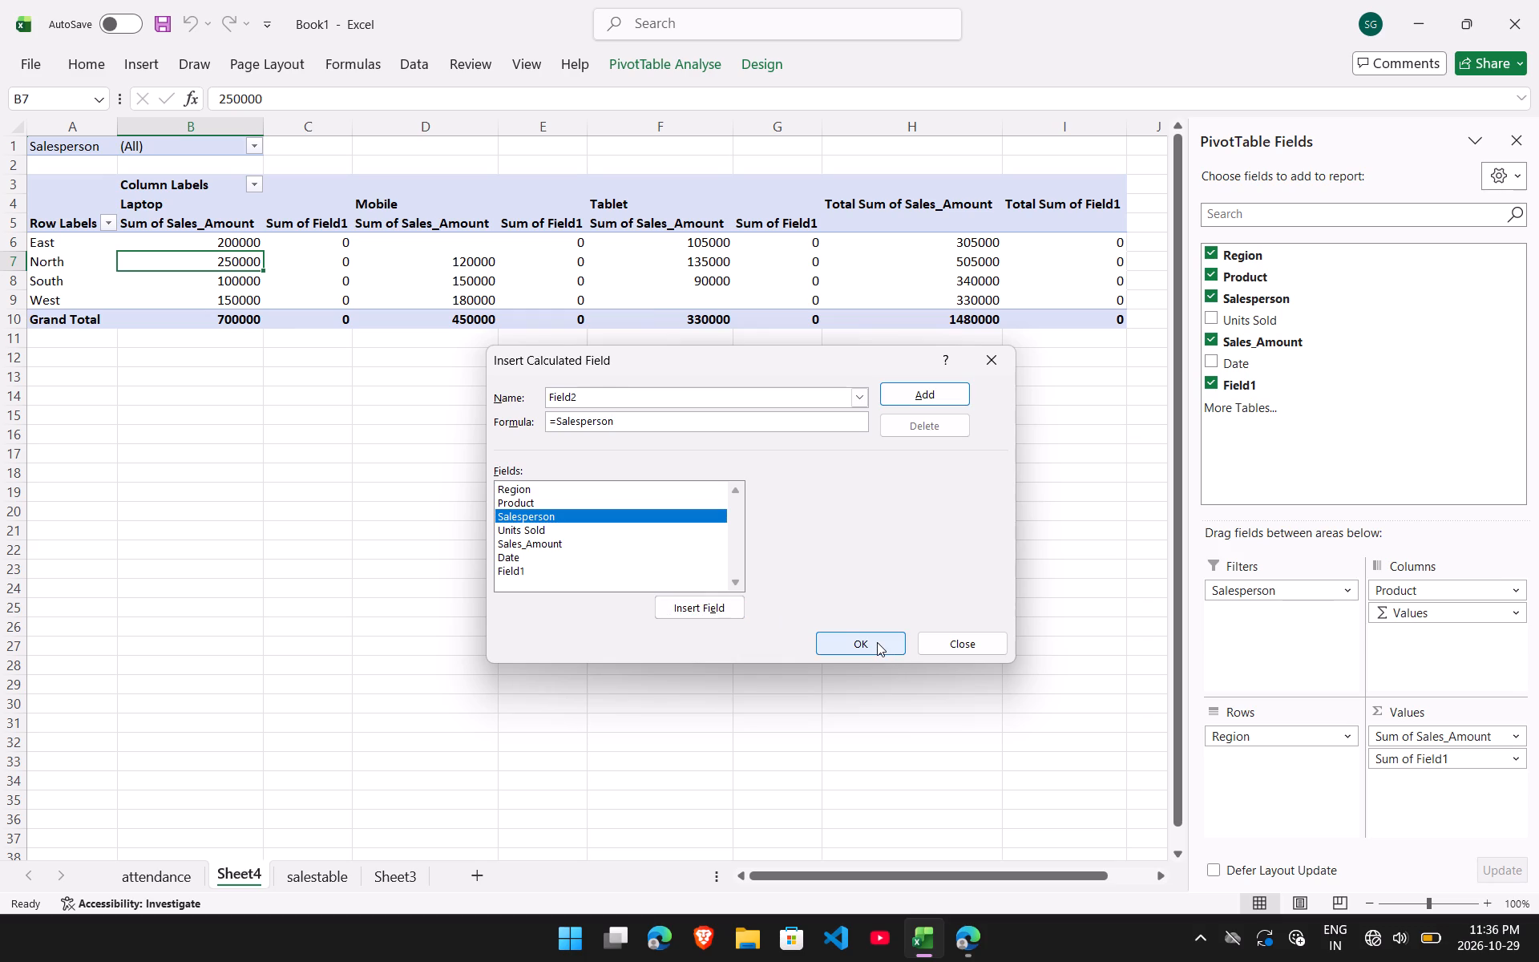
{"action": "left_click", "coordinate": [564, 538]}
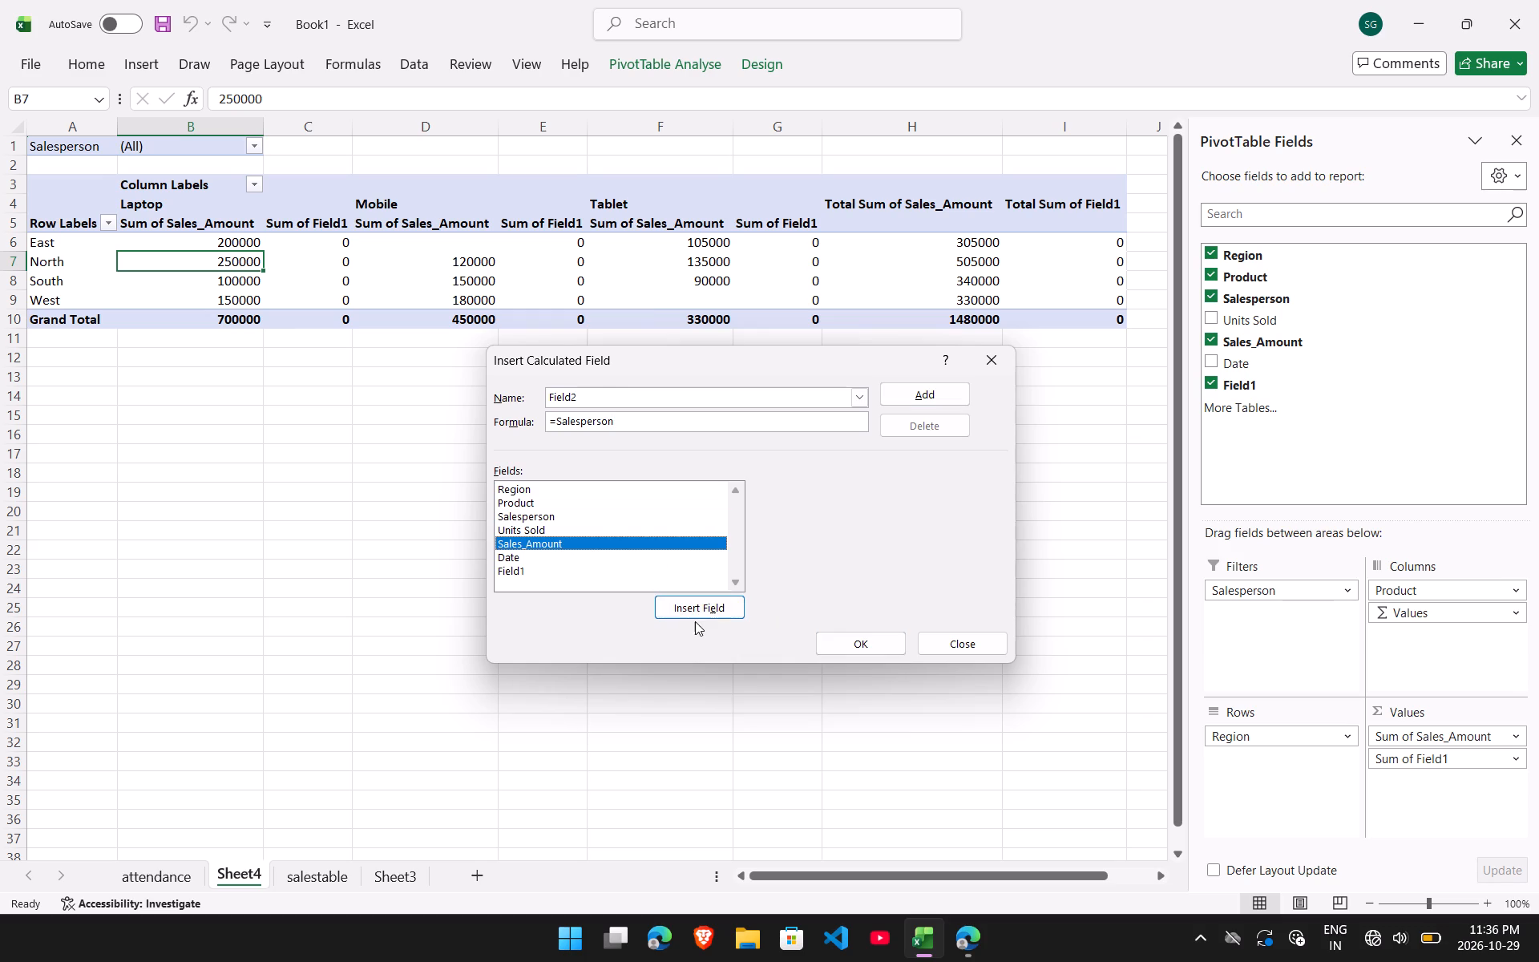
{"action": "left_click", "coordinate": [695, 621]}
{"action": "left_click", "coordinate": [698, 596]}
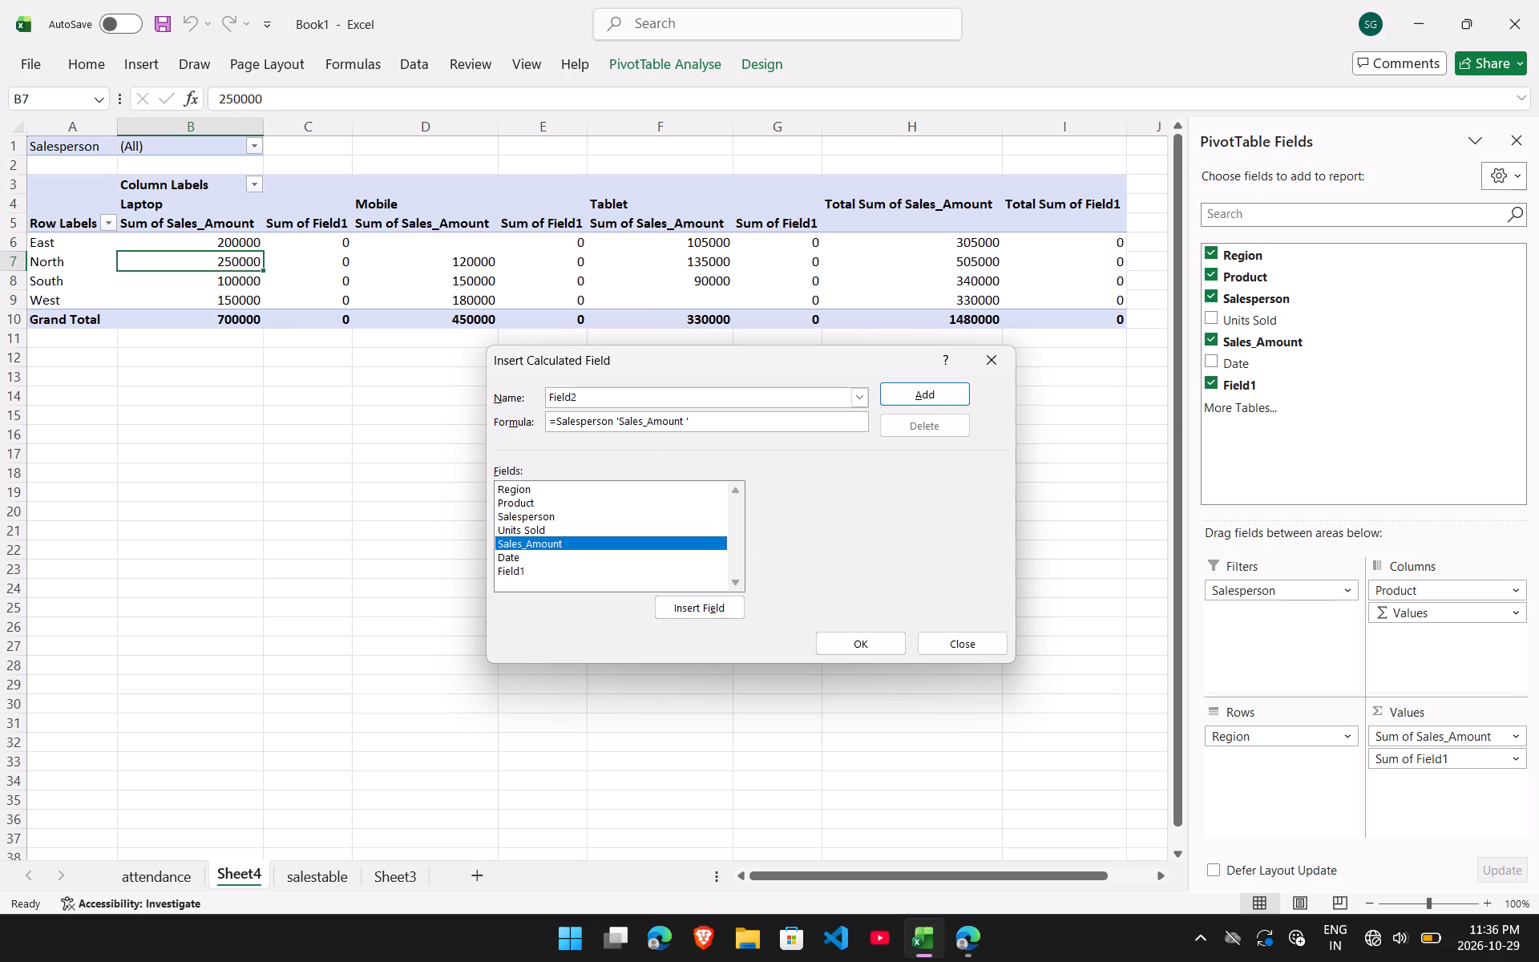
Replace the second calculated field's formula with Sales_Amount alone and add the field to the pivot table.
{"action": "key", "text": "BackSpace"}
{"action": "key", "text": "backslash"}
{"action": "key", "text": "BackSpace"}
{"action": "key", "text": "BackSpace"}
{"action": "key", "text": "BackSpace"}
{"action": "key", "text": "BackSpace"}
{"action": "key", "text": "BackSpace"}
{"action": "key", "text": "BackSpace"}
{"action": "key", "text": "BackSpace"}
{"action": "key", "text": "BackSpace"}
{"action": "key", "text": "BackSpace"}
{"action": "key", "text": "BackSpace"}
{"action": "key", "text": "BackSpace"}
{"action": "key", "text": "BackSpace"}
{"action": "key", "text": "BackSpace"}
{"action": "key", "text": "BackSpace"}
{"action": "key", "text": "BackSpace"}
{"action": "key", "text": "BackSpace"}
{"action": "key", "text": "BackSpace"}
{"action": "key", "text": "BackSpace"}
{"action": "key", "text": "BackSpace"}
{"action": "key", "text": "BackSpace"}
{"action": "left_click", "coordinate": [701, 604]}
{"action": "left_click", "coordinate": [843, 641]}
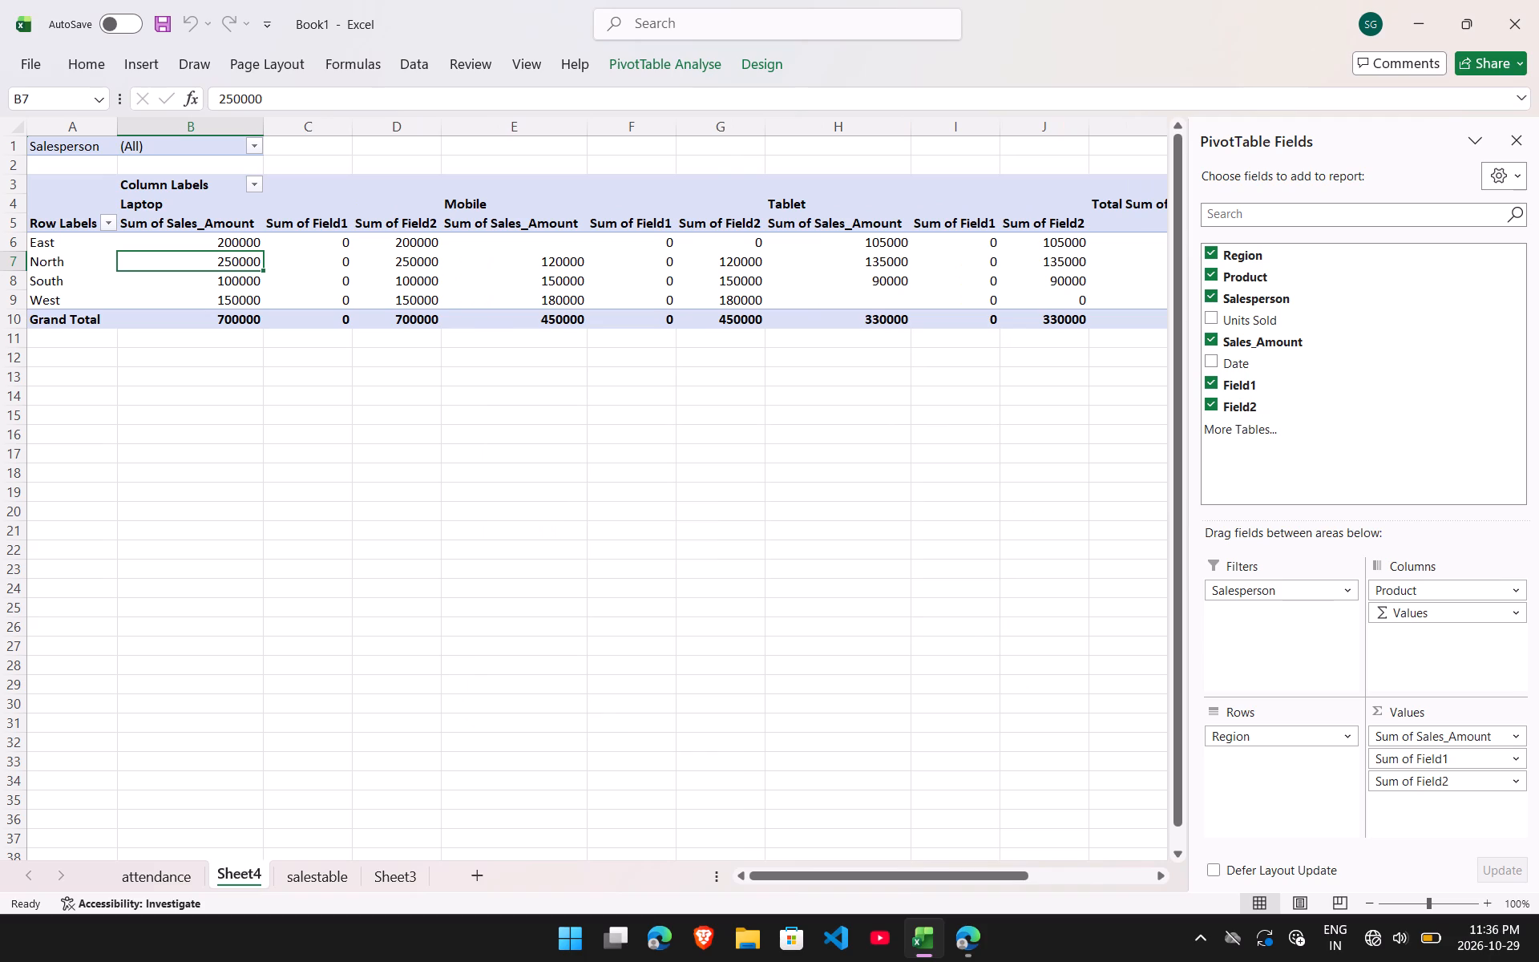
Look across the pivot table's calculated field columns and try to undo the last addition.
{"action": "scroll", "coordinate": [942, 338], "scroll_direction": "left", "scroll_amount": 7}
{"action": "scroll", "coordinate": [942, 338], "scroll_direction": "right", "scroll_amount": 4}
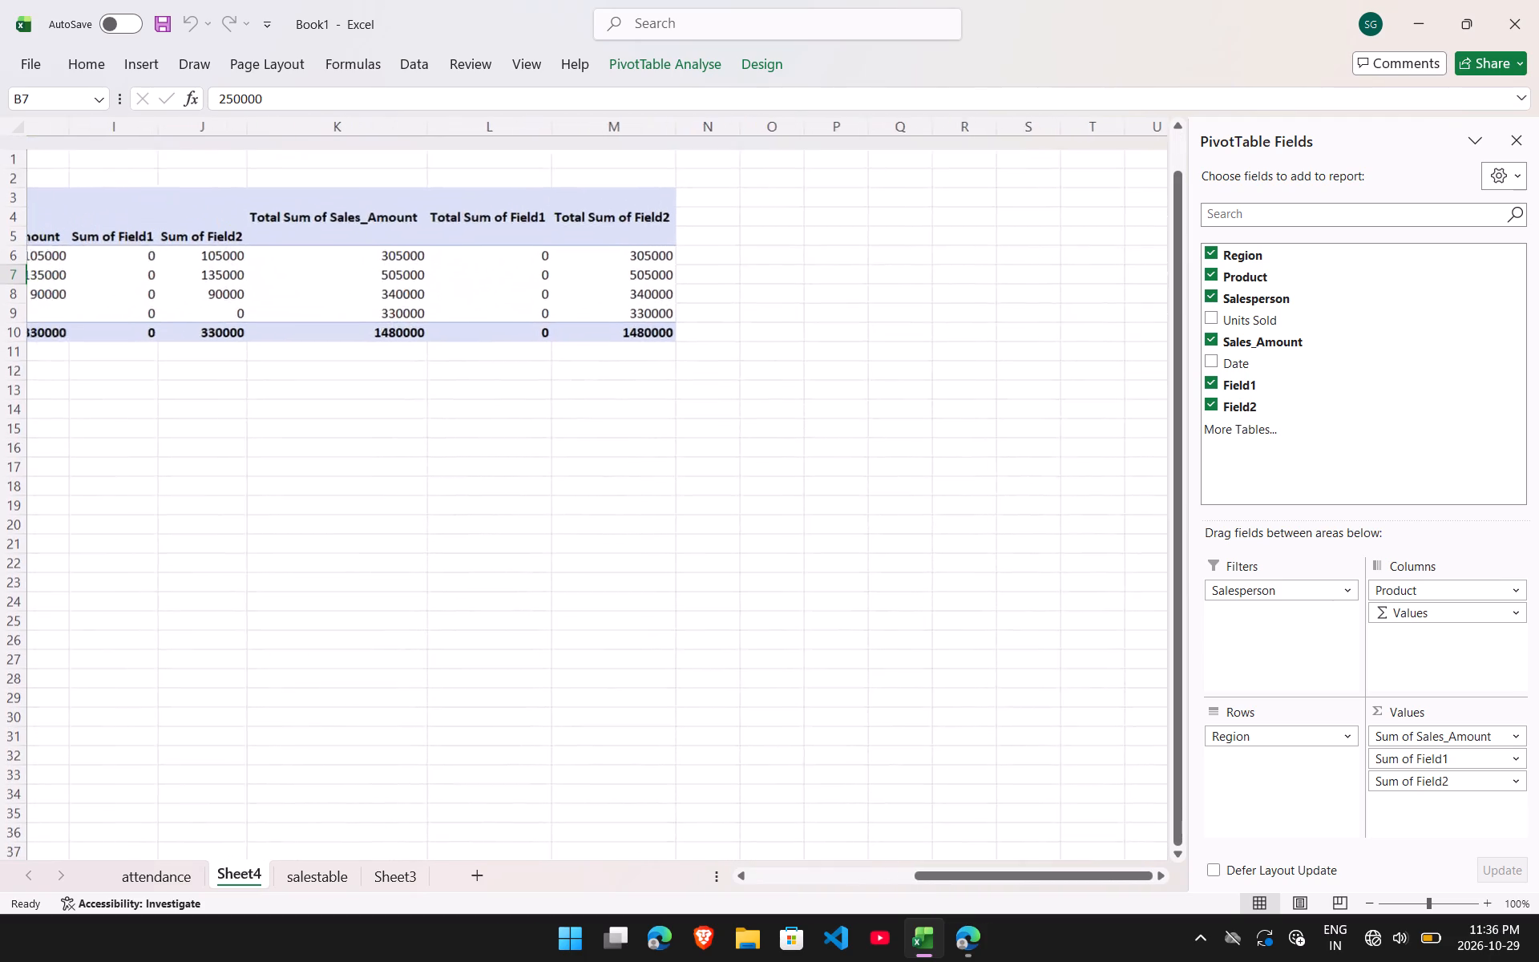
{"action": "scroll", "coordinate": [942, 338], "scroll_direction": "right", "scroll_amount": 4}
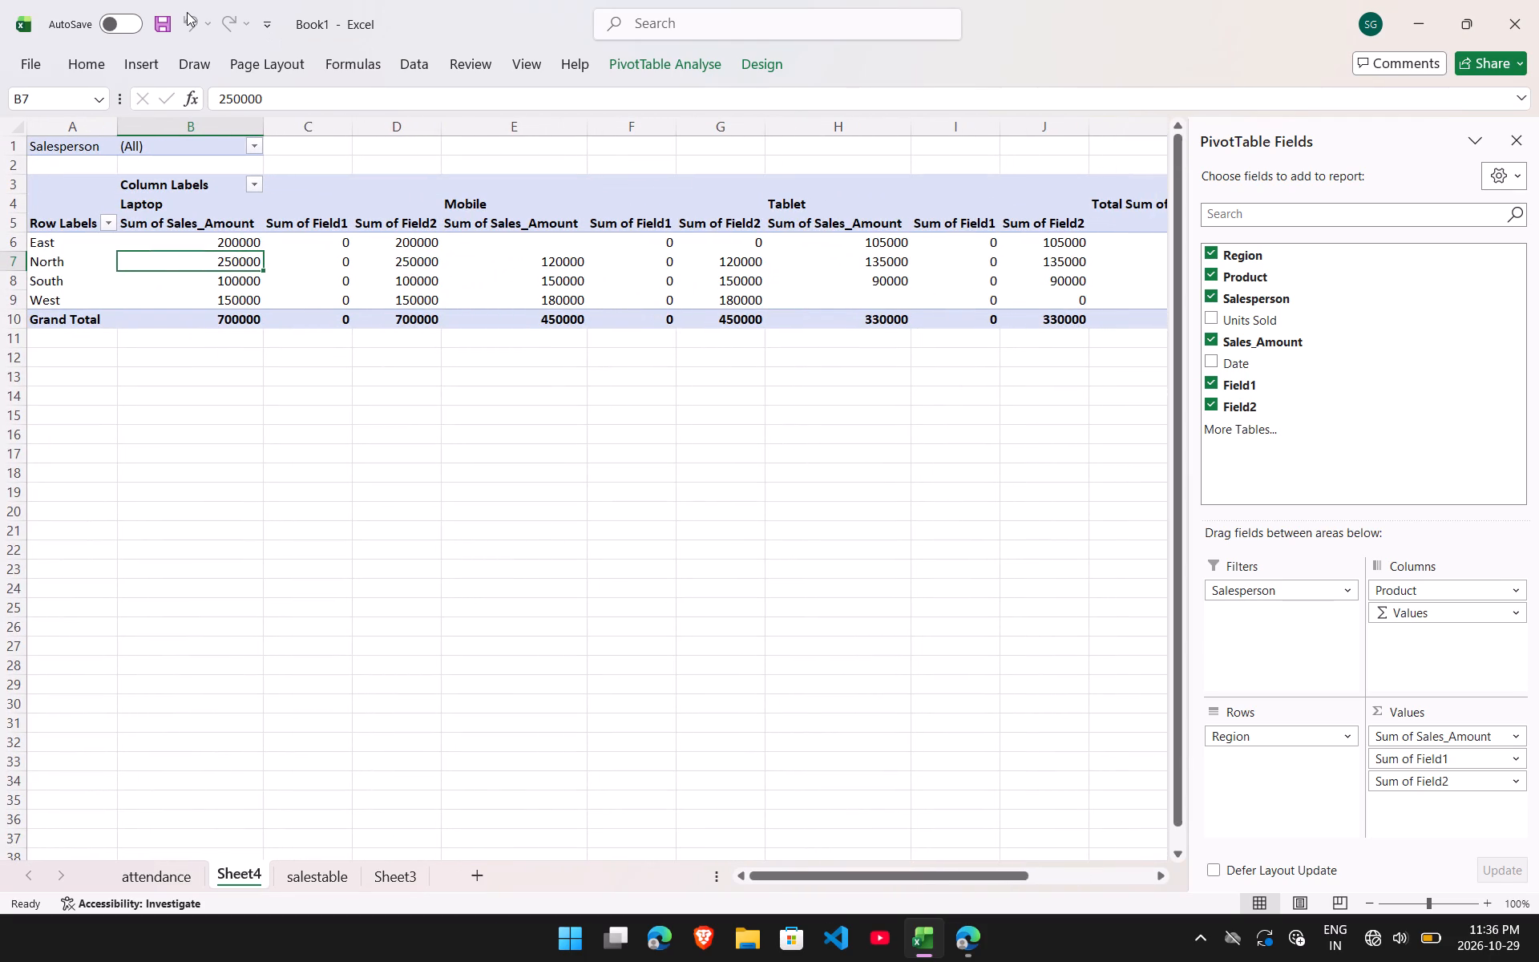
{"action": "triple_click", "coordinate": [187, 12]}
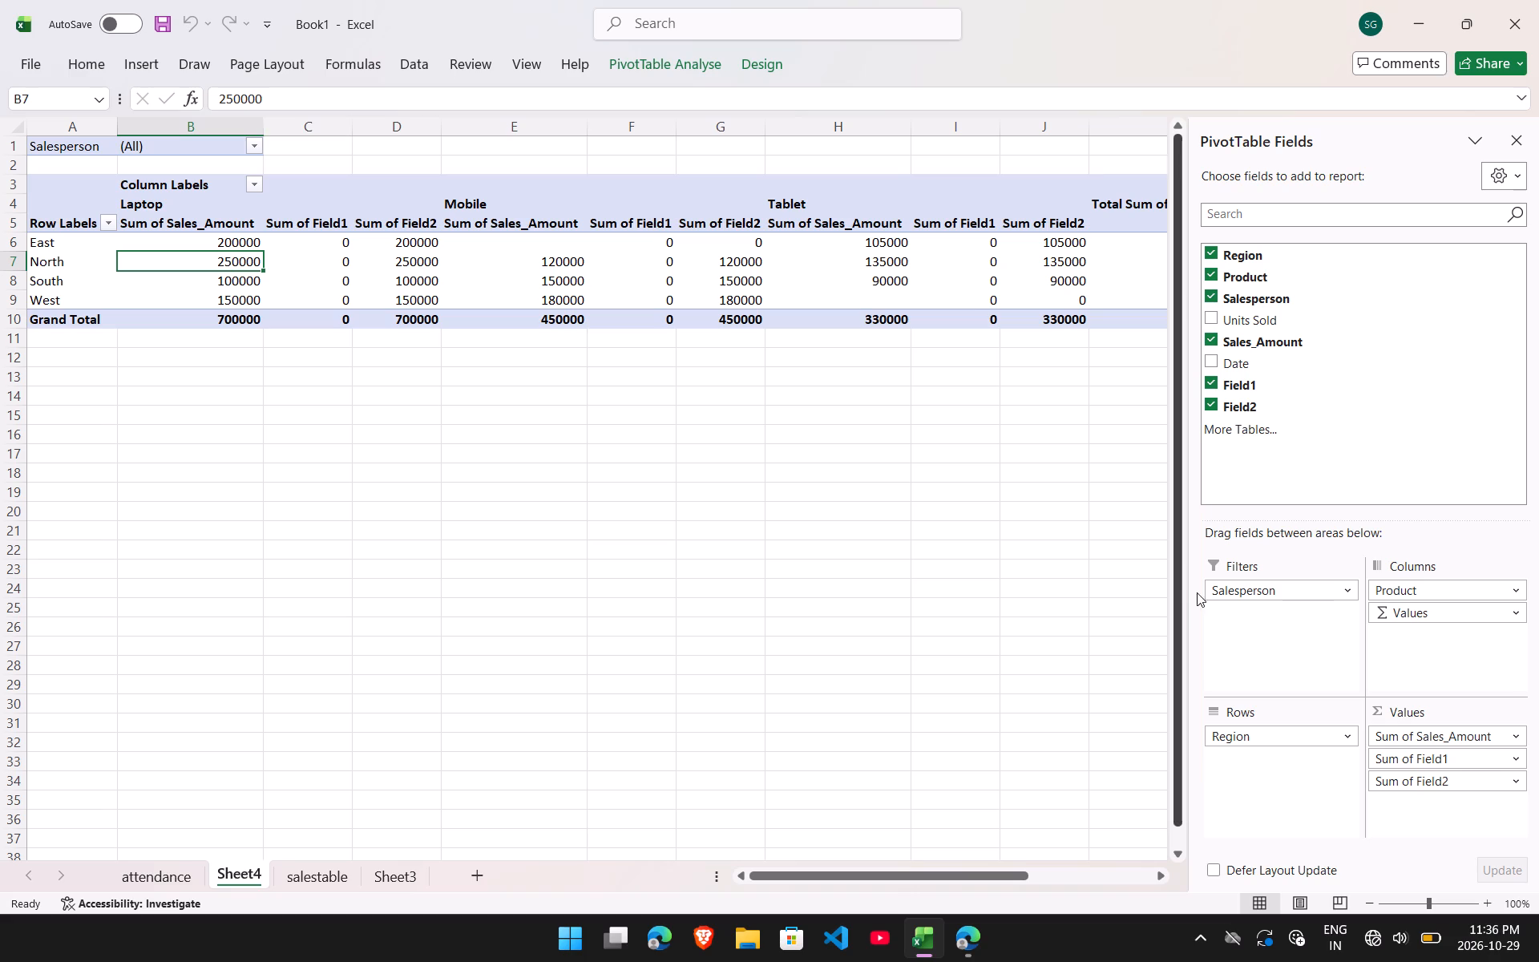
Switch to DAS.pdf in Edge and read the Experiment 4 instructions on grouping, refreshing, filtering, sorting and slicers.
{"action": "left_click", "coordinate": [971, 953]}
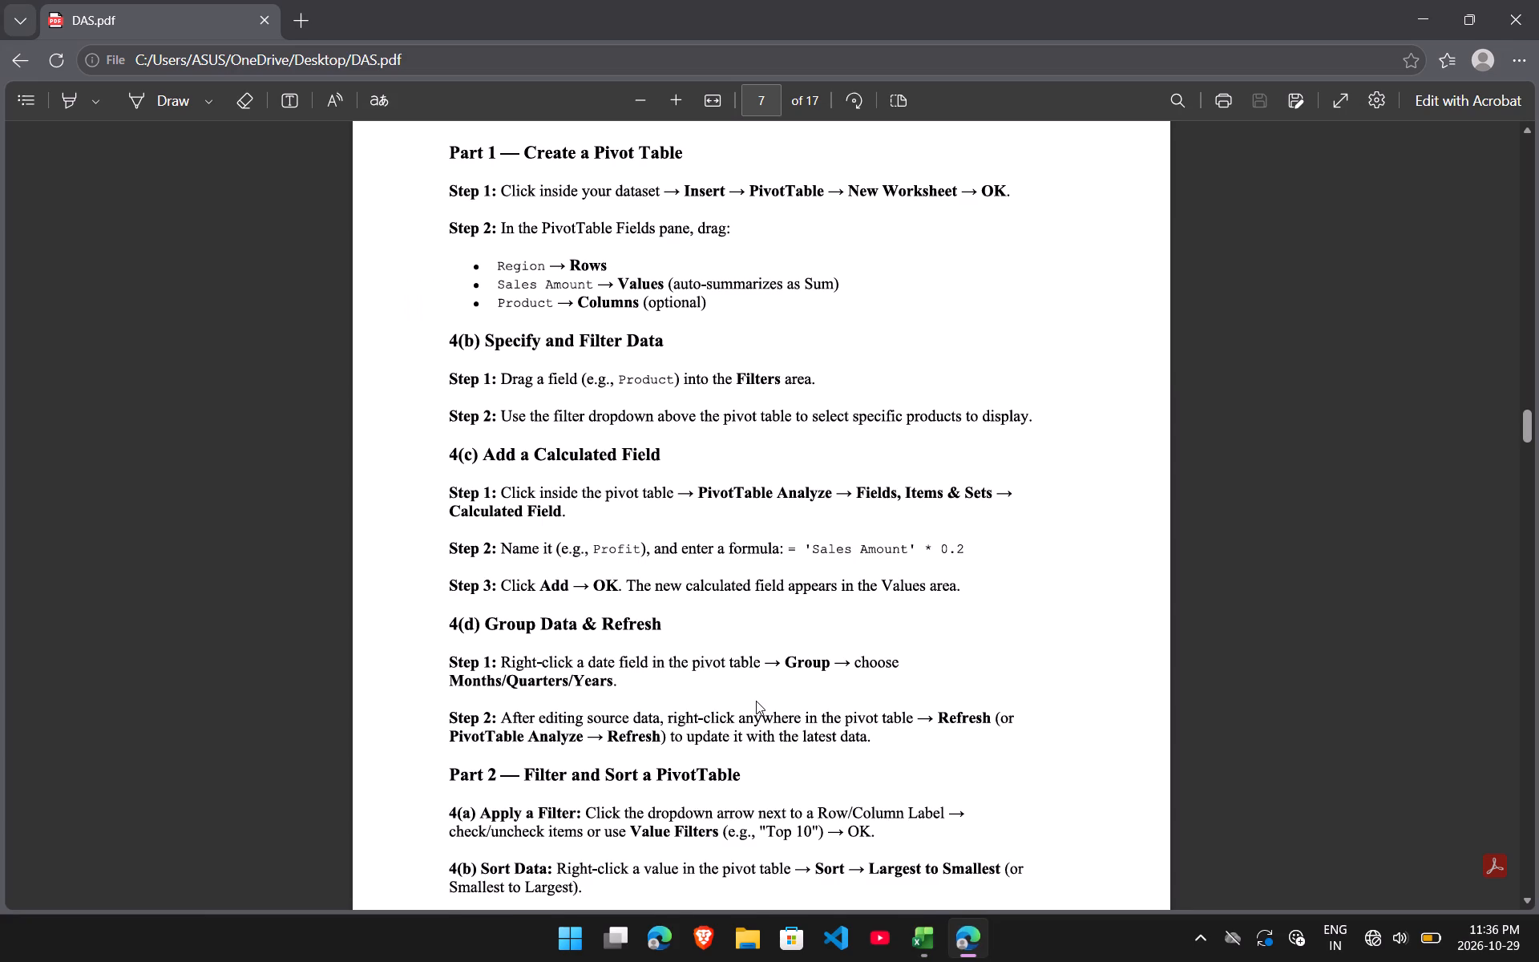
{"action": "scroll", "coordinate": [756, 701], "scroll_direction": "down", "scroll_amount": 2}
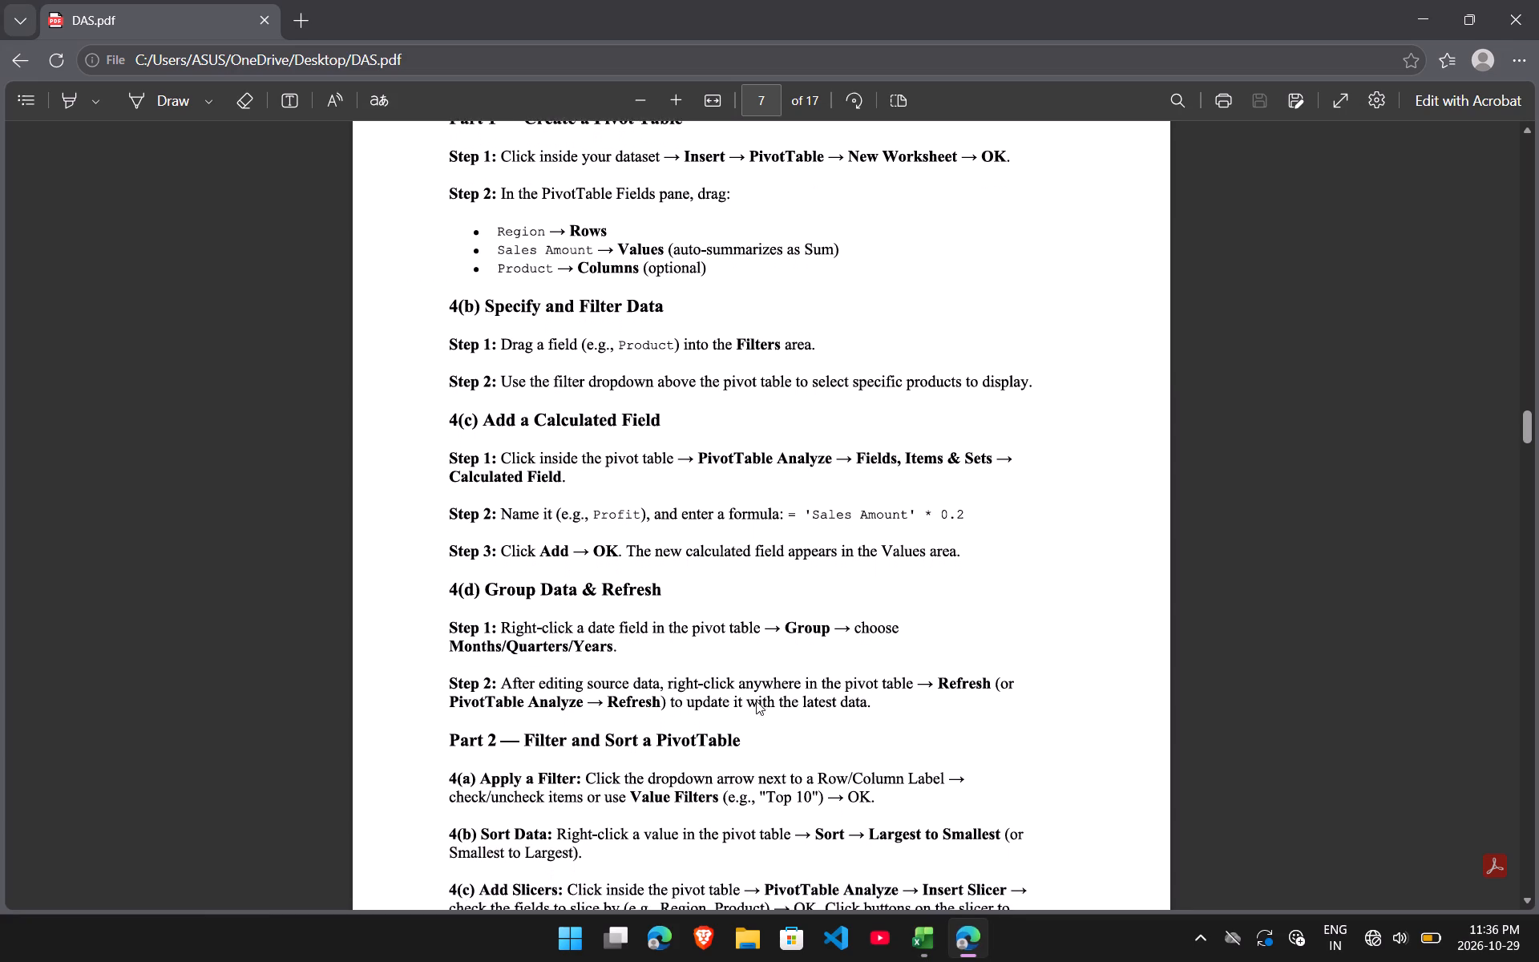
{"action": "scroll", "coordinate": [756, 701], "scroll_direction": "down", "scroll_amount": 4}
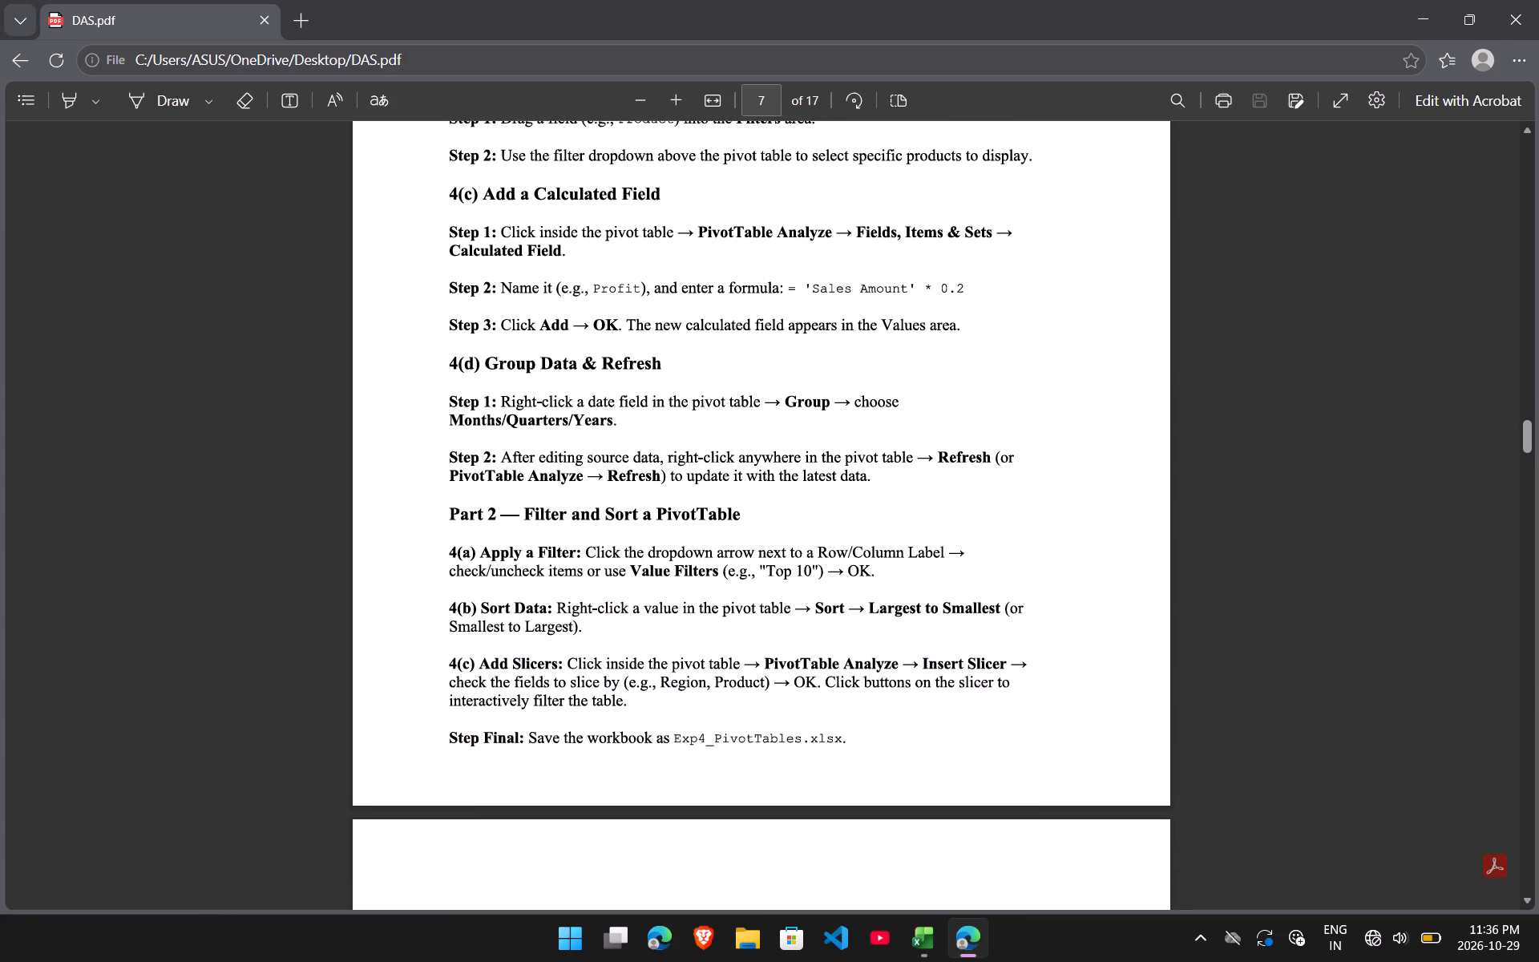
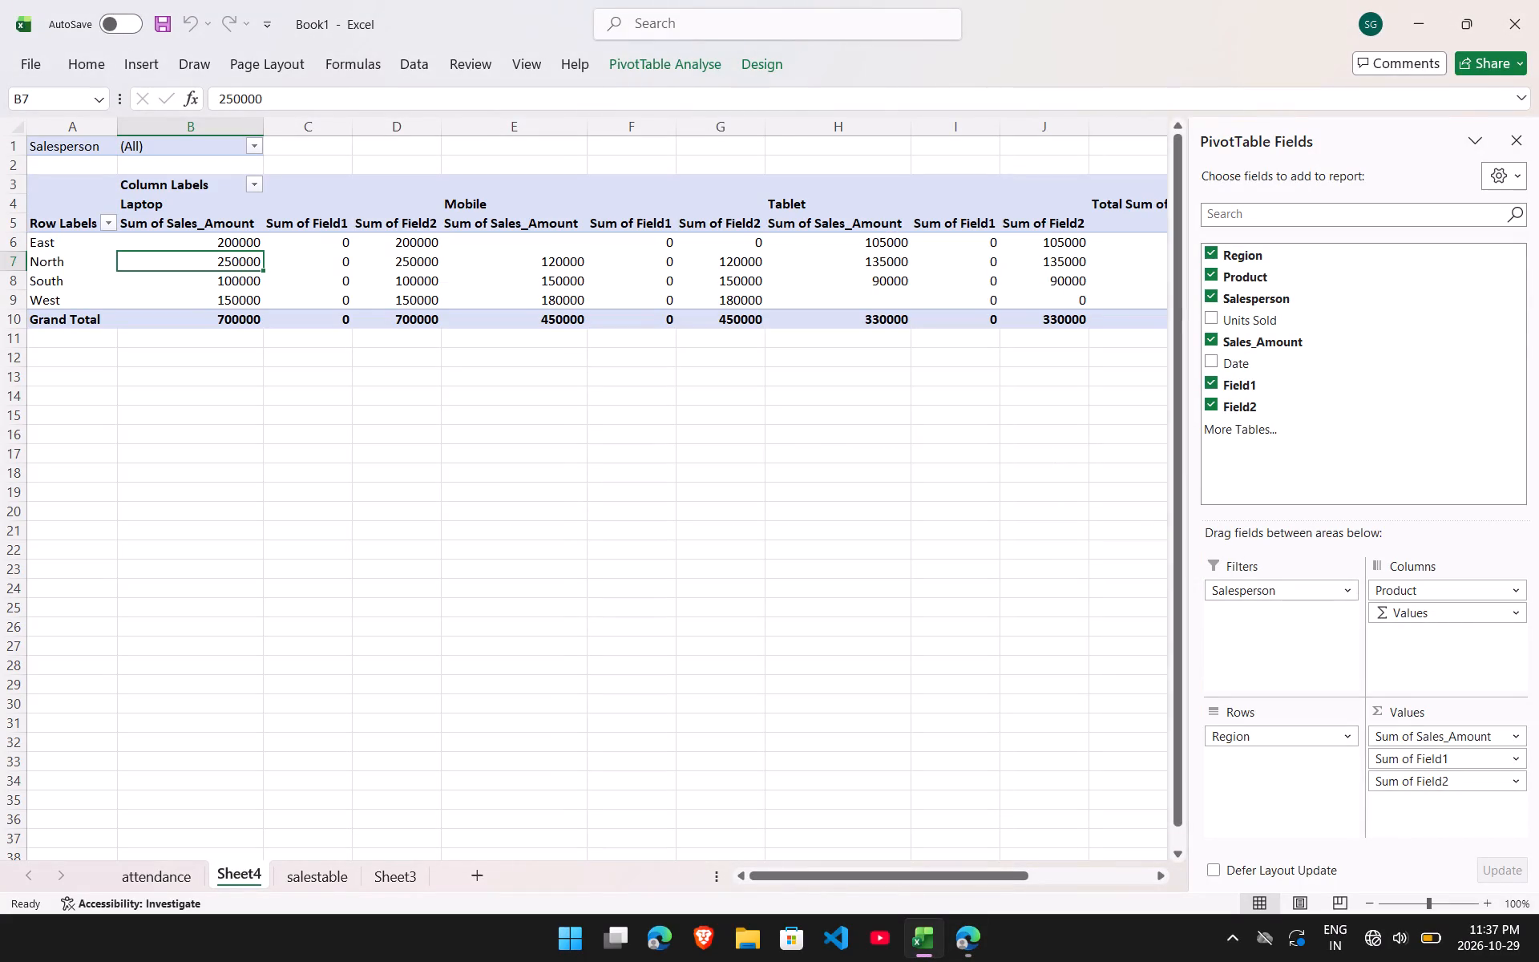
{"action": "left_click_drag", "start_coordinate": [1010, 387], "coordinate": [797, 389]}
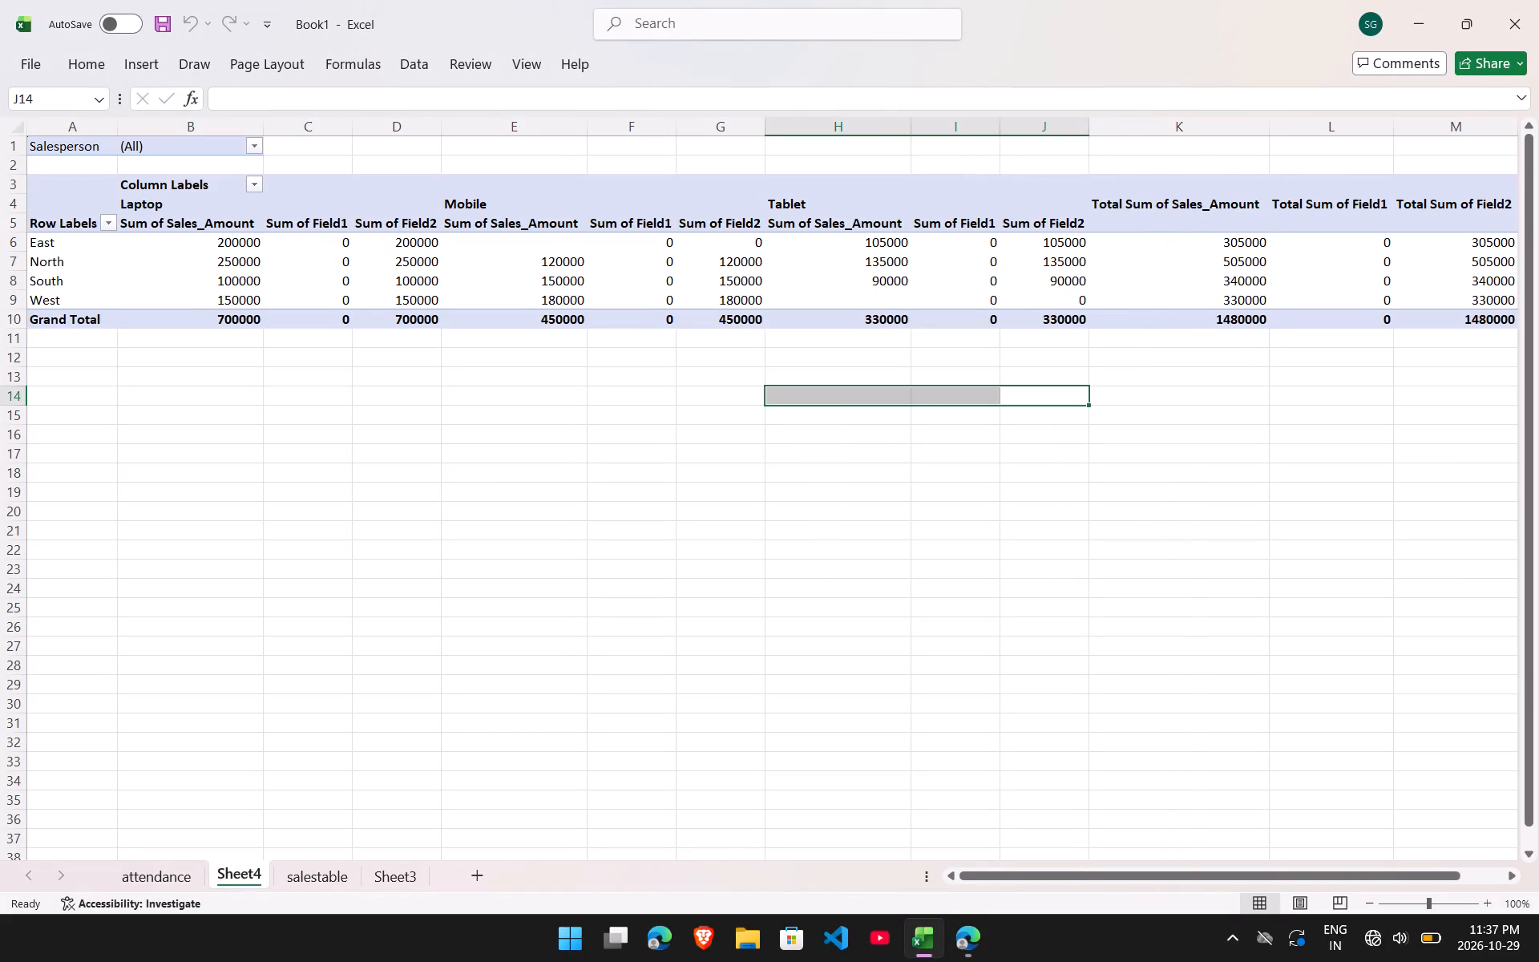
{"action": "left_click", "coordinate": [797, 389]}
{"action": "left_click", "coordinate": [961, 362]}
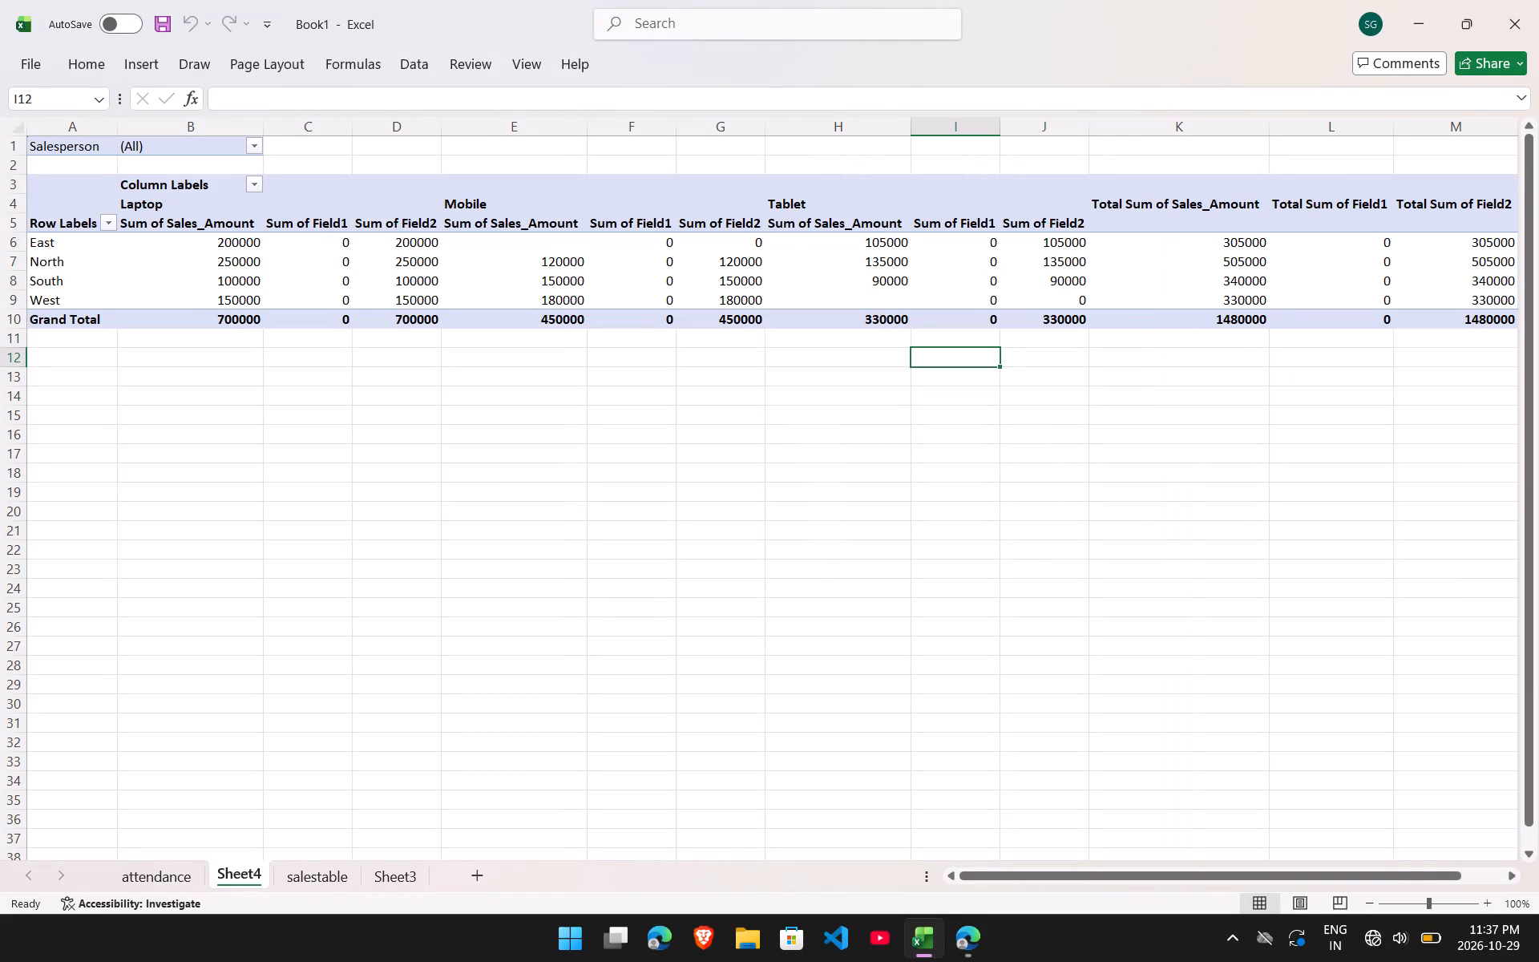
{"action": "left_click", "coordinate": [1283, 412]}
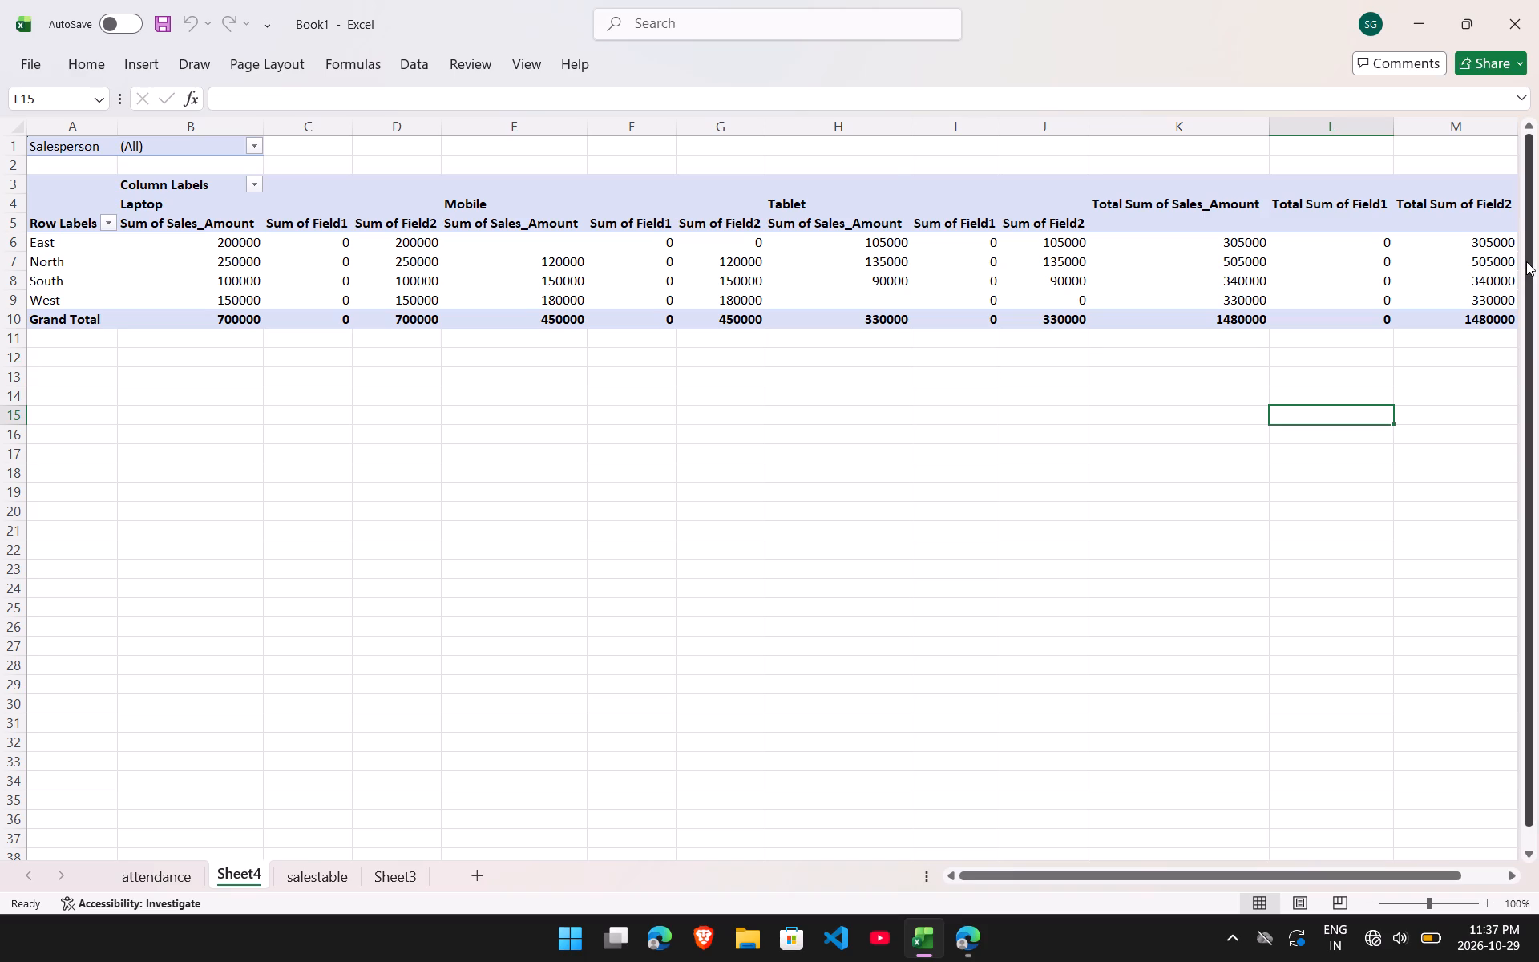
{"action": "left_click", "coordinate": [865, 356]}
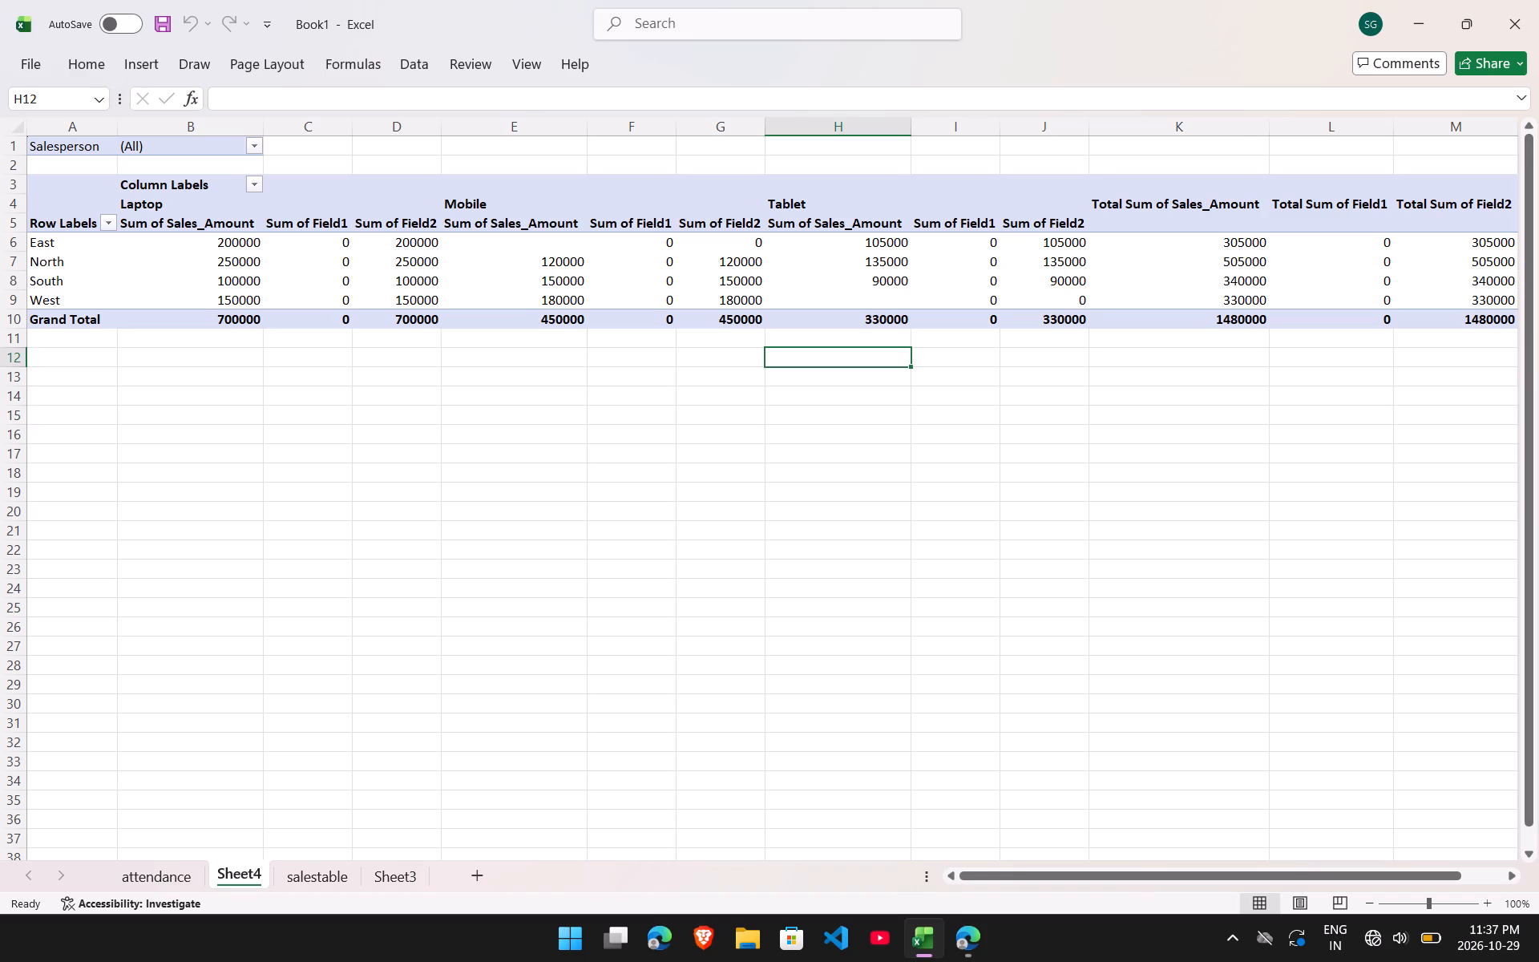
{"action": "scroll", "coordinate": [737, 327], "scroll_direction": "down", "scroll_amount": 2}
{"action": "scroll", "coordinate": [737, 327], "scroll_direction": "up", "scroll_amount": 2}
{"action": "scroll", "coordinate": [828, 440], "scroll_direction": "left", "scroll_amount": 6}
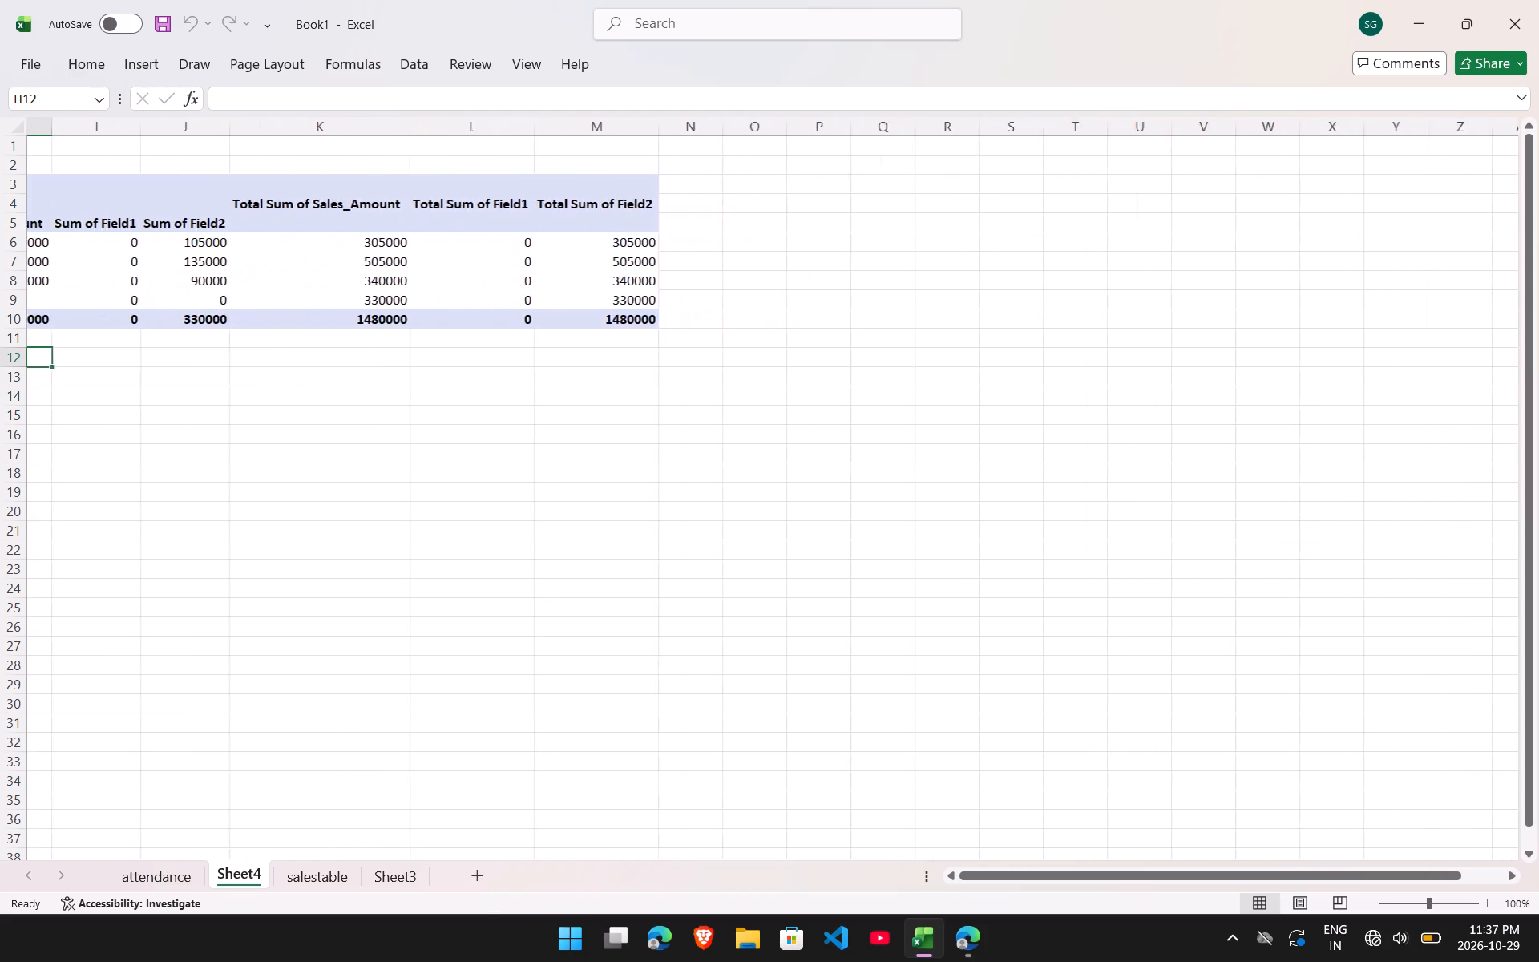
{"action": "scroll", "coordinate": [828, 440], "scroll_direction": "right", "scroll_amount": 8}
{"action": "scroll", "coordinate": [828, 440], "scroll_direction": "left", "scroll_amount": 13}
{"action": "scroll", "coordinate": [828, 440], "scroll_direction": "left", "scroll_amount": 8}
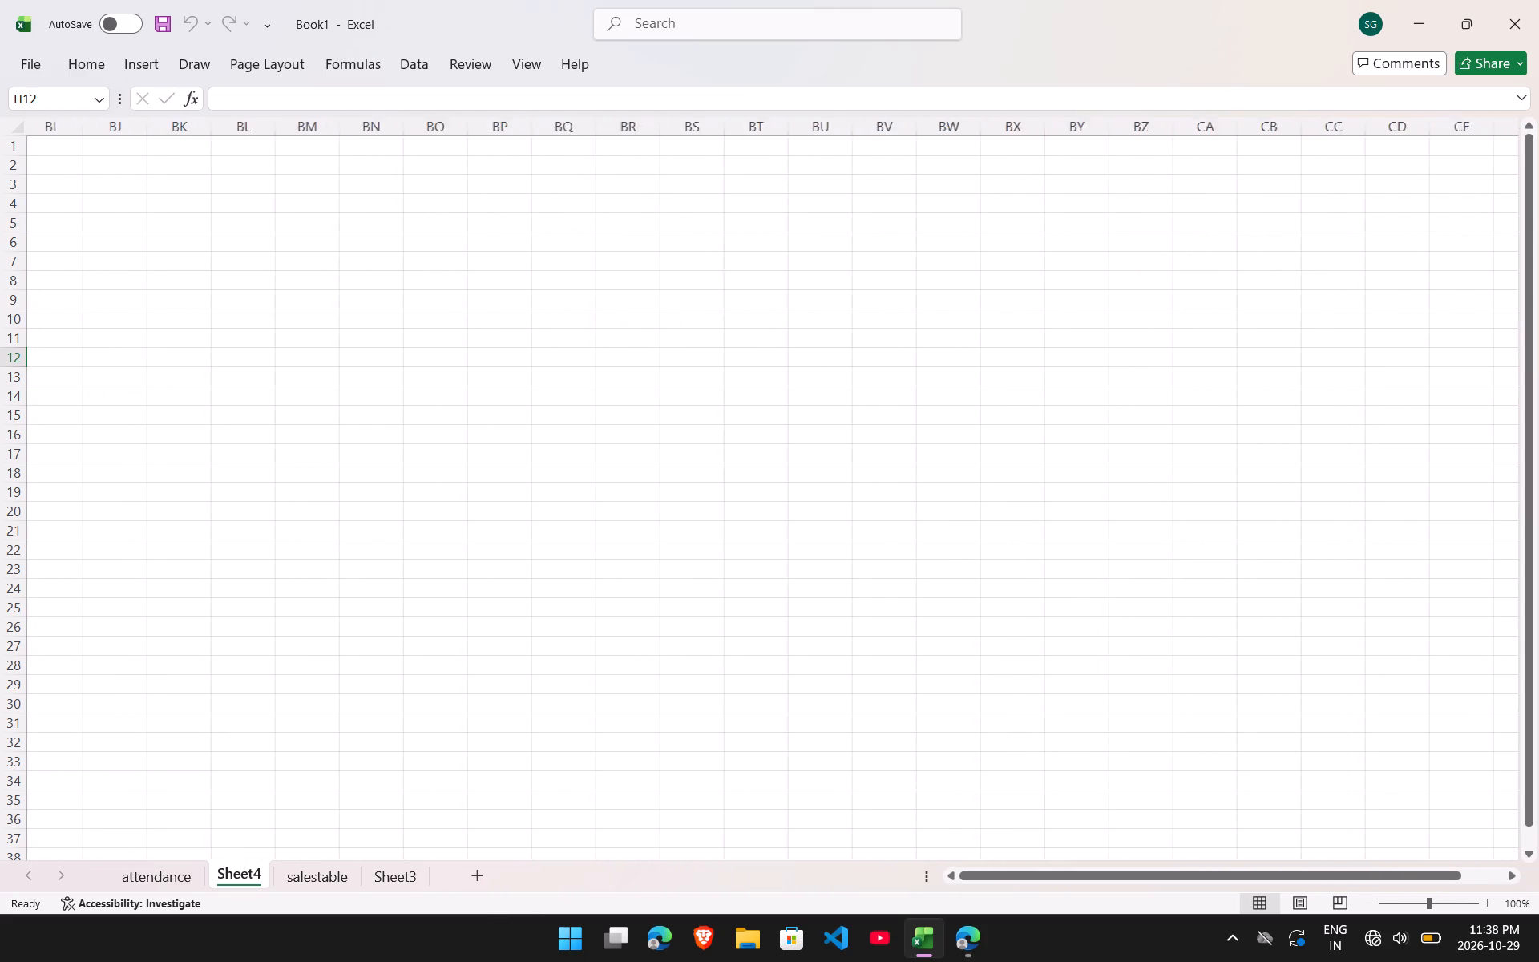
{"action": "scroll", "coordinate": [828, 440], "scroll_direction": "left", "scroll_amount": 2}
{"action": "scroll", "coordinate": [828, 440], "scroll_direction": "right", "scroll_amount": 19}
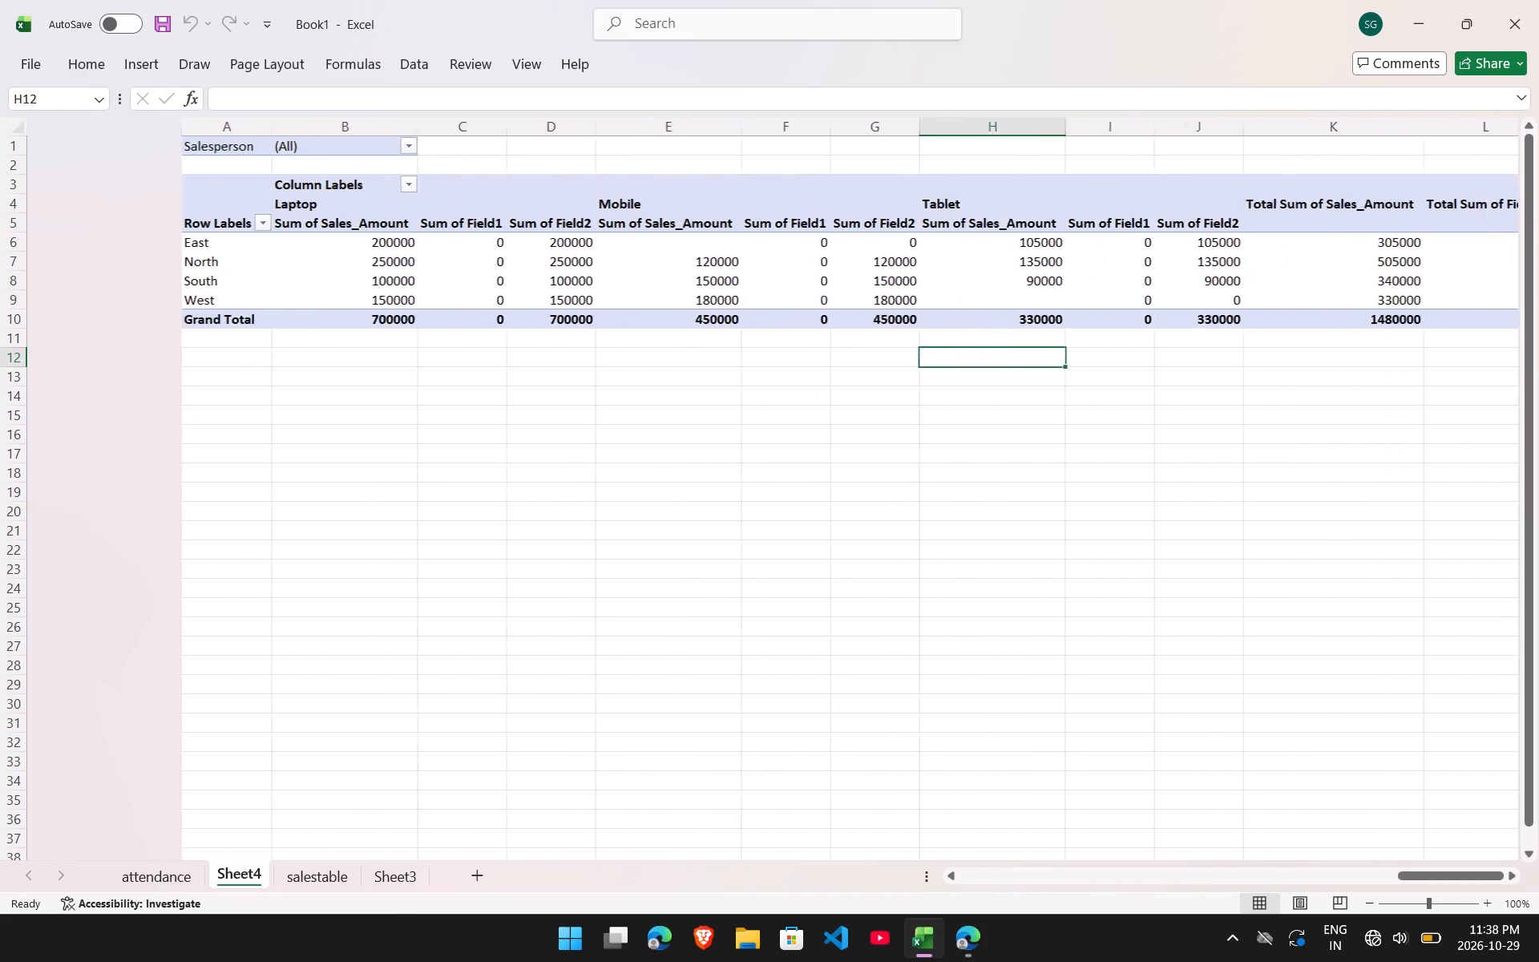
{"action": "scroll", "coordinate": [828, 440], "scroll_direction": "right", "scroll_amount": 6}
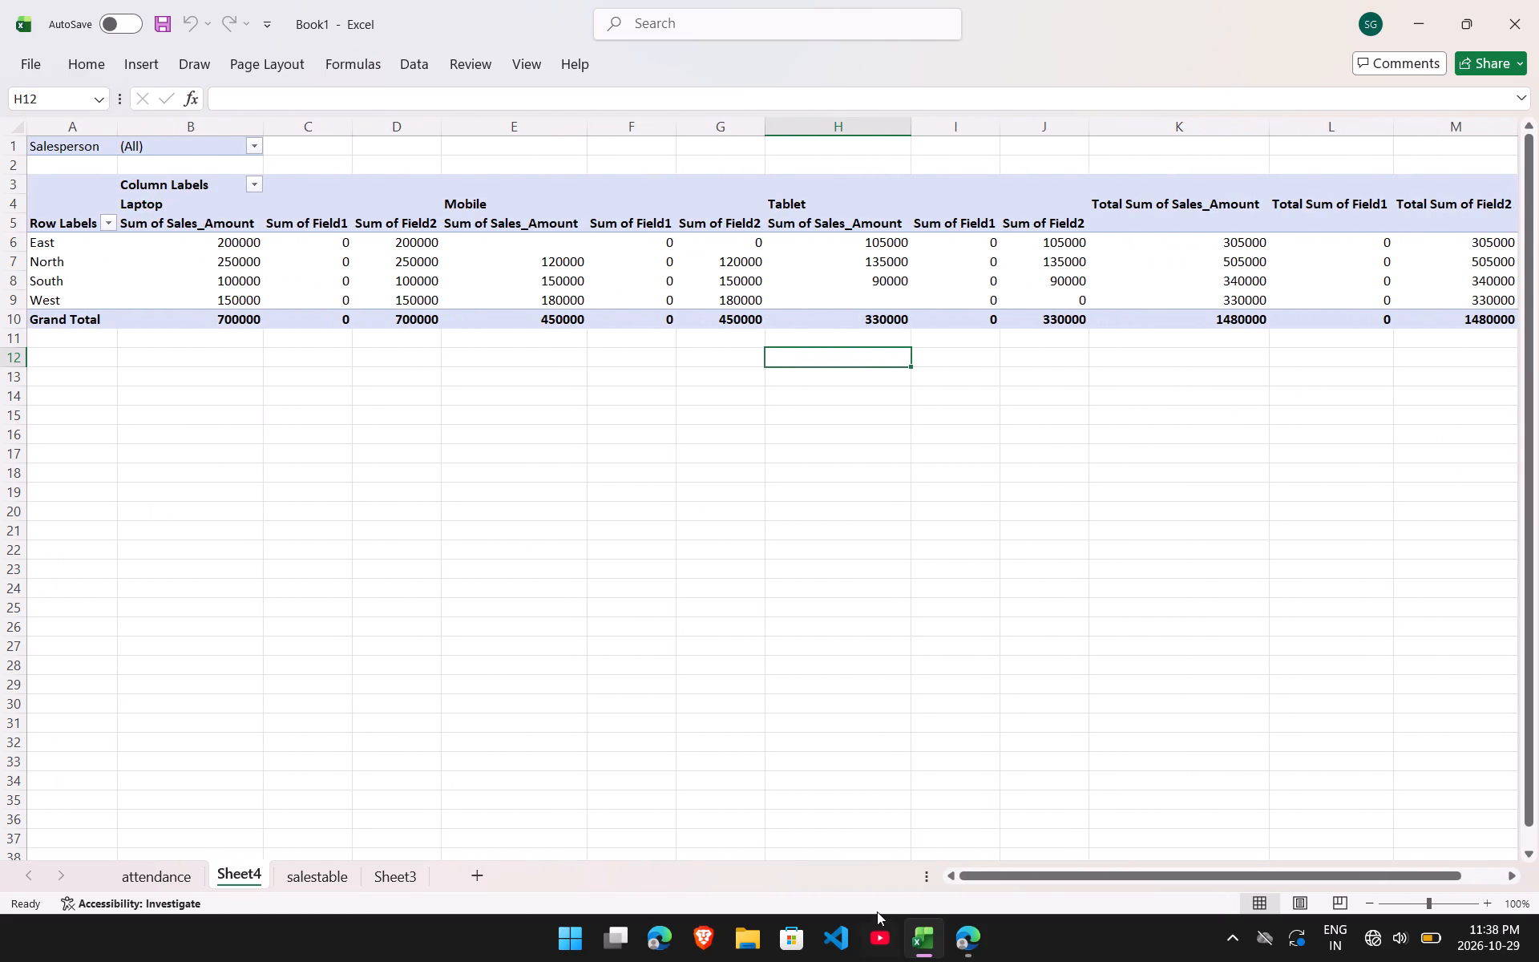
Check the salestable sheet against the Sheet4 pivot table and look through the options for a cell in its Date column.
{"action": "left_click", "coordinate": [333, 865]}
{"action": "left_click", "coordinate": [227, 888]}
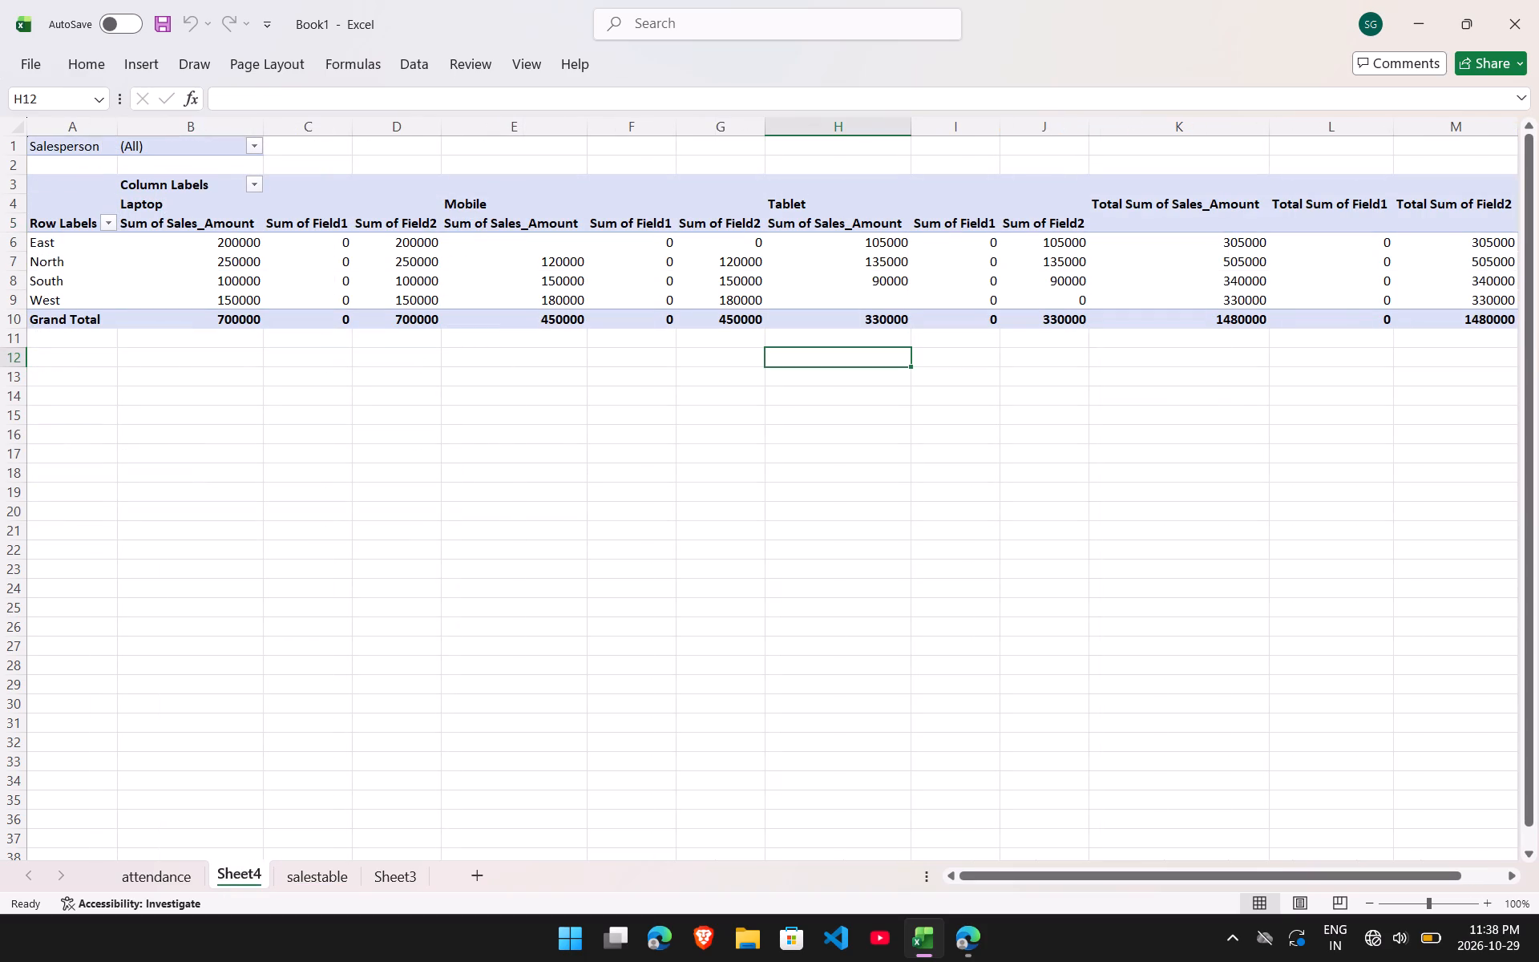
{"action": "scroll", "coordinate": [760, 305], "scroll_direction": "left", "scroll_amount": 3}
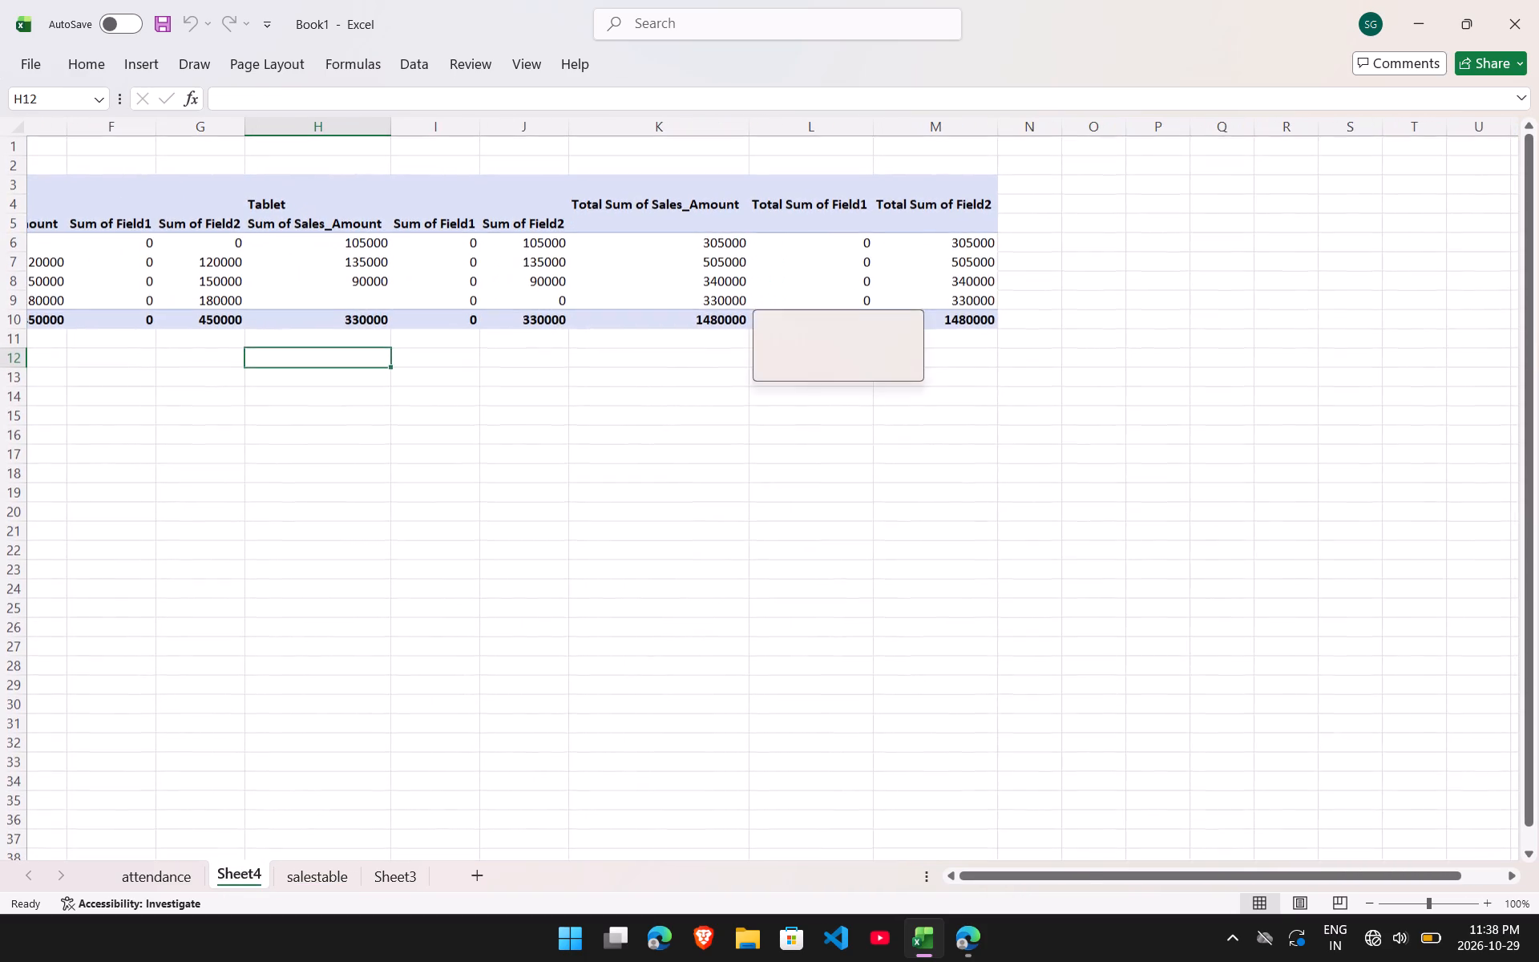
{"action": "left_click", "coordinate": [314, 890]}
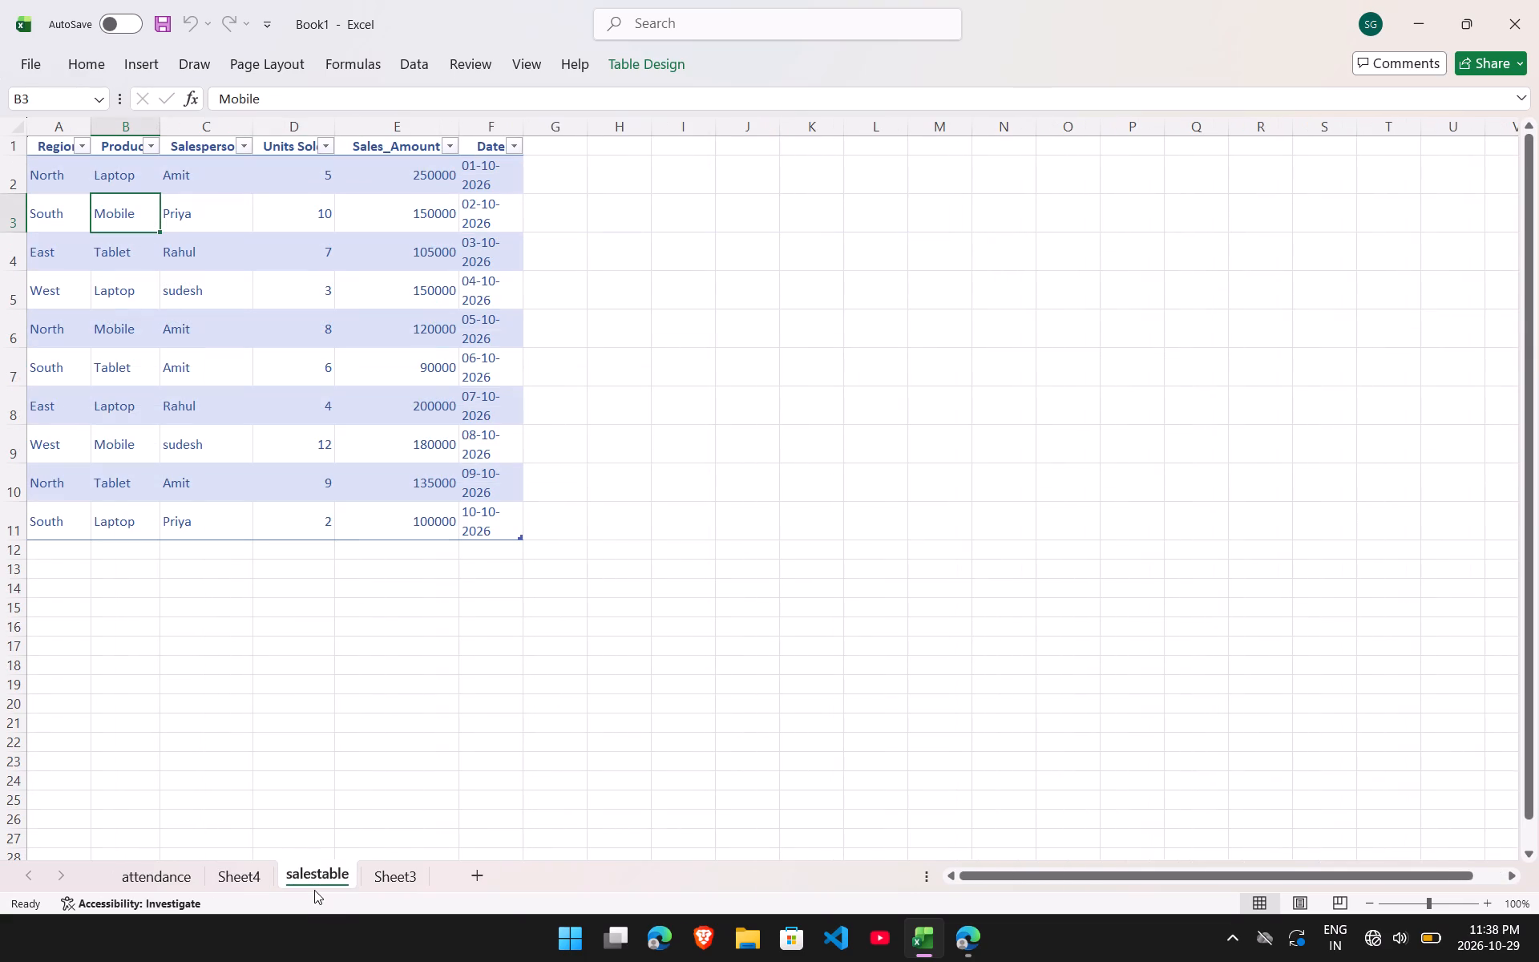
{"action": "right_click", "coordinate": [483, 476]}
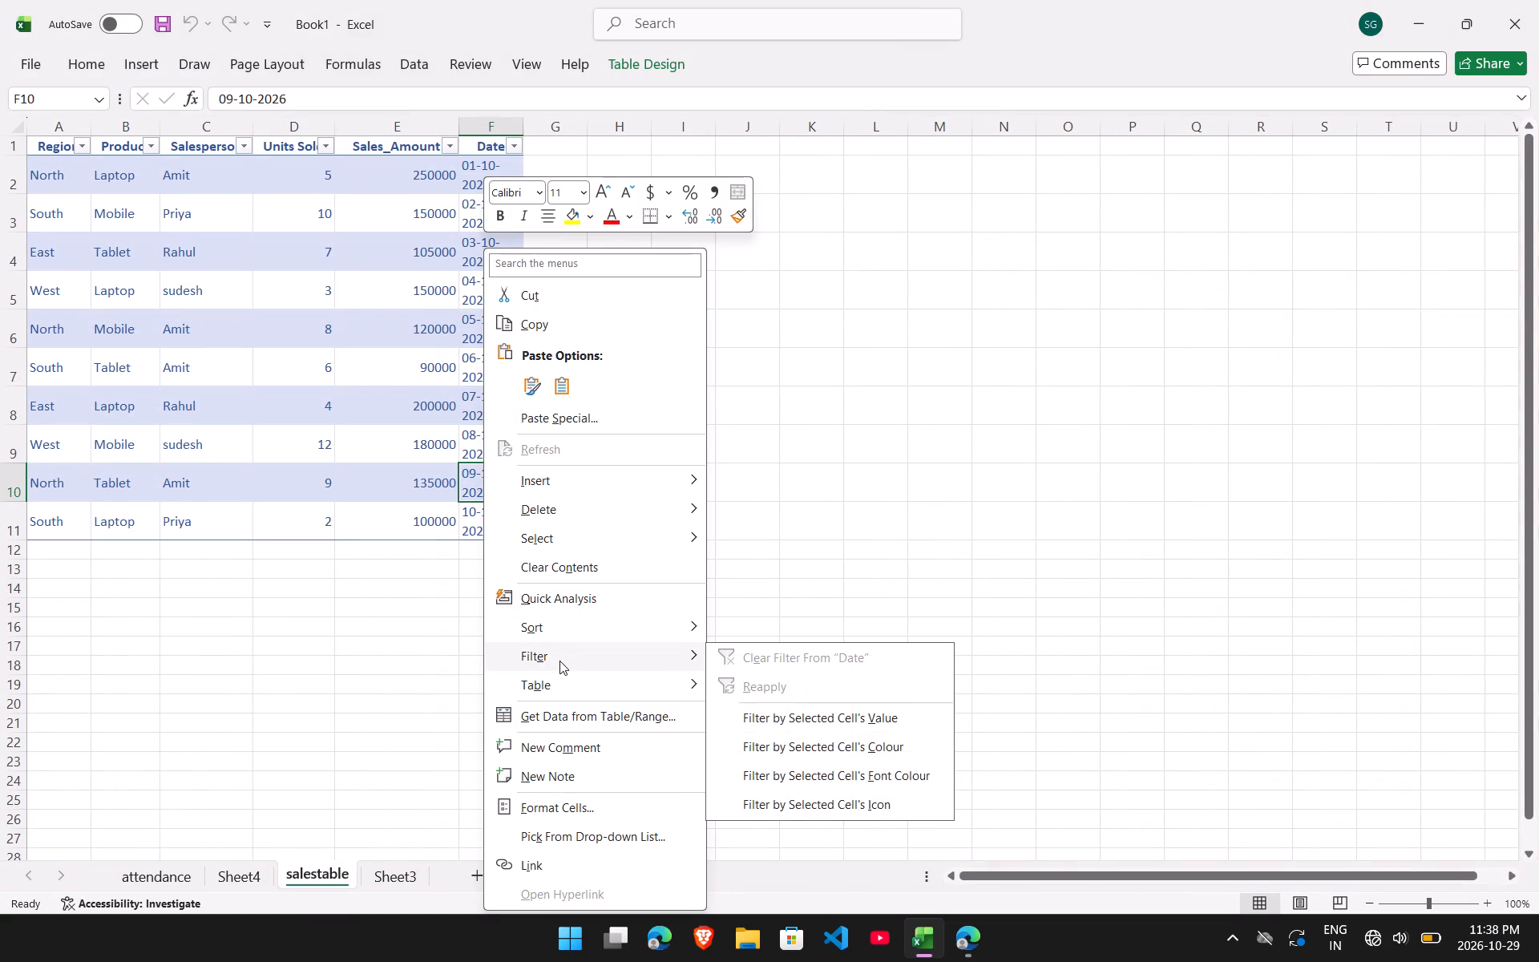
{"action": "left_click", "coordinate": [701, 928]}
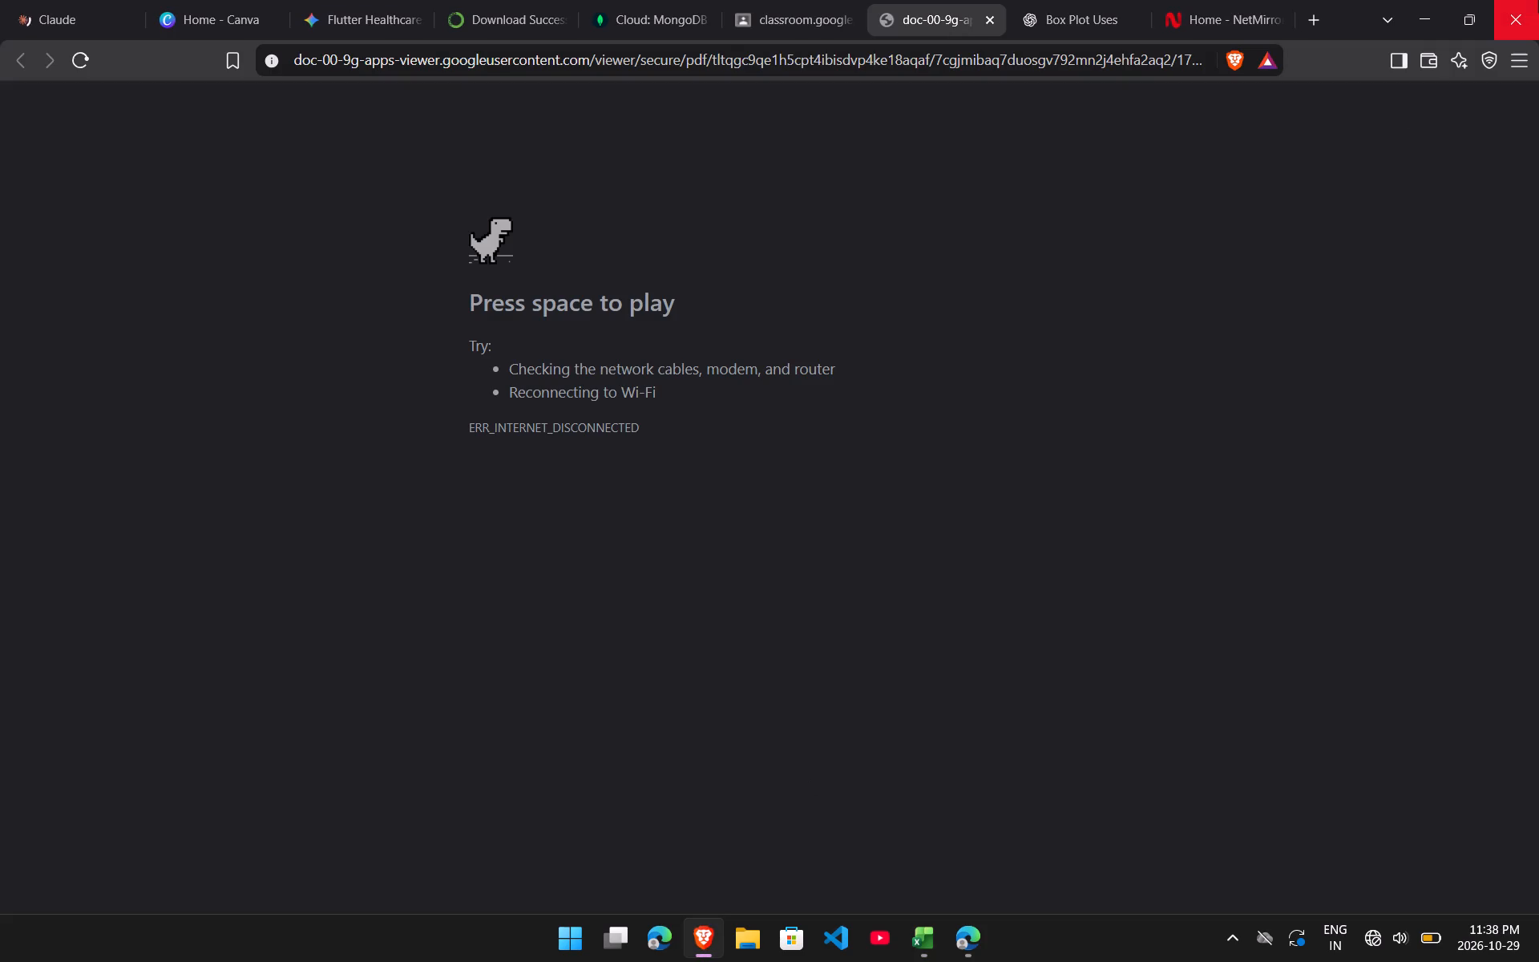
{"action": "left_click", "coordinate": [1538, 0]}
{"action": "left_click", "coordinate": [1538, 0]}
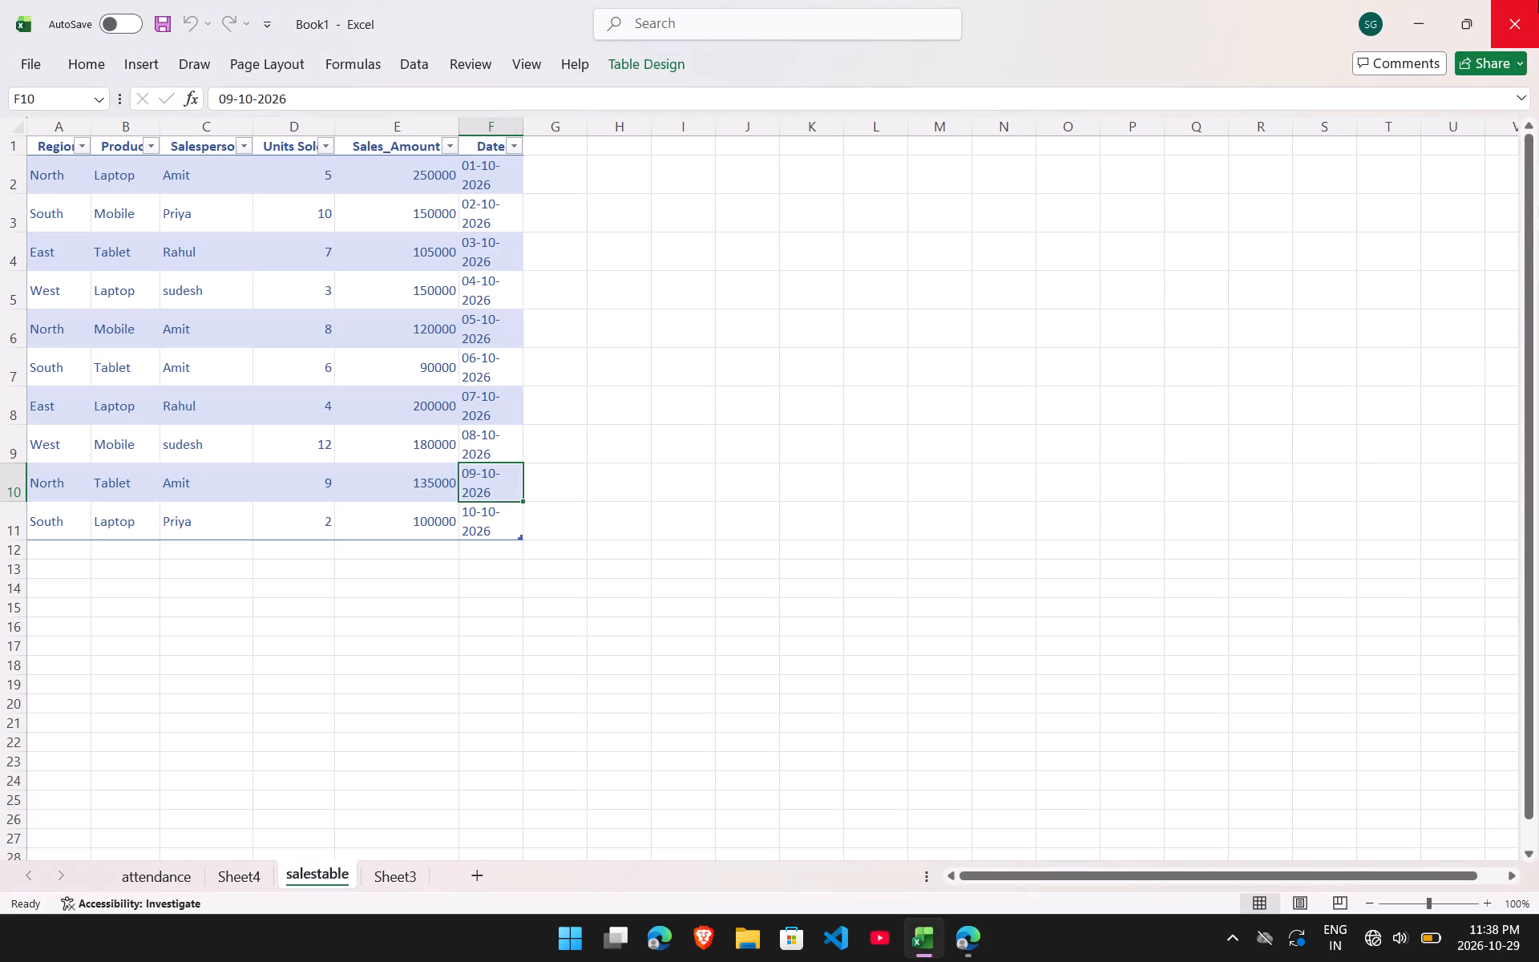
Switch to DAS.pdf in Edge to reread the 4(d) Group Data & Refresh instructions, and return to the Excel workbook.
{"action": "left_click", "coordinate": [968, 934]}
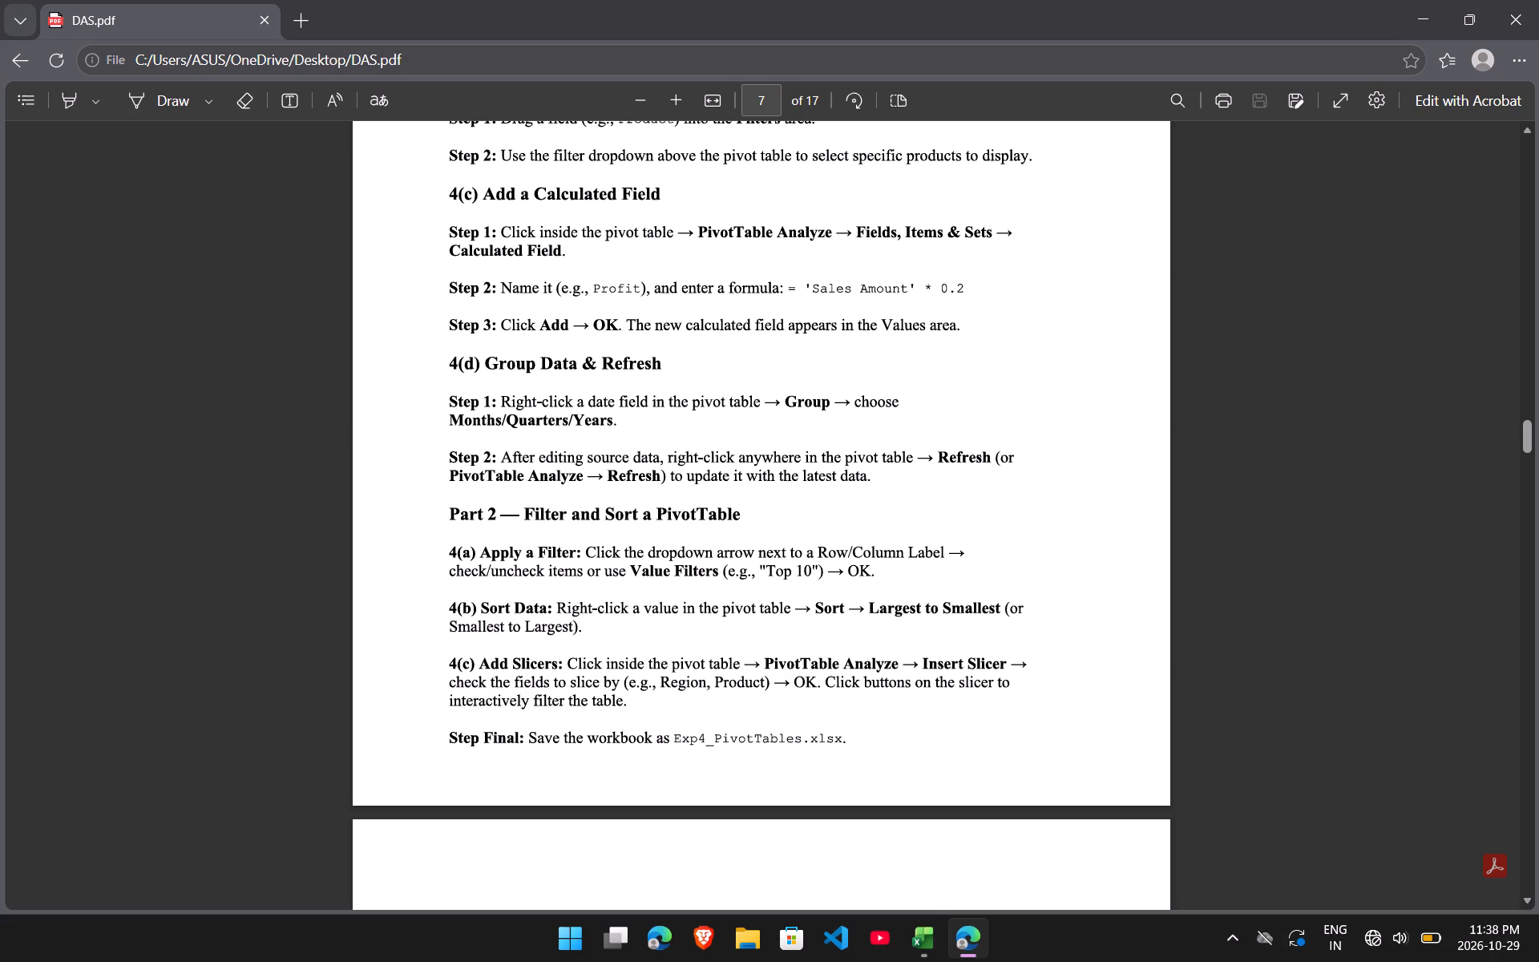
{"action": "left_click", "coordinate": [608, 492]}
{"action": "key", "text": "alt+Tab"}
{"action": "left_click", "coordinate": [608, 492]}
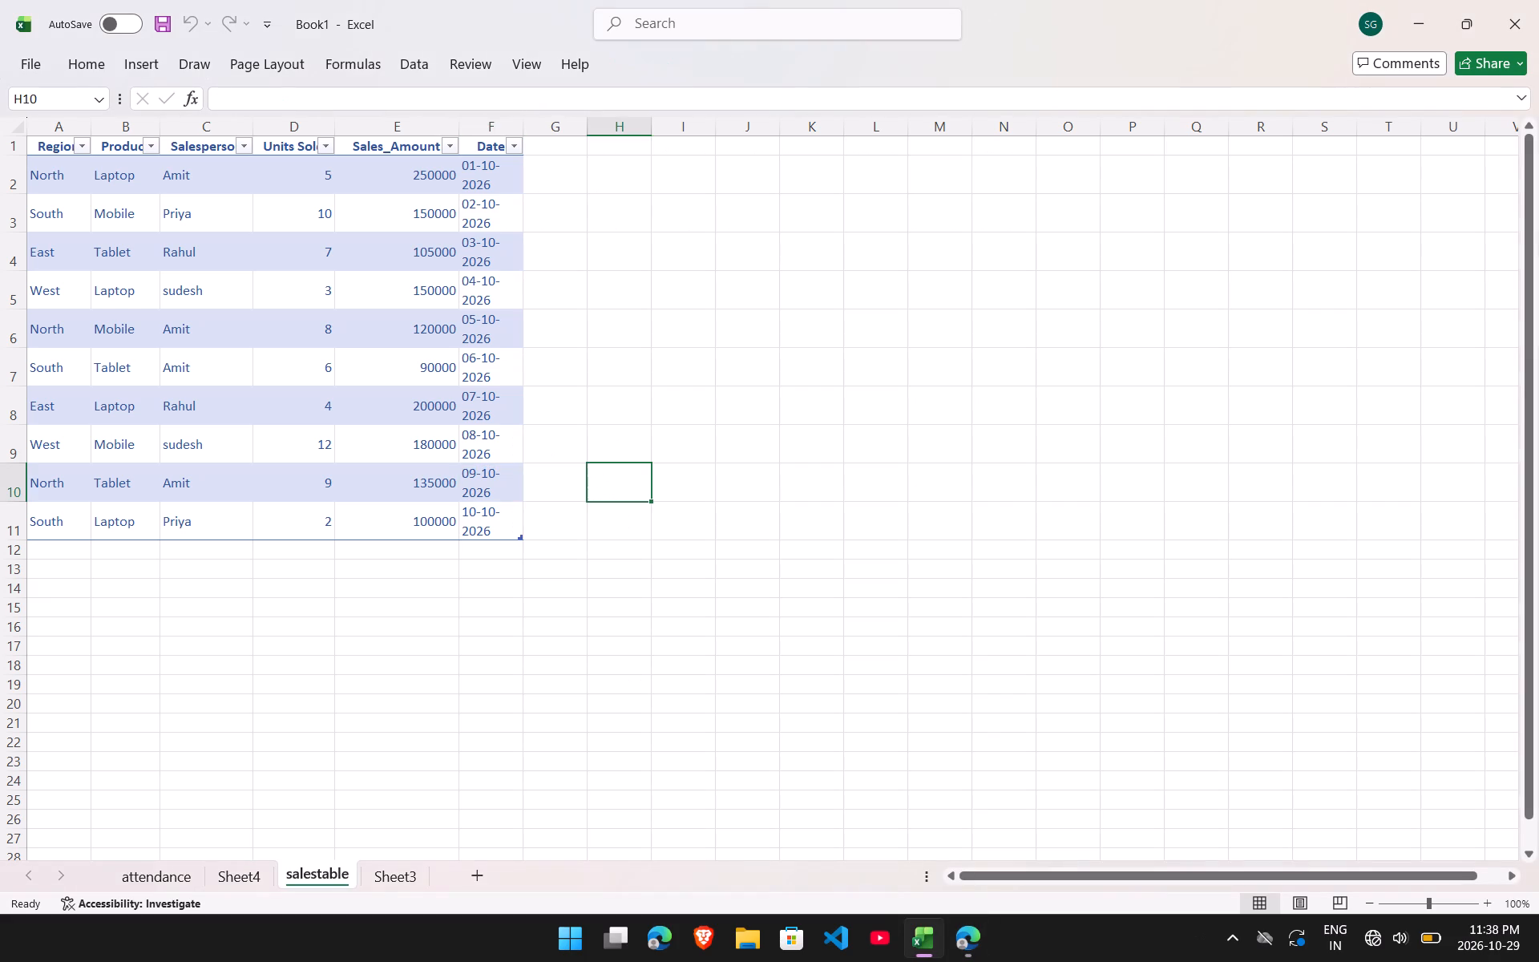
Look through Sheet3, salestable and the options of a Sheet4 pivot table value for grouping, rechecking the 4(d) instructions in DAS.pdf.
{"action": "left_click", "coordinate": [405, 881]}
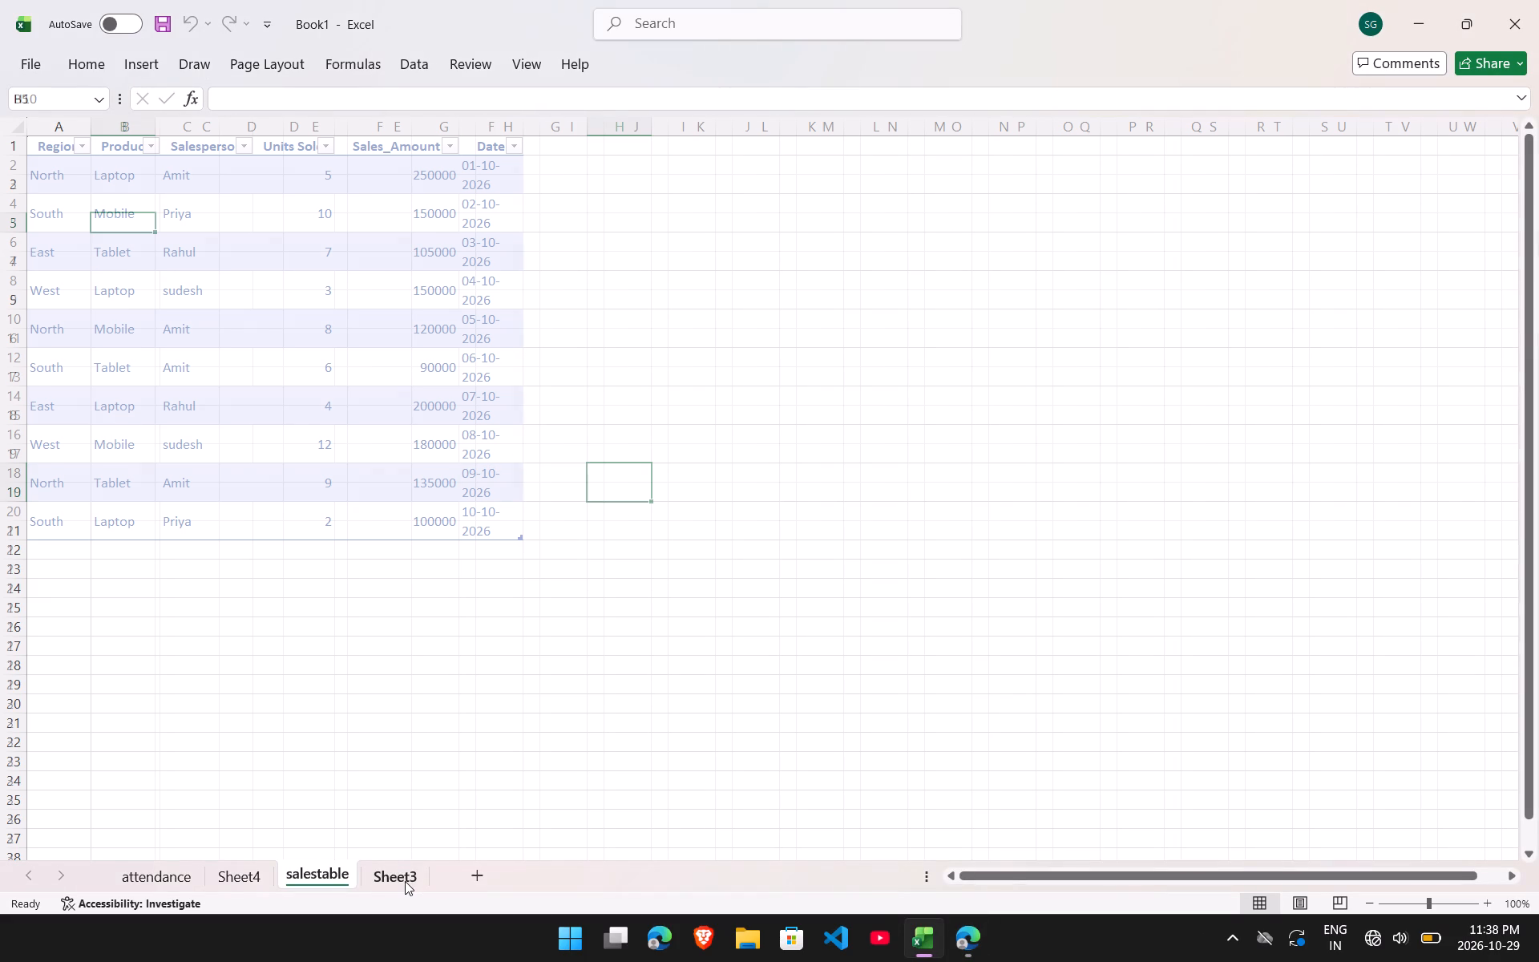
{"action": "left_click", "coordinate": [324, 893]}
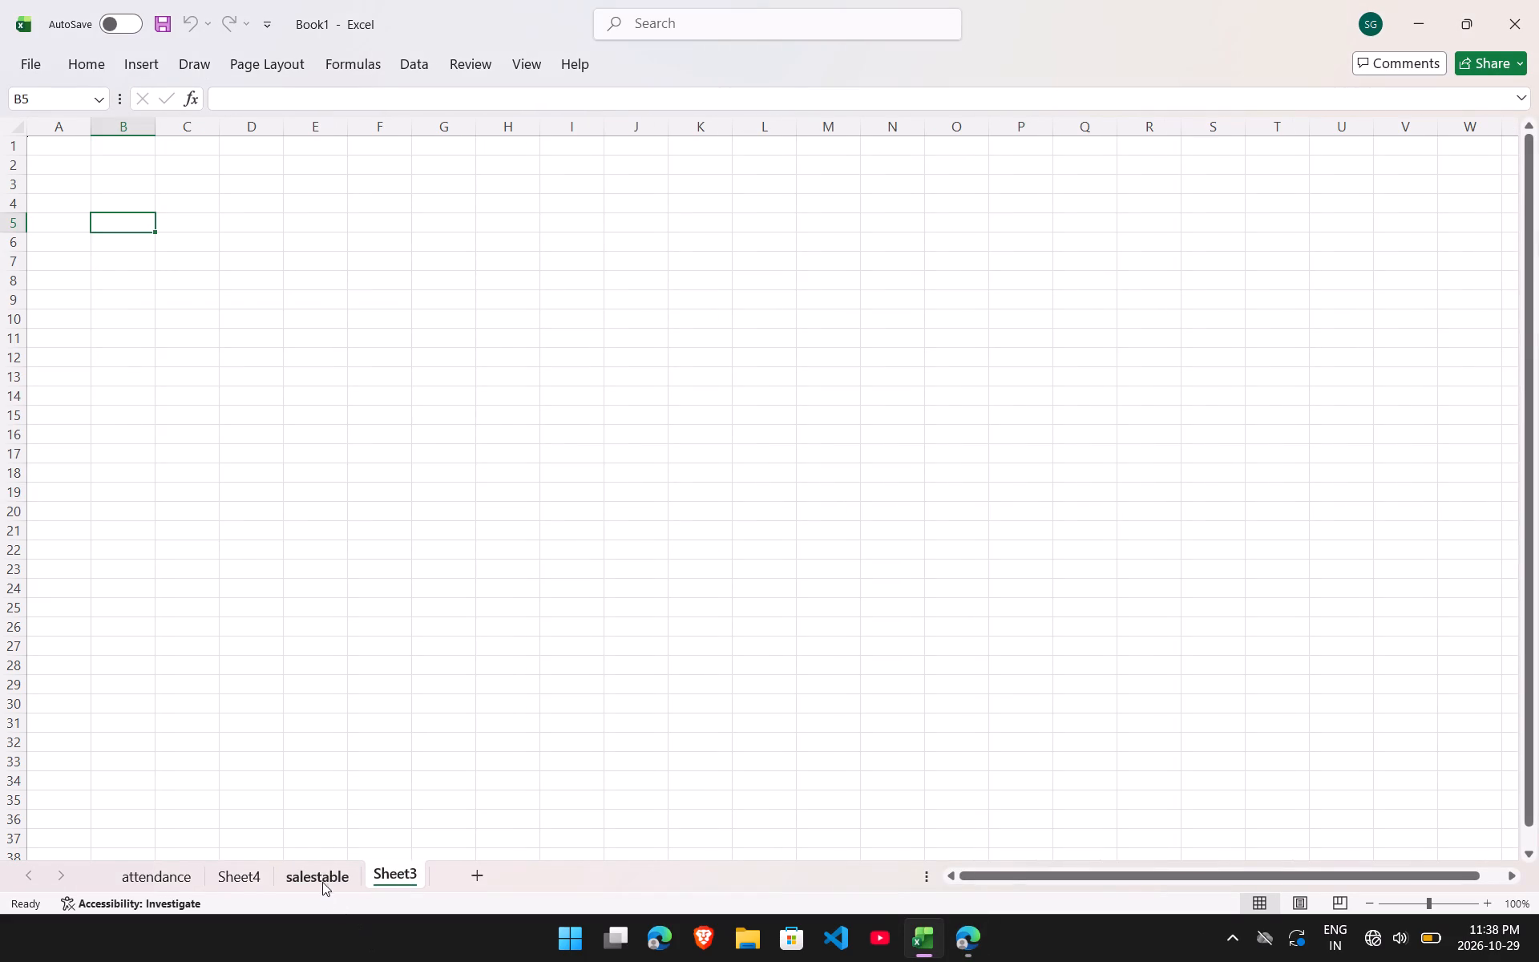
{"action": "left_click", "coordinate": [322, 880]}
{"action": "left_click", "coordinate": [231, 867]}
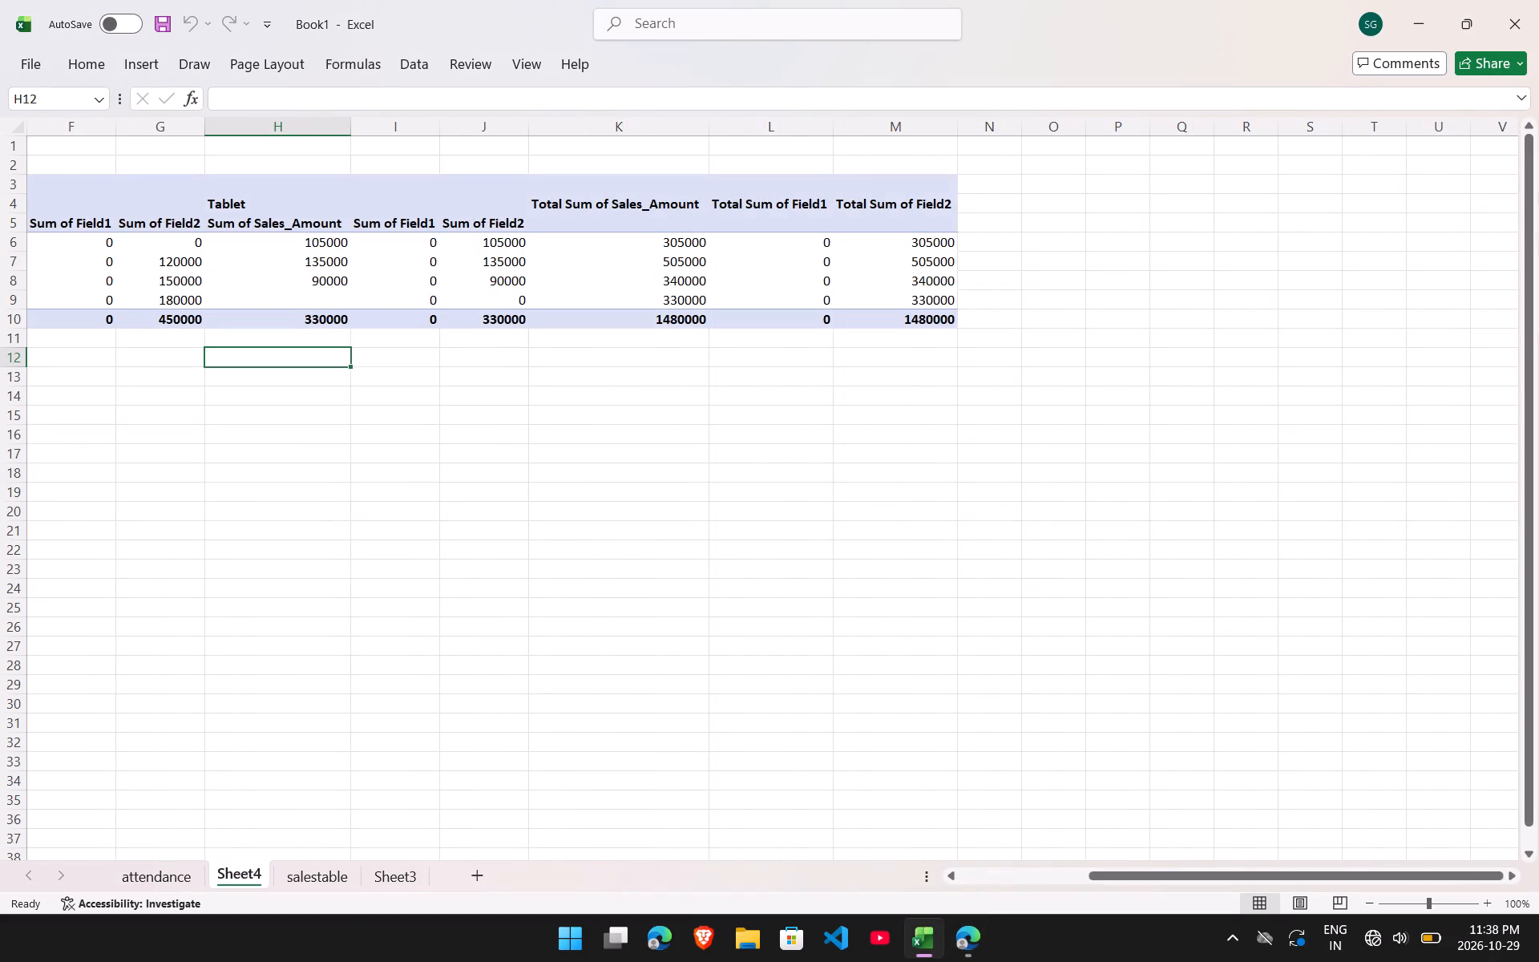
{"action": "left_click", "coordinate": [503, 263]}
{"action": "right_click", "coordinate": [503, 263]}
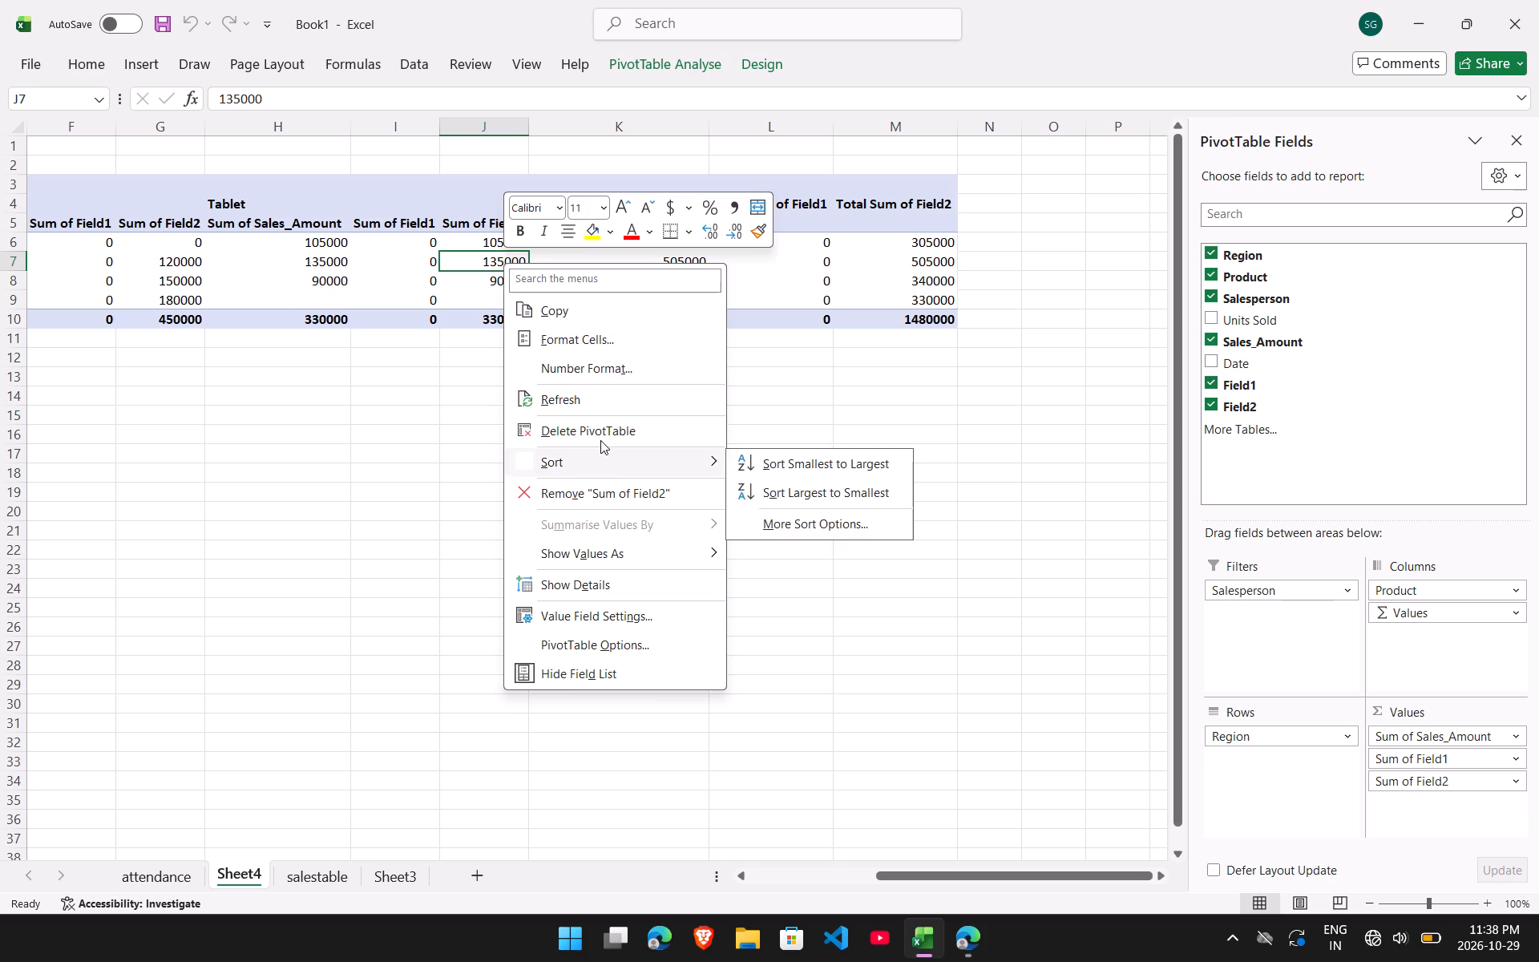
{"action": "left_click", "coordinate": [451, 277]}
{"action": "key", "text": "alt+Tab"}
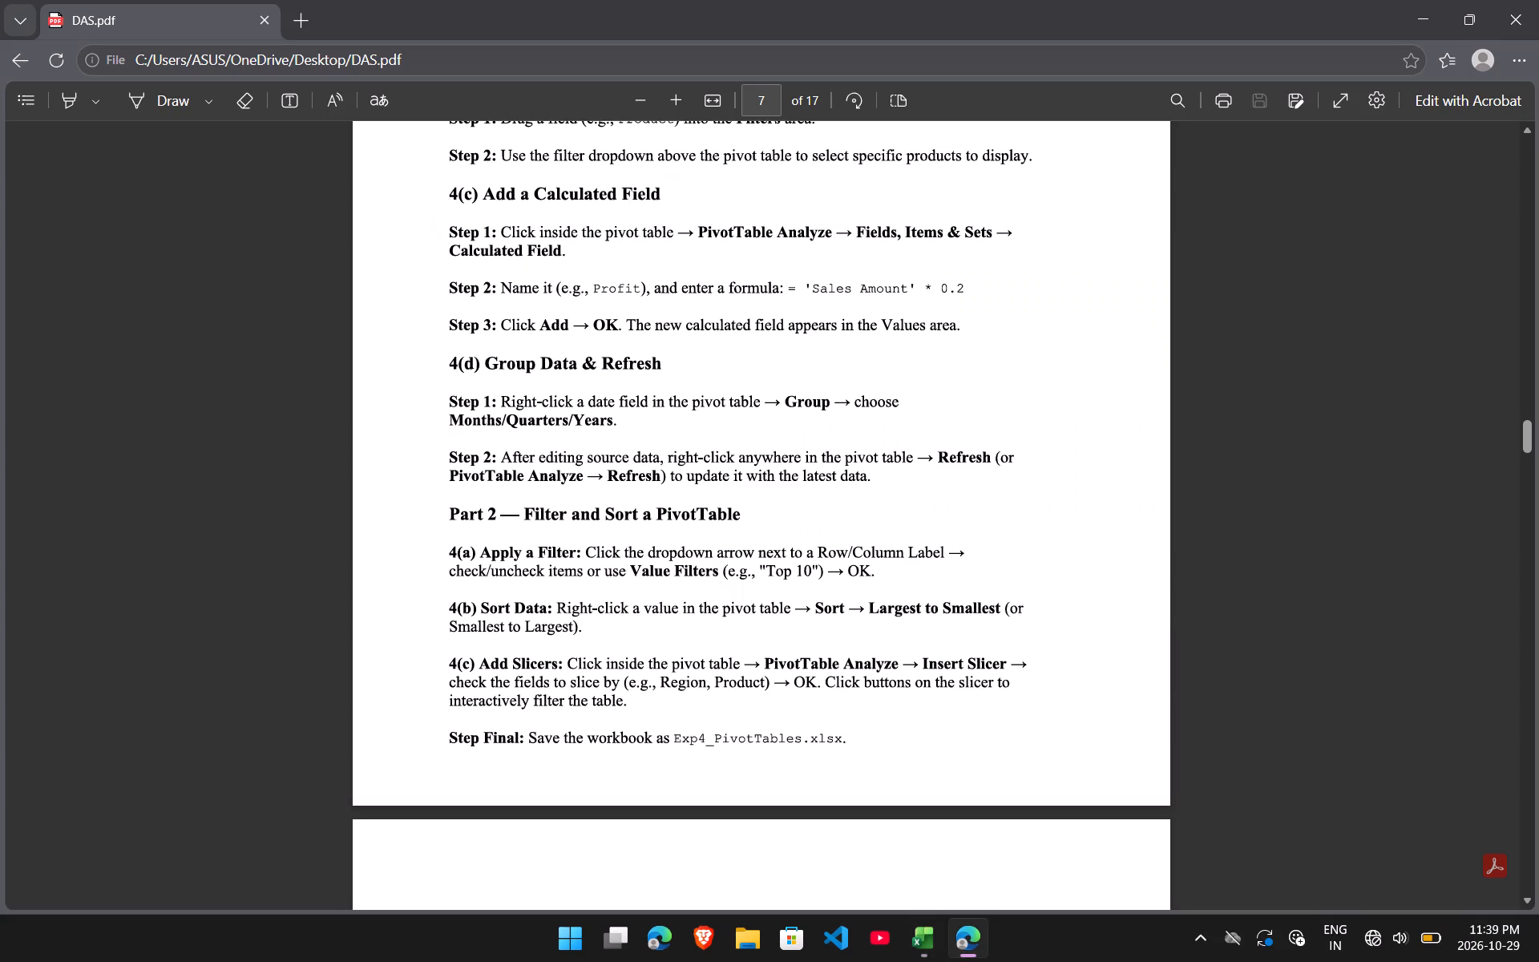
{"action": "key", "text": "alt+Tab"}
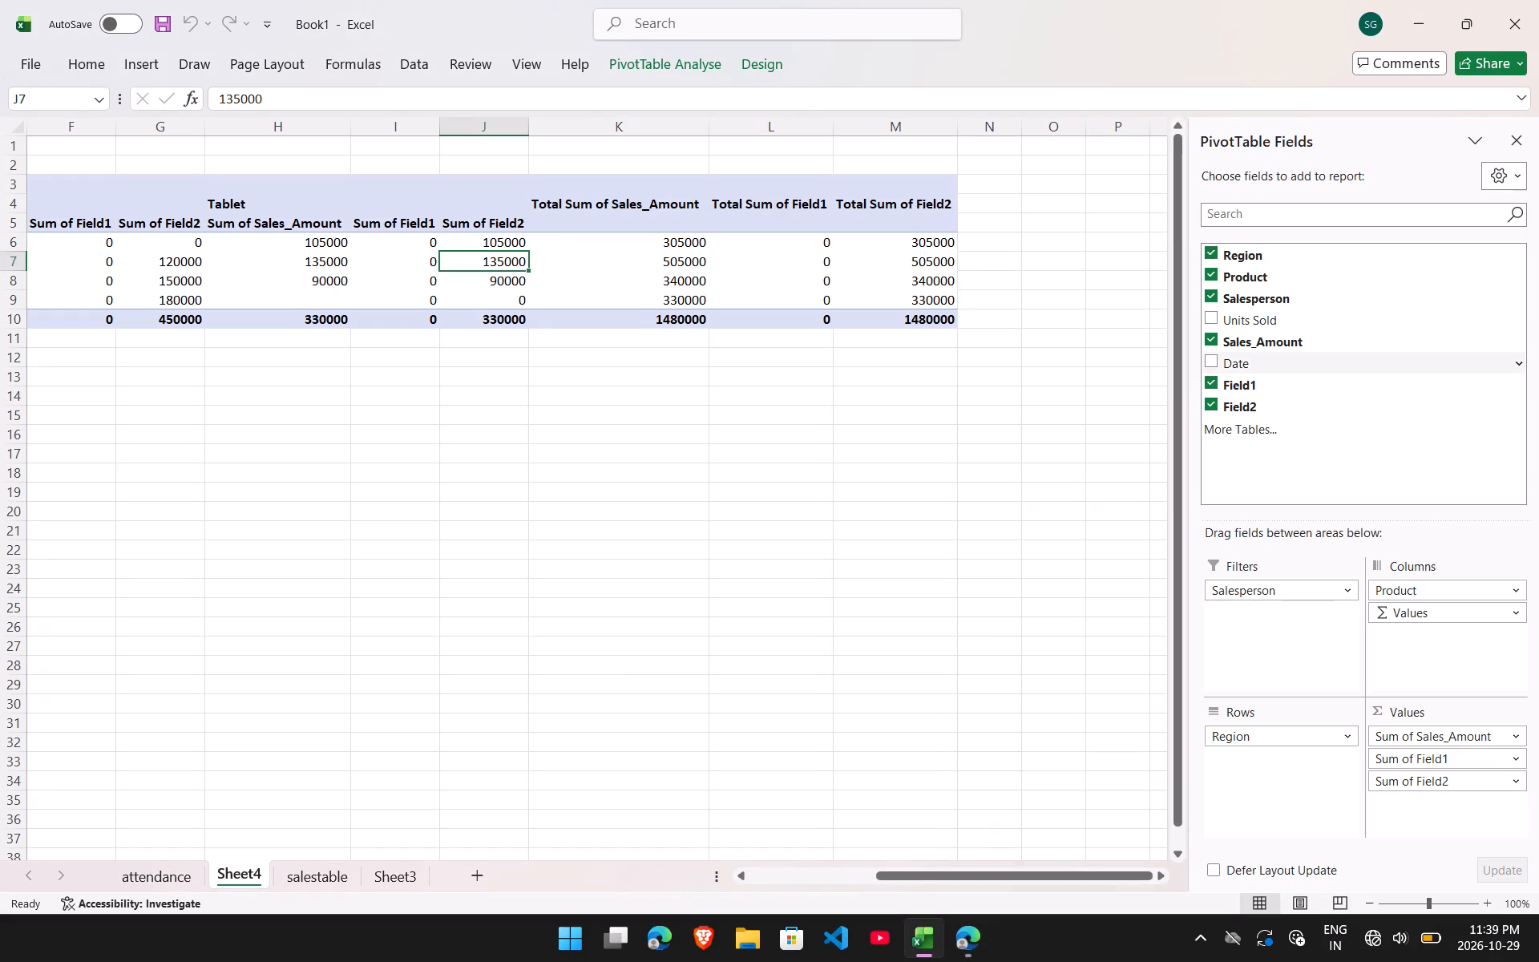
Add the Date field to the pivot table's Rows area beneath Region.
{"action": "left_click_drag", "start_coordinate": [1218, 359], "coordinate": [1228, 750]}
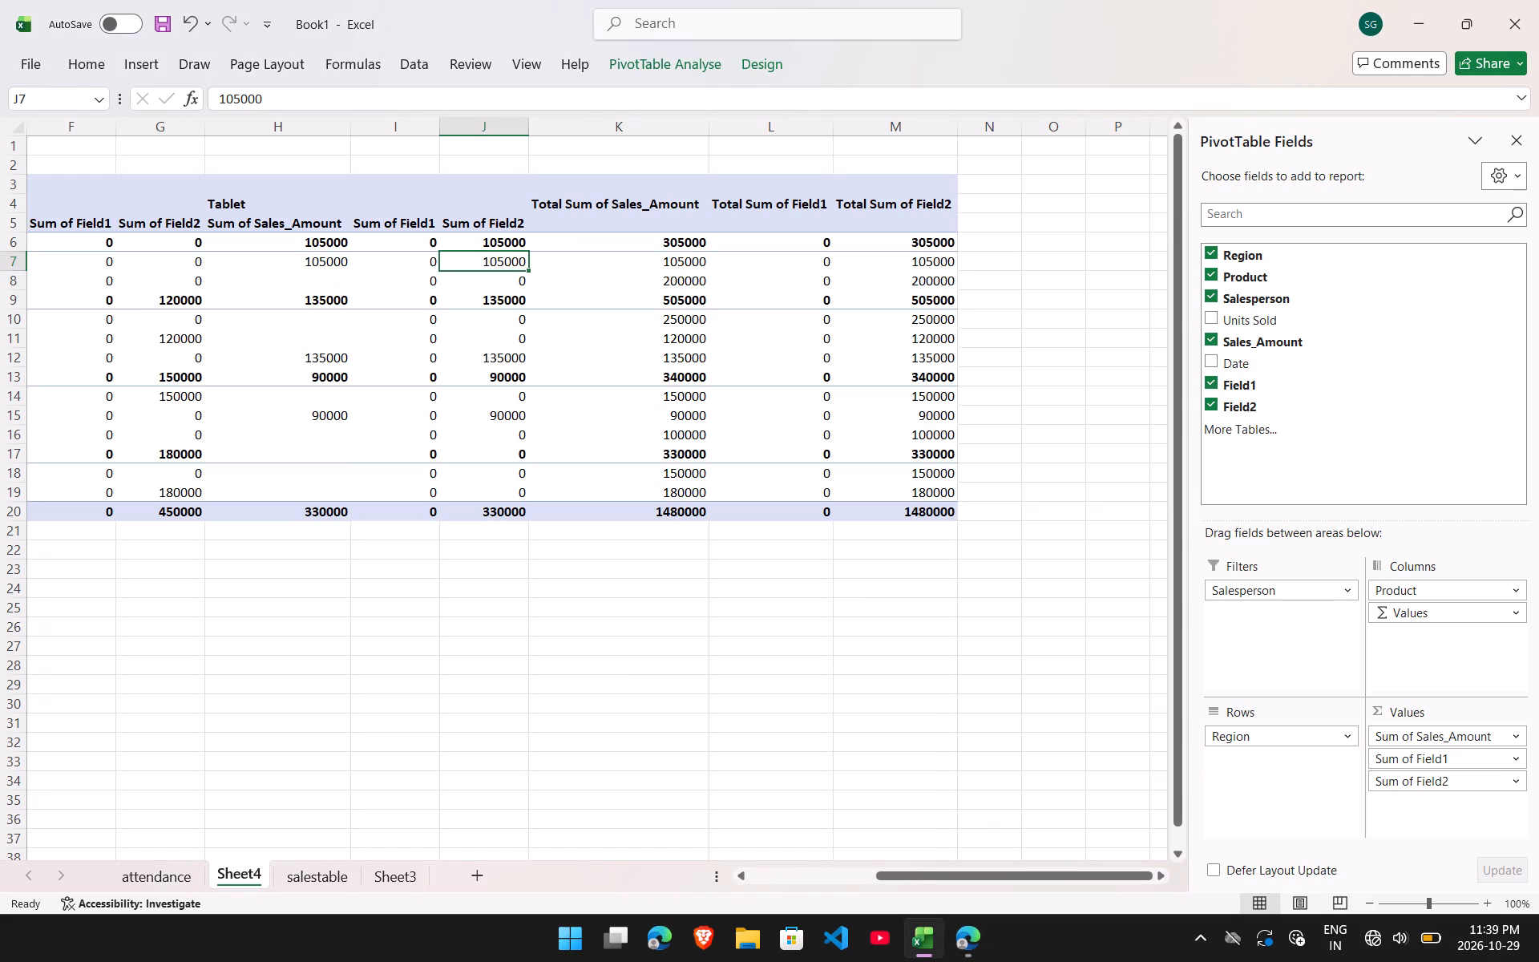
{"action": "scroll", "coordinate": [578, 249], "scroll_direction": "right", "scroll_amount": 2}
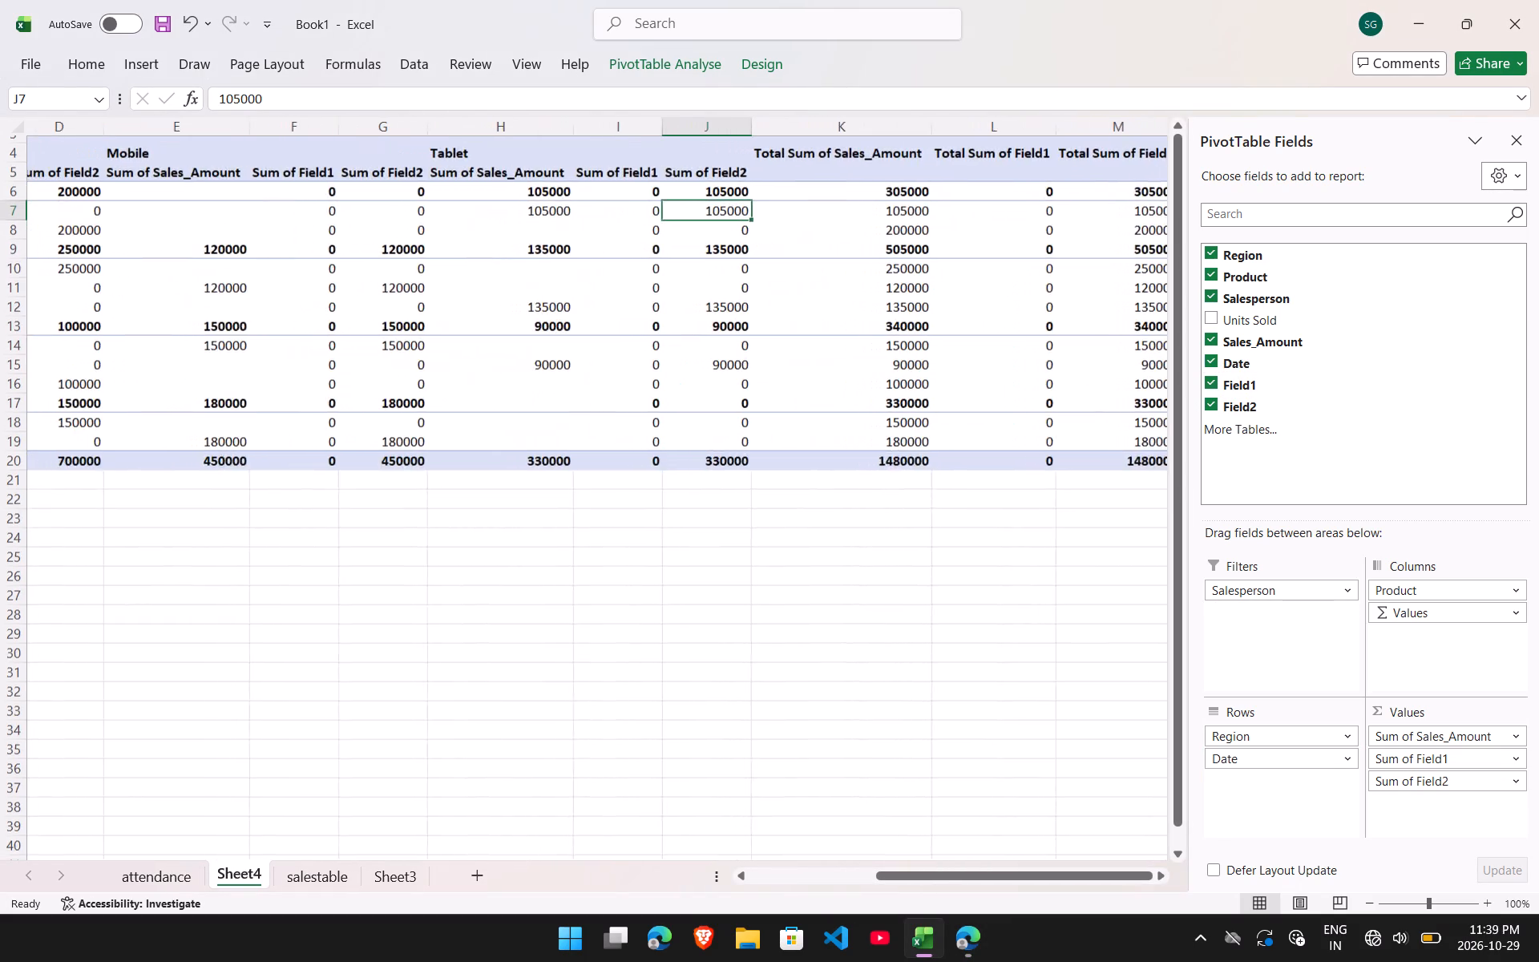
{"action": "scroll", "coordinate": [578, 249], "scroll_direction": "up", "scroll_amount": 1}
{"action": "scroll", "coordinate": [578, 249], "scroll_direction": "right", "scroll_amount": 2}
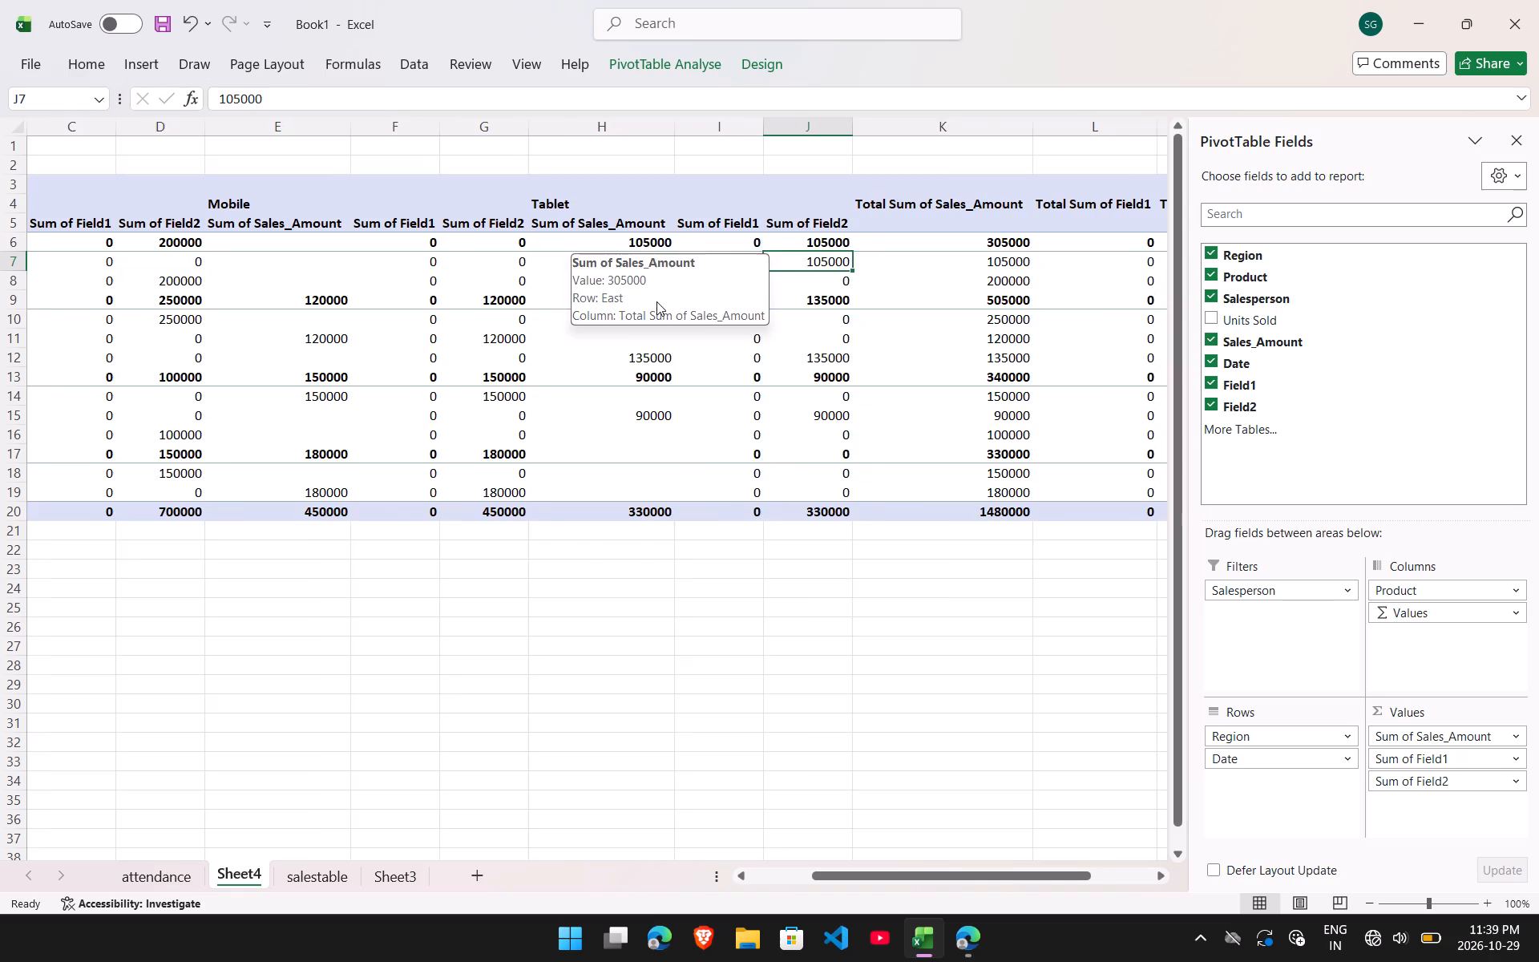
{"action": "scroll", "coordinate": [656, 301], "scroll_direction": "right", "scroll_amount": 4}
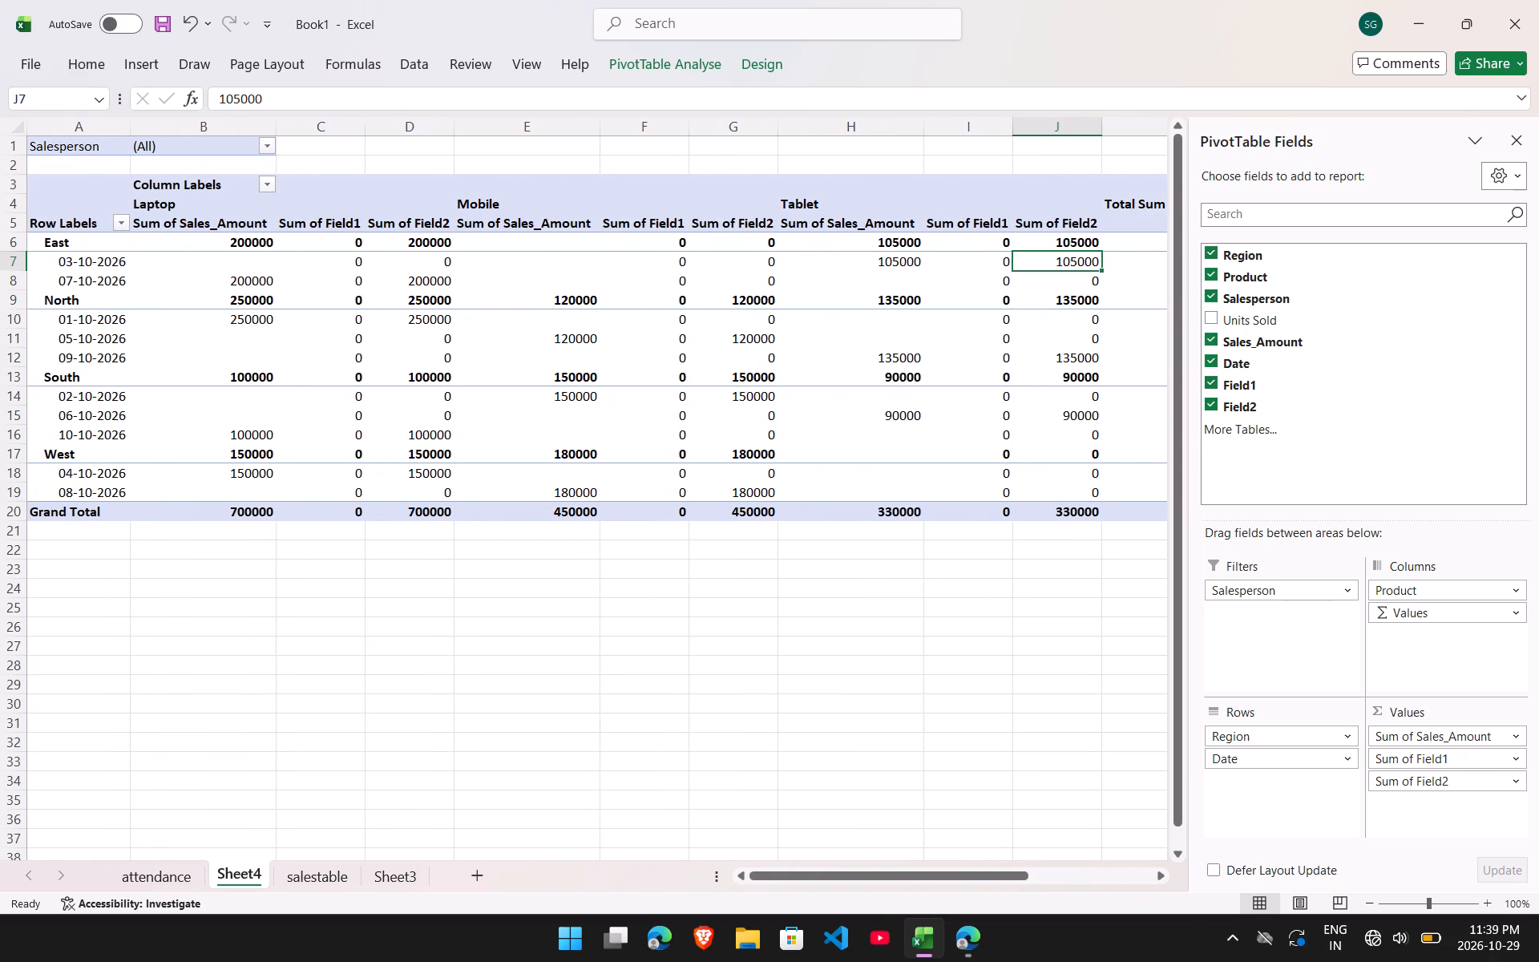
Inspect the Row Labels filter for Region and apply it with every region kept selected.
{"action": "left_click", "coordinate": [83, 265]}
{"action": "left_click", "coordinate": [83, 265]}
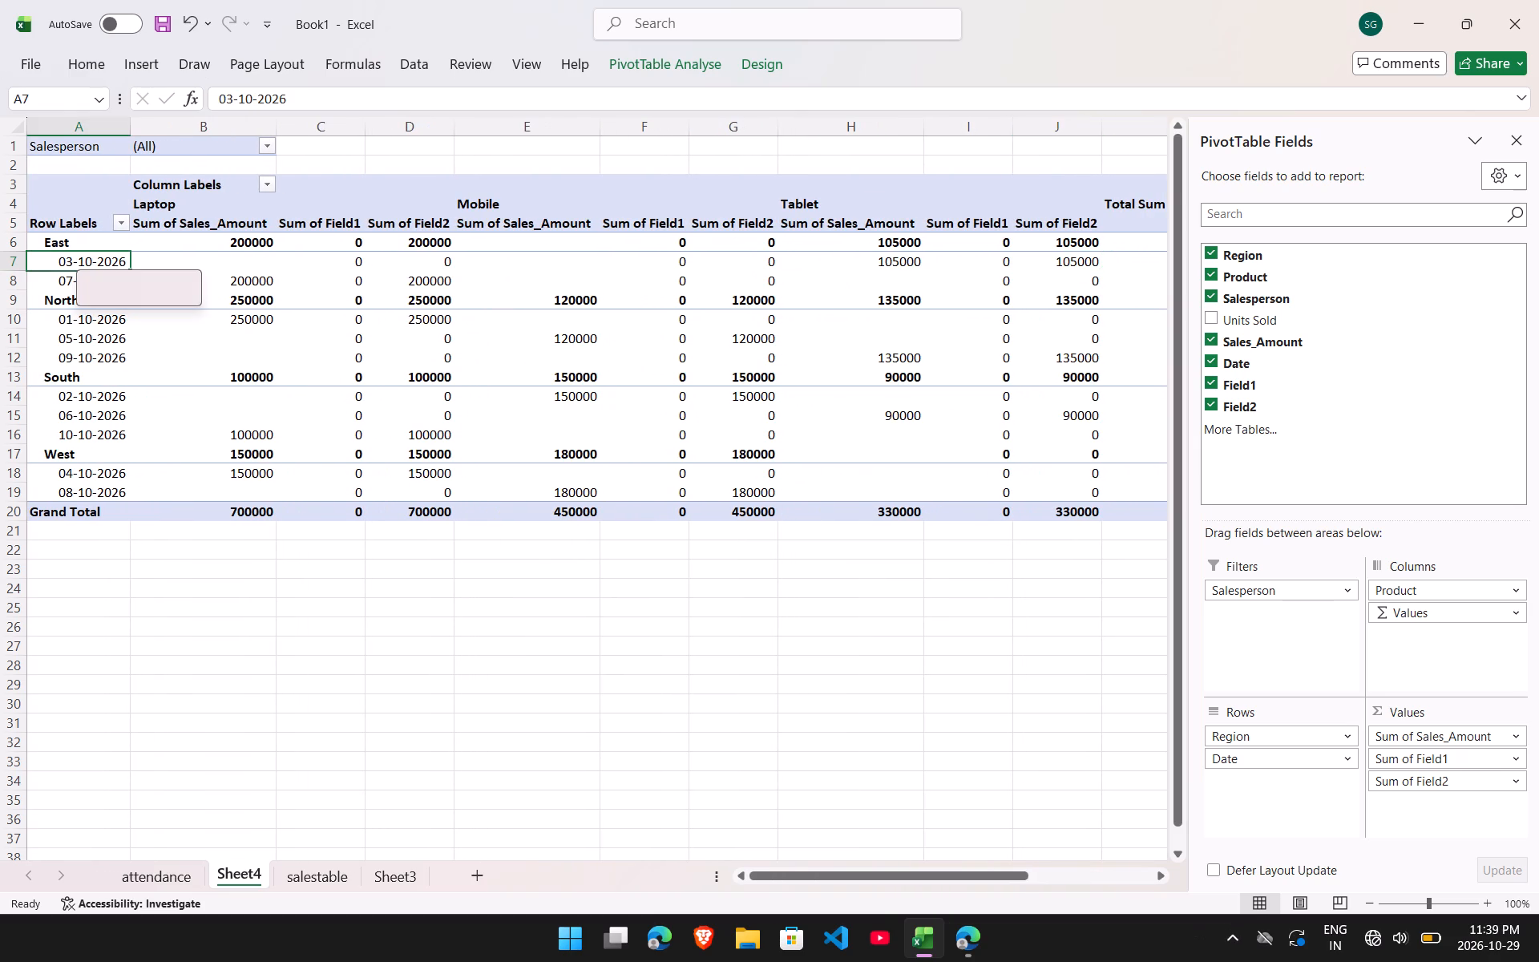
{"action": "left_click", "coordinate": [67, 225]}
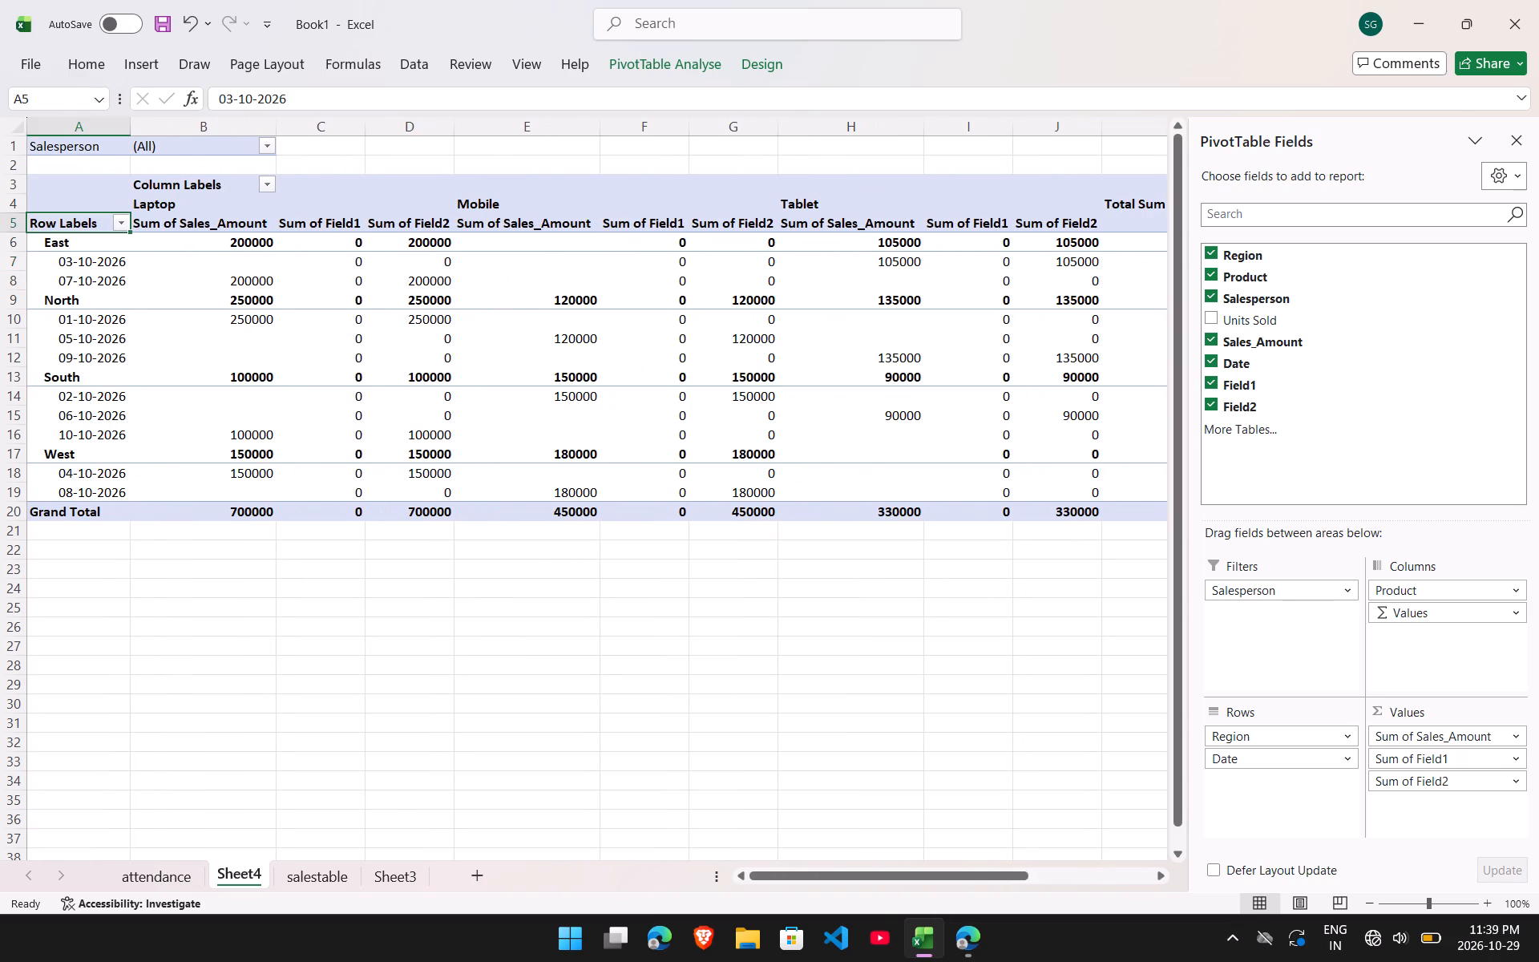
{"action": "left_click", "coordinate": [115, 223]}
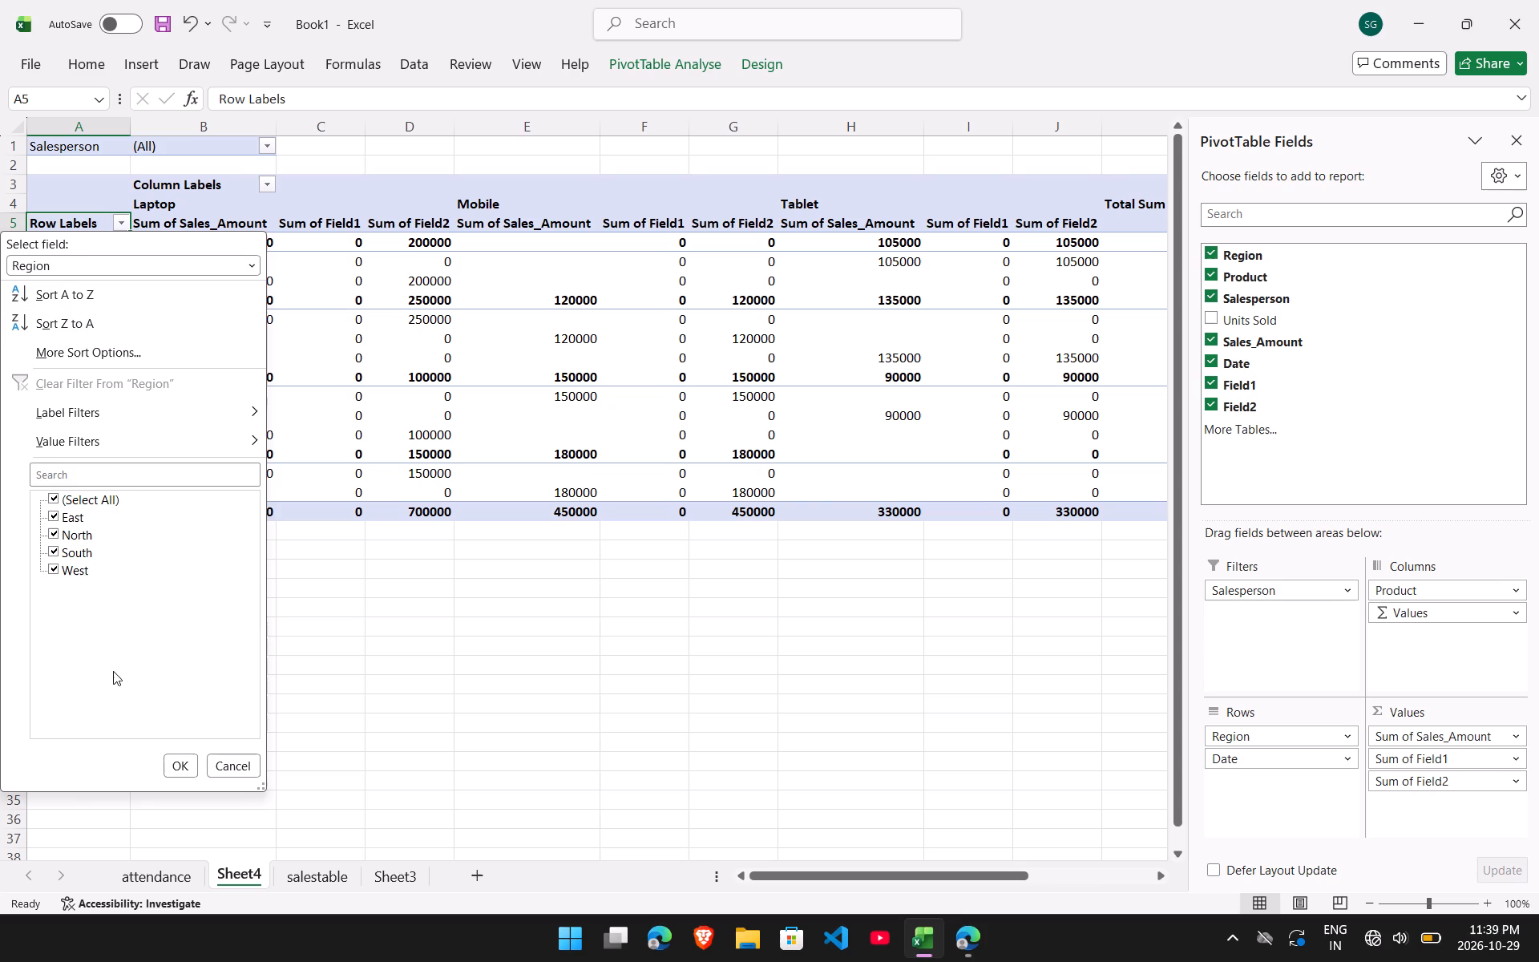
{"action": "left_click", "coordinate": [178, 771]}
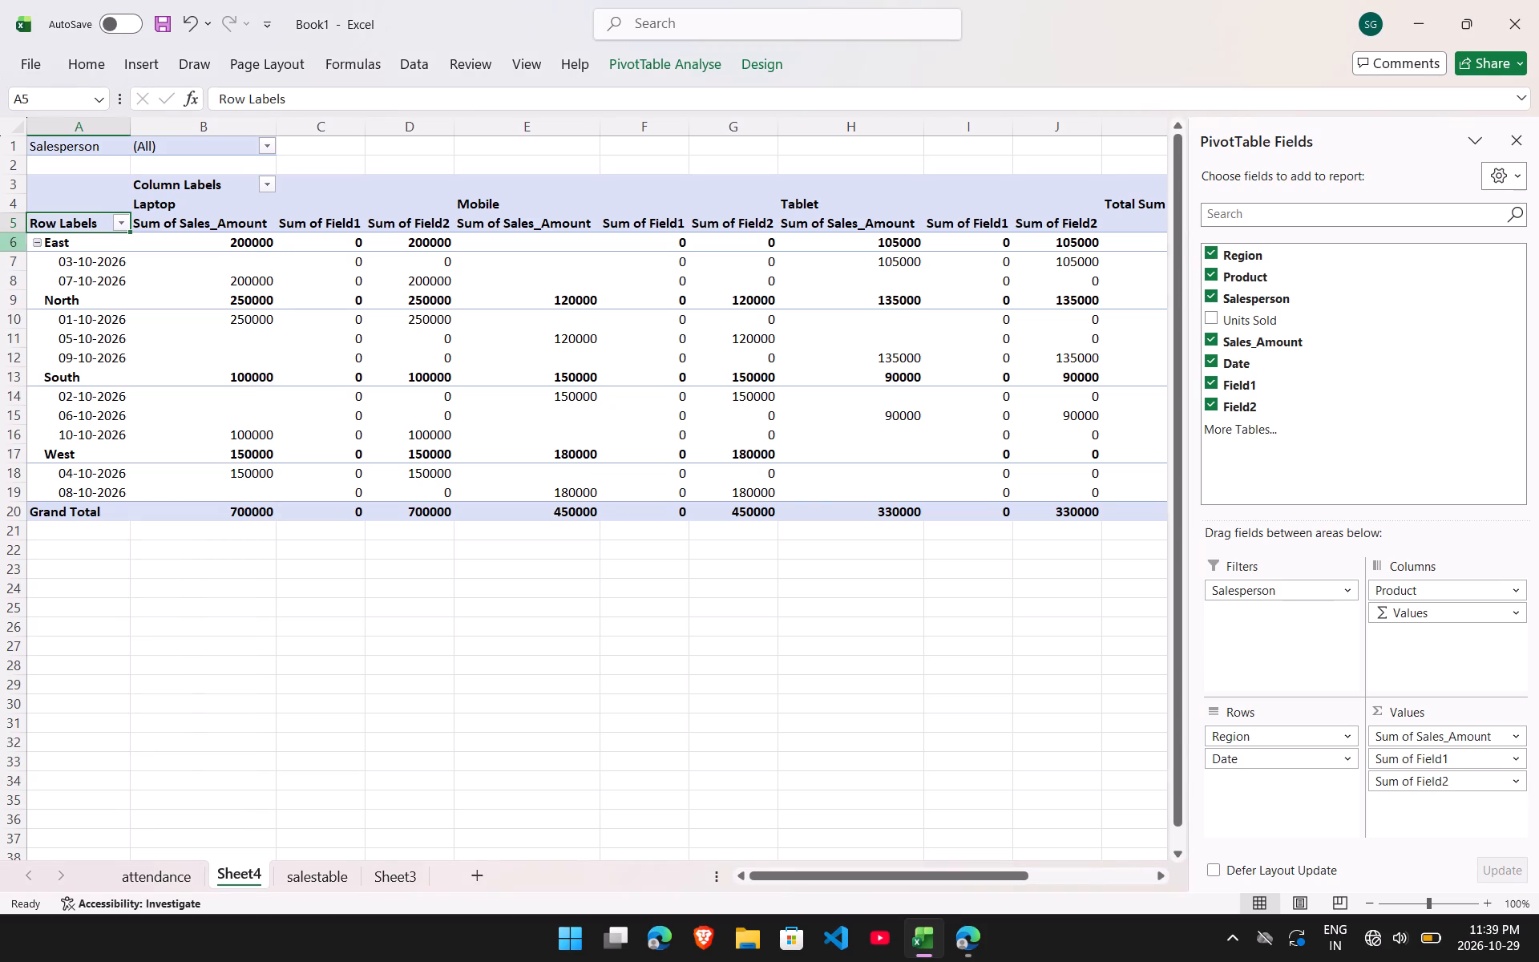
Look through the options for the 05-10-2026 date under North and leave them without grouping.
{"action": "right_click", "coordinate": [97, 338]}
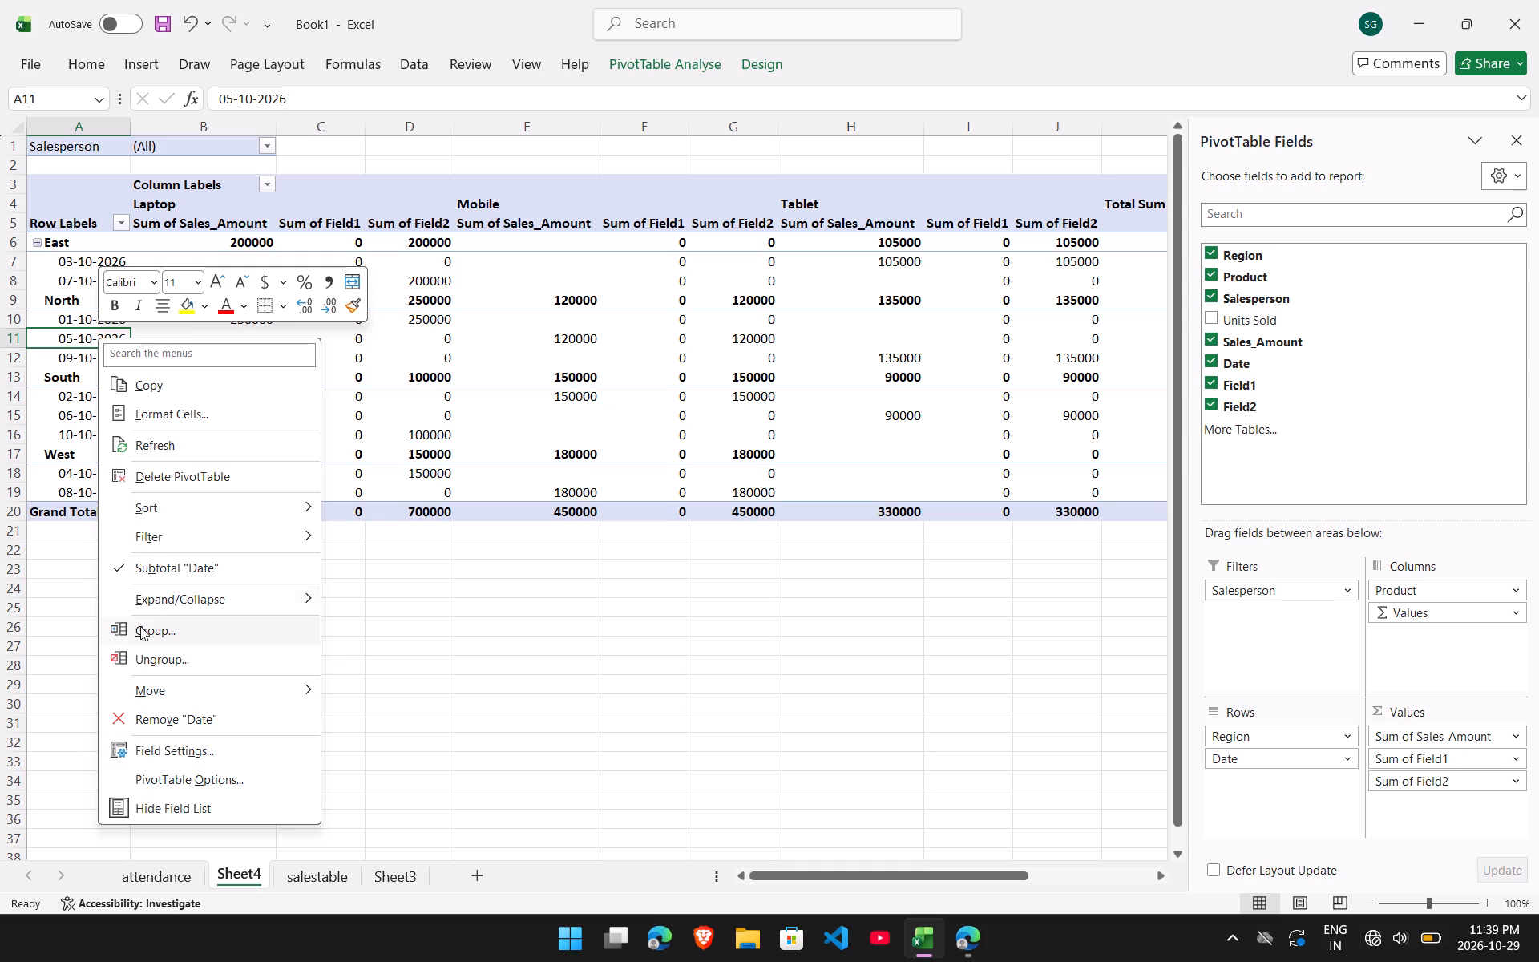
{"action": "left_click", "coordinate": [433, 661]}
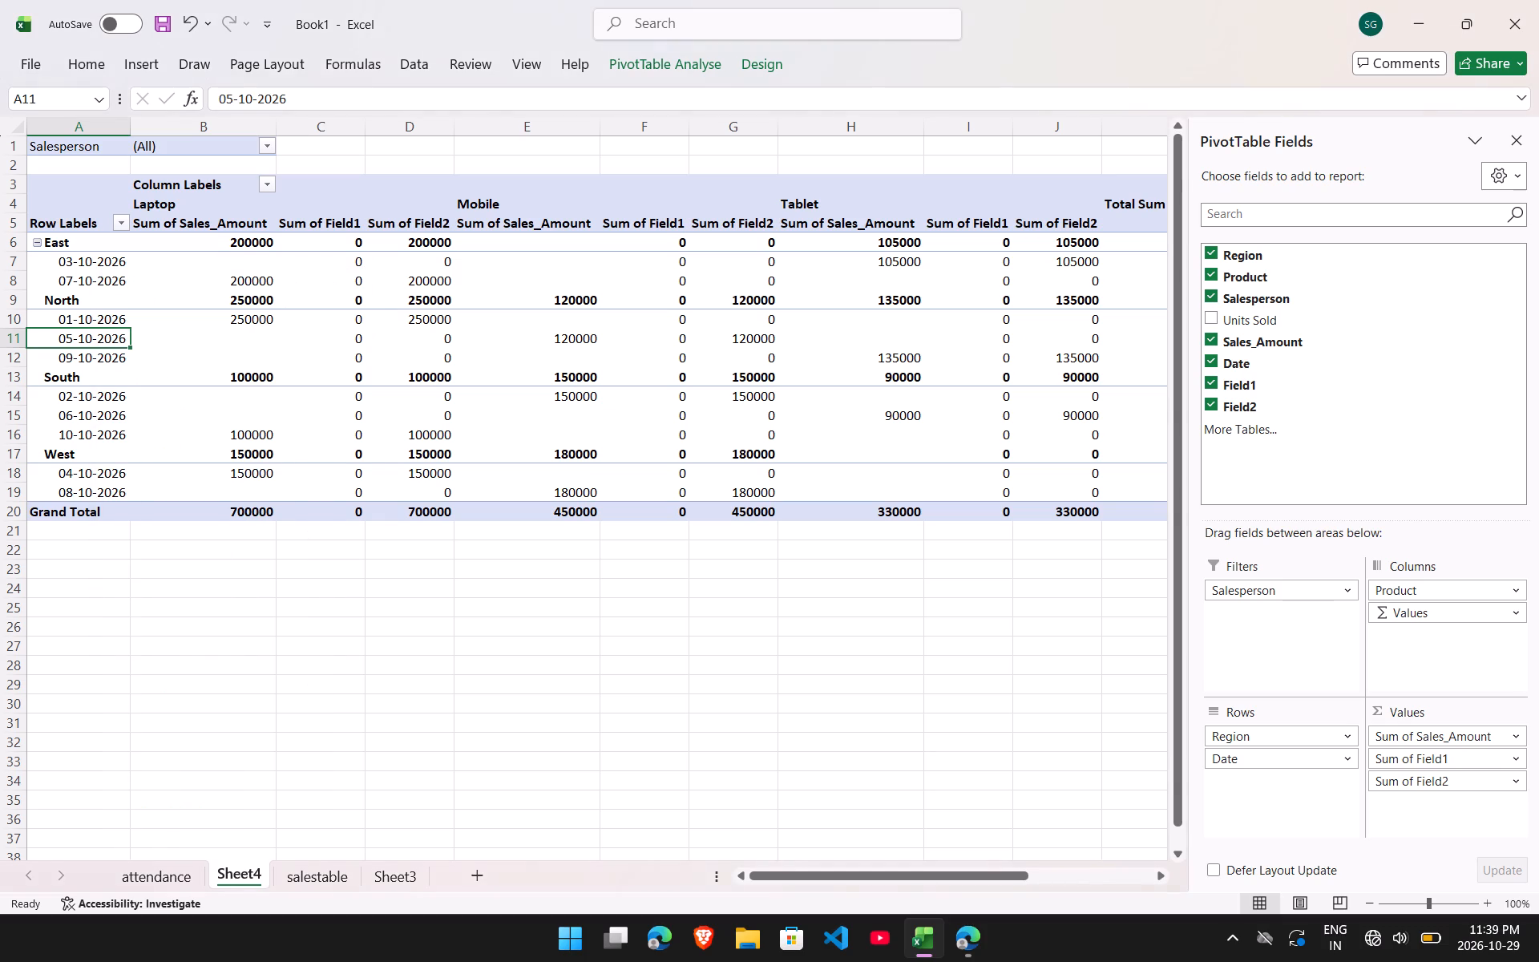
Switch to DAS.pdf in Edge and reread the Experiment 4 grouping, filtering, sorting and slicer instructions.
{"action": "left_click", "coordinate": [972, 932]}
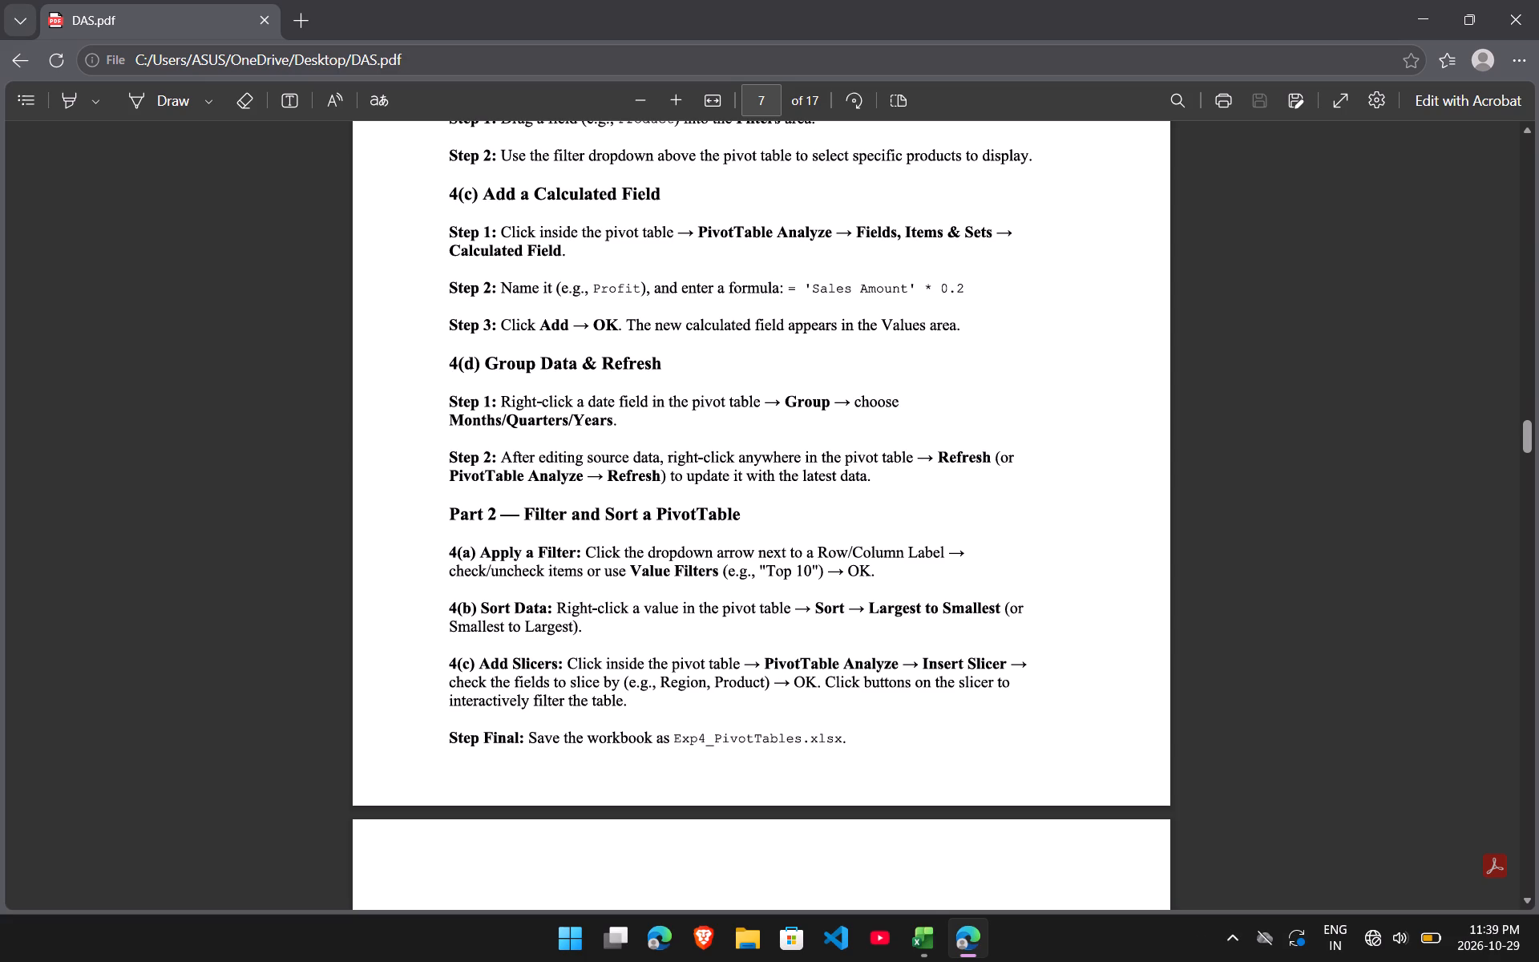
{"action": "scroll", "coordinate": [758, 447], "scroll_direction": "down", "scroll_amount": 1}
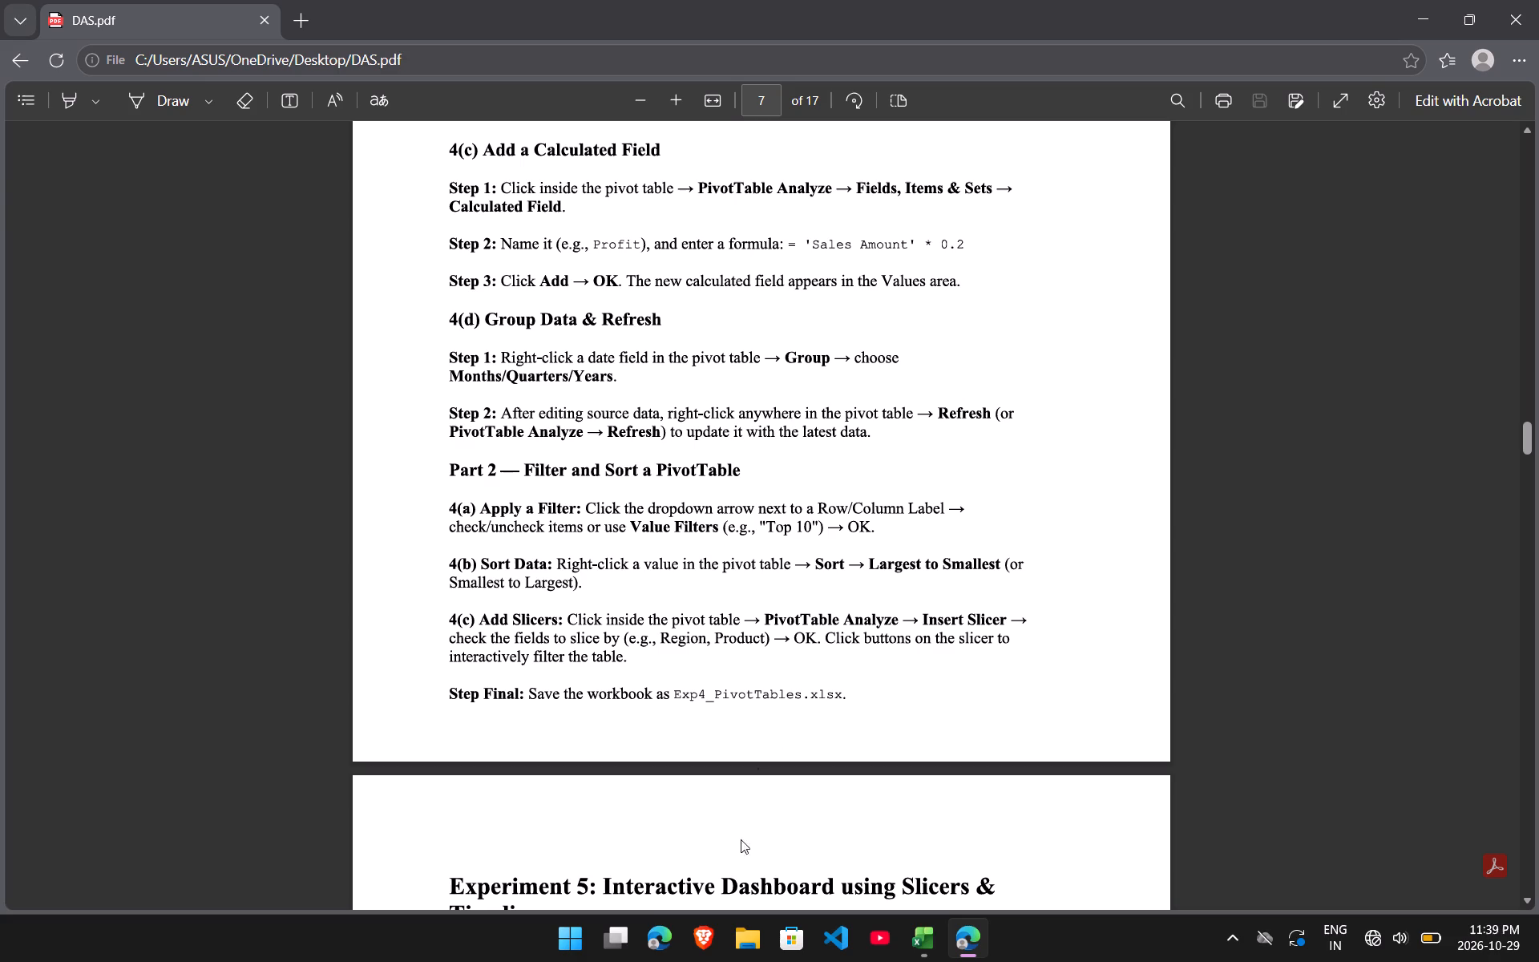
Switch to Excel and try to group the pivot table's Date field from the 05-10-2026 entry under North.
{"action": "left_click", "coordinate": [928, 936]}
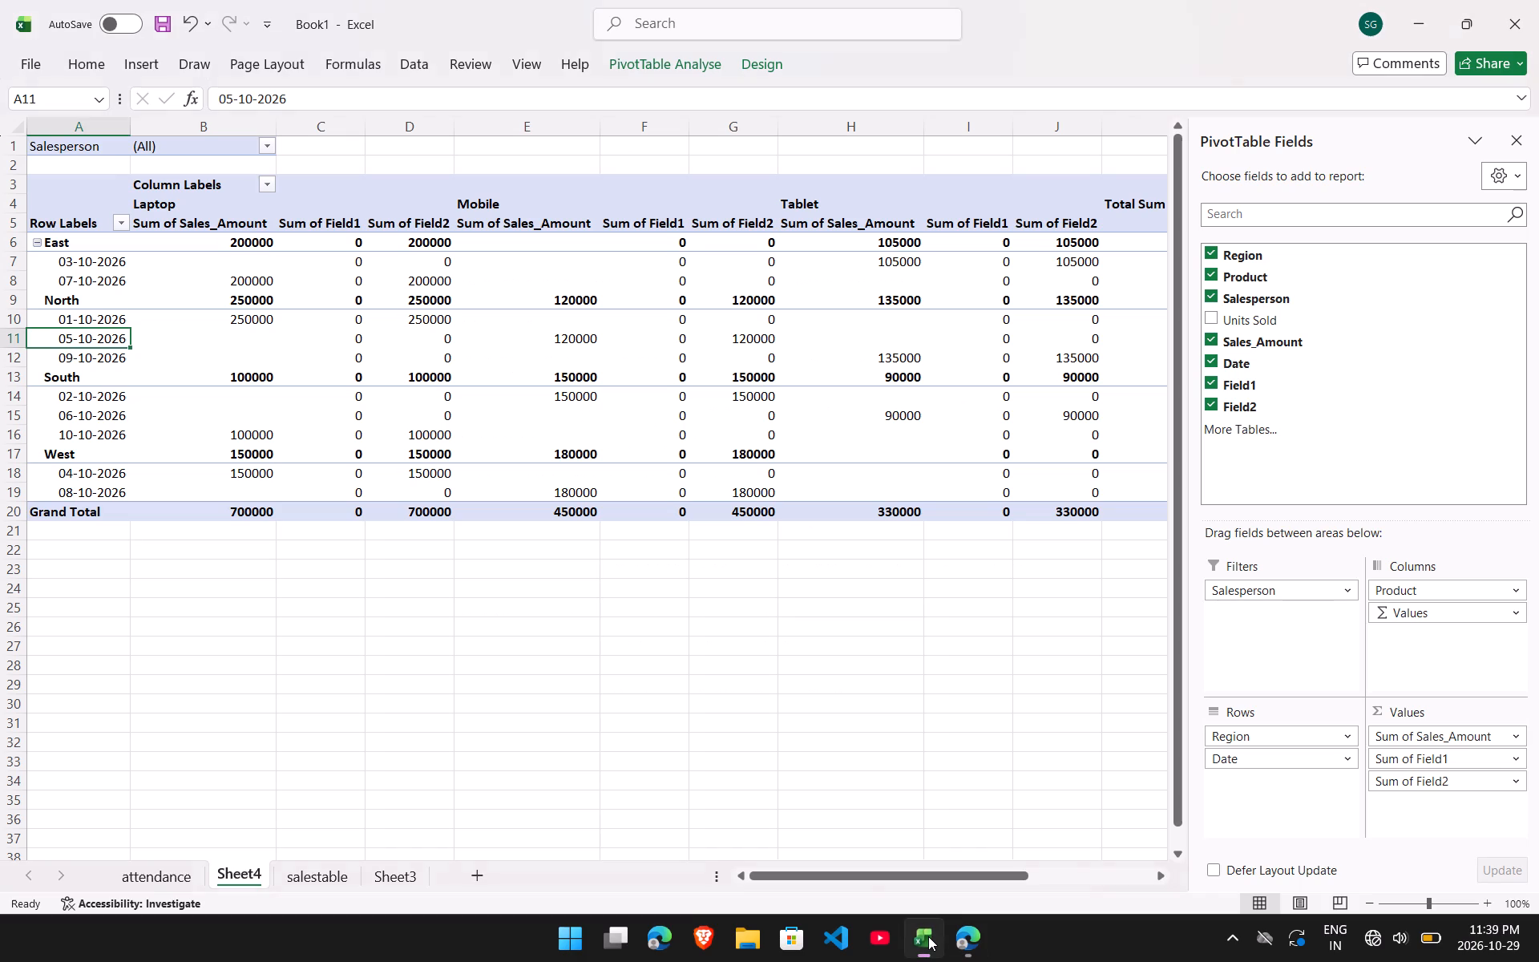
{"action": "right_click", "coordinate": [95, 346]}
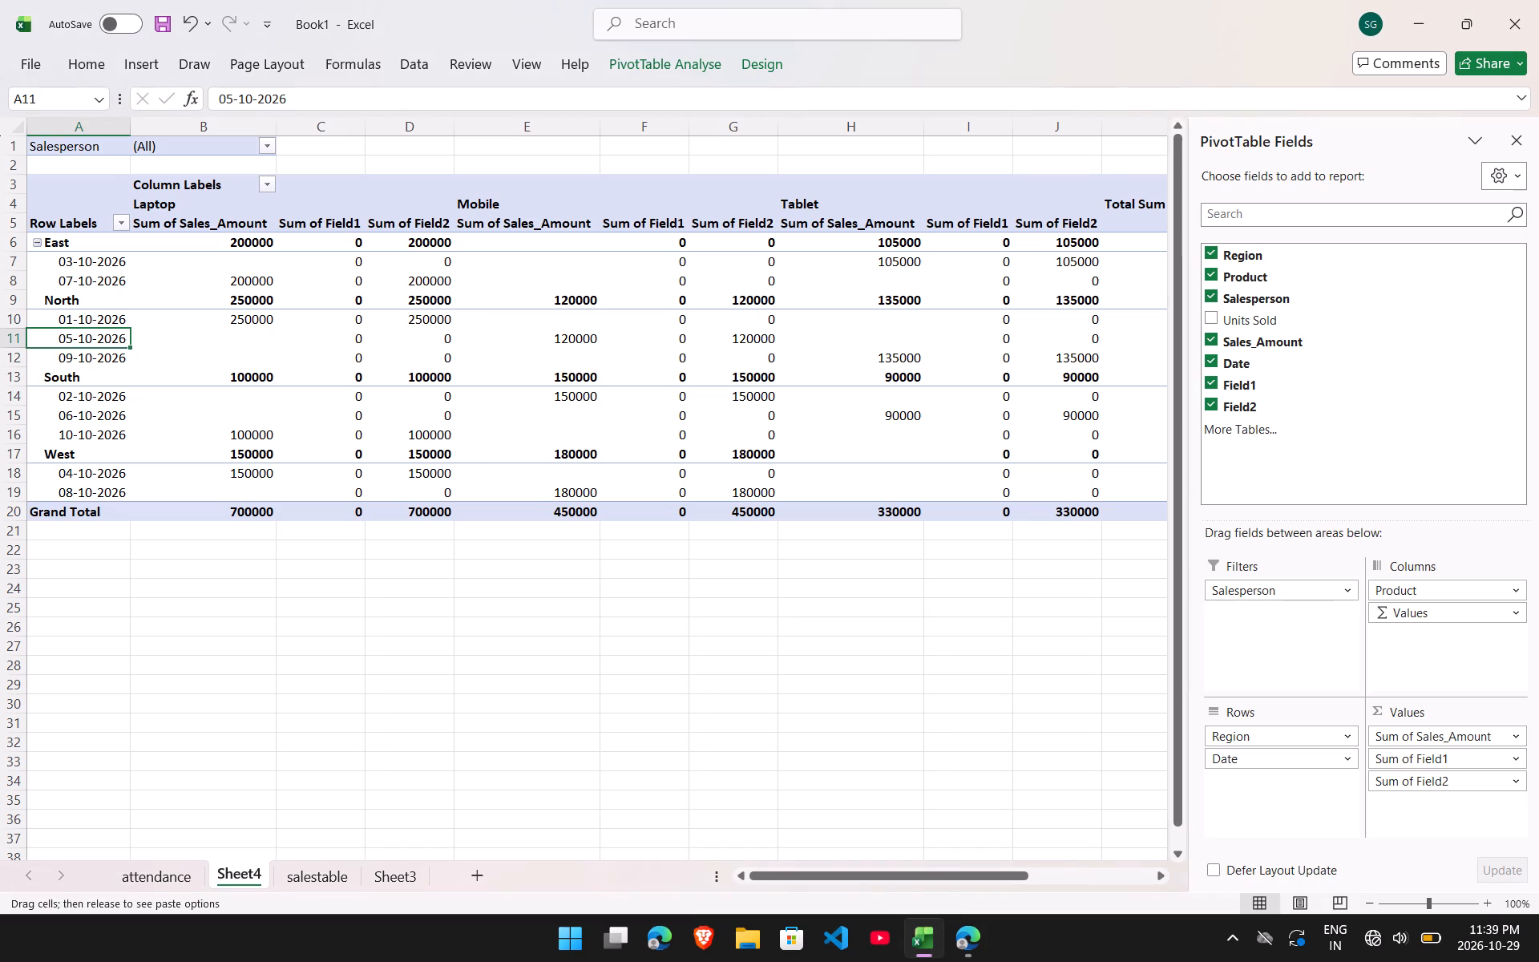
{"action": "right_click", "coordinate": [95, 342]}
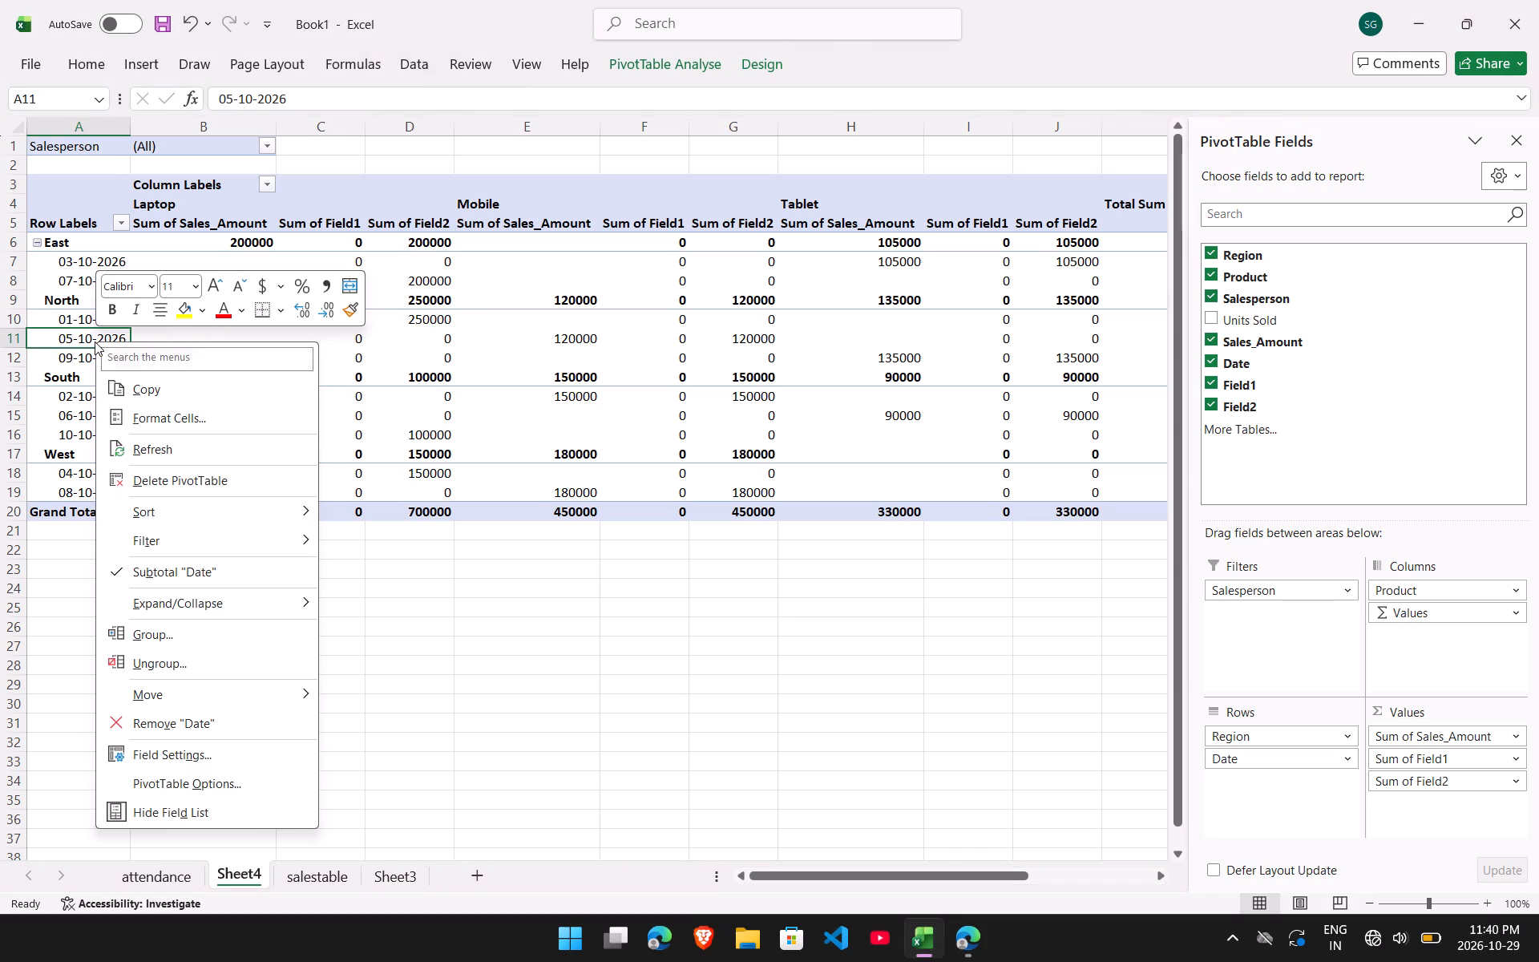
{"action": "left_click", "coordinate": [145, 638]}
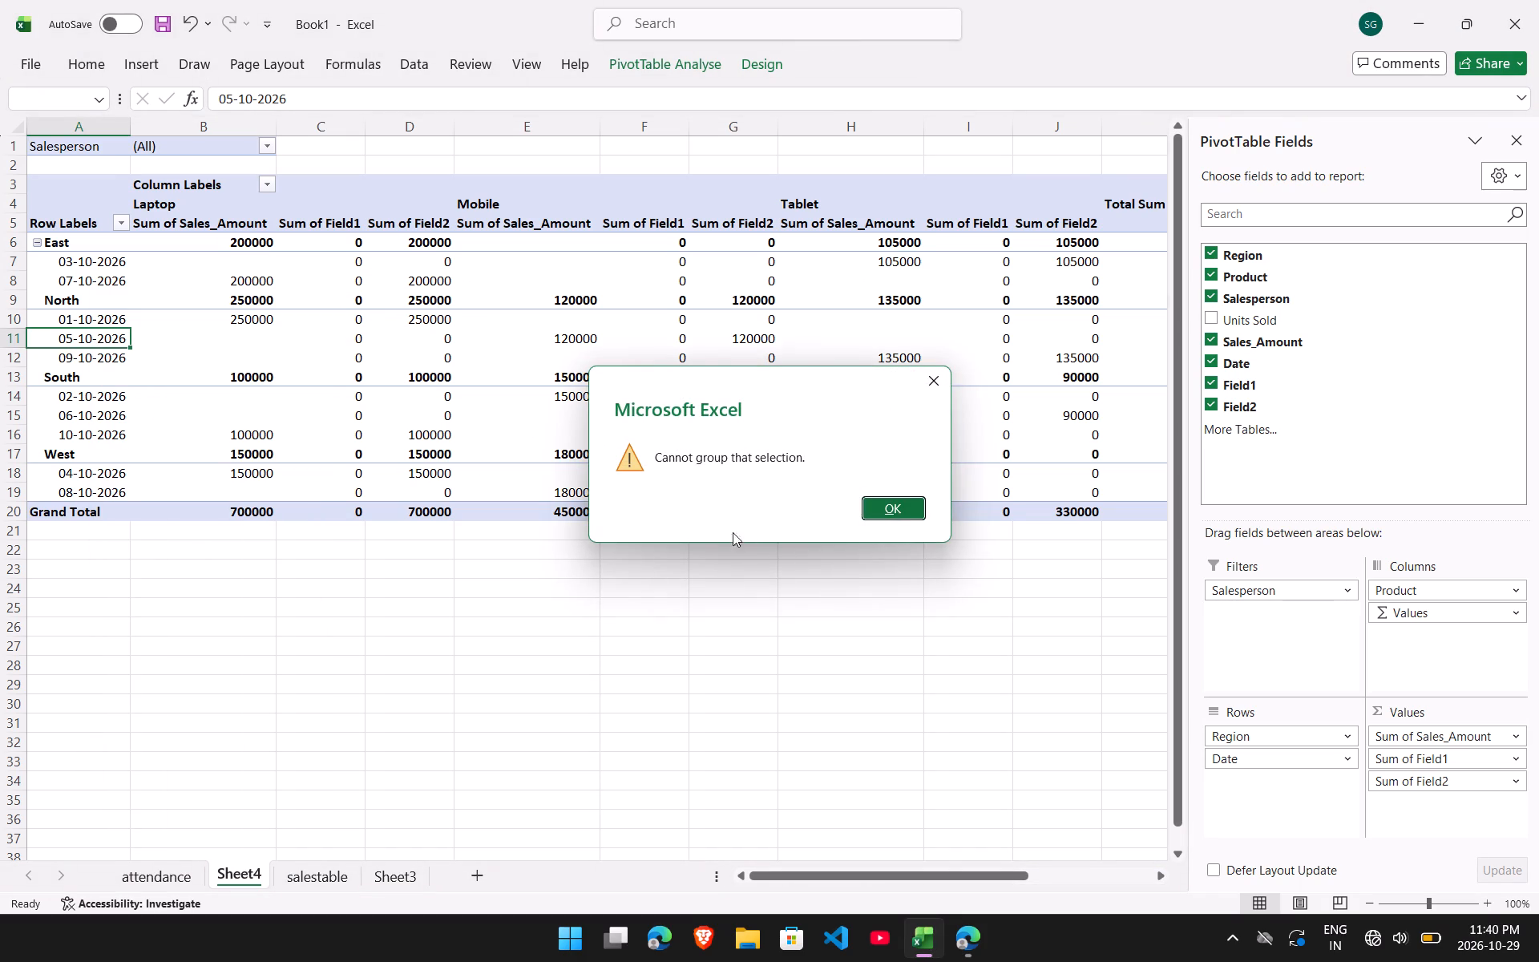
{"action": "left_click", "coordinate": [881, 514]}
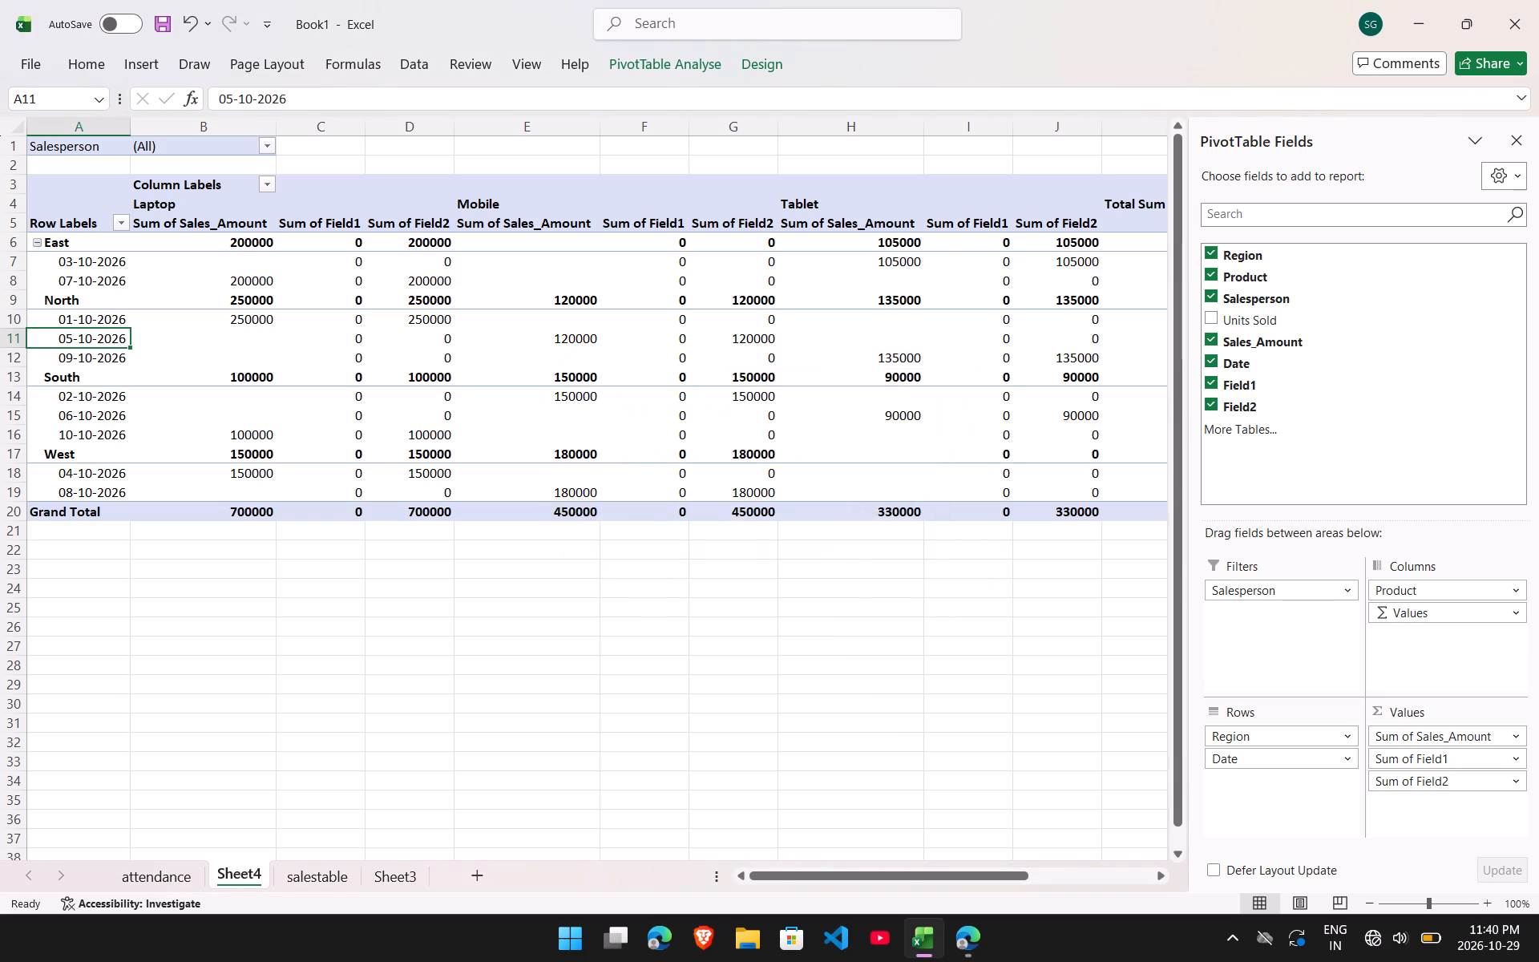
Switch to DAS.pdf in Edge and read from Experiment 4's filter, sort and slicer instructions through the start of Experiment 5.
{"action": "left_click", "coordinate": [966, 939]}
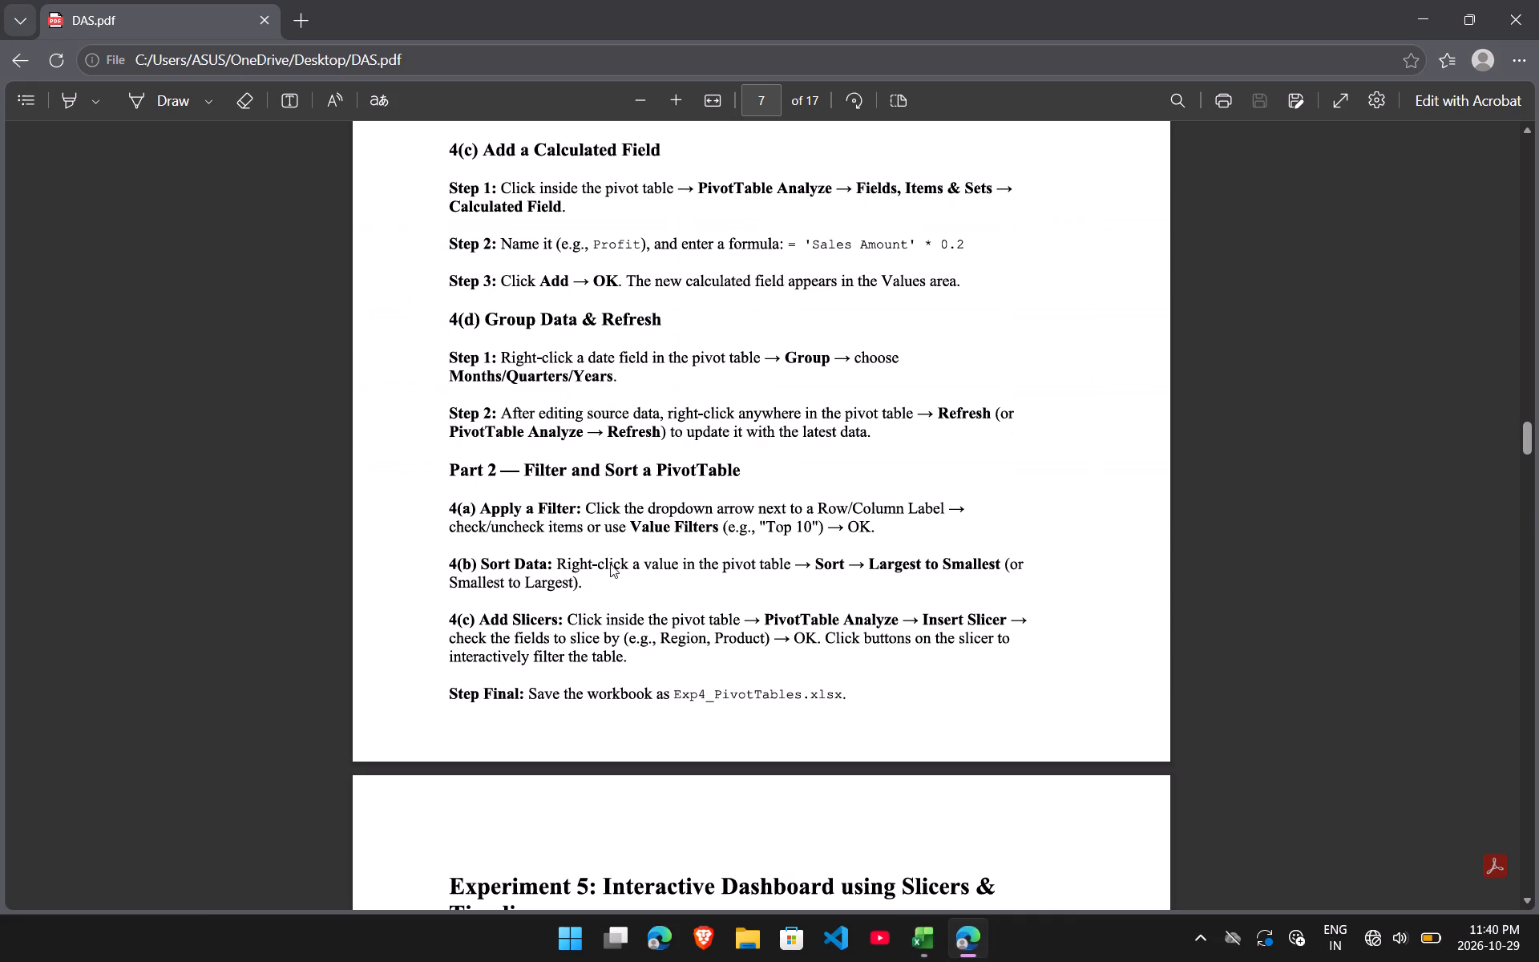
{"action": "scroll", "coordinate": [568, 541], "scroll_direction": "down", "scroll_amount": 1}
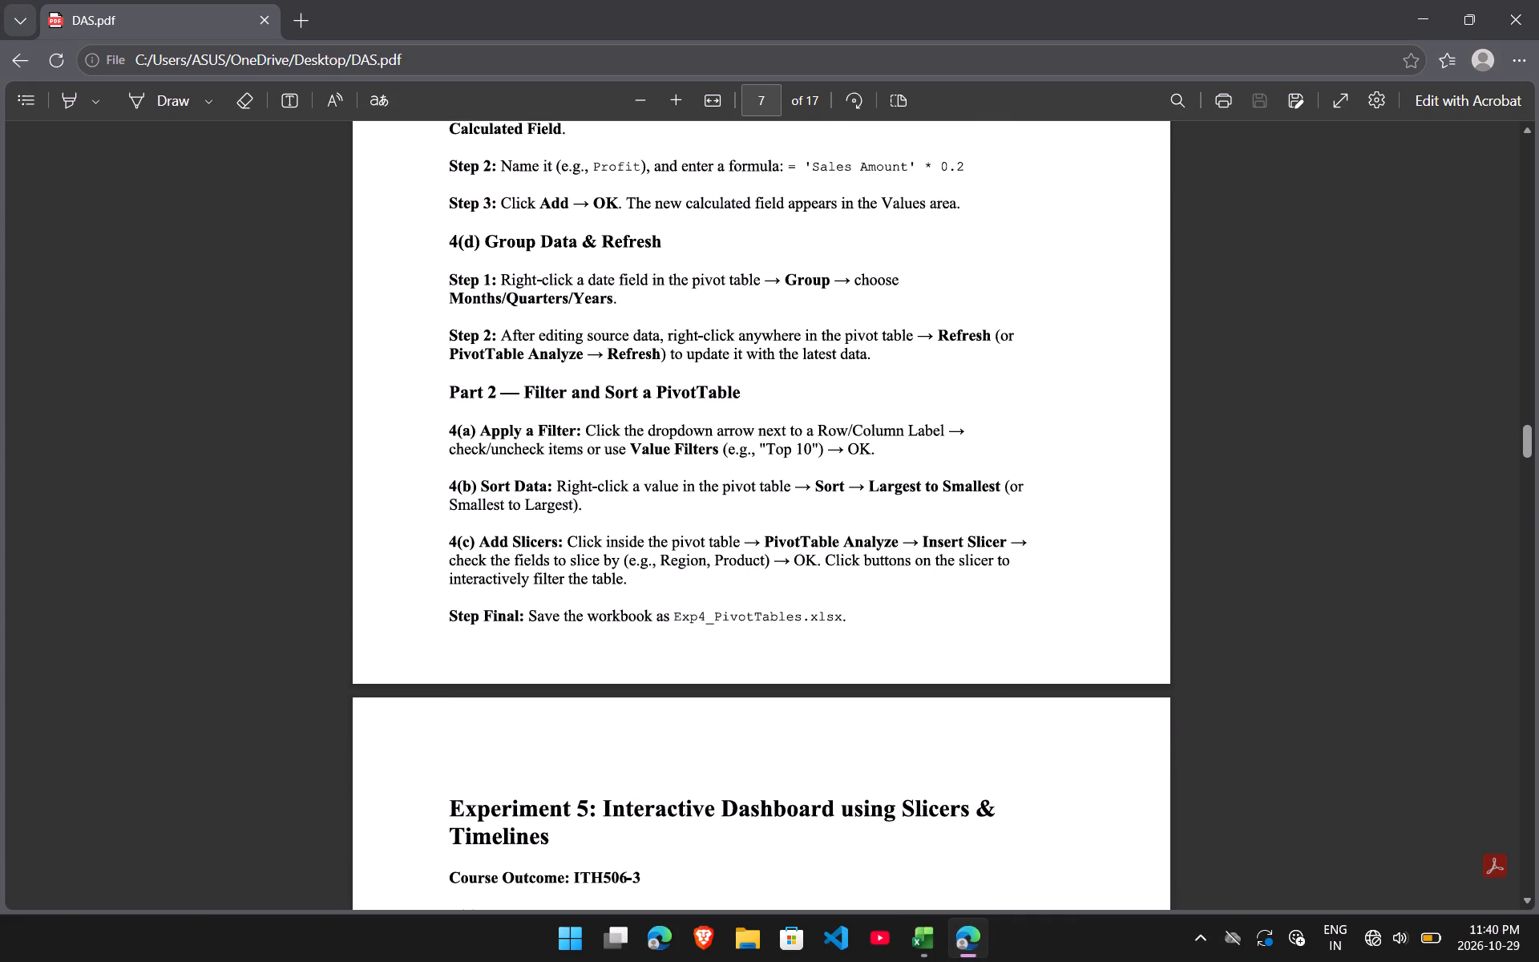
{"action": "scroll", "coordinate": [741, 379], "scroll_direction": "down", "scroll_amount": 2}
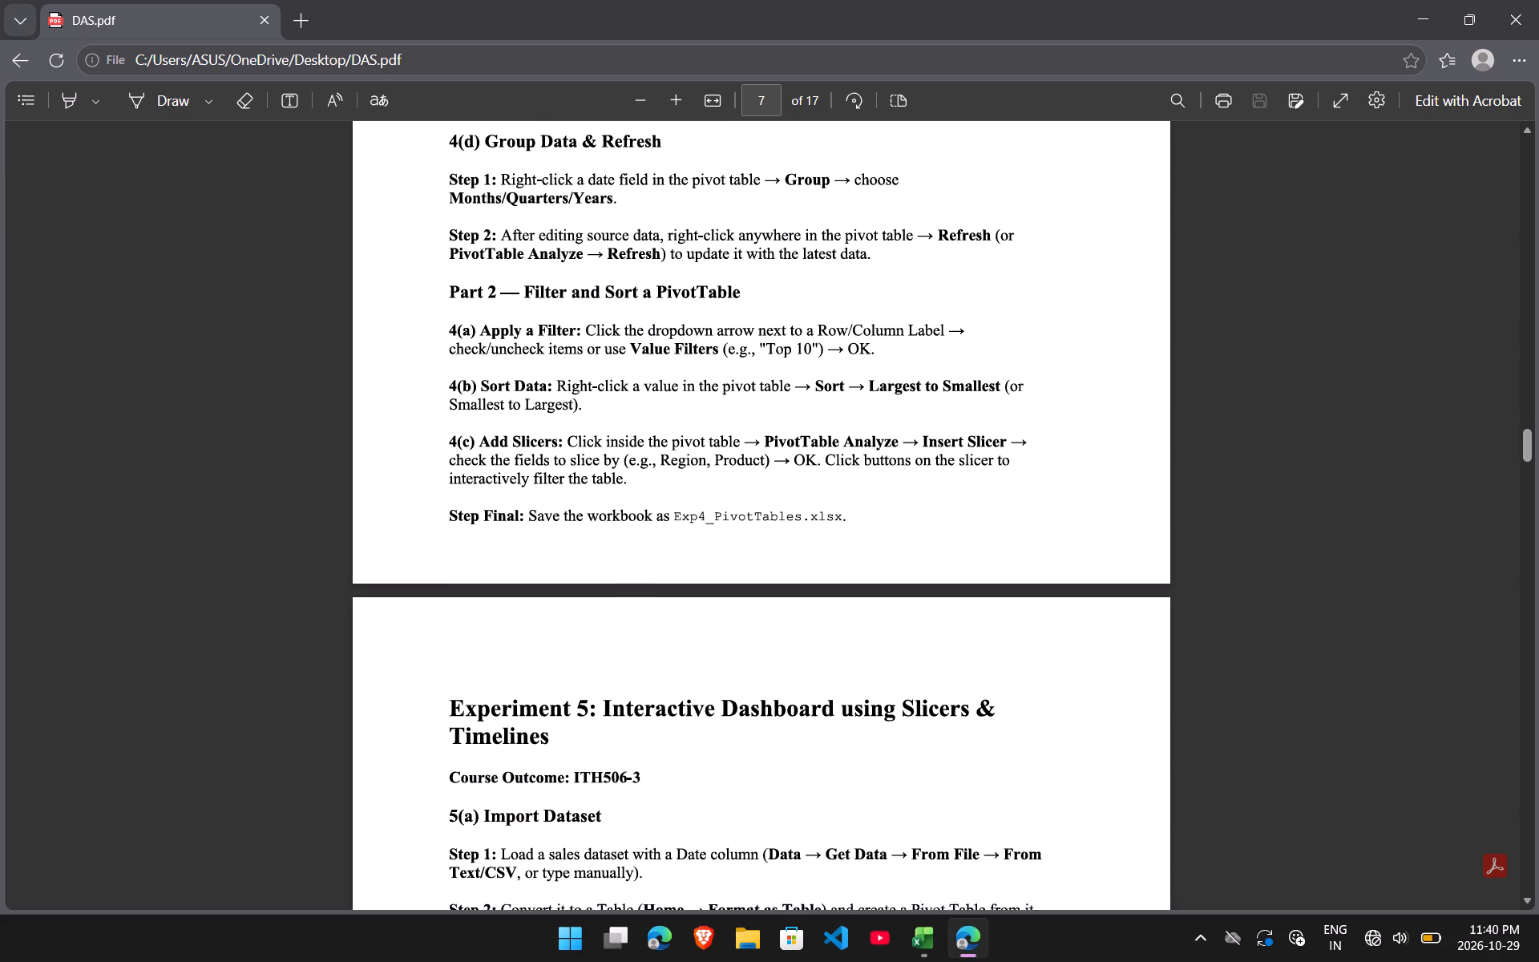
{"action": "scroll", "coordinate": [741, 379], "scroll_direction": "down", "scroll_amount": 2}
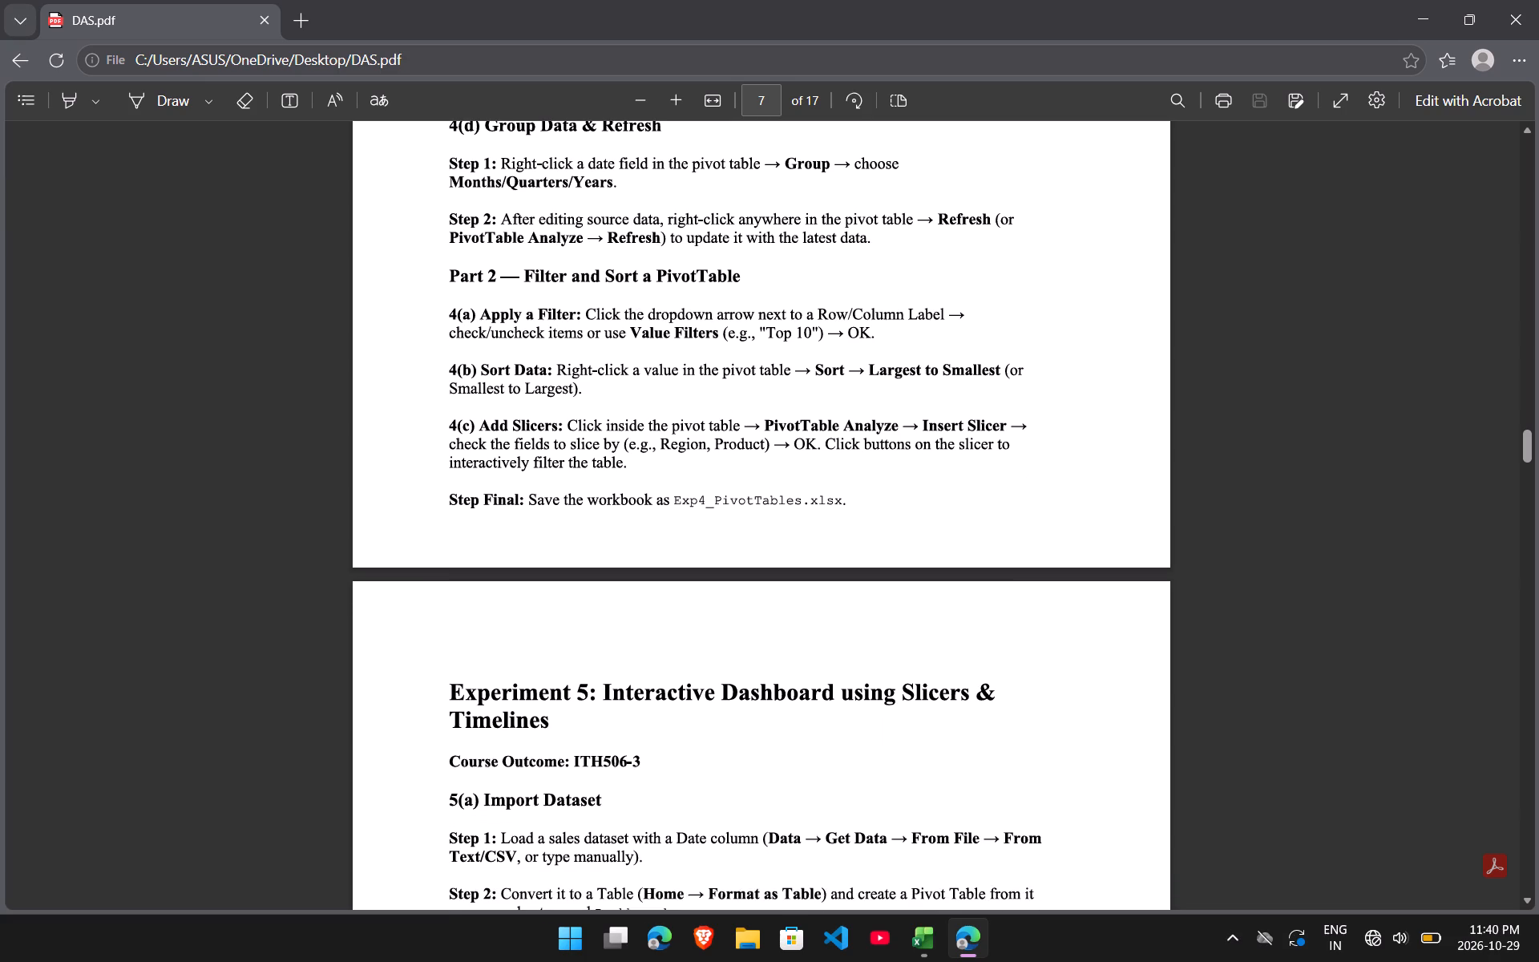
{"action": "scroll", "coordinate": [722, 374], "scroll_direction": "down", "scroll_amount": 1}
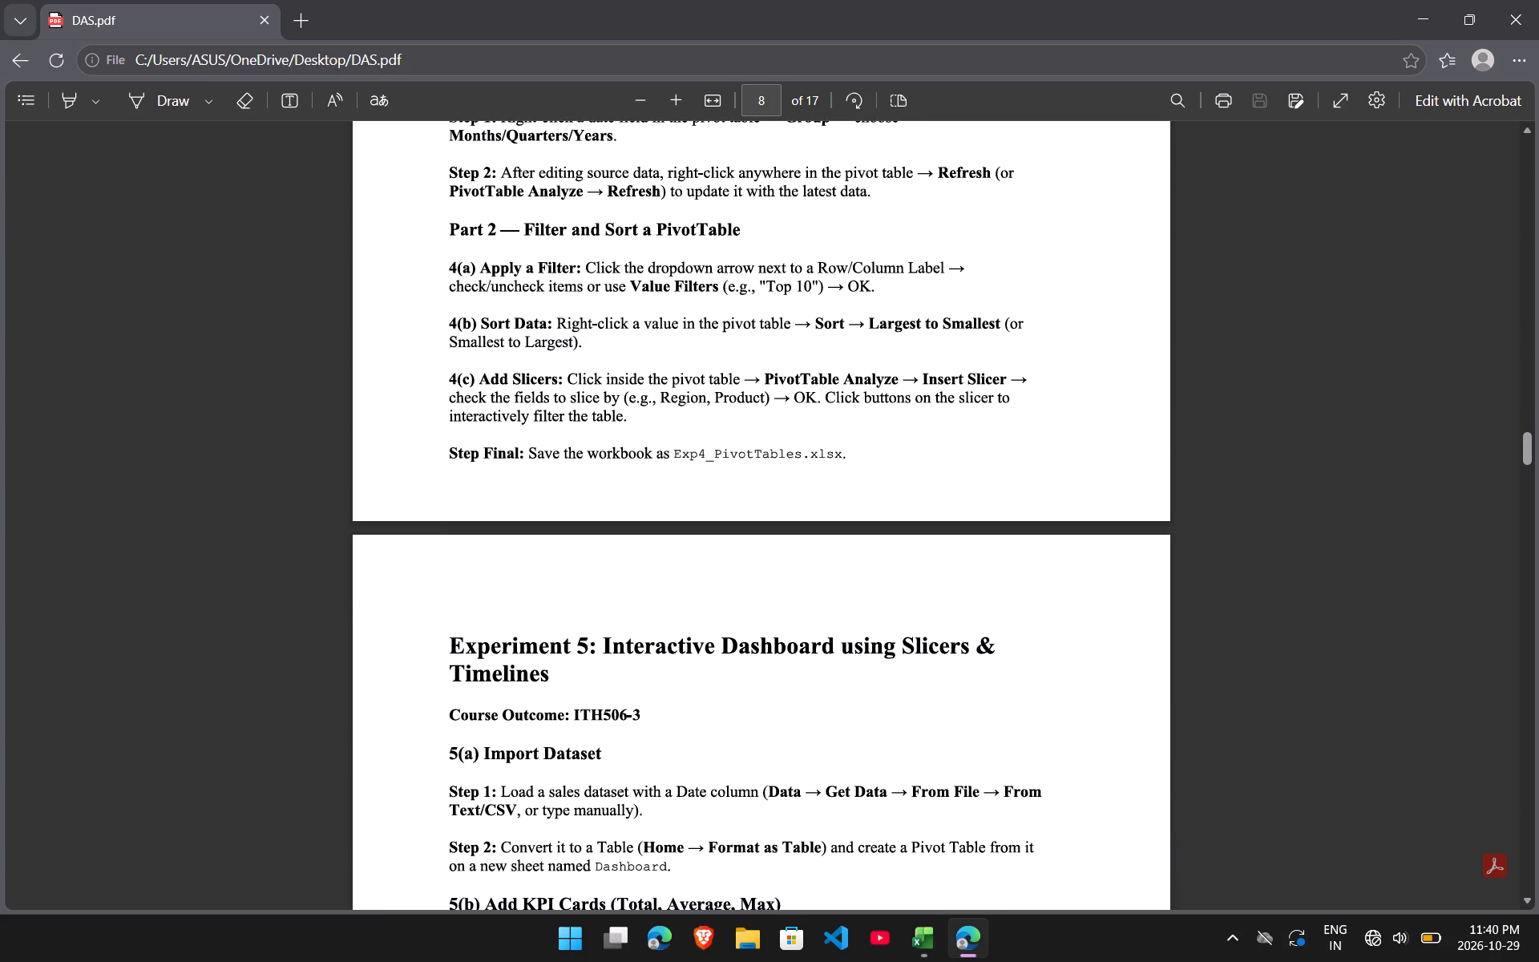
{"action": "scroll", "coordinate": [672, 327], "scroll_direction": "down", "scroll_amount": 2}
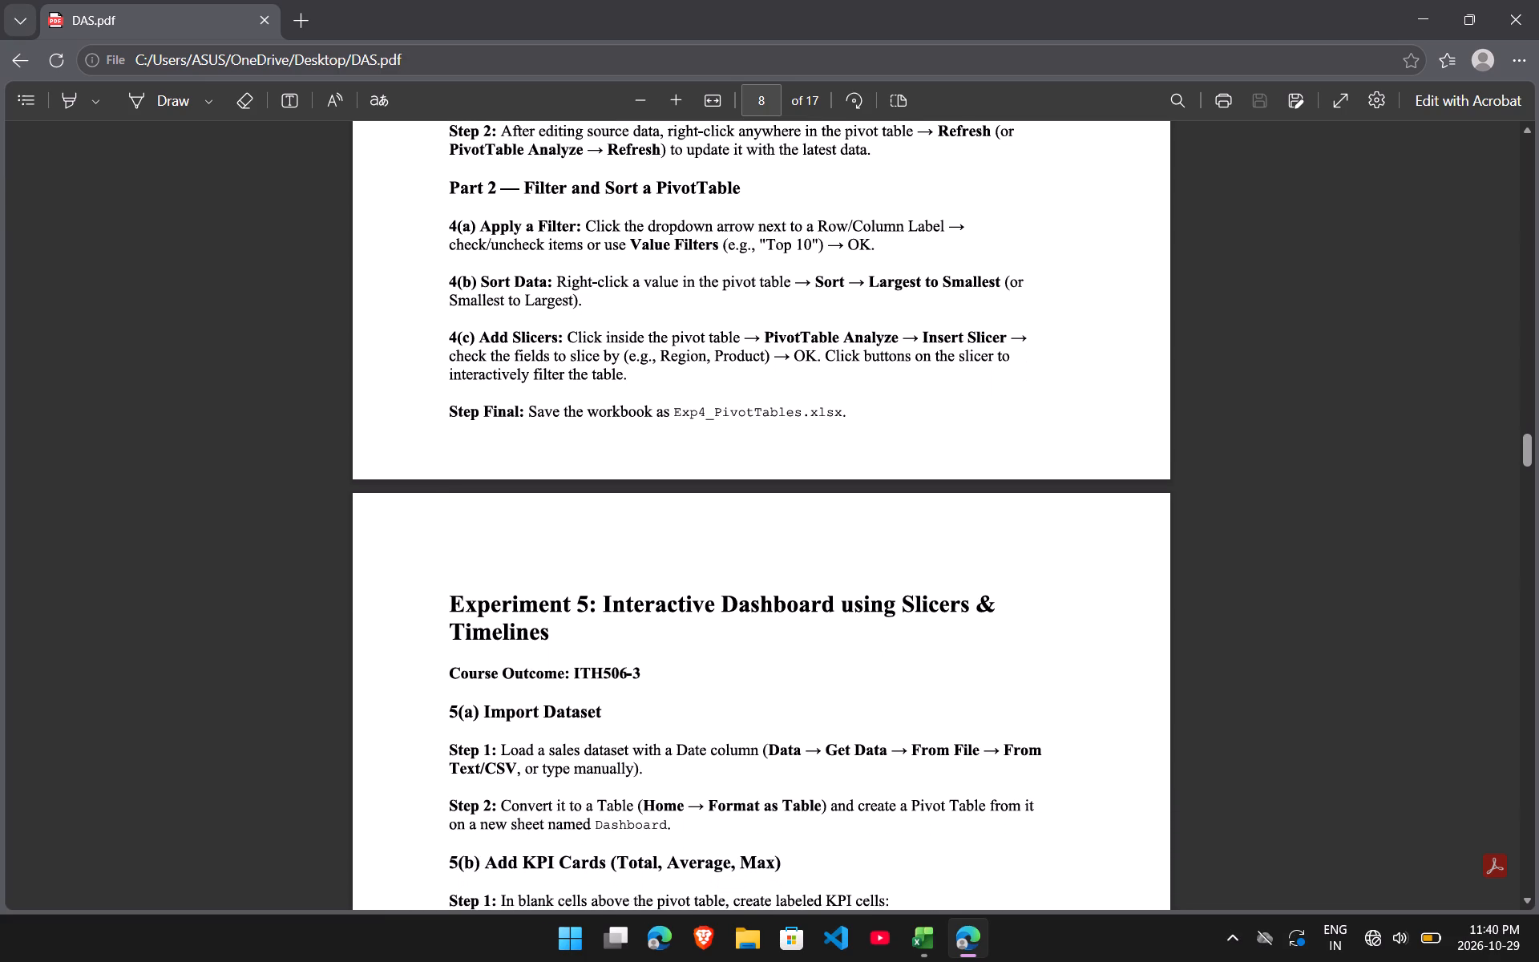
{"action": "scroll", "coordinate": [672, 327], "scroll_direction": "down", "scroll_amount": 1}
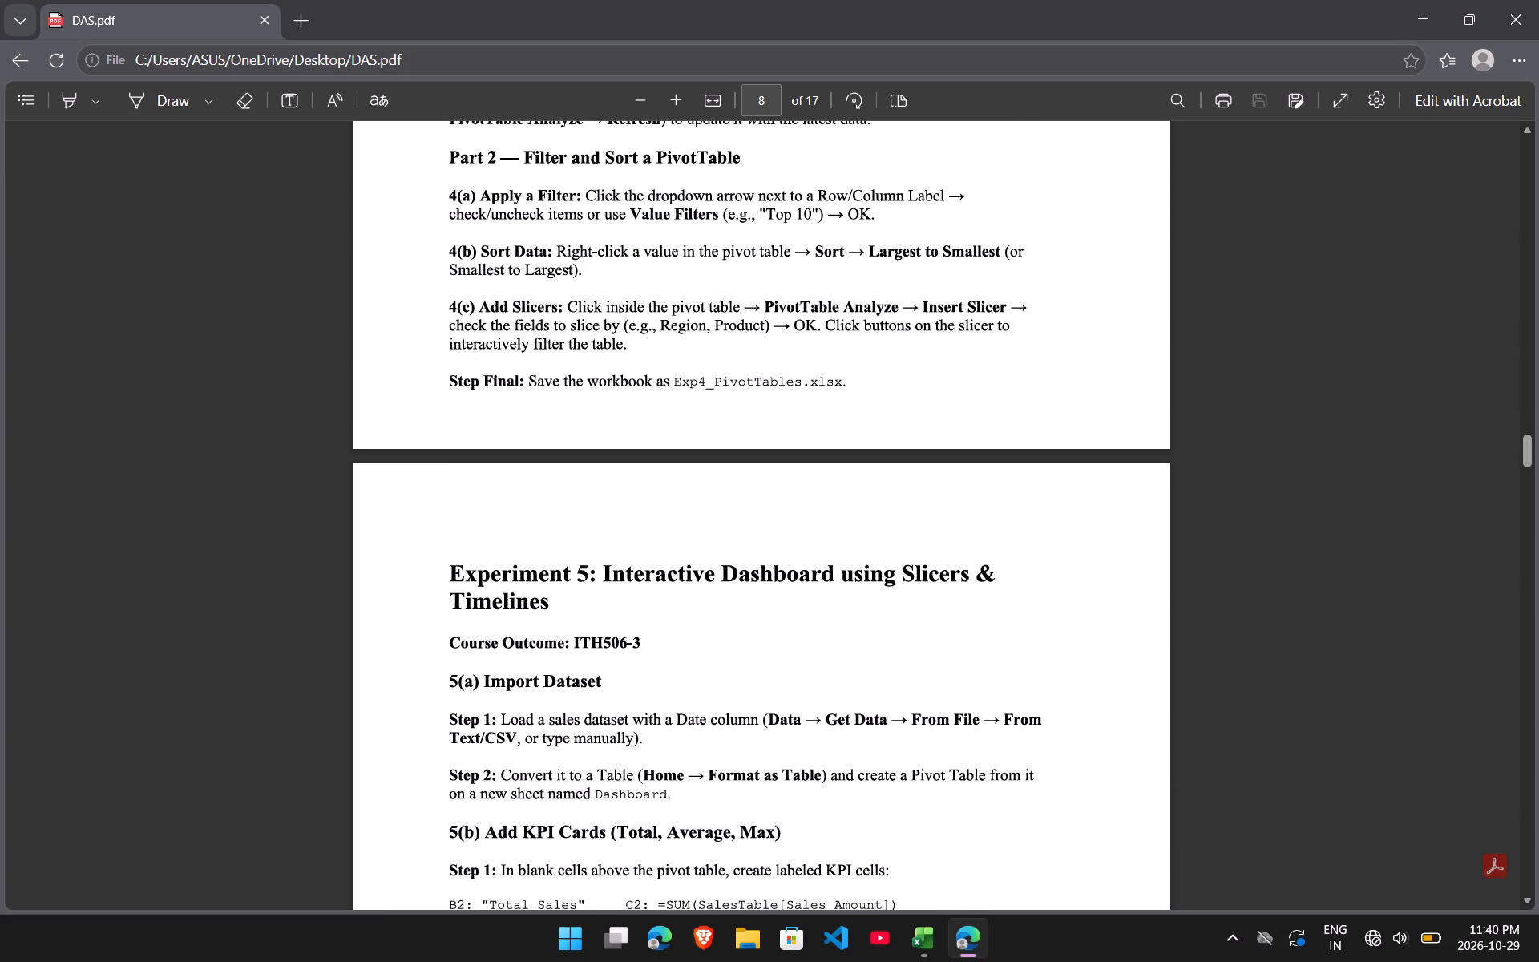
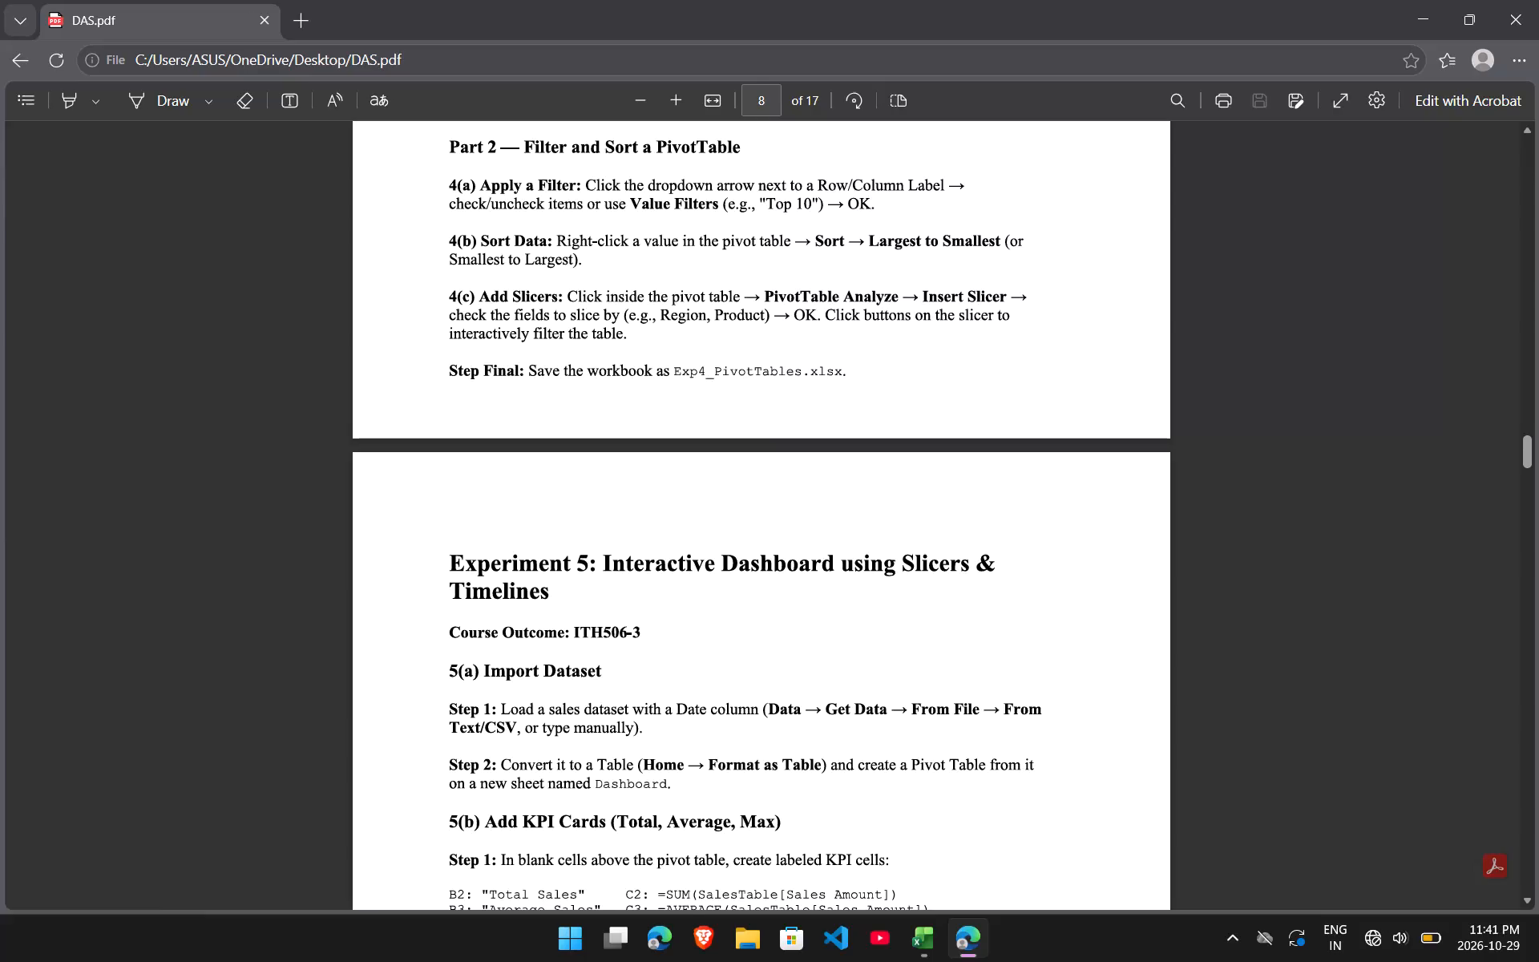
Read Experiment 5's instructions in DAS.pdf, from importing the dataset through KPI cards, slicers and the date timeline.
{"action": "scroll", "coordinate": [555, 297], "scroll_direction": "right", "scroll_amount": 1}
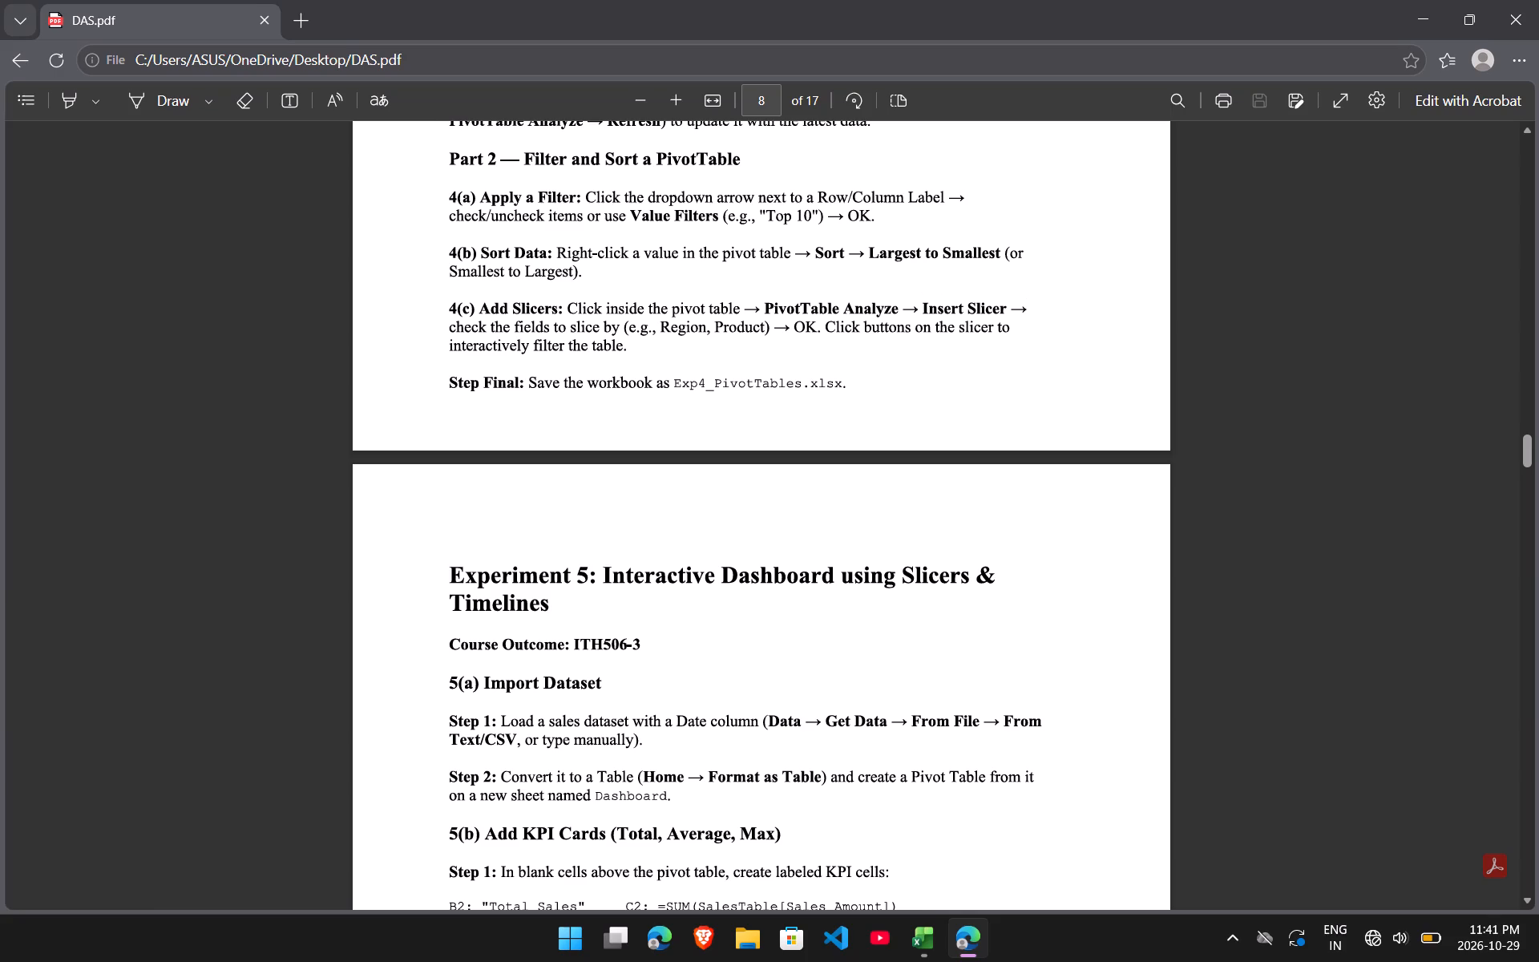
{"action": "scroll", "coordinate": [555, 297], "scroll_direction": "down", "scroll_amount": 1}
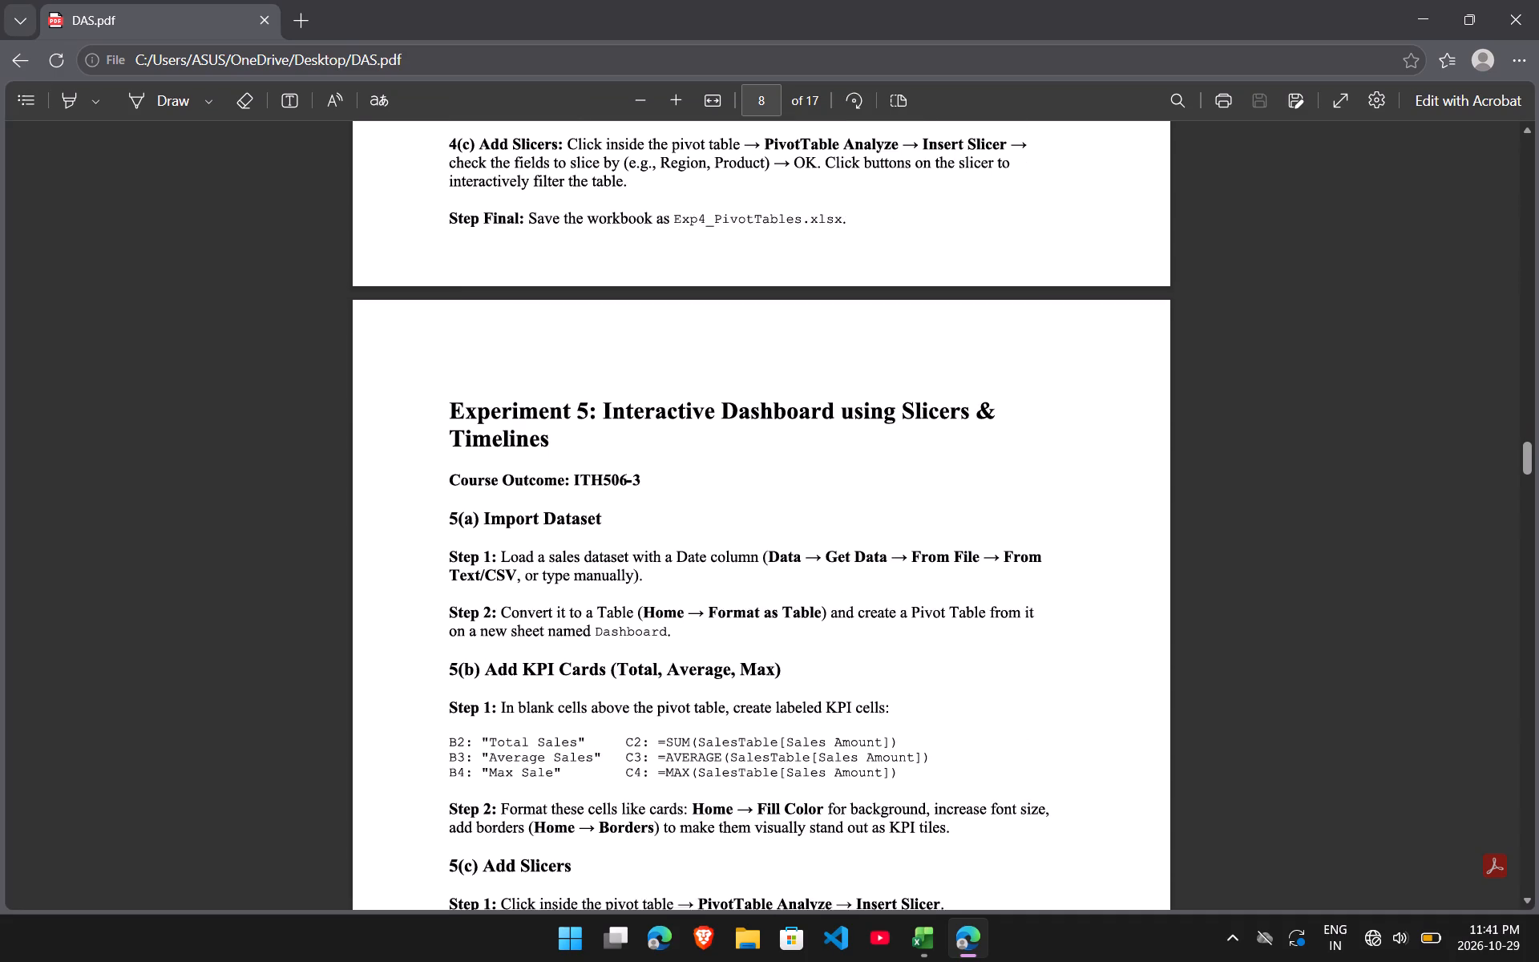
{"action": "scroll", "coordinate": [555, 297], "scroll_direction": "down", "scroll_amount": 4}
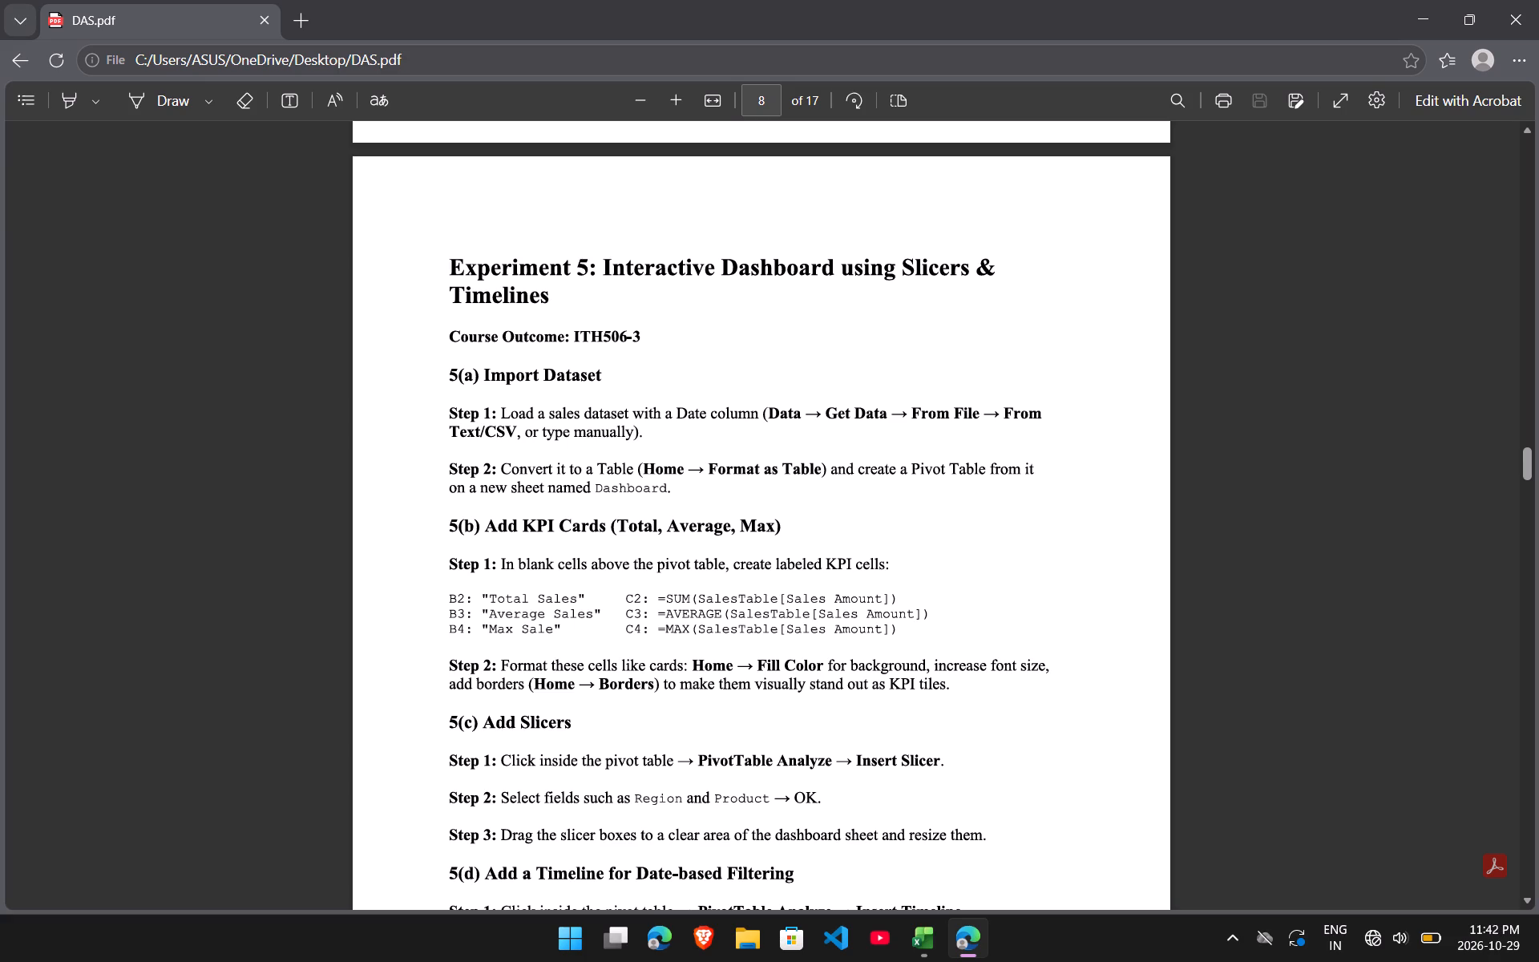
{"action": "scroll", "coordinate": [555, 297], "scroll_direction": "down", "scroll_amount": 1}
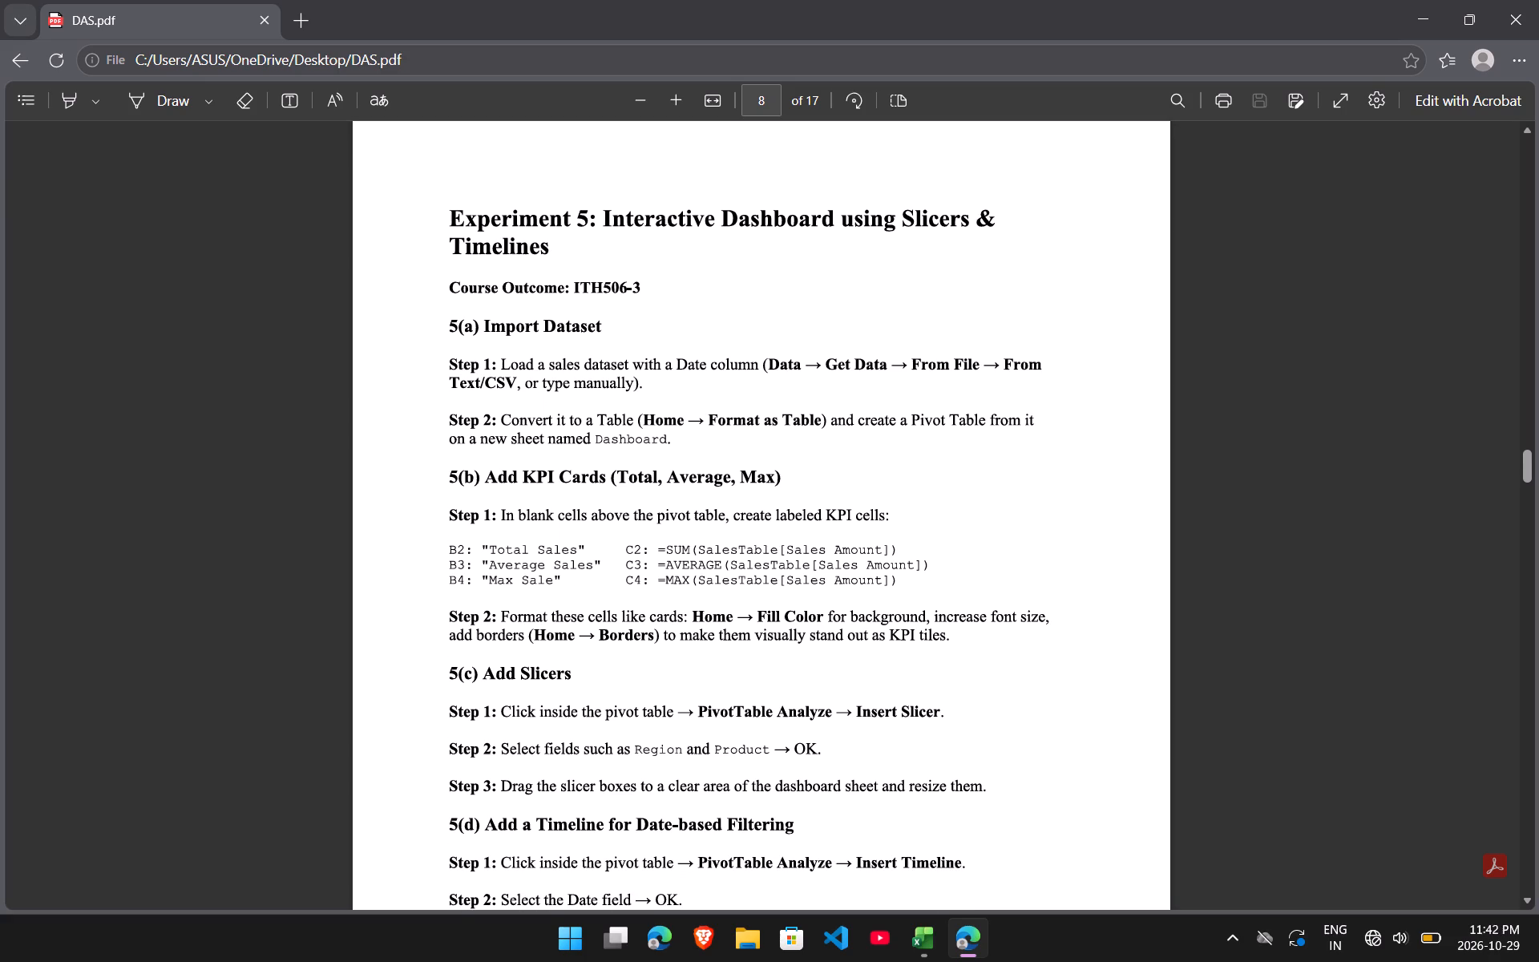
{"action": "scroll", "coordinate": [626, 429], "scroll_direction": "down", "scroll_amount": 1}
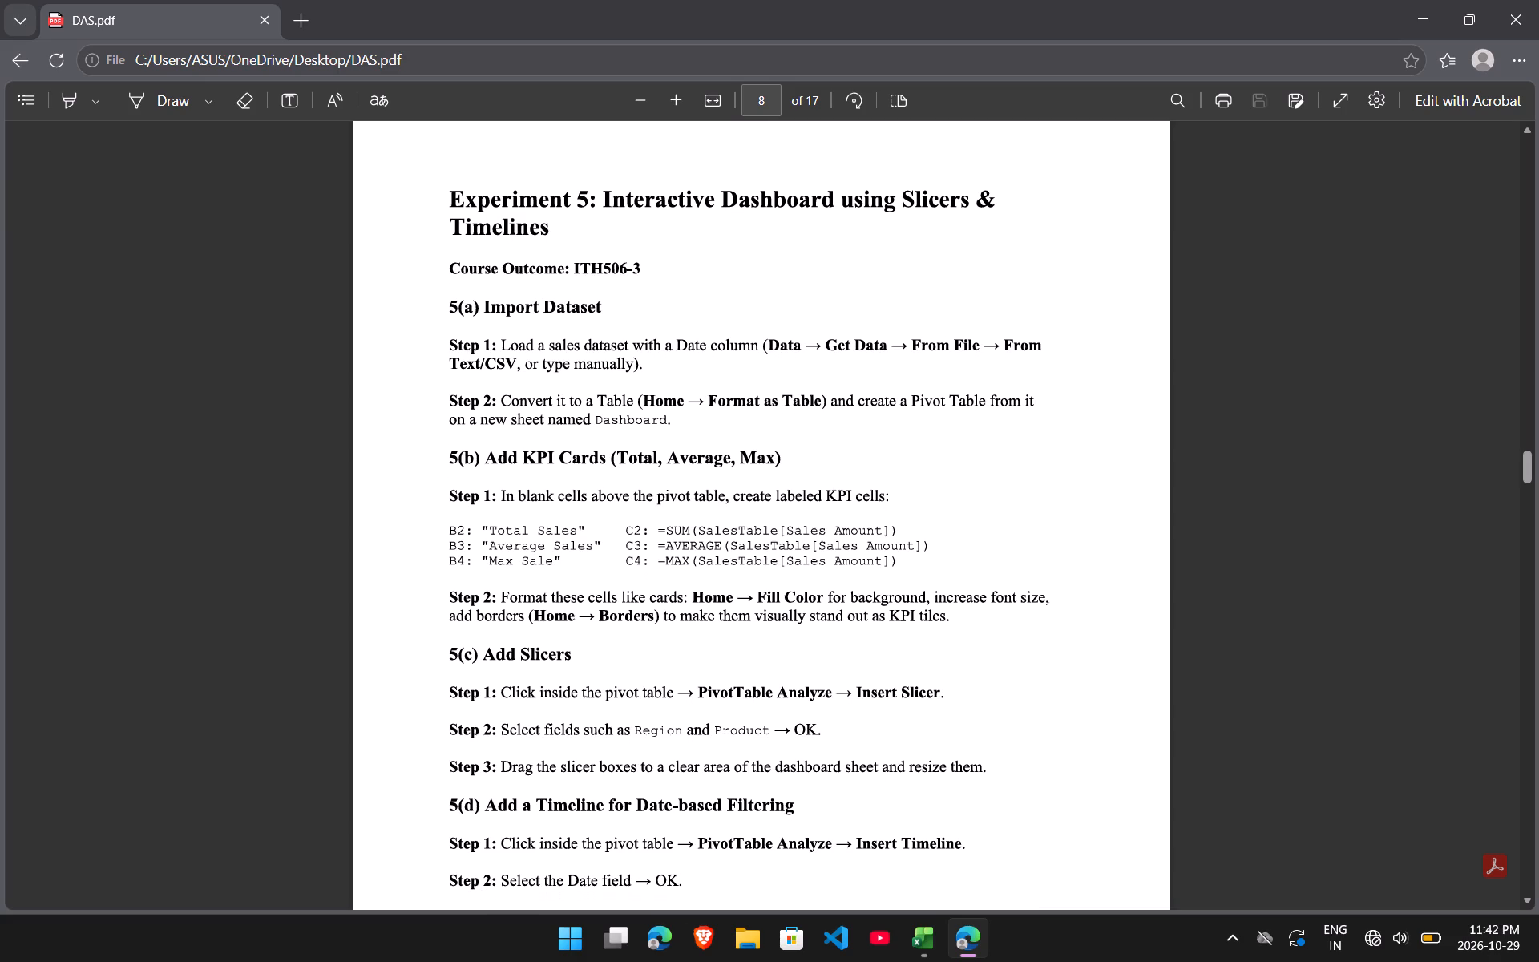
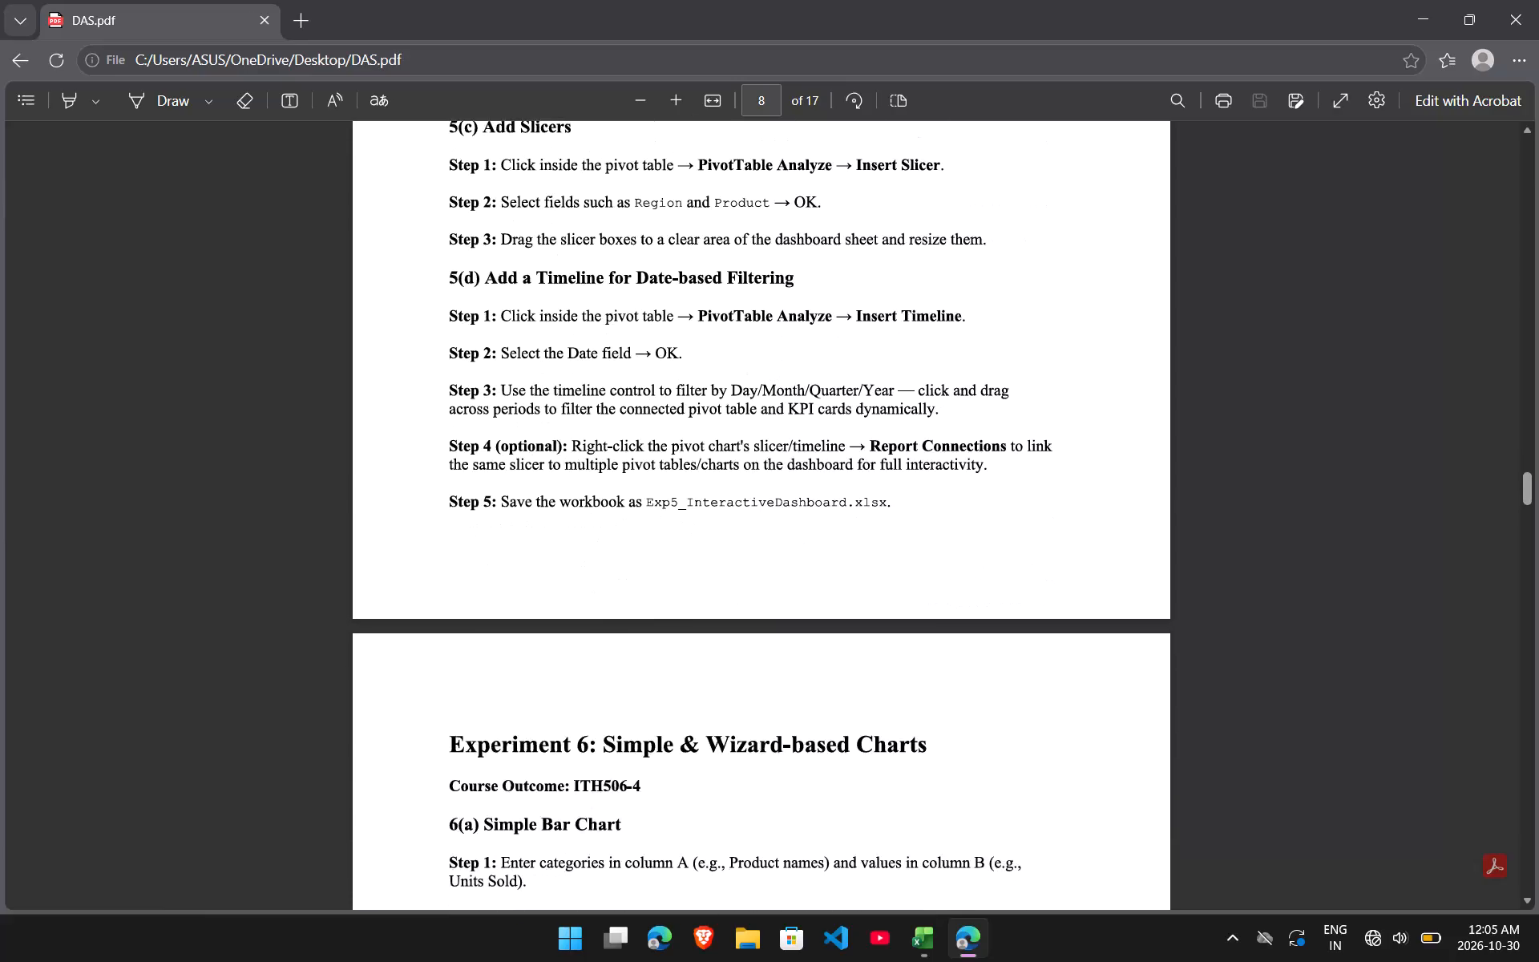
Read the Experiment 6 and Experiment 7 instructions in DAS.pdf on creating charts, changing chart types and formatting.
{"action": "scroll", "coordinate": [814, 402], "scroll_direction": "down", "scroll_amount": 4}
{"action": "scroll", "coordinate": [814, 402], "scroll_direction": "up", "scroll_amount": 1}
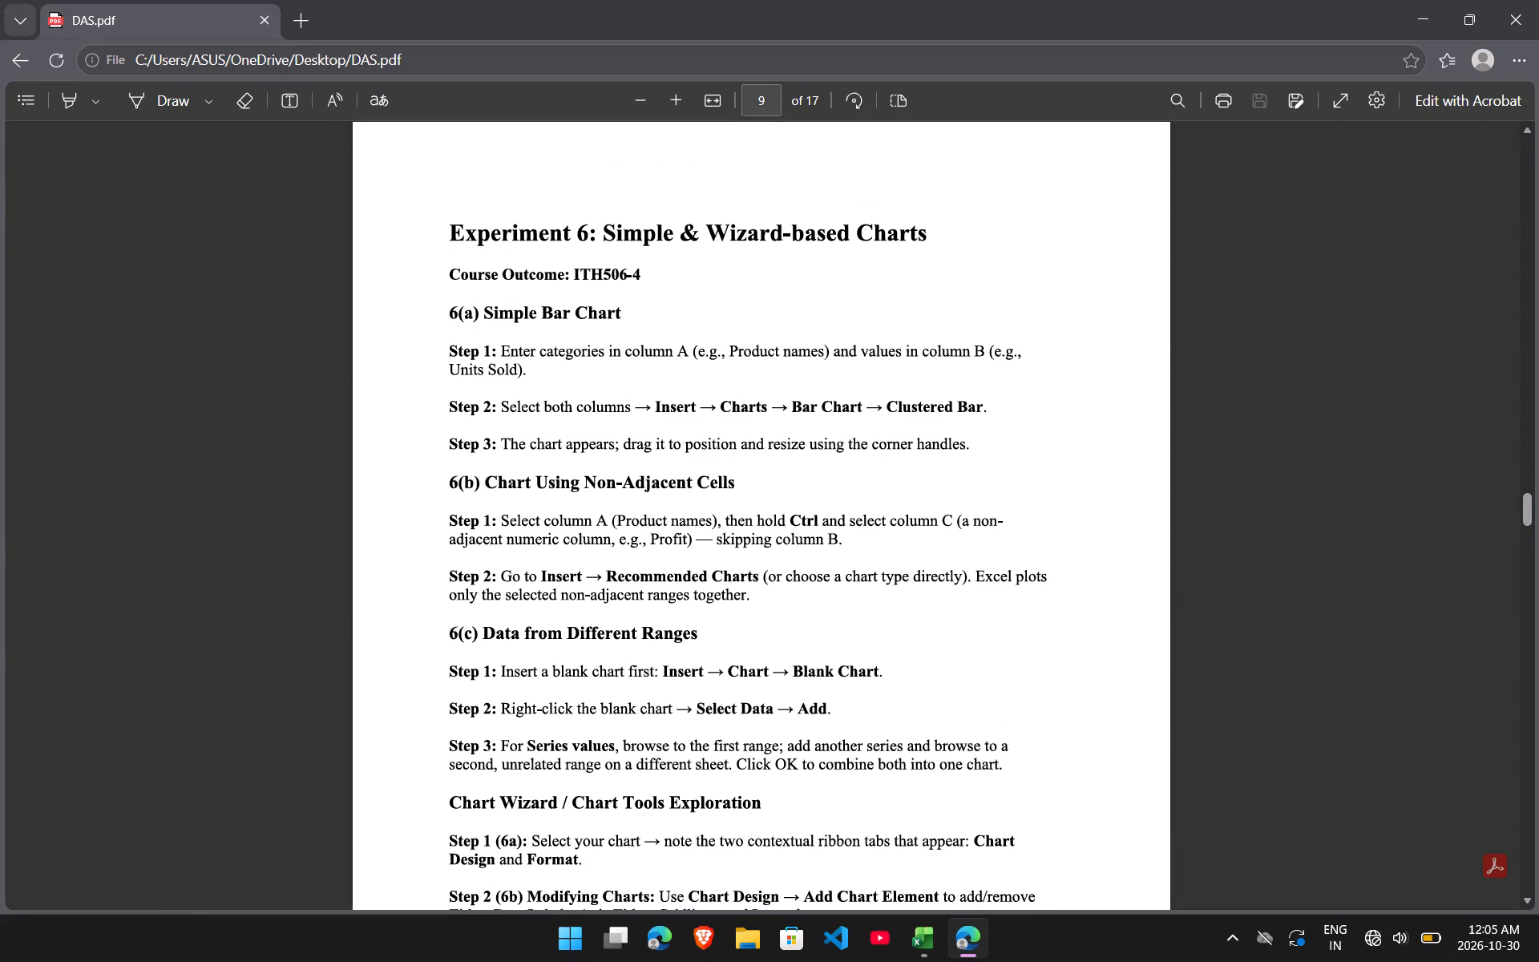
{"action": "scroll", "coordinate": [814, 402], "scroll_direction": "down", "scroll_amount": 2}
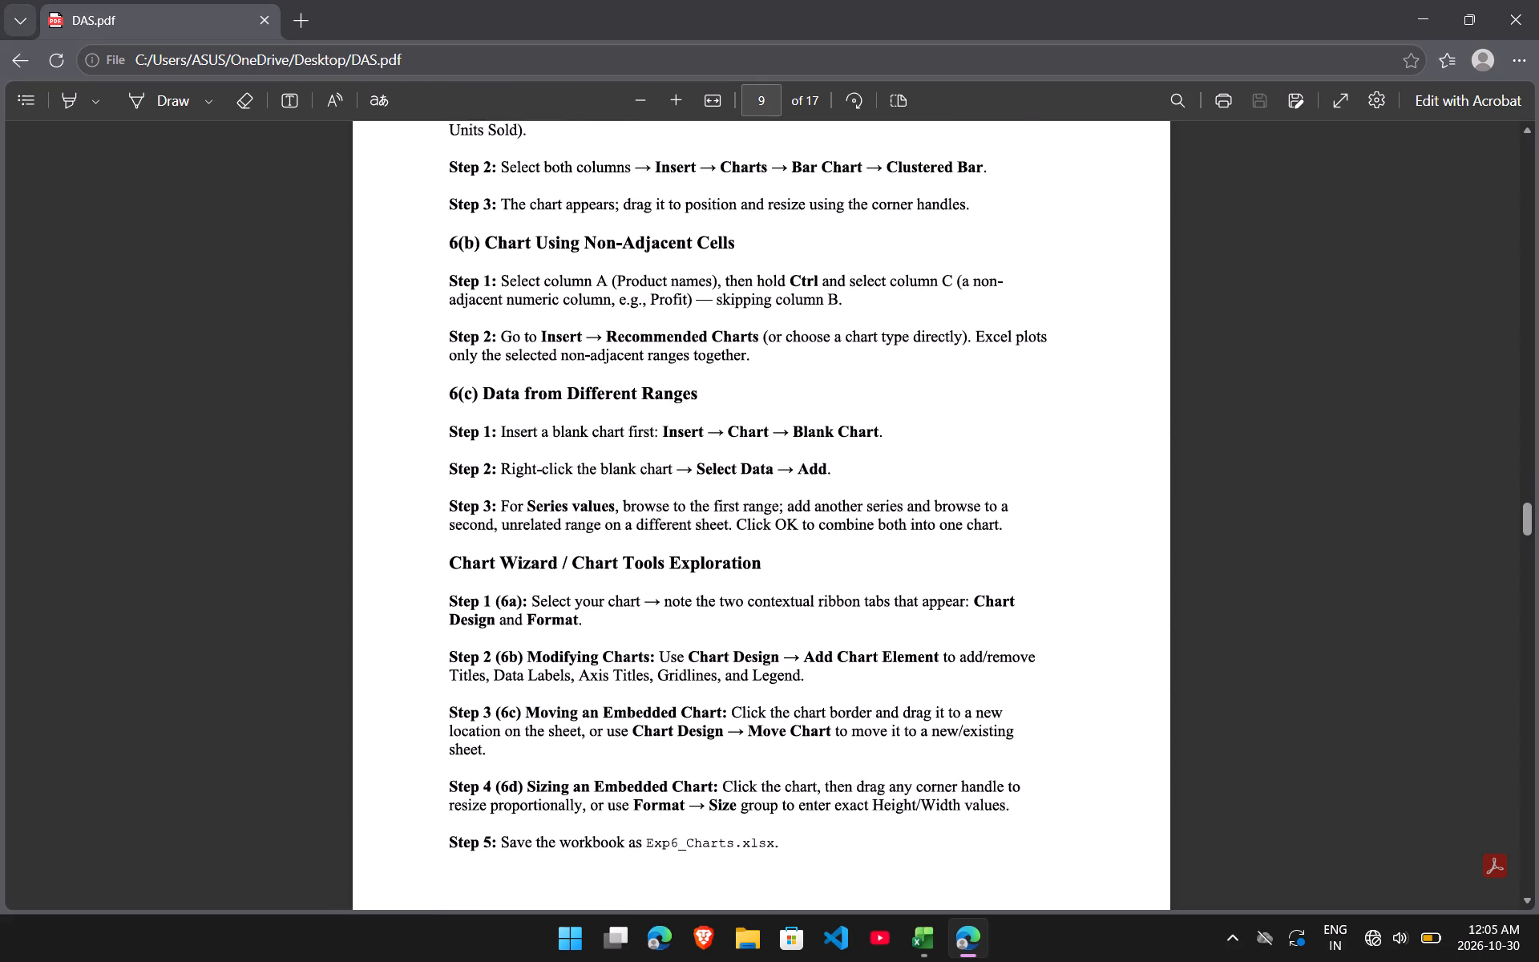
{"action": "scroll", "coordinate": [814, 402], "scroll_direction": "down", "scroll_amount": 3}
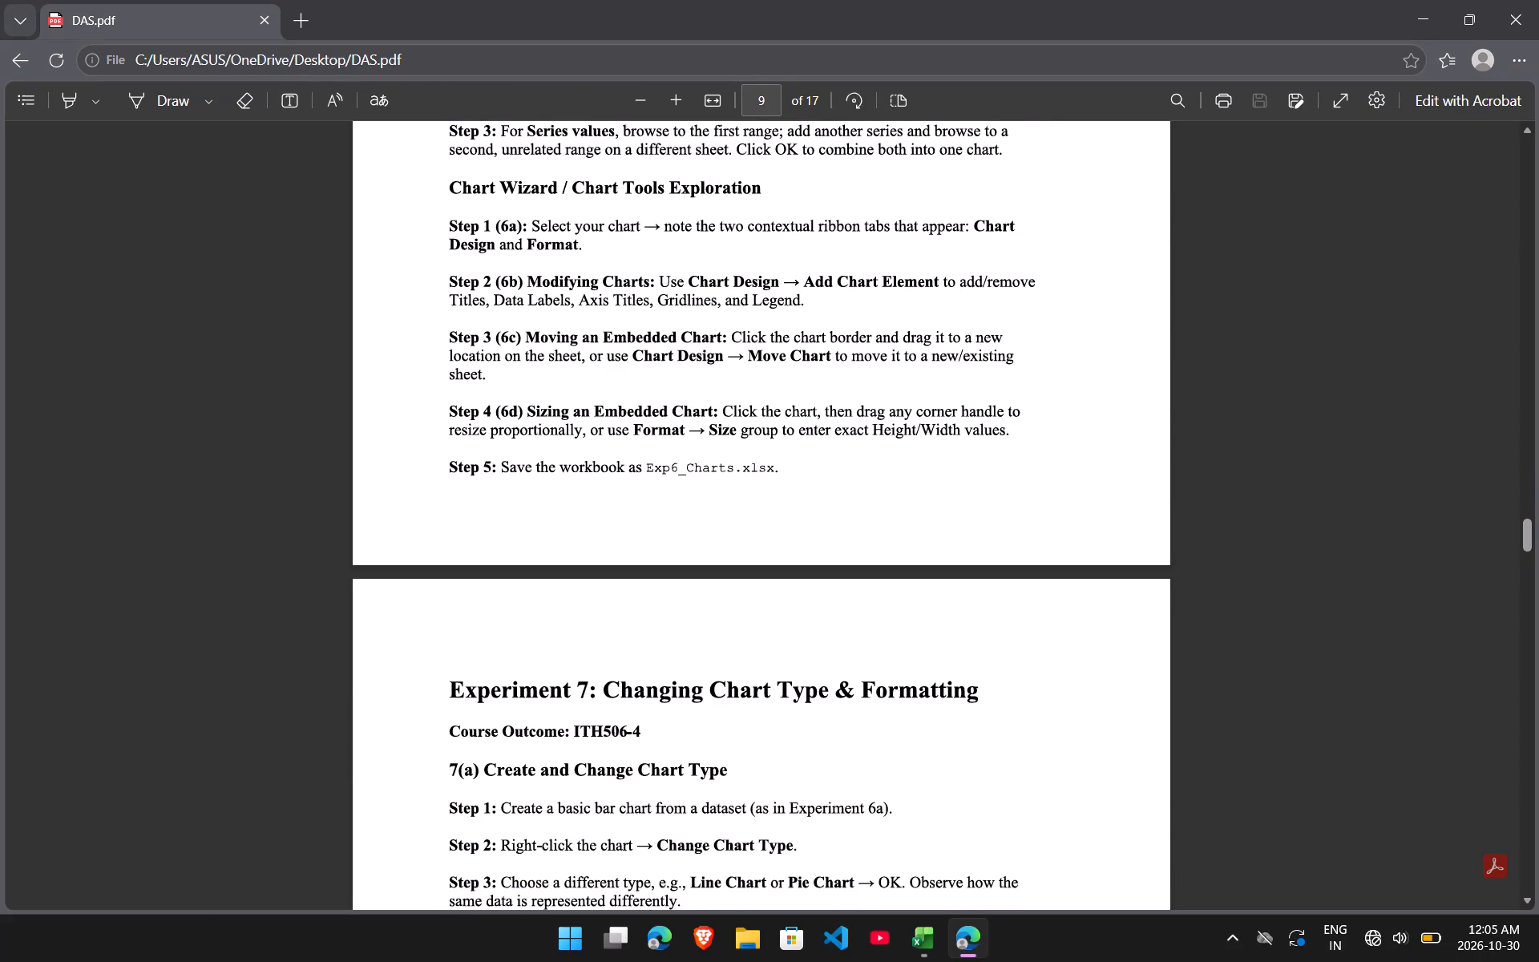
{"action": "scroll", "coordinate": [814, 402], "scroll_direction": "down", "scroll_amount": 5}
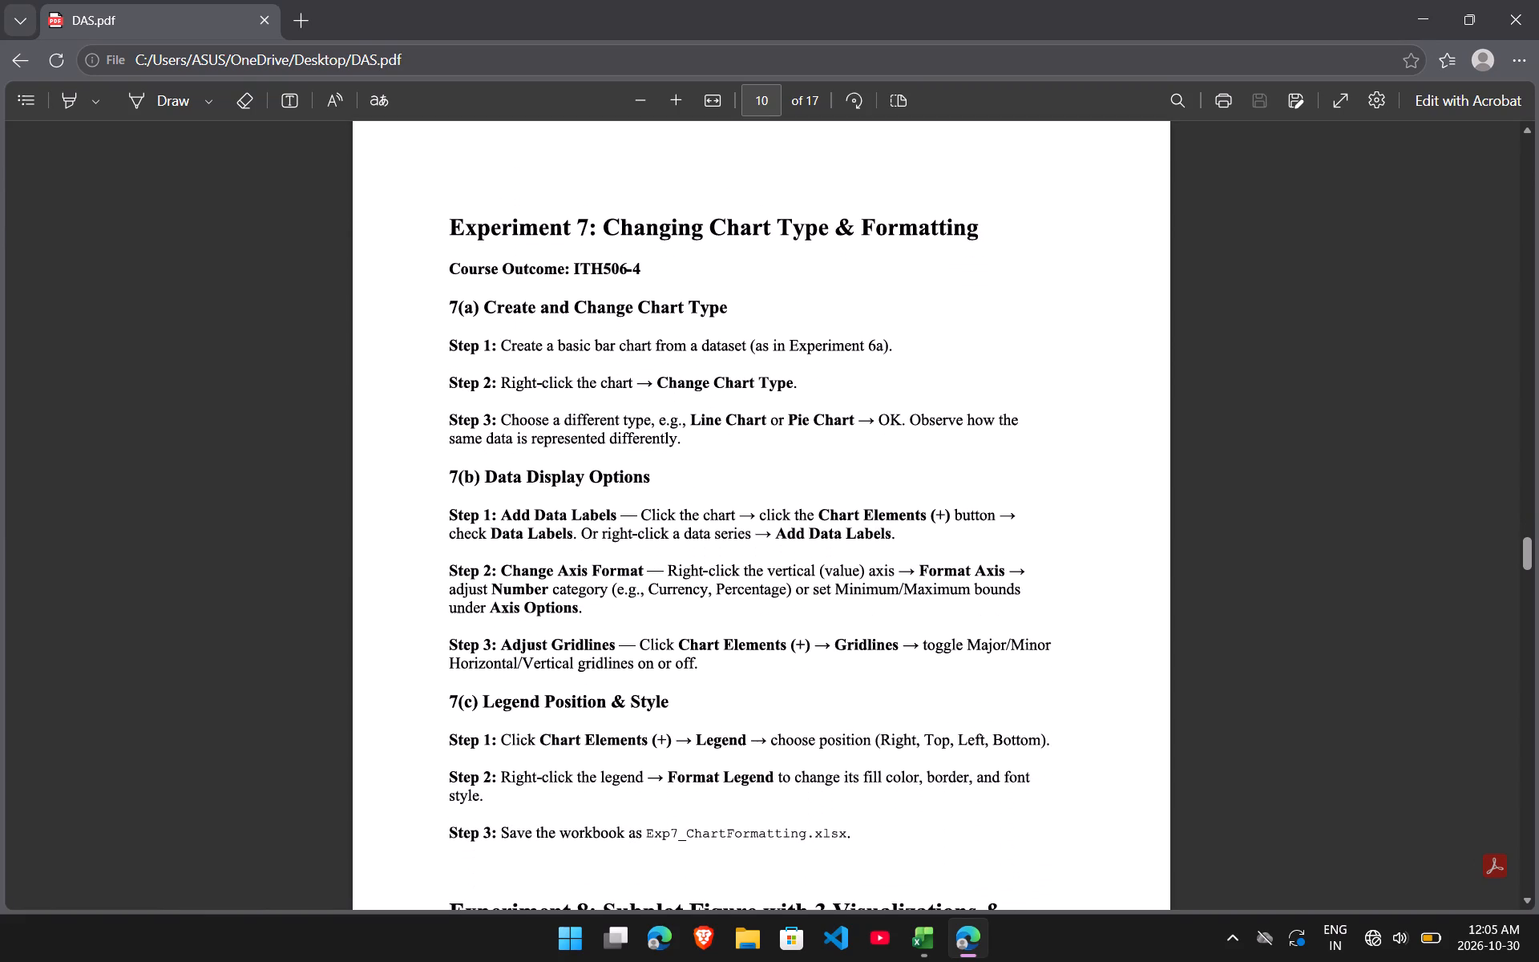
Review Experiment 8's Python instructions, from importing libraries through building the three subplots and saving the figure in multiple formats.
{"action": "scroll", "coordinate": [814, 402], "scroll_direction": "down", "scroll_amount": 7}
{"action": "scroll", "coordinate": [814, 402], "scroll_direction": "up", "scroll_amount": 1}
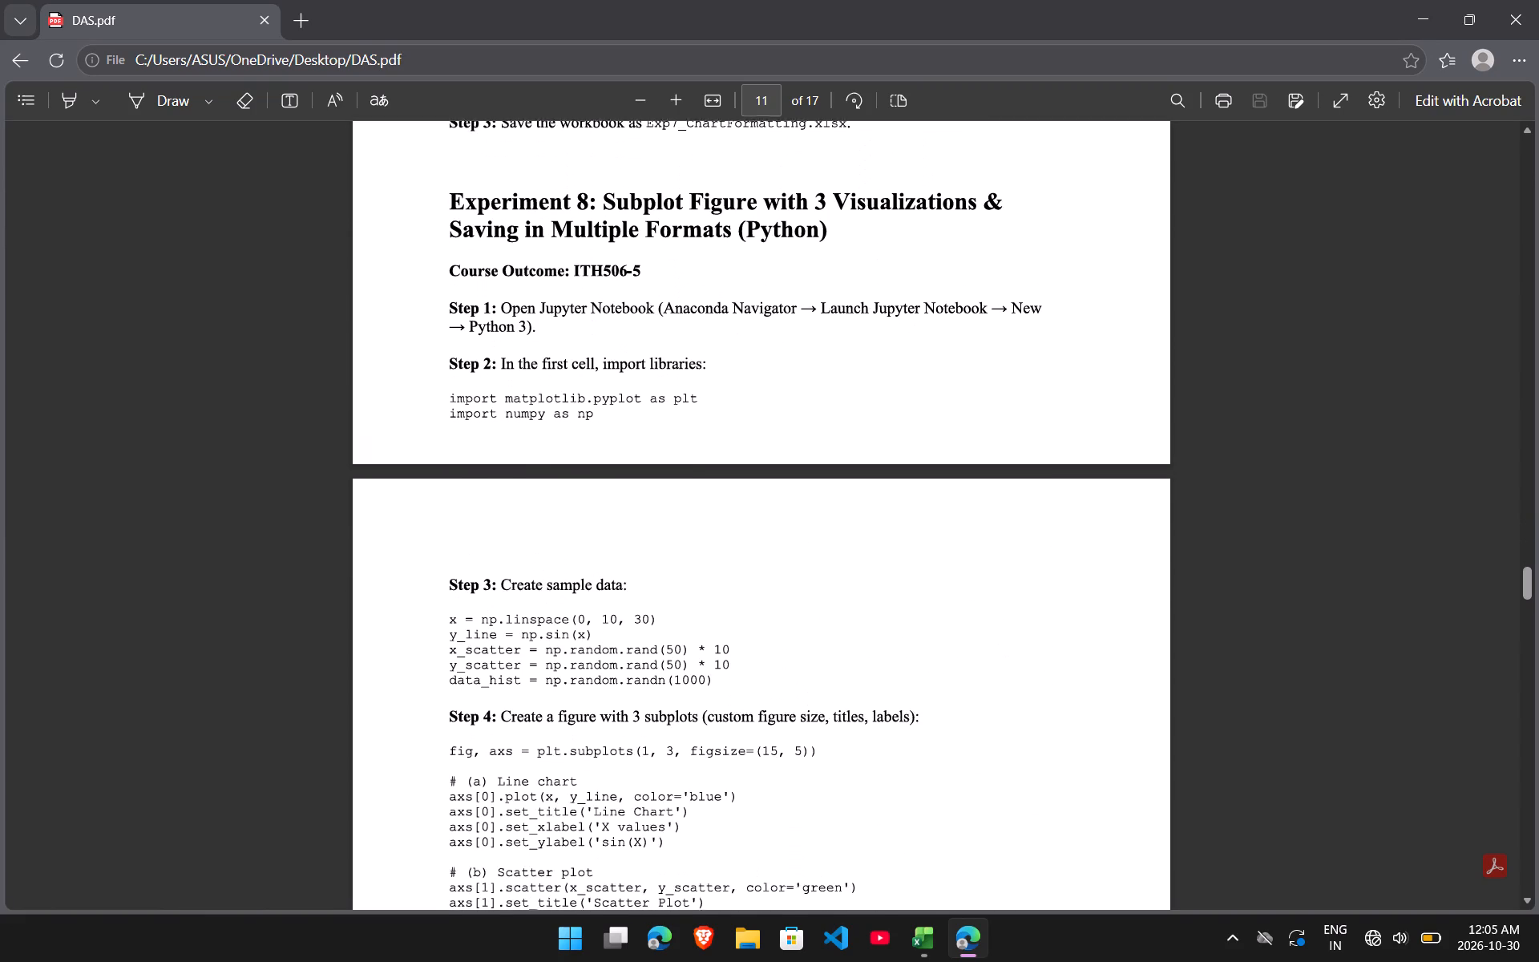
{"action": "scroll", "coordinate": [814, 402], "scroll_direction": "up", "scroll_amount": 1}
{"action": "scroll", "coordinate": [814, 402], "scroll_direction": "down", "scroll_amount": 2}
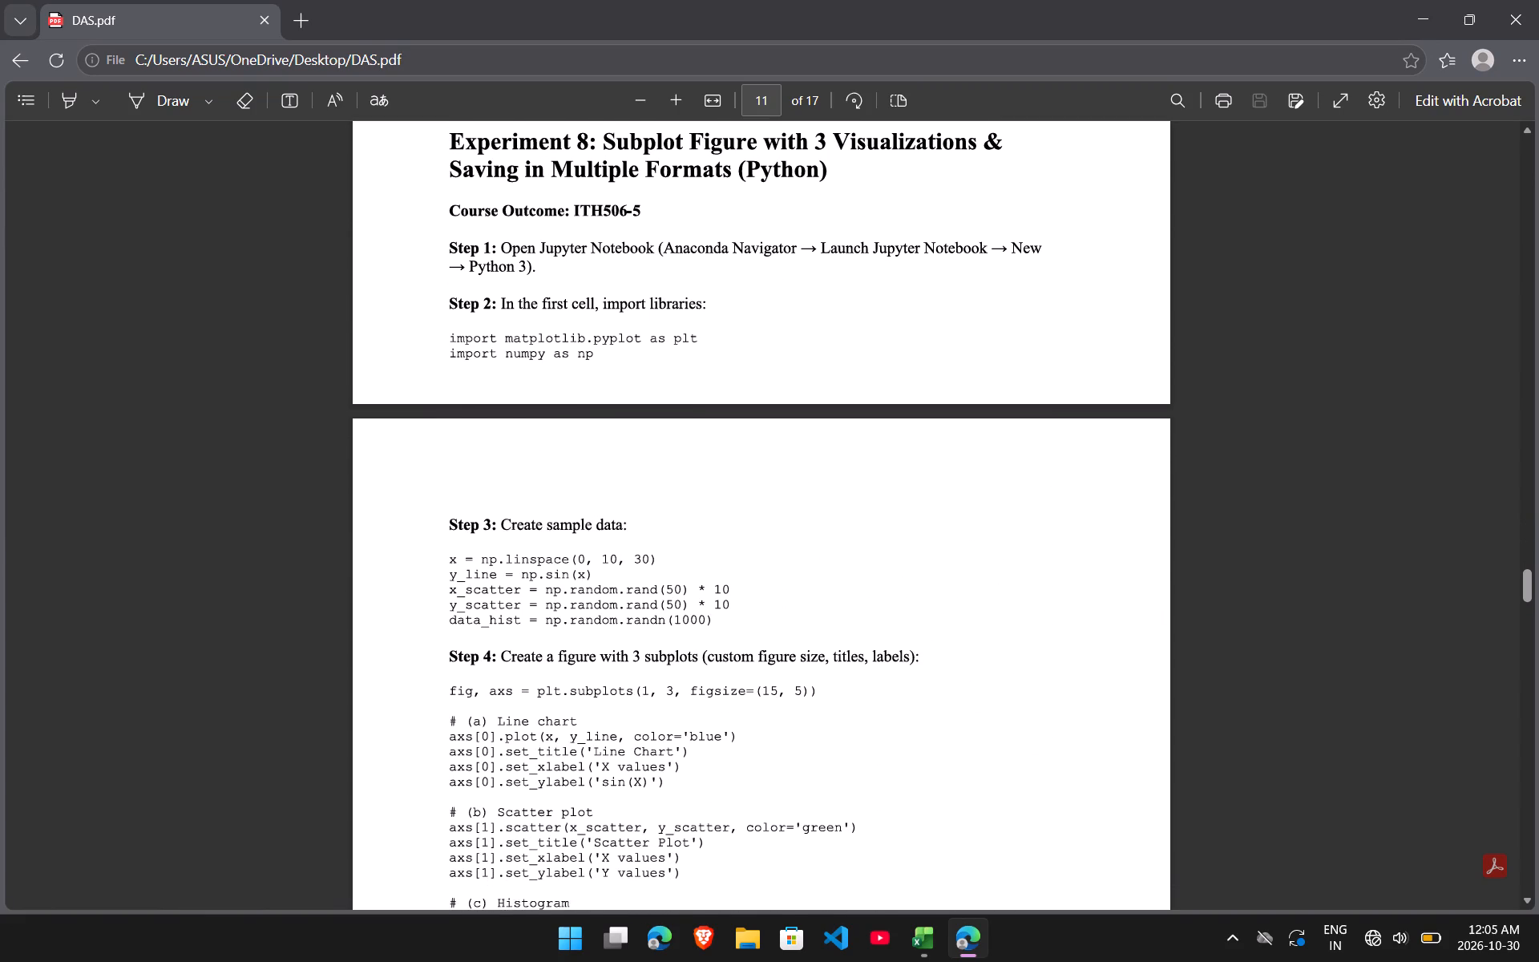
{"action": "scroll", "coordinate": [814, 402], "scroll_direction": "down", "scroll_amount": 1}
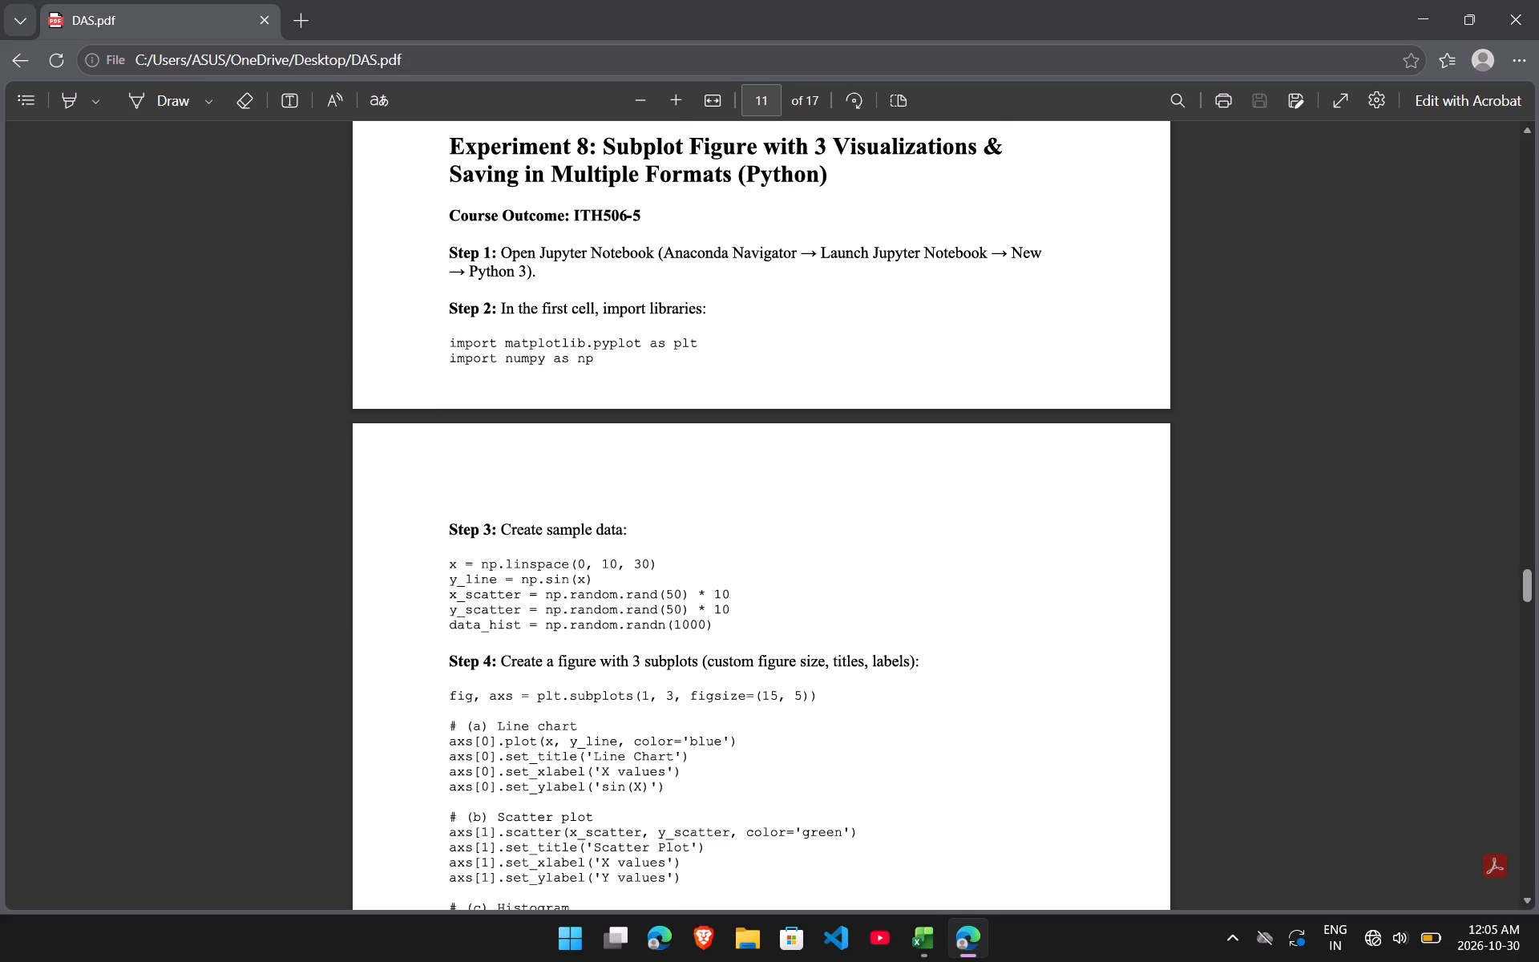
{"action": "scroll", "coordinate": [814, 402], "scroll_direction": "down", "scroll_amount": 7}
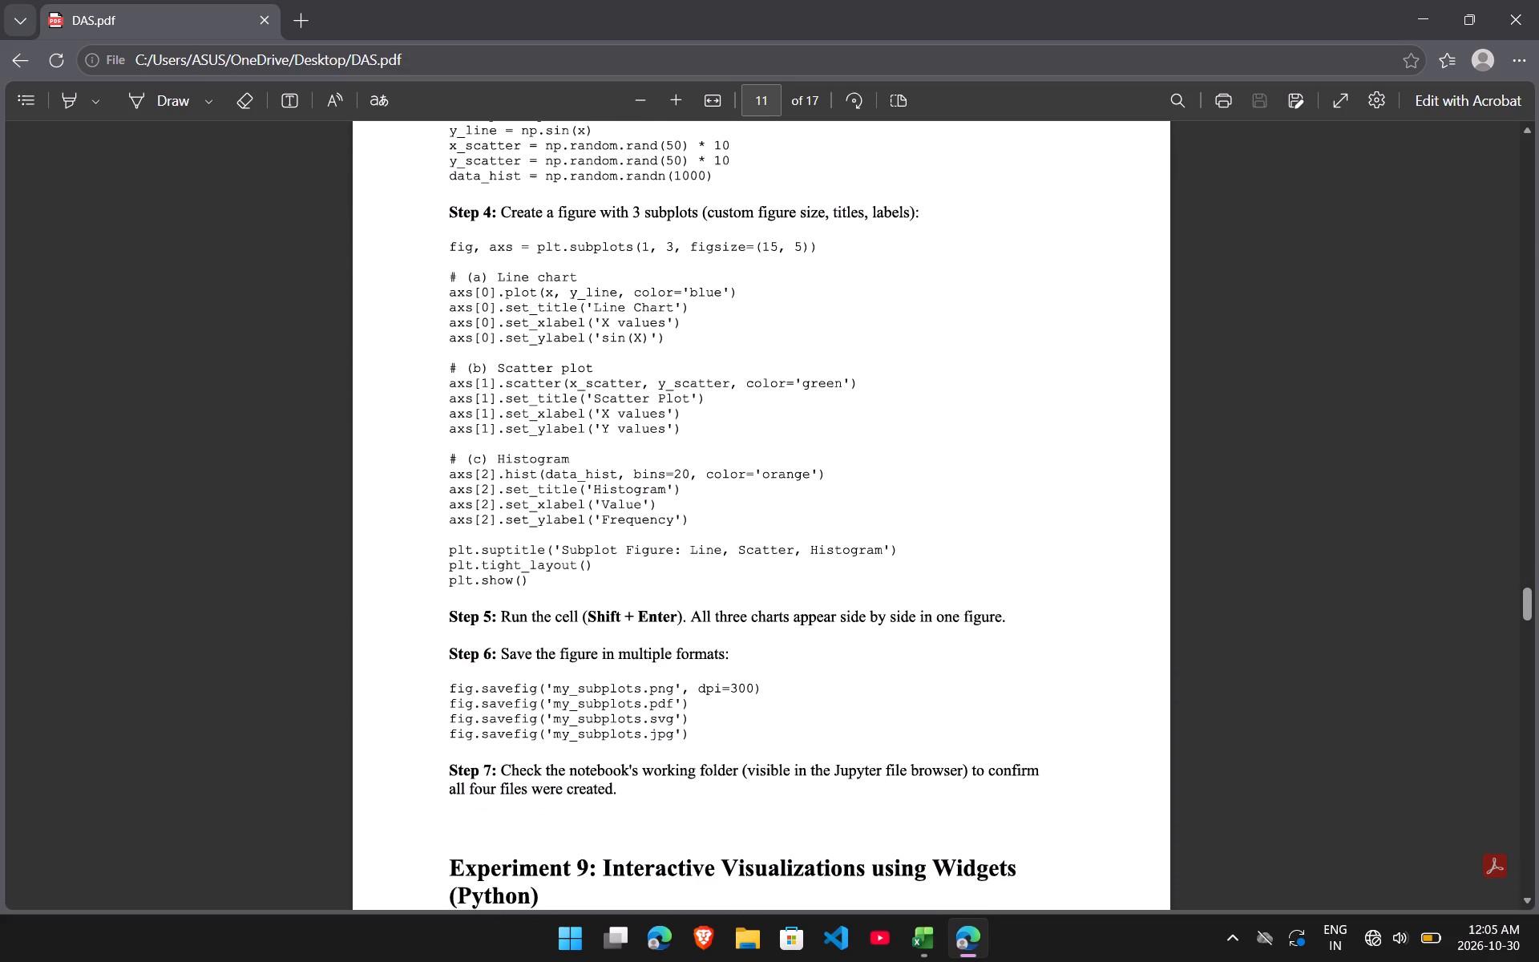
{"action": "scroll", "coordinate": [814, 402], "scroll_direction": "down", "scroll_amount": 2}
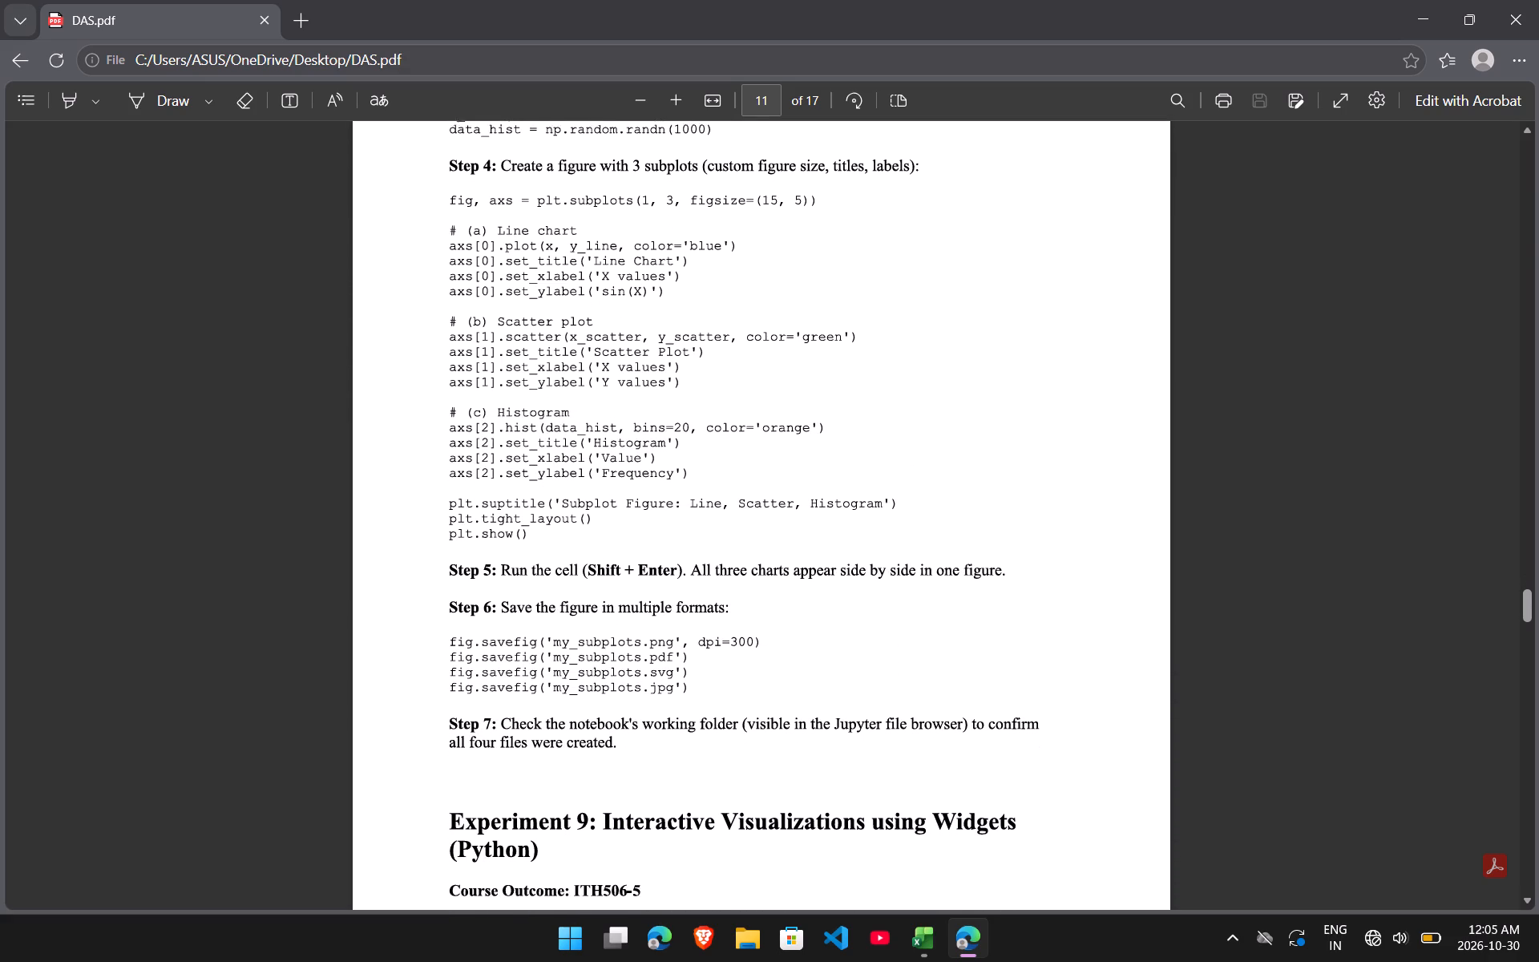
{"action": "scroll", "coordinate": [814, 402], "scroll_direction": "down", "scroll_amount": 3}
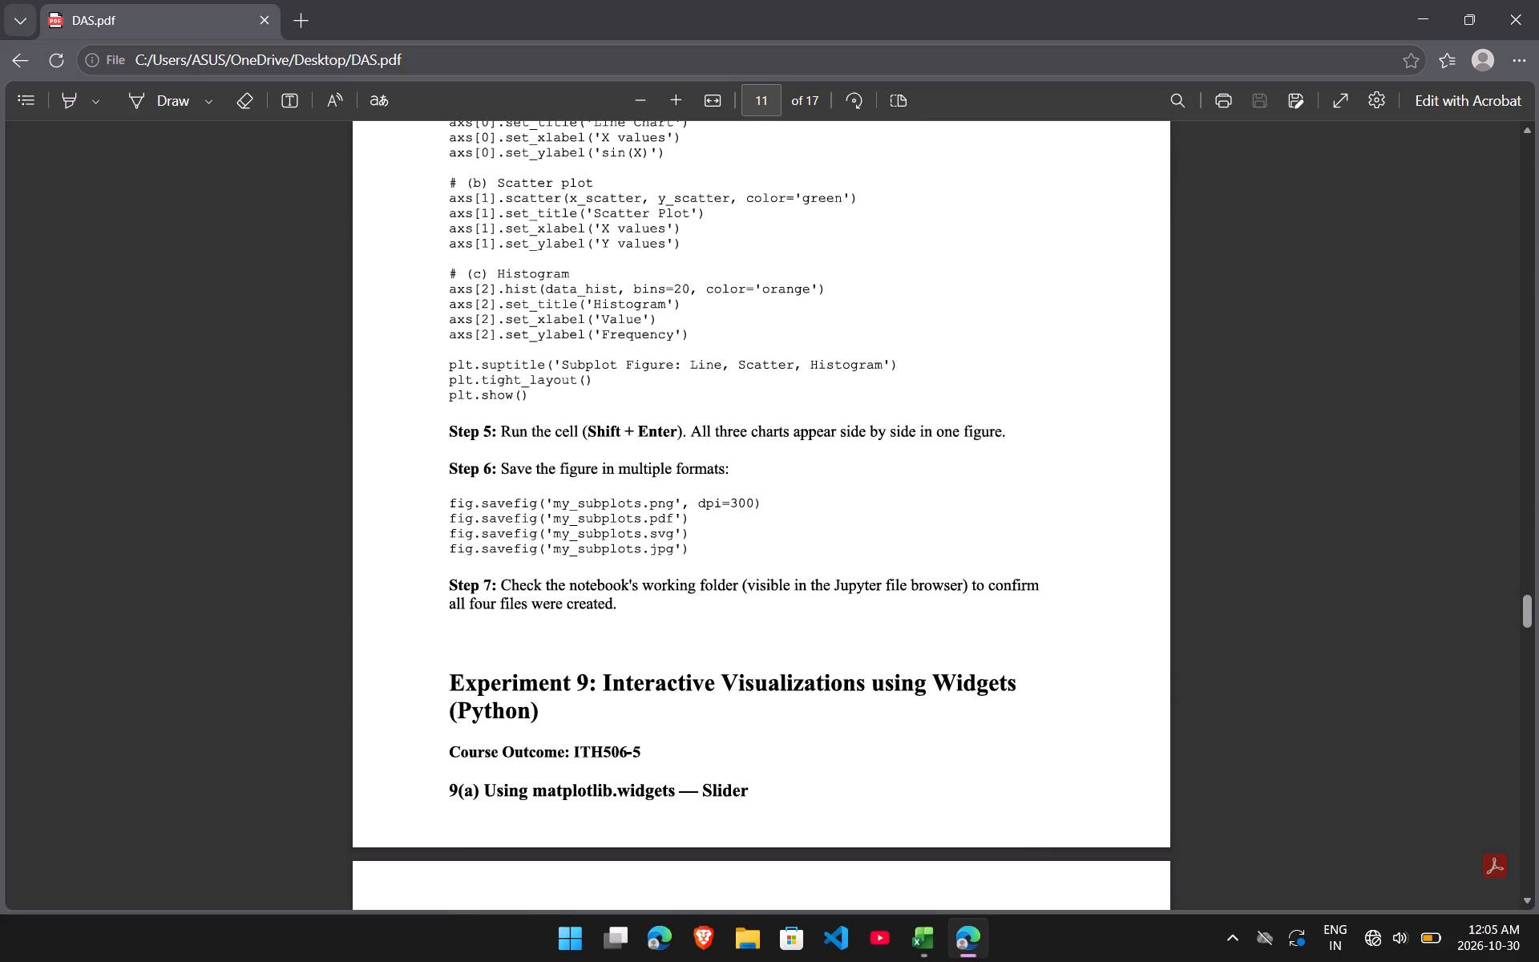
{"action": "scroll", "coordinate": [814, 402], "scroll_direction": "down", "scroll_amount": 2}
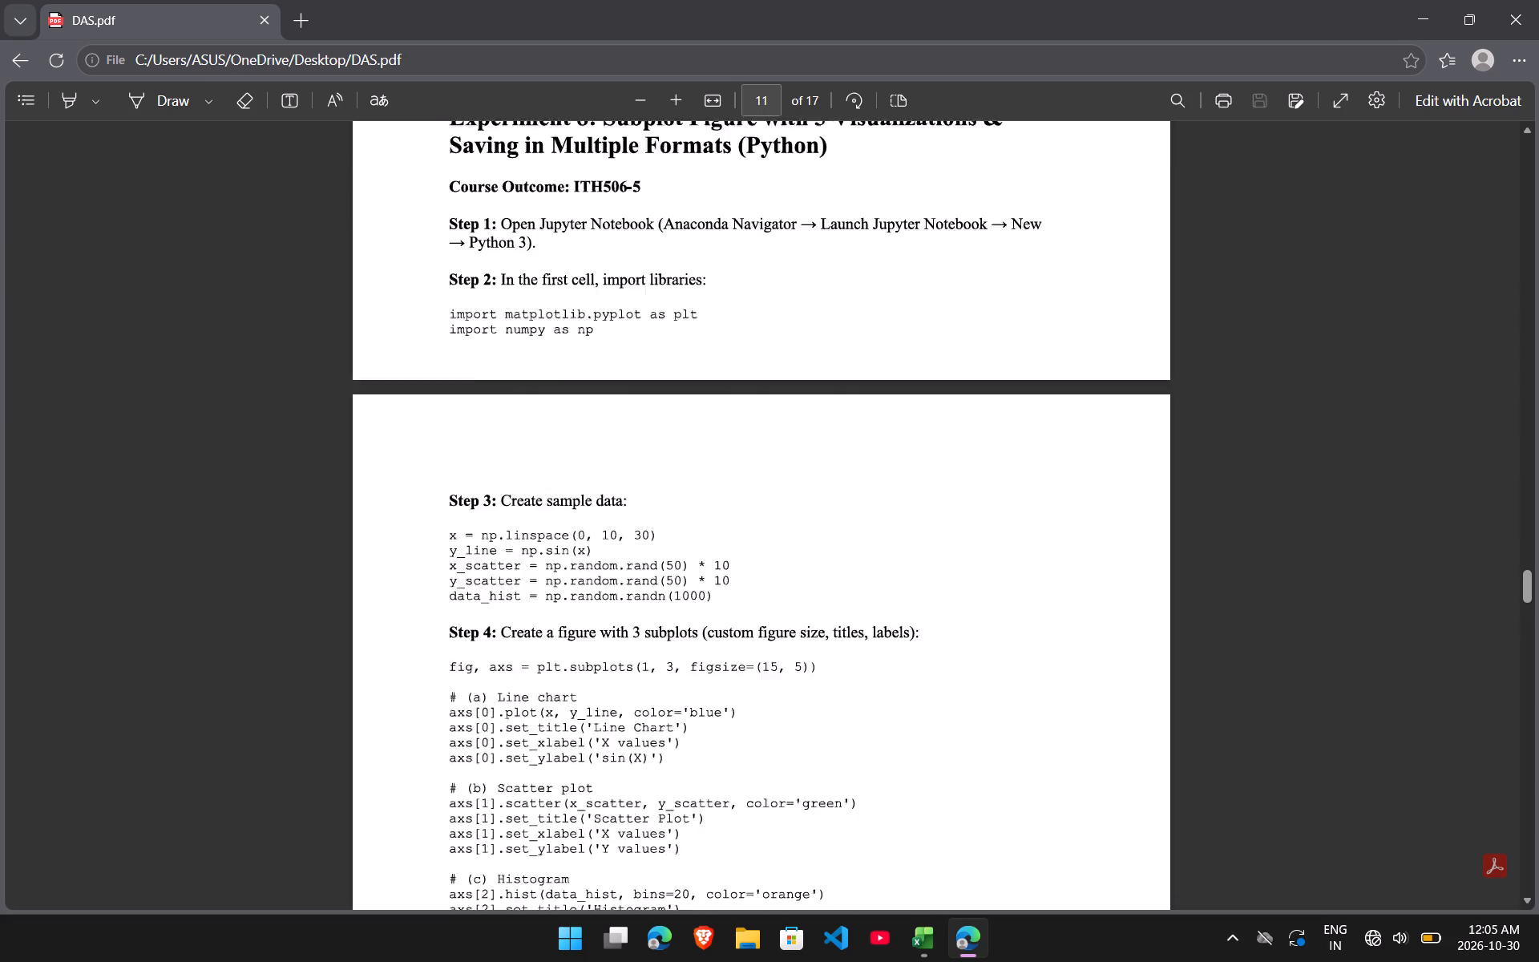
{"action": "scroll", "coordinate": [814, 402], "scroll_direction": "down", "scroll_amount": 6}
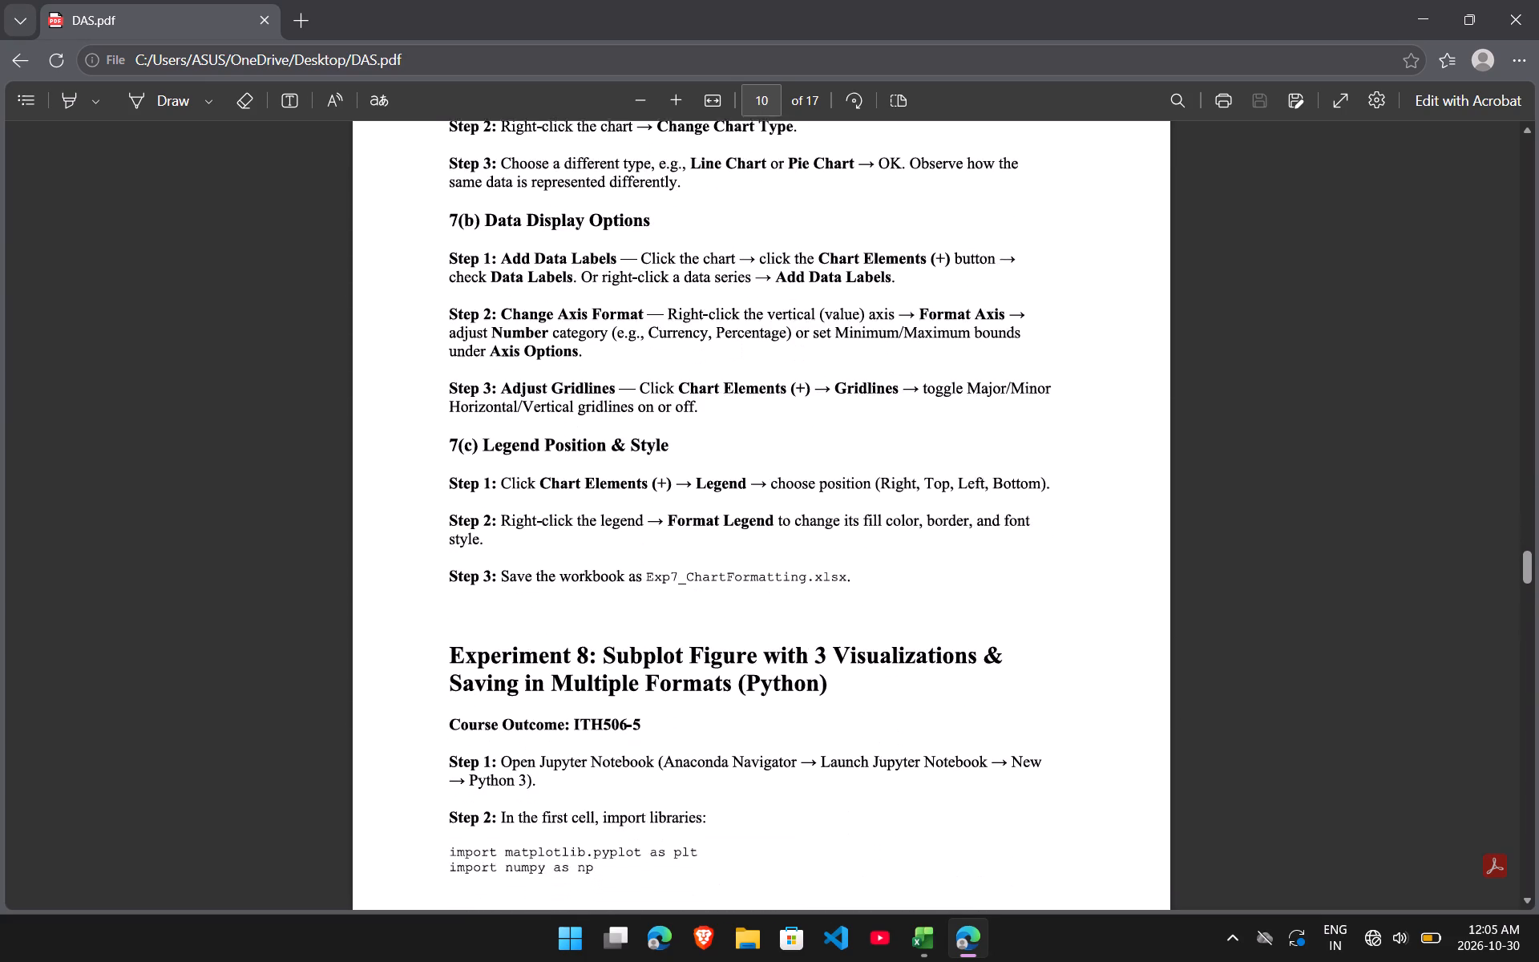
{"action": "scroll", "coordinate": [814, 402], "scroll_direction": "down", "scroll_amount": 1}
{"action": "scroll", "coordinate": [814, 402], "scroll_direction": "up", "scroll_amount": 1}
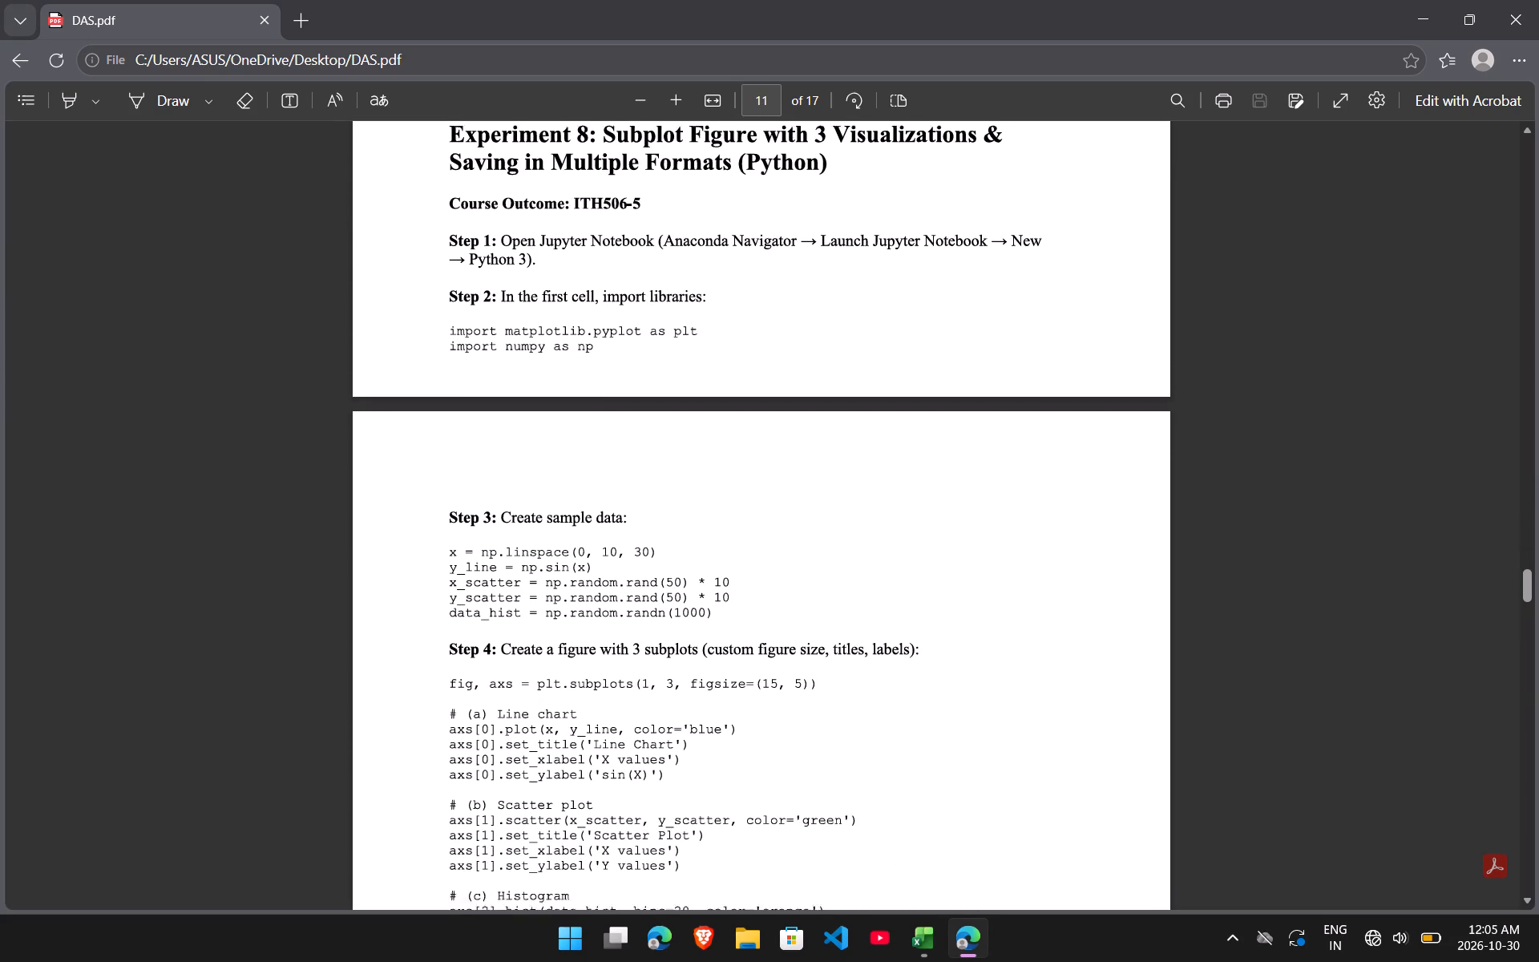
{"action": "scroll", "coordinate": [814, 402], "scroll_direction": "up", "scroll_amount": 1}
{"action": "scroll", "coordinate": [814, 402], "scroll_direction": "down", "scroll_amount": 1}
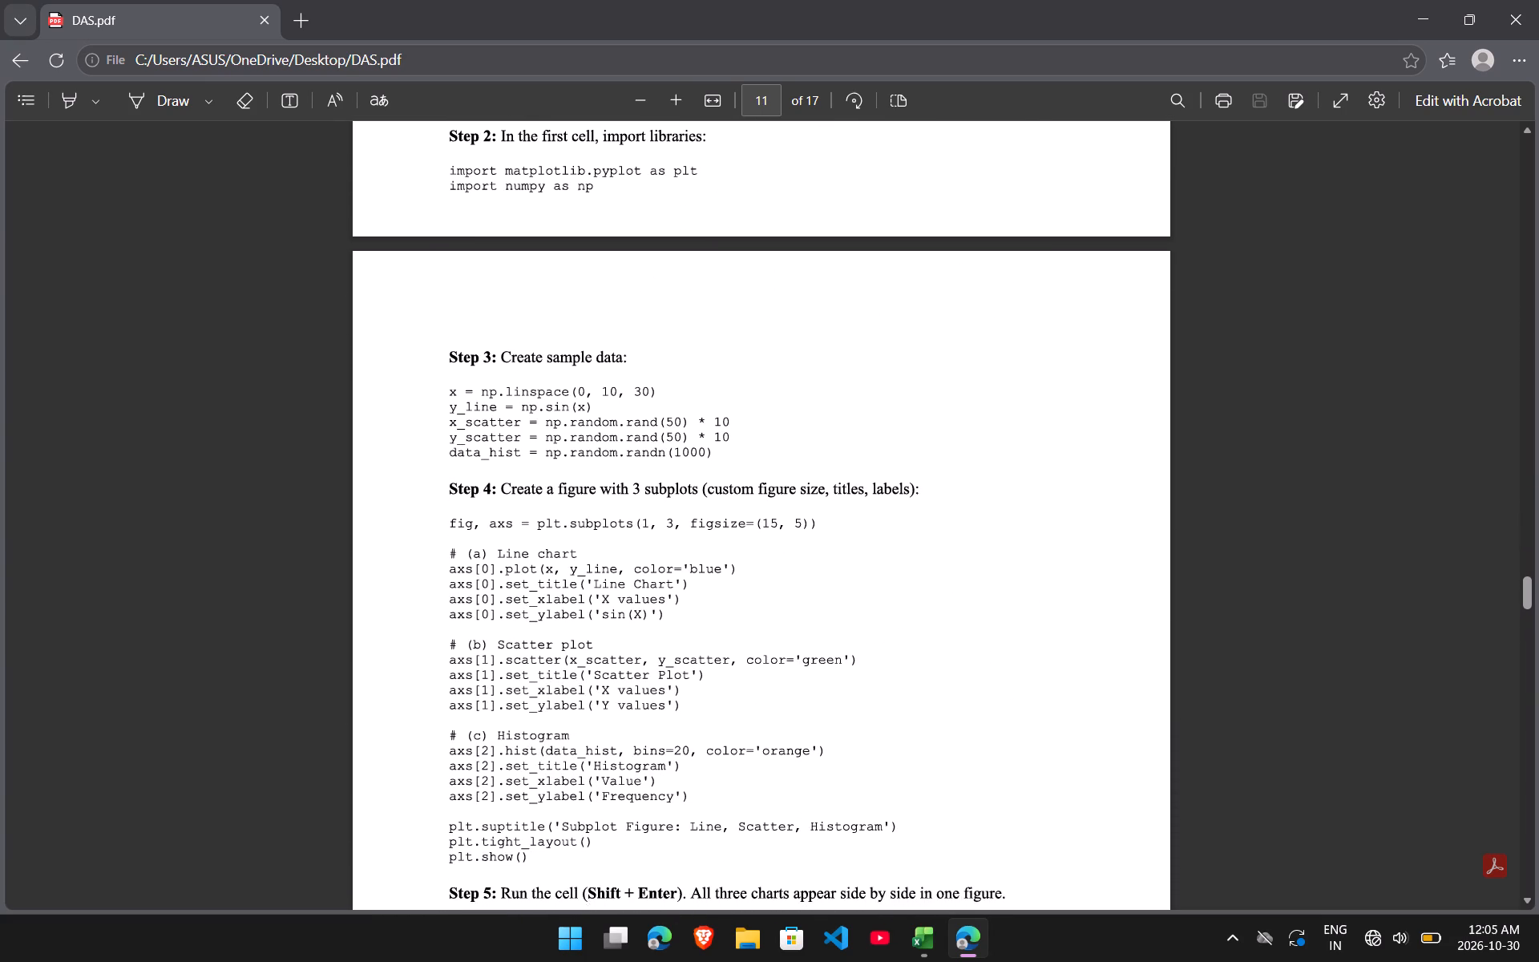
{"action": "scroll", "coordinate": [814, 402], "scroll_direction": "down", "scroll_amount": 8}
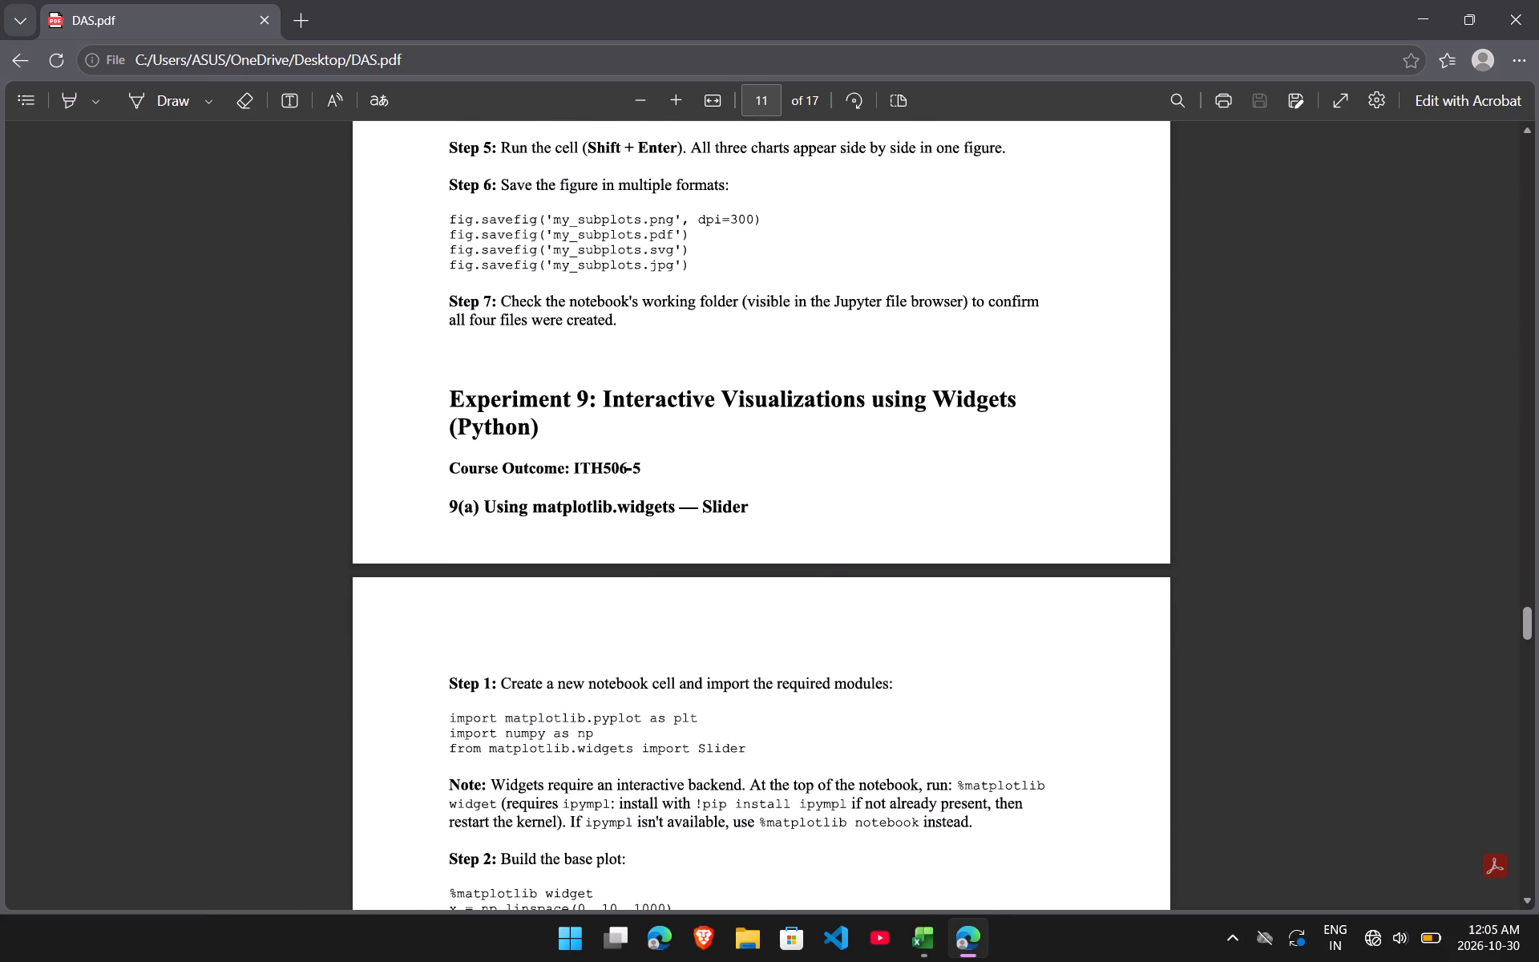
Read Experiment 9's instructions on interactive matplotlib widgets, covering the slider, the update function and the optional reset button.
{"action": "scroll", "coordinate": [814, 402], "scroll_direction": "down", "scroll_amount": 4}
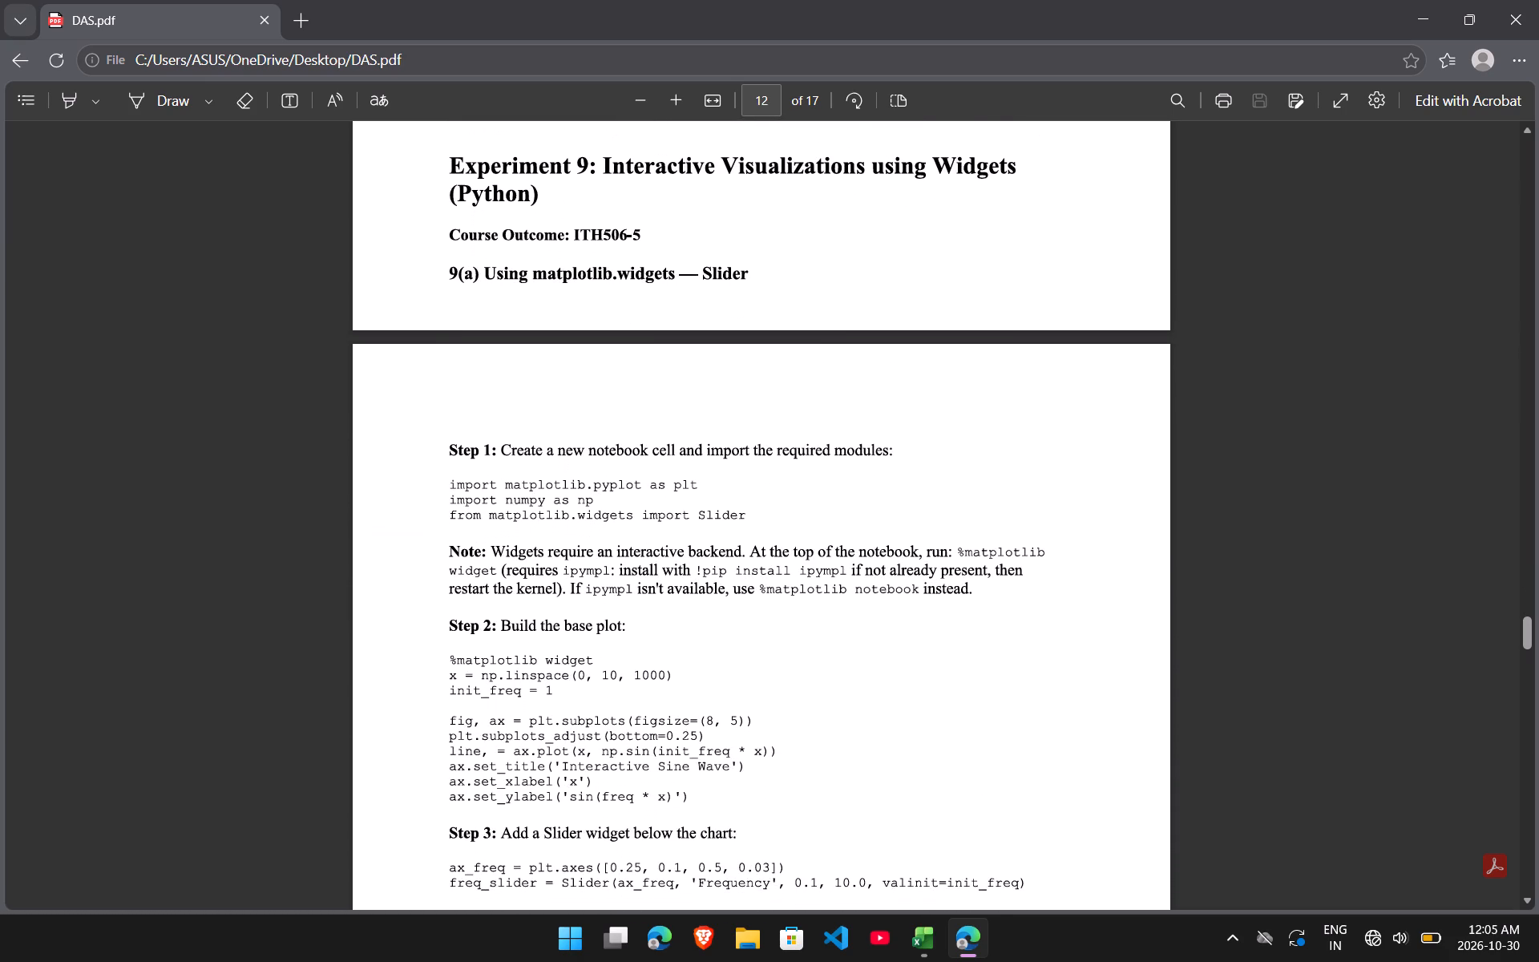
{"action": "scroll", "coordinate": [814, 402], "scroll_direction": "down", "scroll_amount": 3}
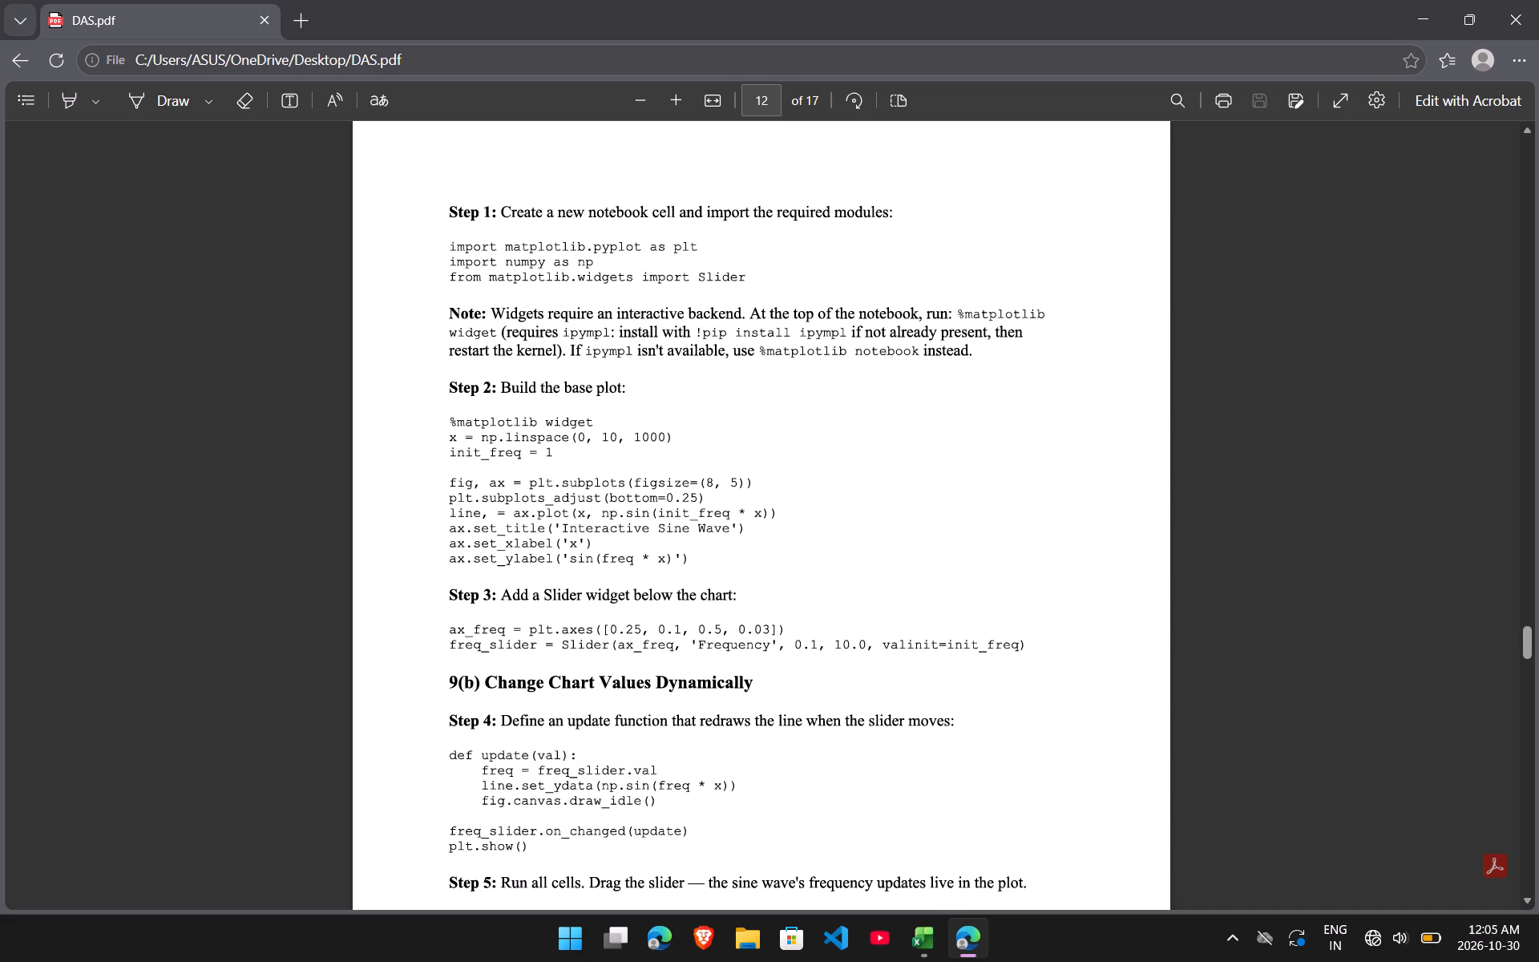
{"action": "scroll", "coordinate": [814, 402], "scroll_direction": "down", "scroll_amount": 4}
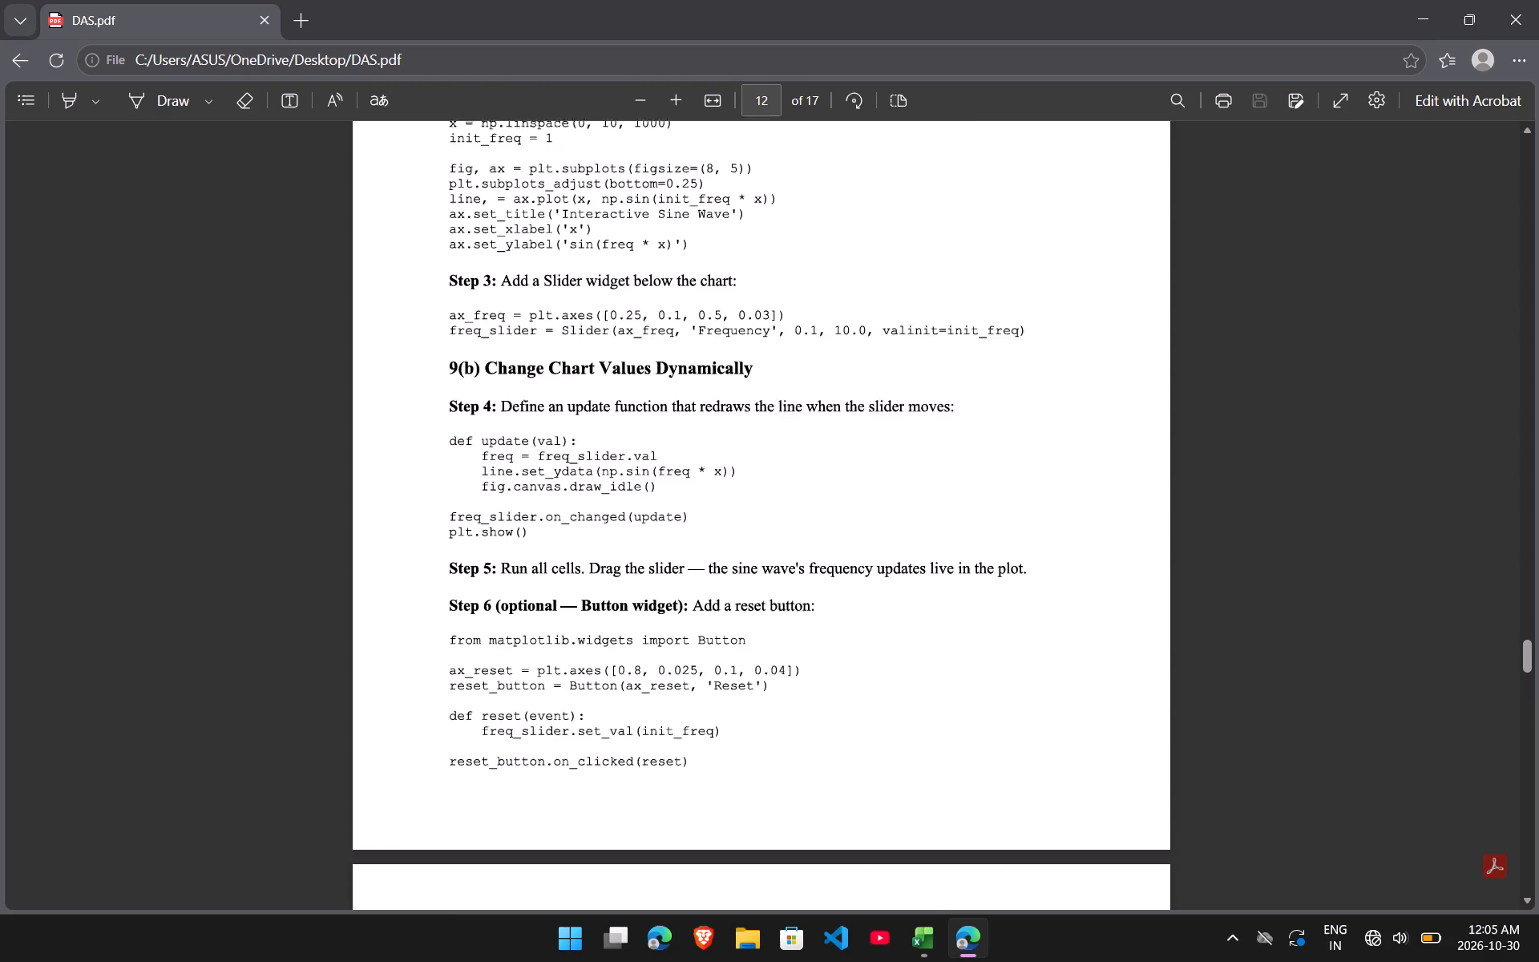
{"action": "scroll", "coordinate": [814, 402], "scroll_direction": "down", "scroll_amount": 5}
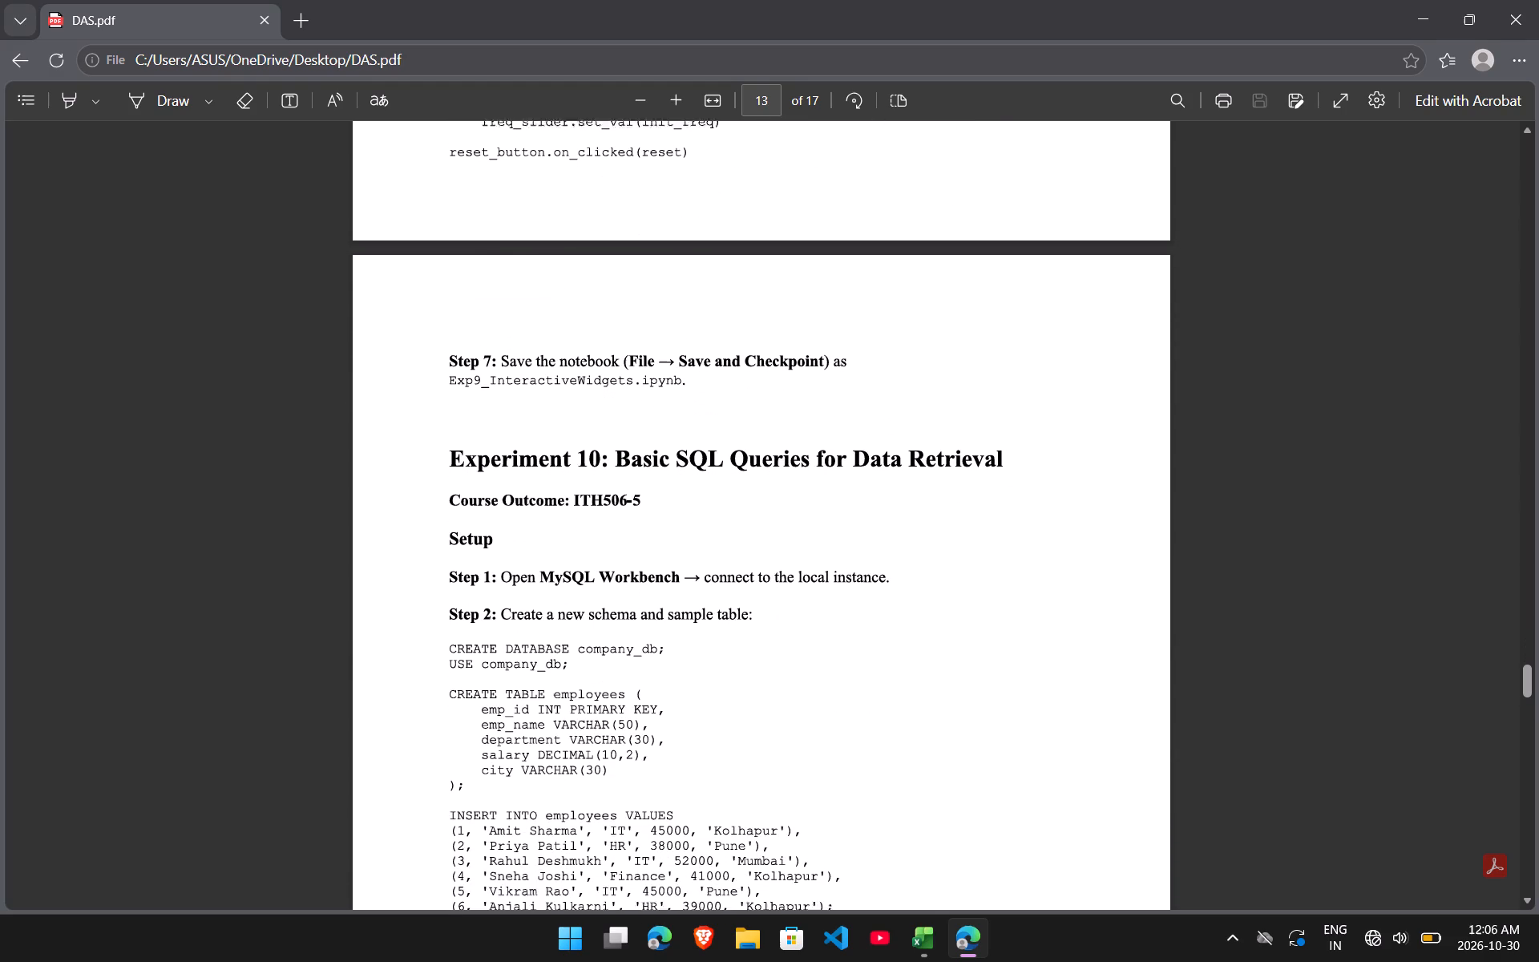
{"action": "scroll", "coordinate": [814, 402], "scroll_direction": "down", "scroll_amount": 1}
{"action": "scroll", "coordinate": [814, 402], "scroll_direction": "up", "scroll_amount": 1}
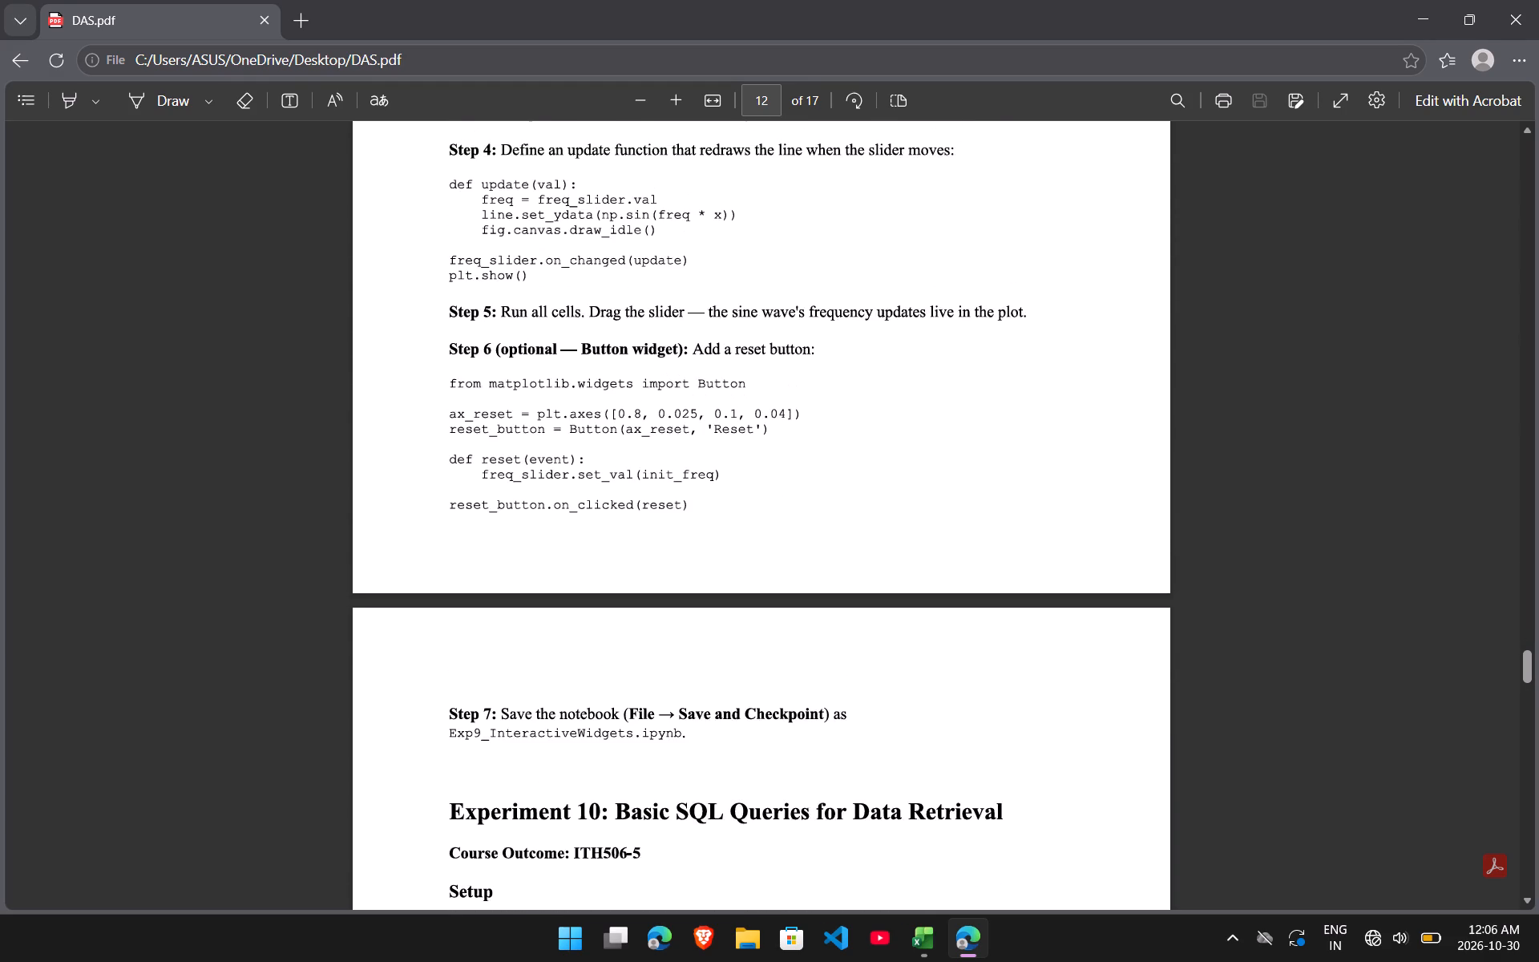
{"action": "scroll", "coordinate": [814, 402], "scroll_direction": "up", "scroll_amount": 1}
Skim the SQL experiments through Experiment 12's summary report and on to the end of the manual.
{"action": "scroll", "coordinate": [814, 402], "scroll_direction": "down", "scroll_amount": 11}
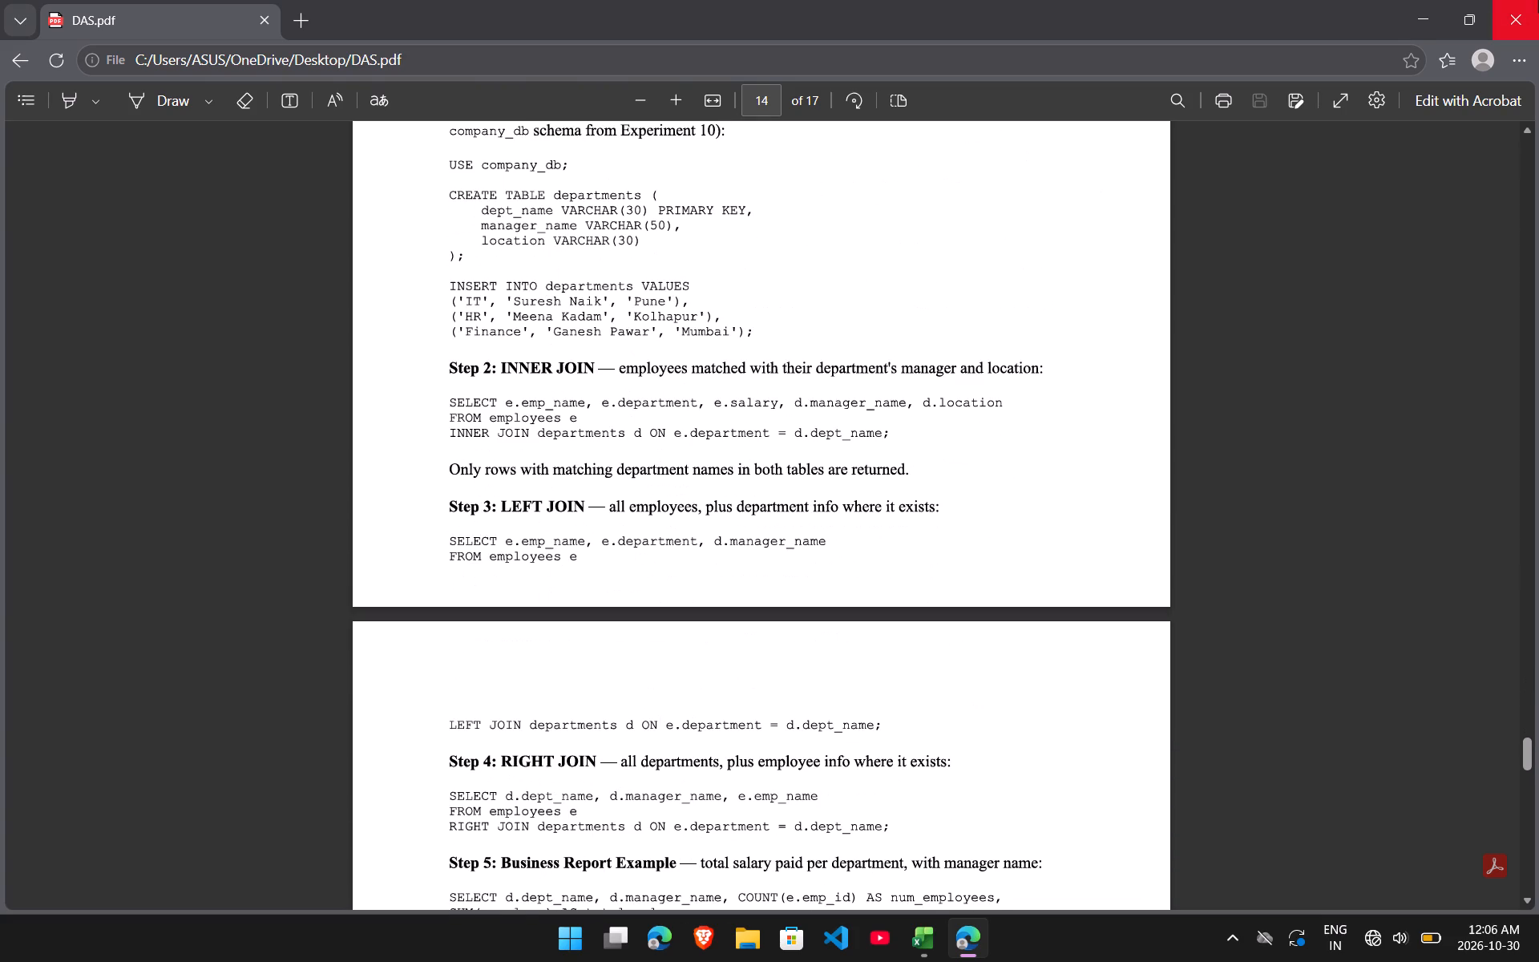
{"action": "scroll", "coordinate": [1026, 414], "scroll_direction": "down", "scroll_amount": 6}
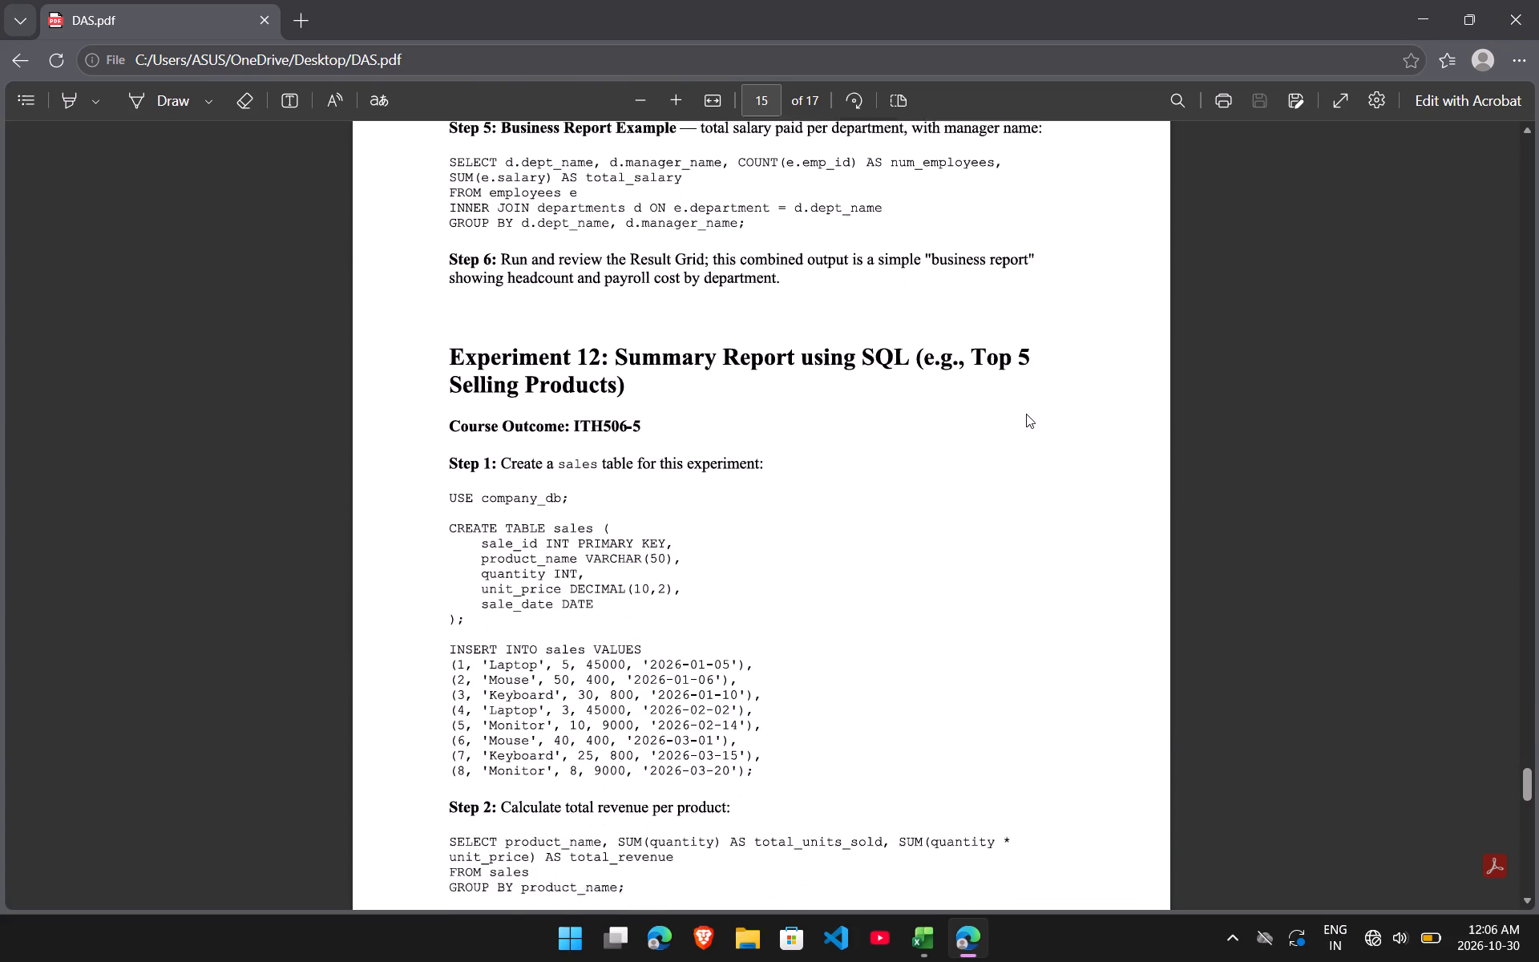
{"action": "scroll", "coordinate": [1026, 414], "scroll_direction": "down", "scroll_amount": 3}
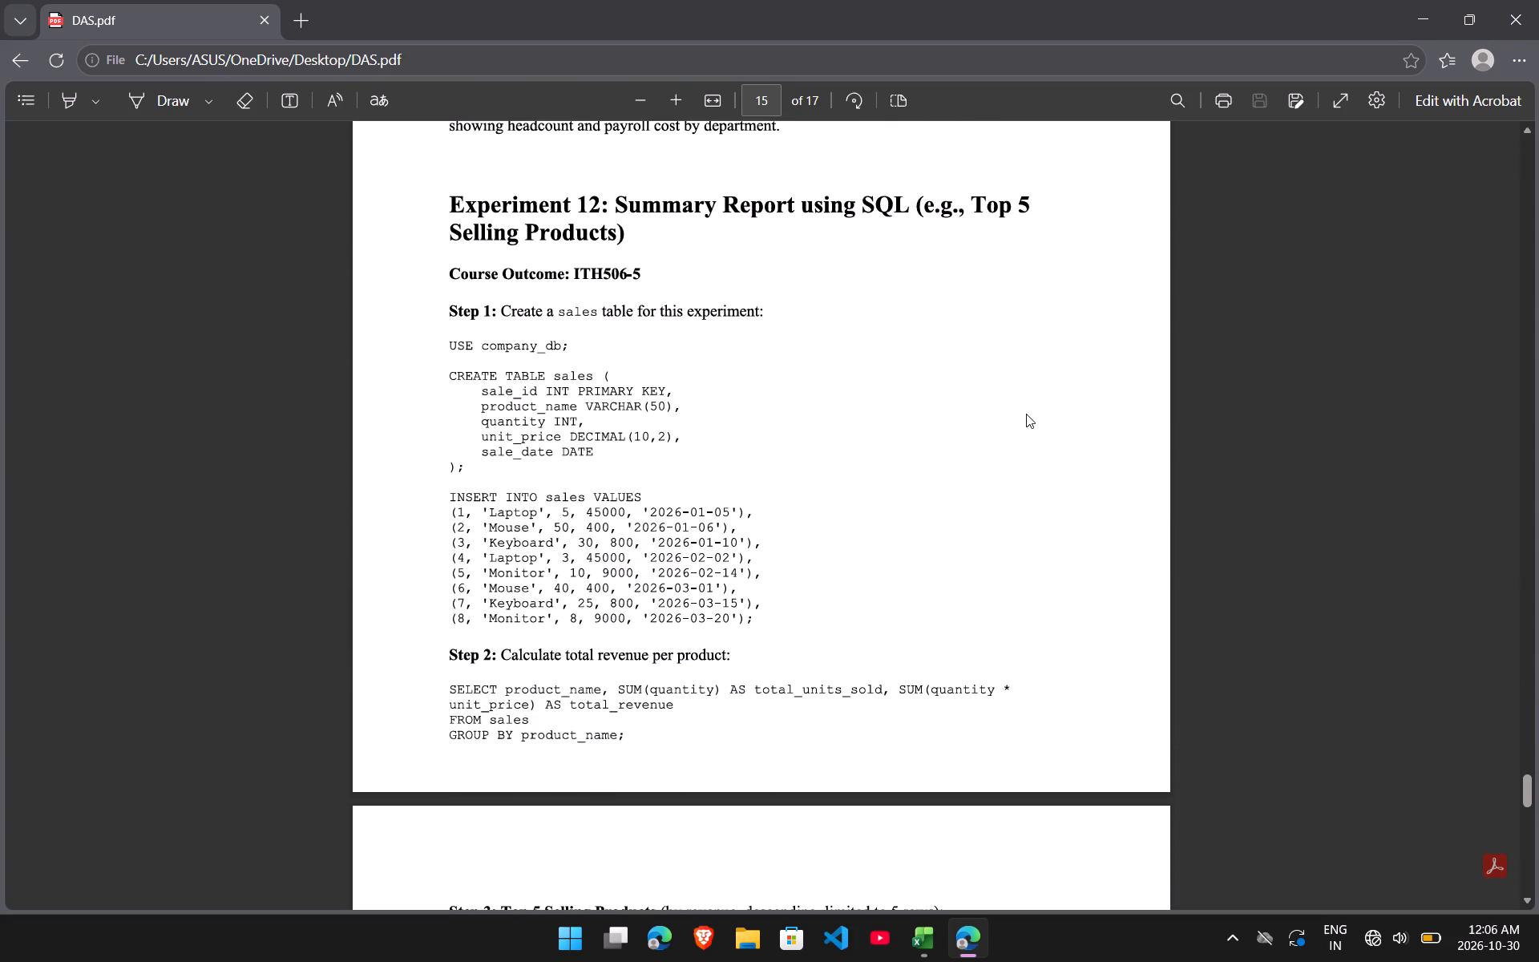
{"action": "scroll", "coordinate": [1026, 414], "scroll_direction": "down", "scroll_amount": 5}
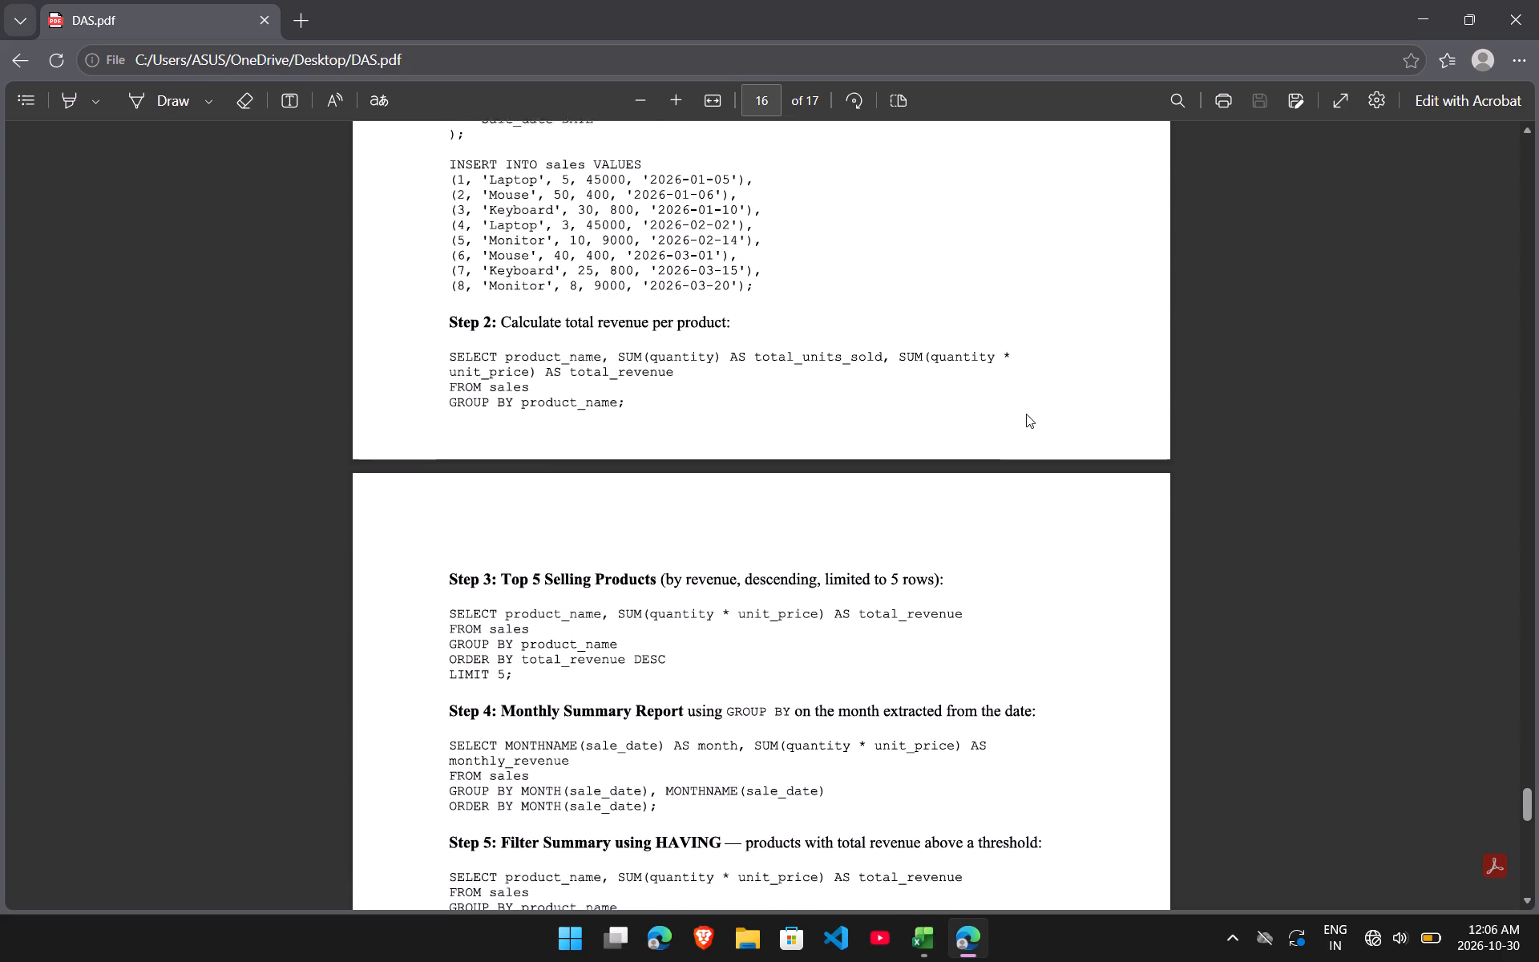
{"action": "scroll", "coordinate": [1026, 414], "scroll_direction": "down", "scroll_amount": 1}
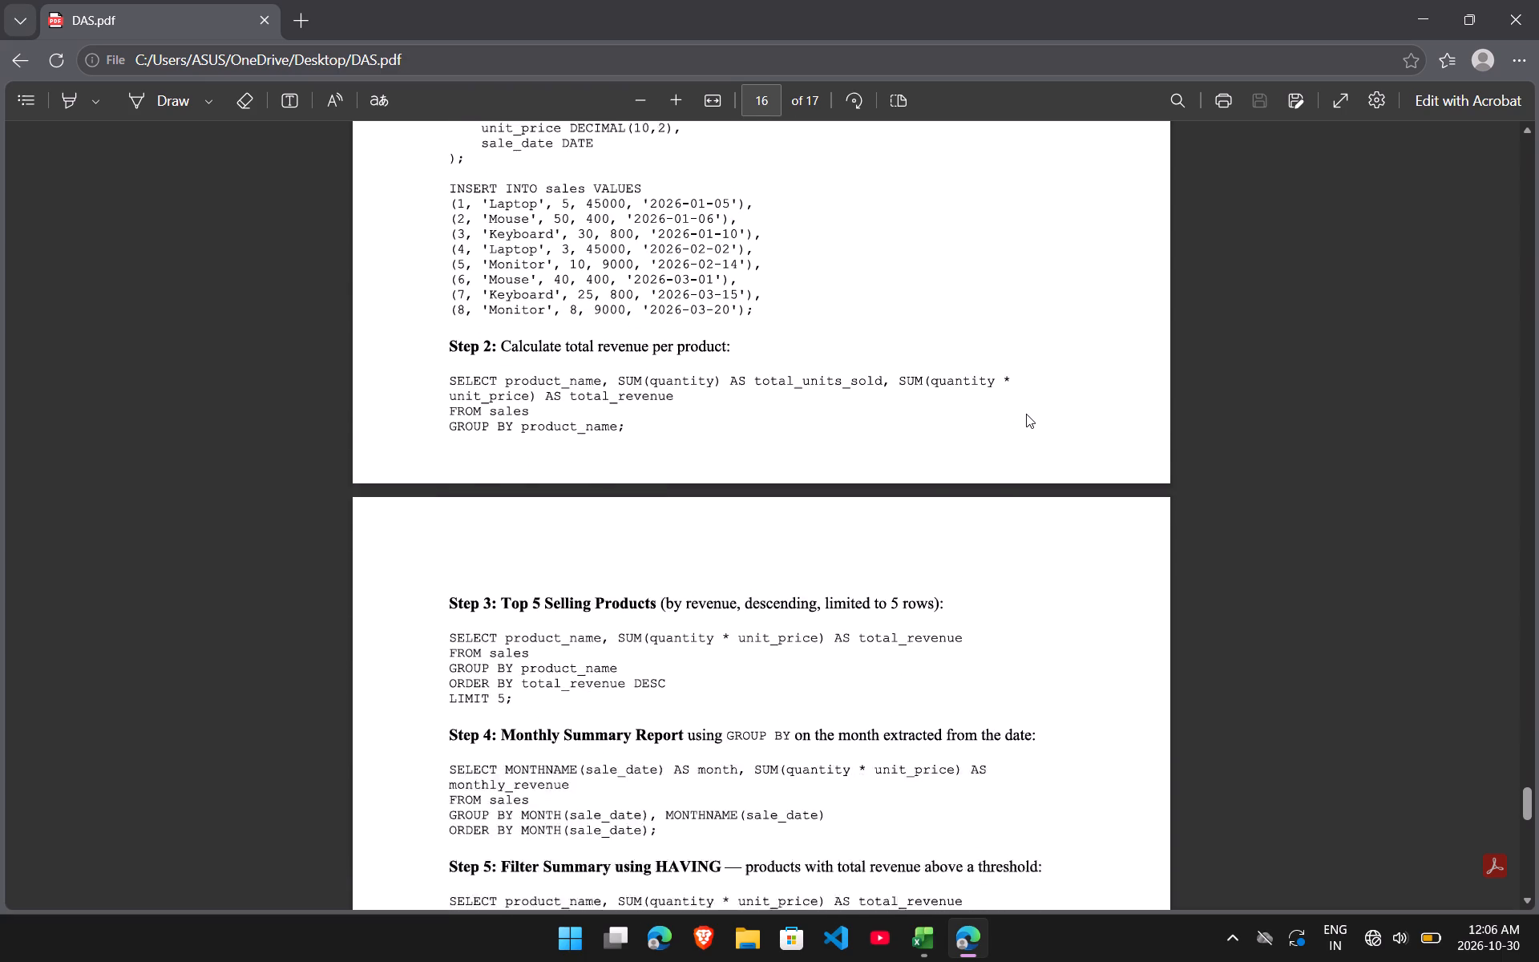
{"action": "scroll", "coordinate": [1026, 414], "scroll_direction": "down", "scroll_amount": 7}
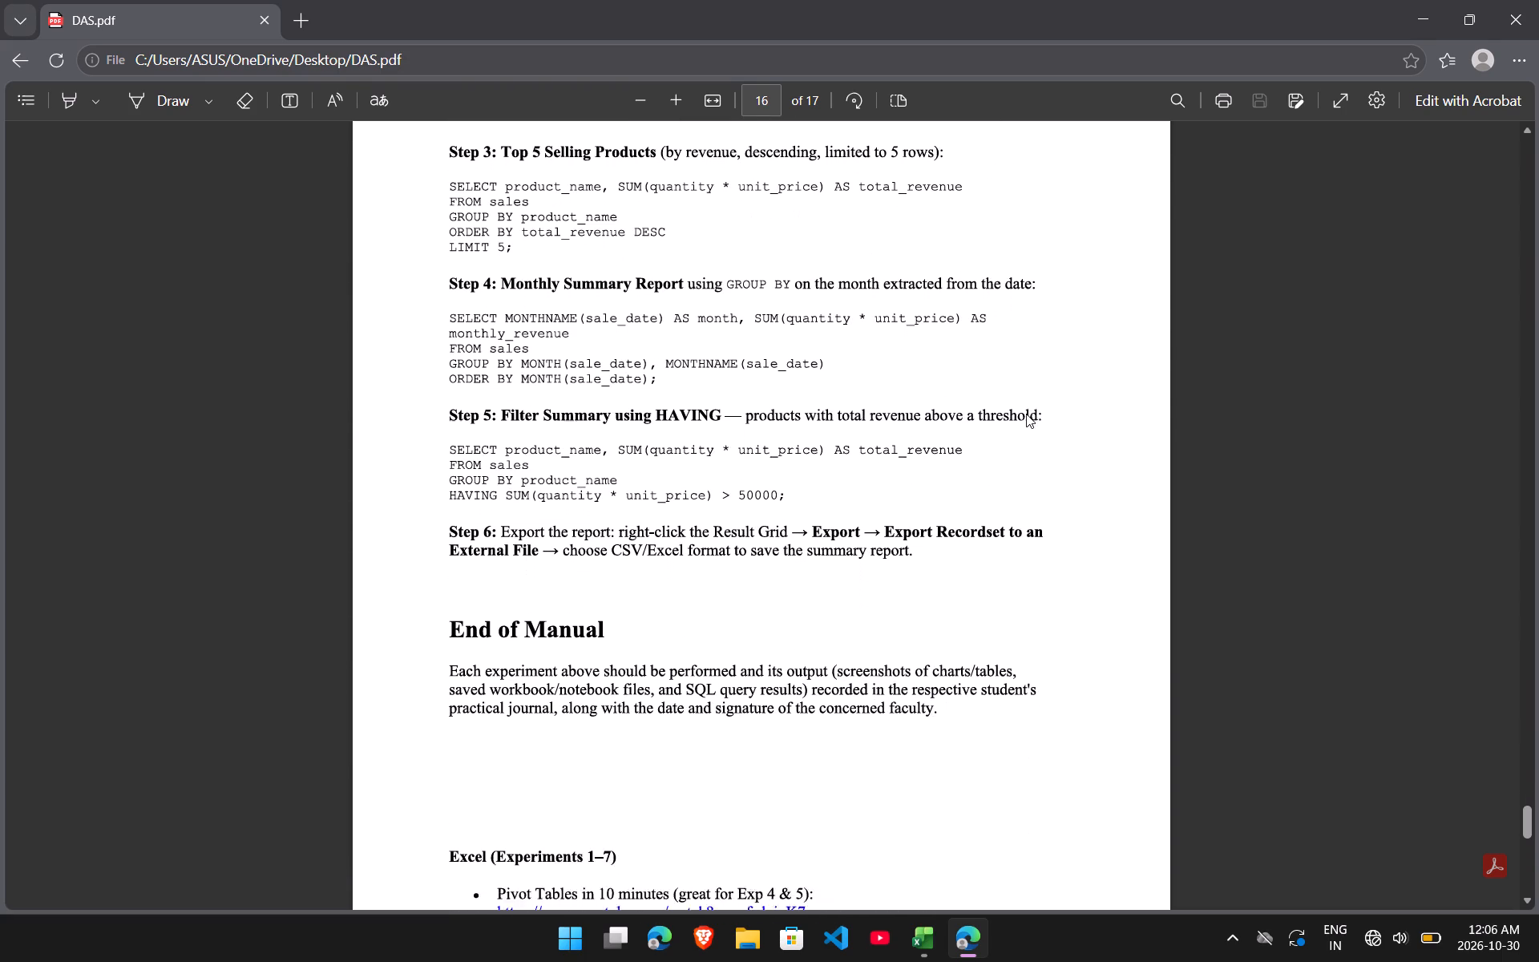
{"action": "scroll", "coordinate": [1026, 414], "scroll_direction": "down", "scroll_amount": 2}
Close the DAS.pdf lab manual.
{"action": "left_click", "coordinate": [1538, 0]}
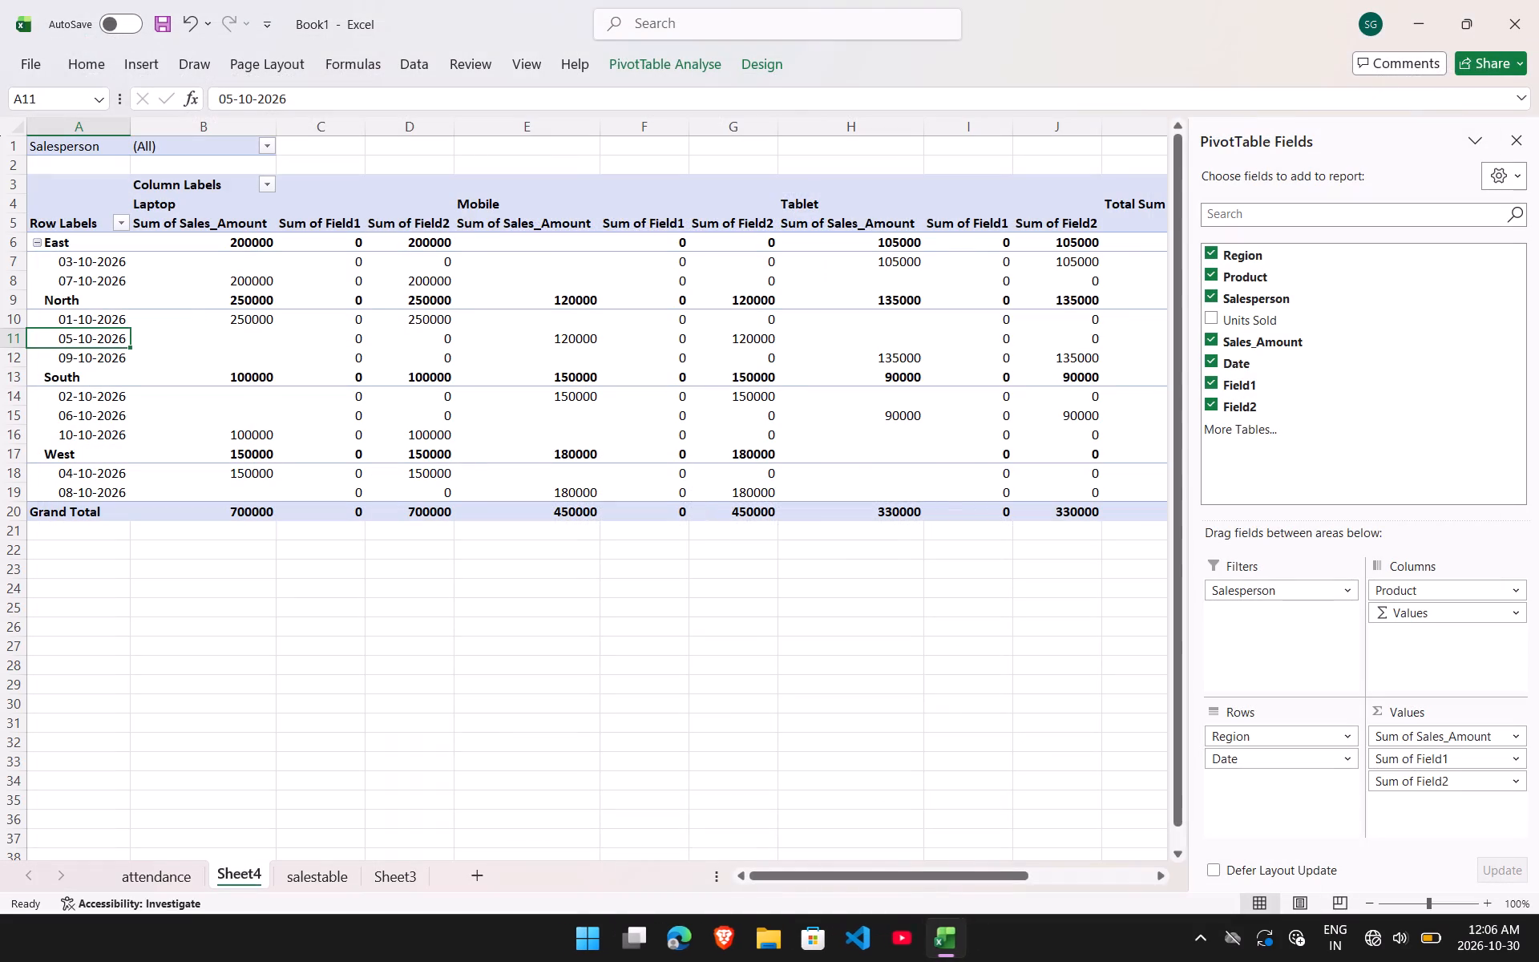
Close the Book1 workbook without saving its changes.
{"action": "left_click", "coordinate": [1538, 0]}
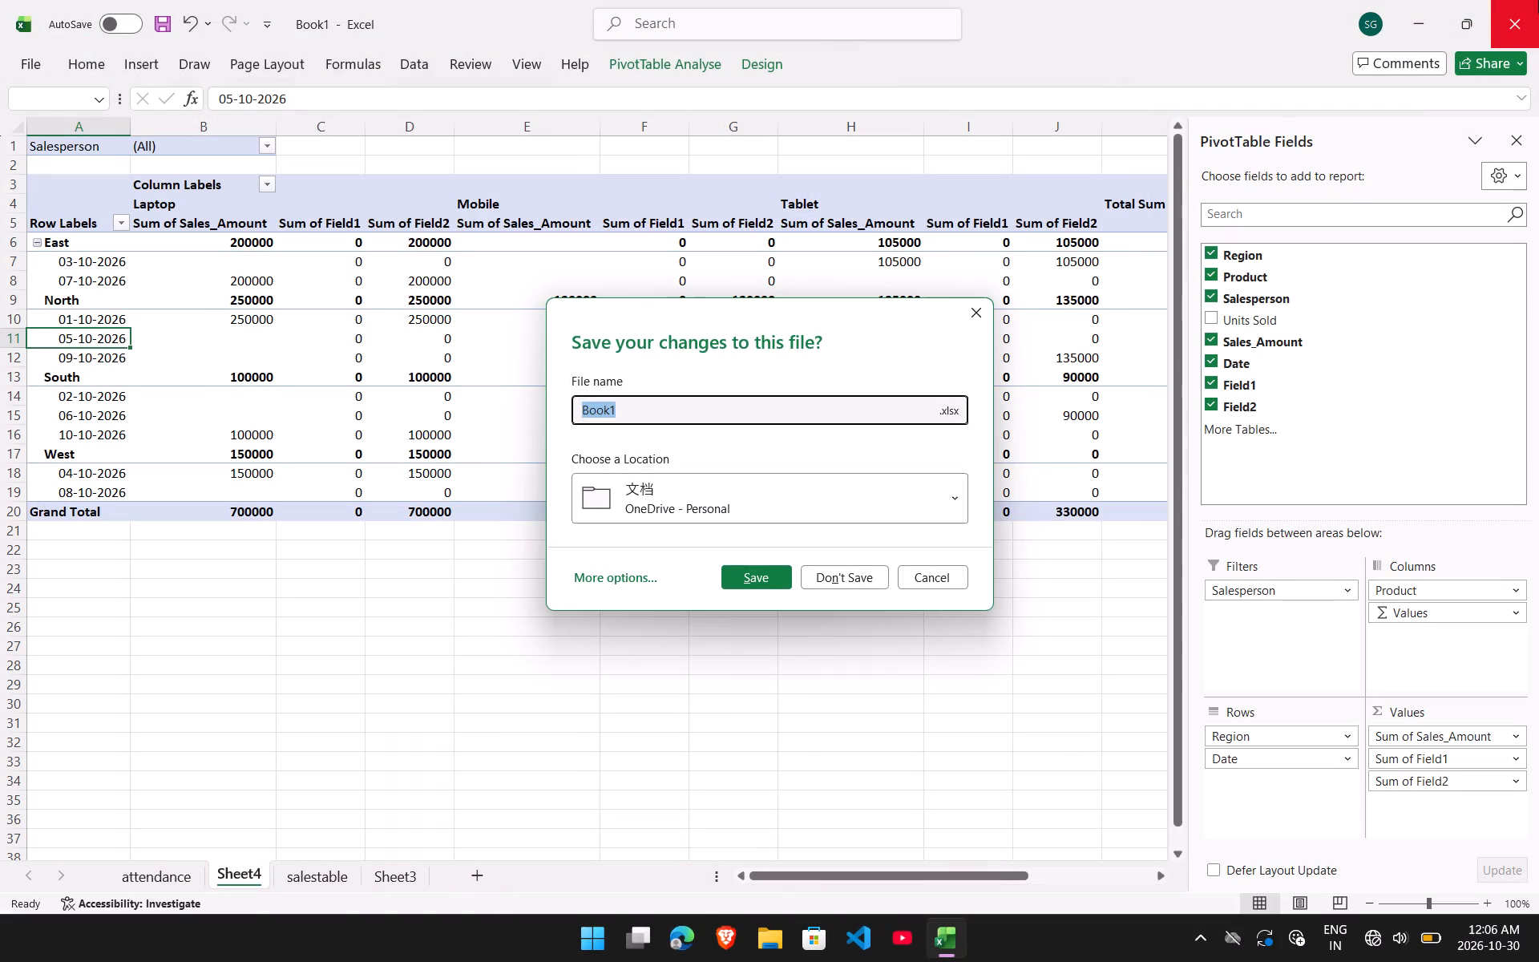
{"action": "left_click", "coordinate": [821, 584]}
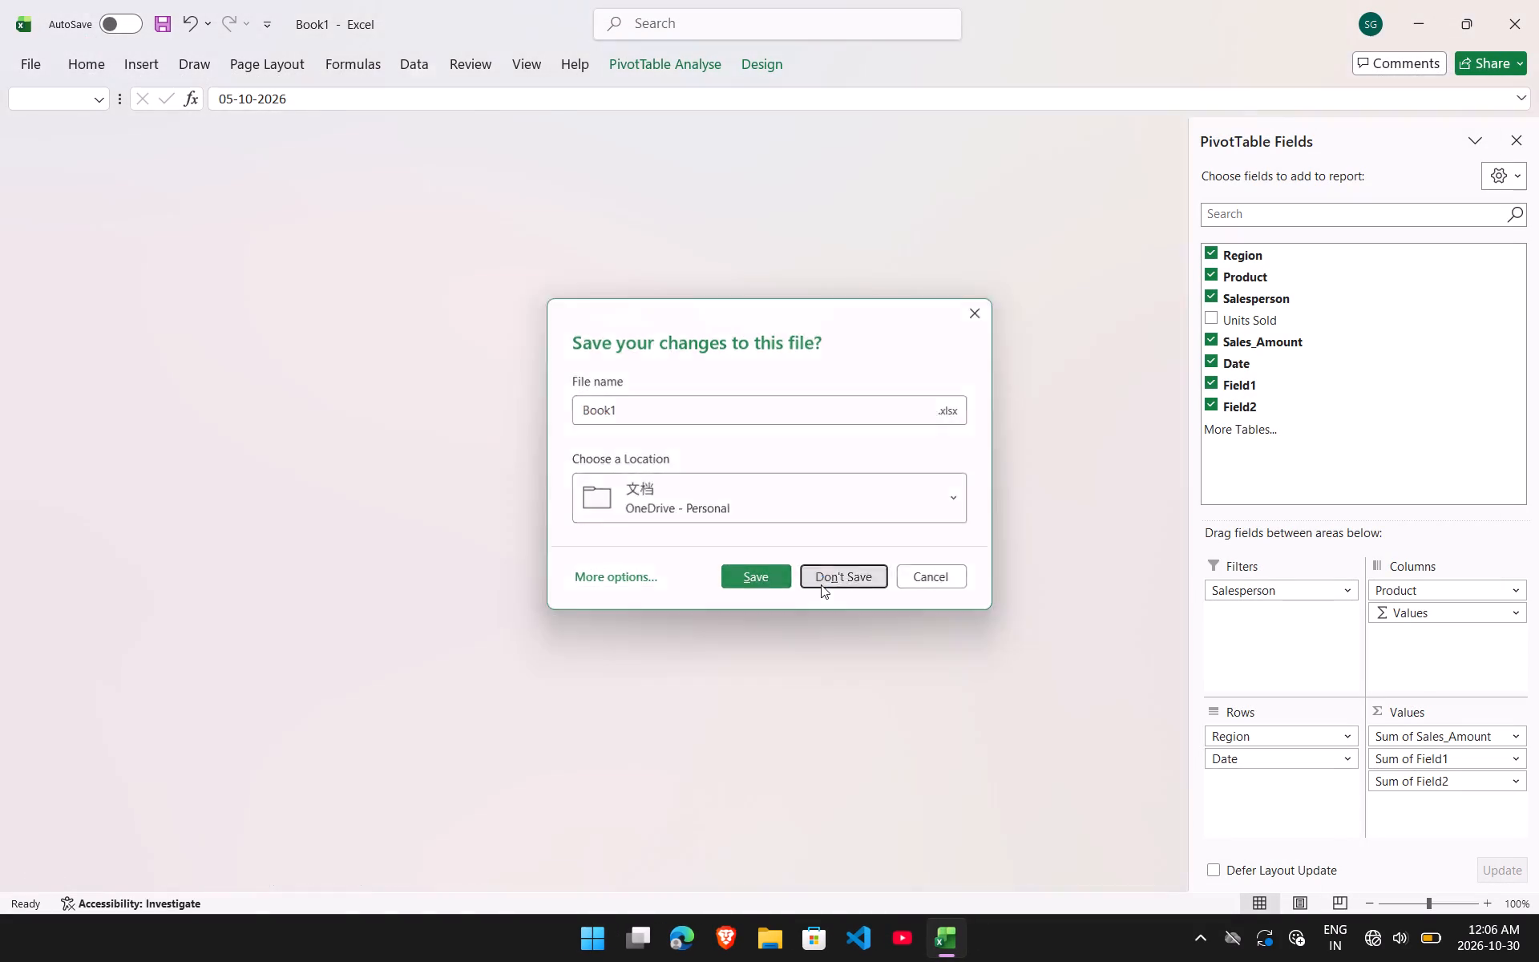